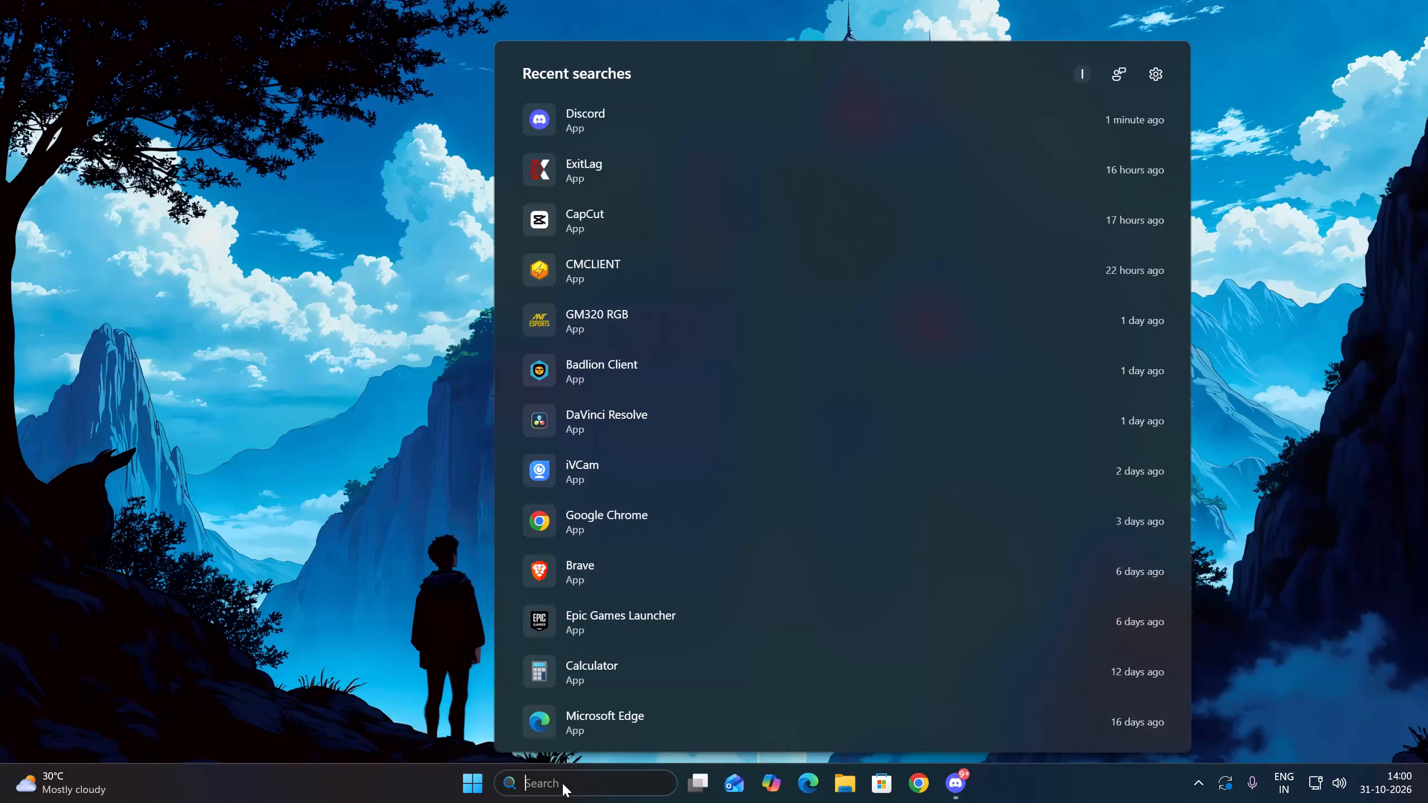
# Search the computer for CapCut and launch it.
pyautogui.write('cap')
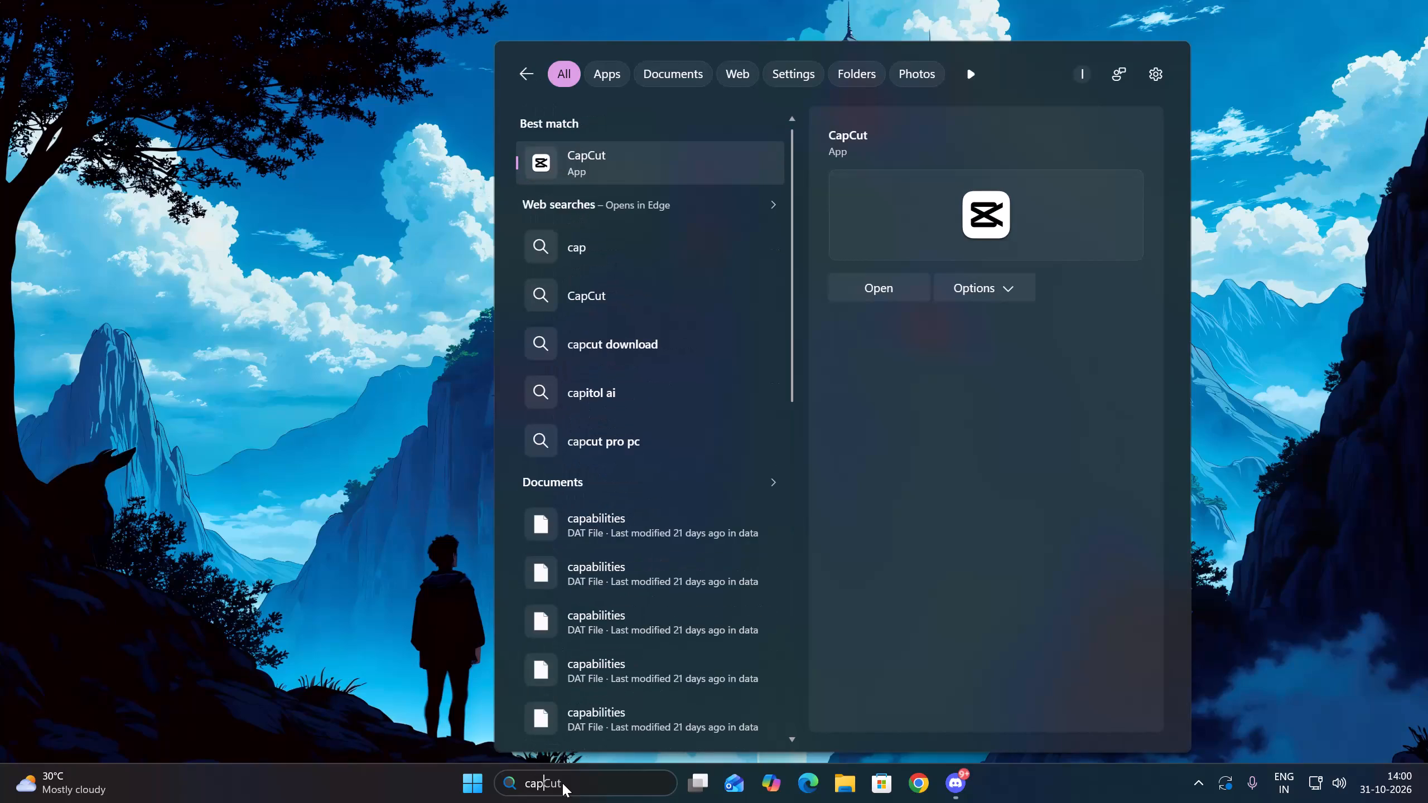
pyautogui.press('Return')
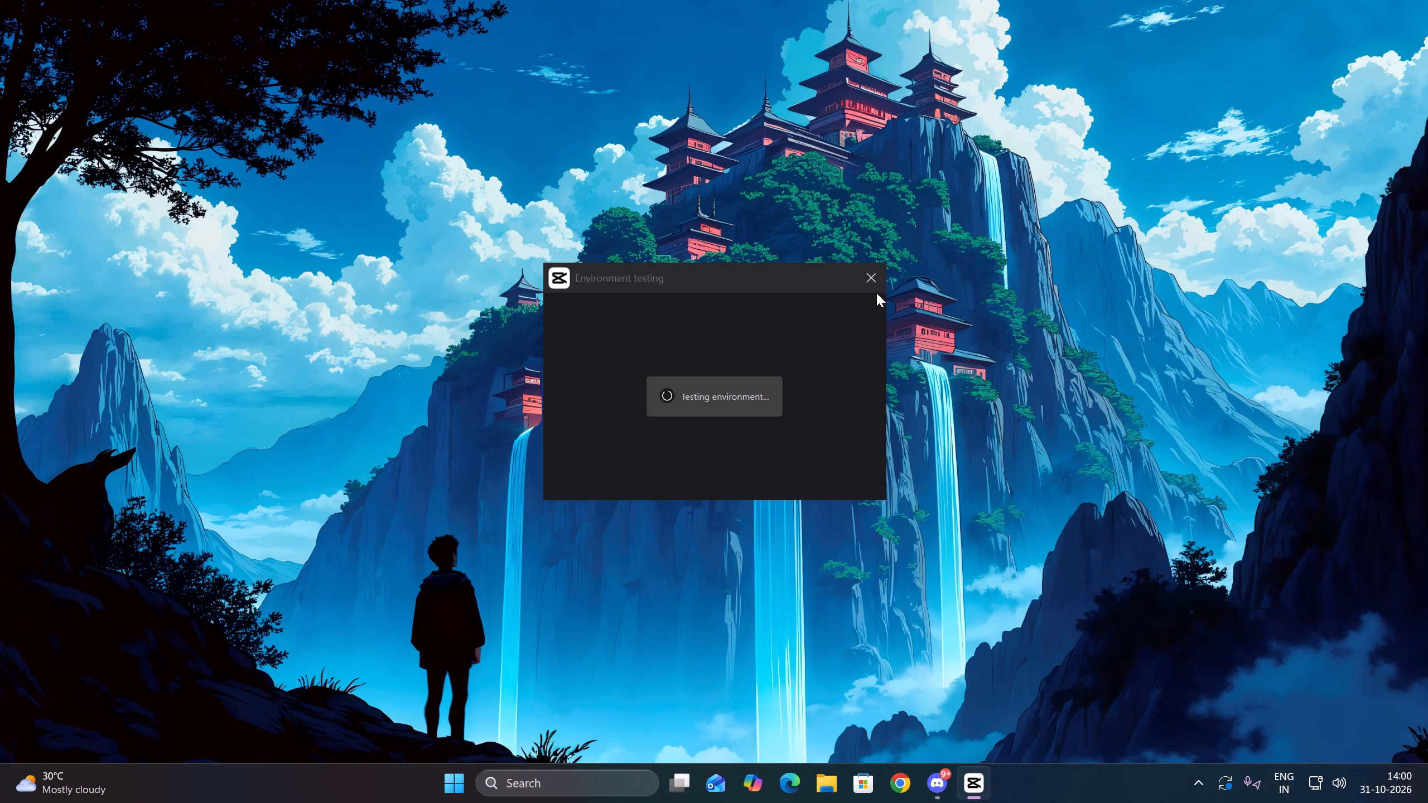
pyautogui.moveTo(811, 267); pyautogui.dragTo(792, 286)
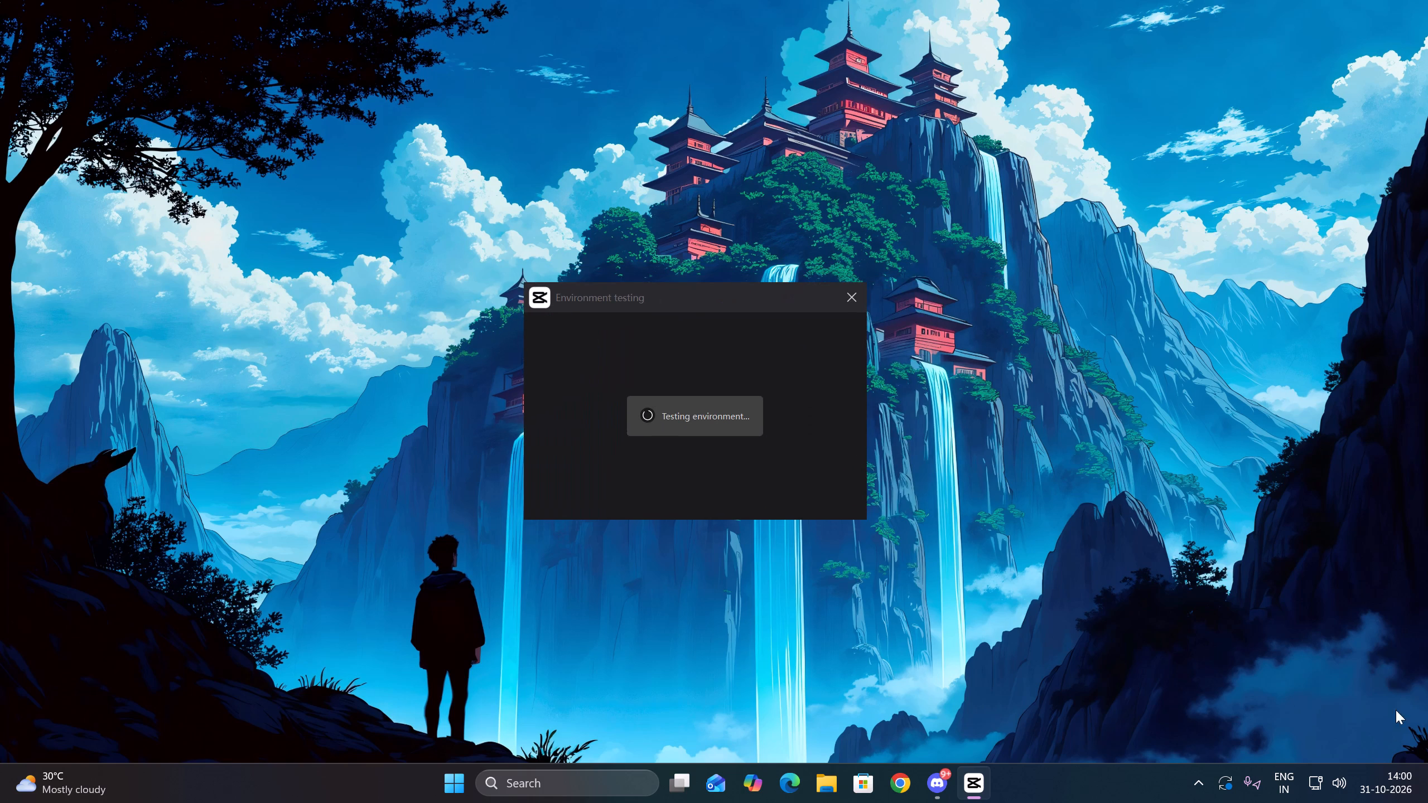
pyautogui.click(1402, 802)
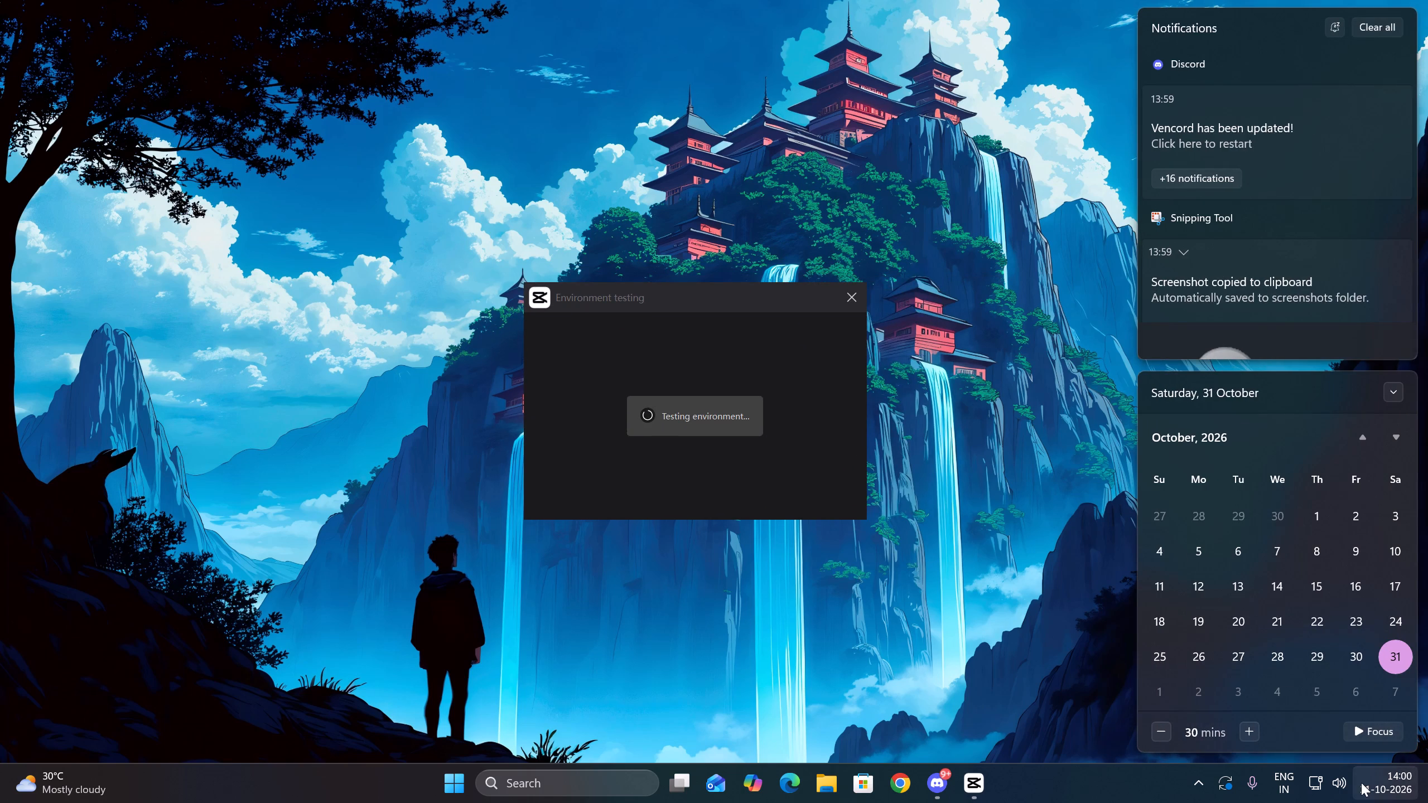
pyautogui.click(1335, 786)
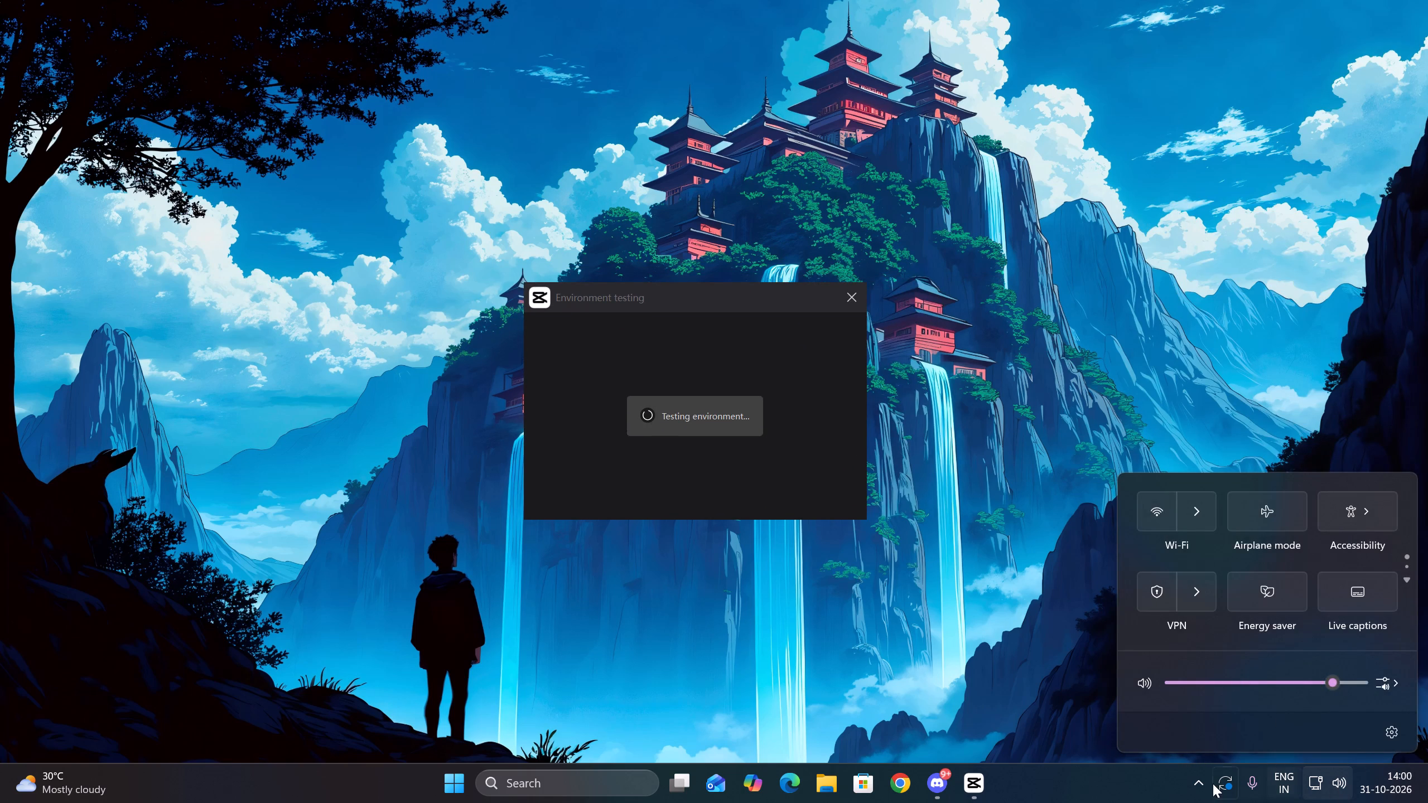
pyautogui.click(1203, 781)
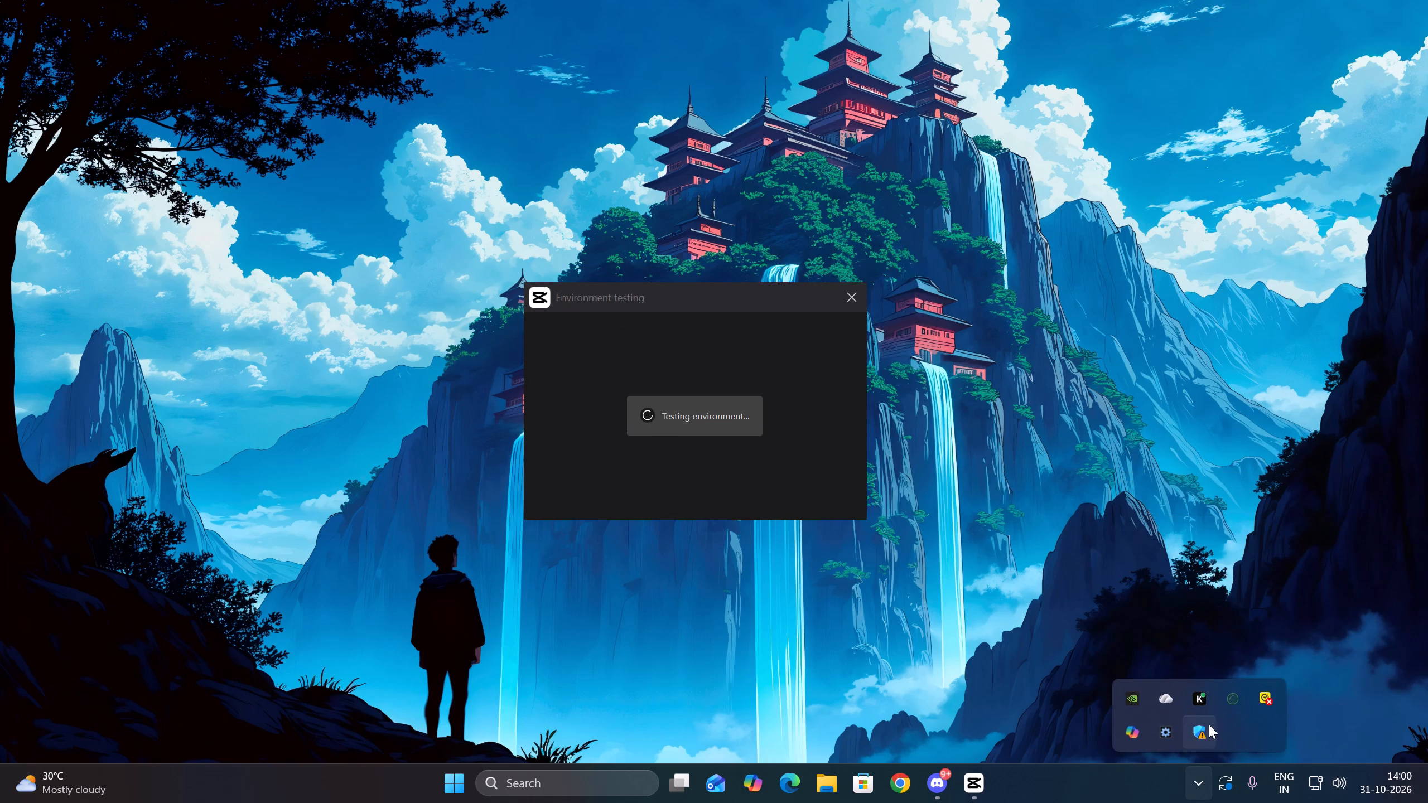
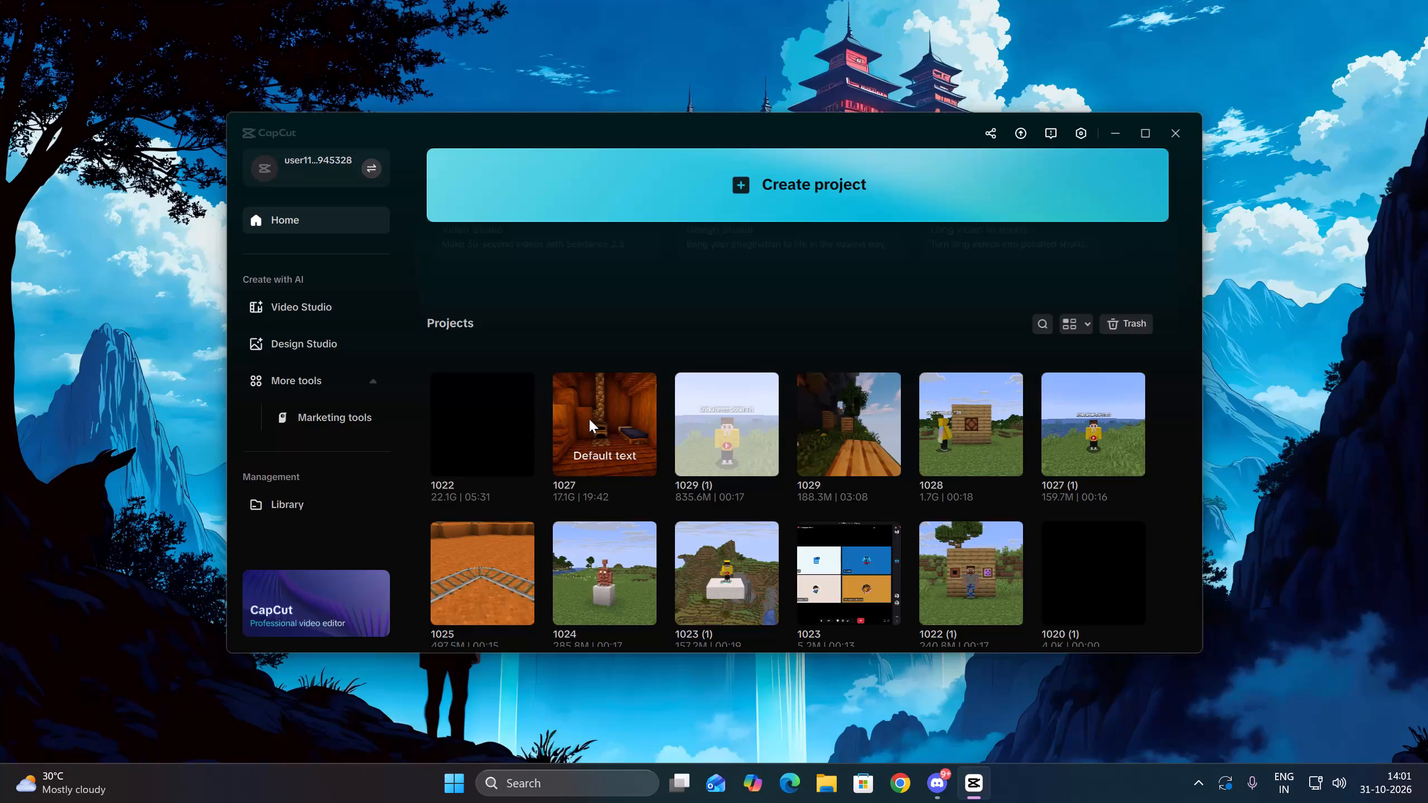
# Open the existing project 1027.
pyautogui.click(589, 419)
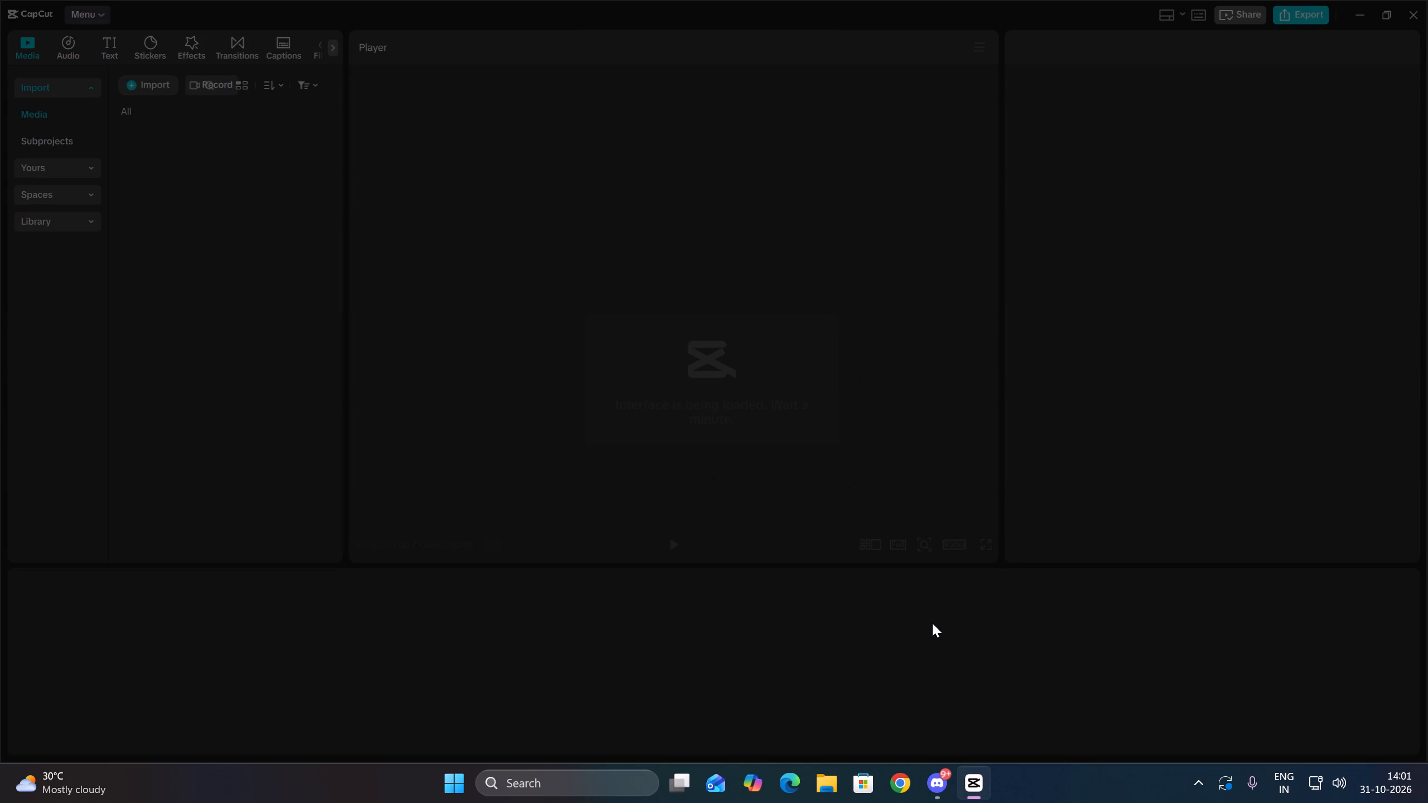
# Play the timeline from the beginning to review the opening section with all its video and audio tracks.
pyautogui.tripleClick(1410, 587)
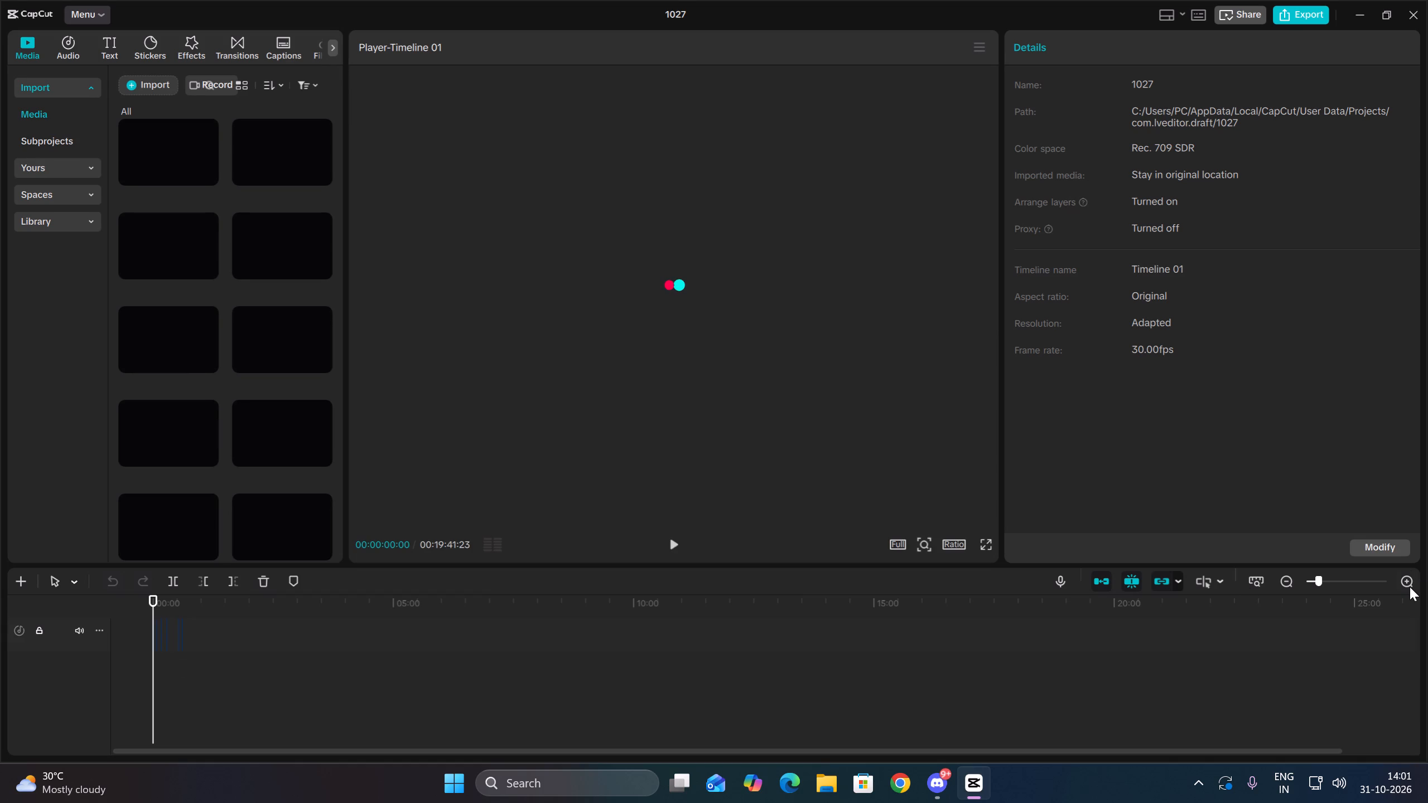
pyautogui.scroll(5, 506, 705)
pyautogui.scroll(2, 416, 644)
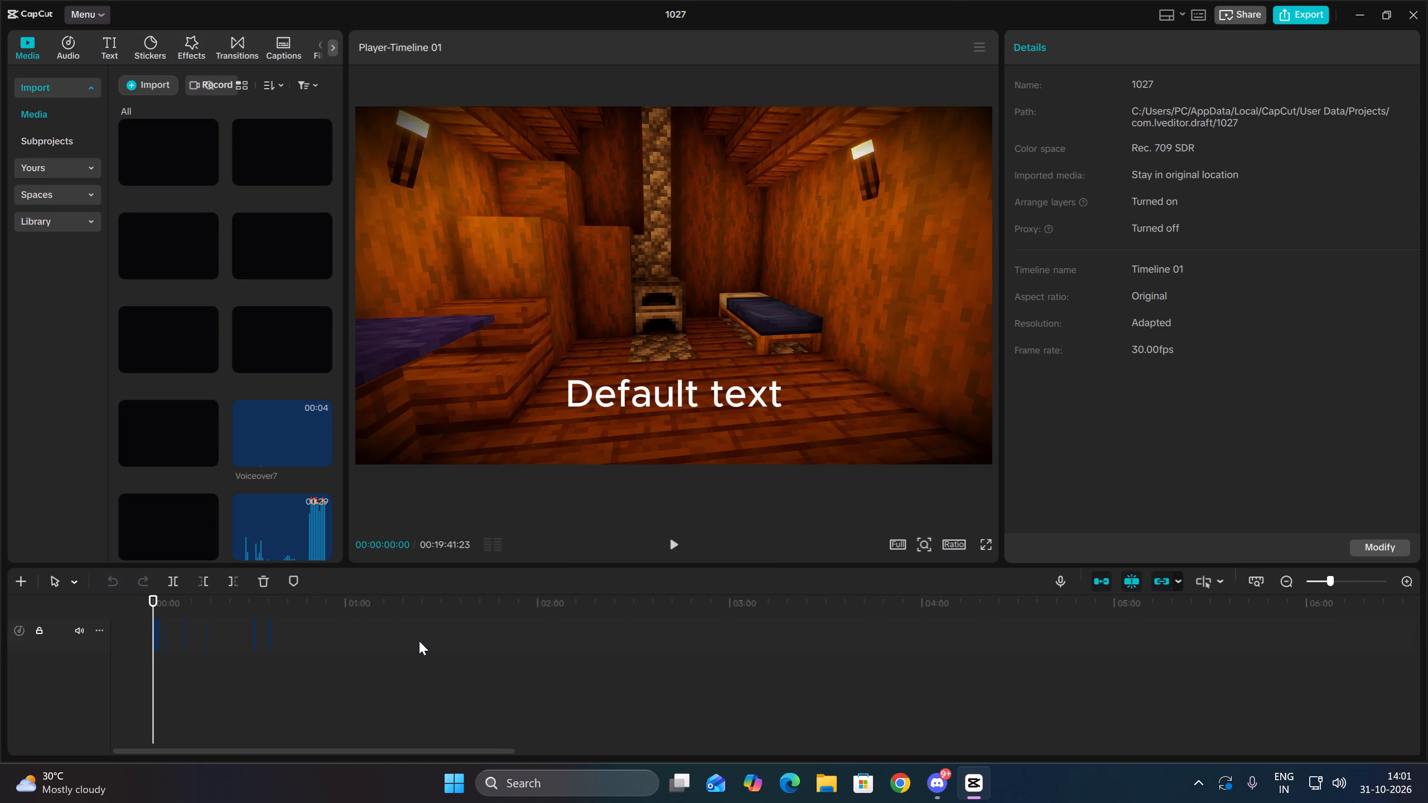
pyautogui.scroll(1, 419, 641)
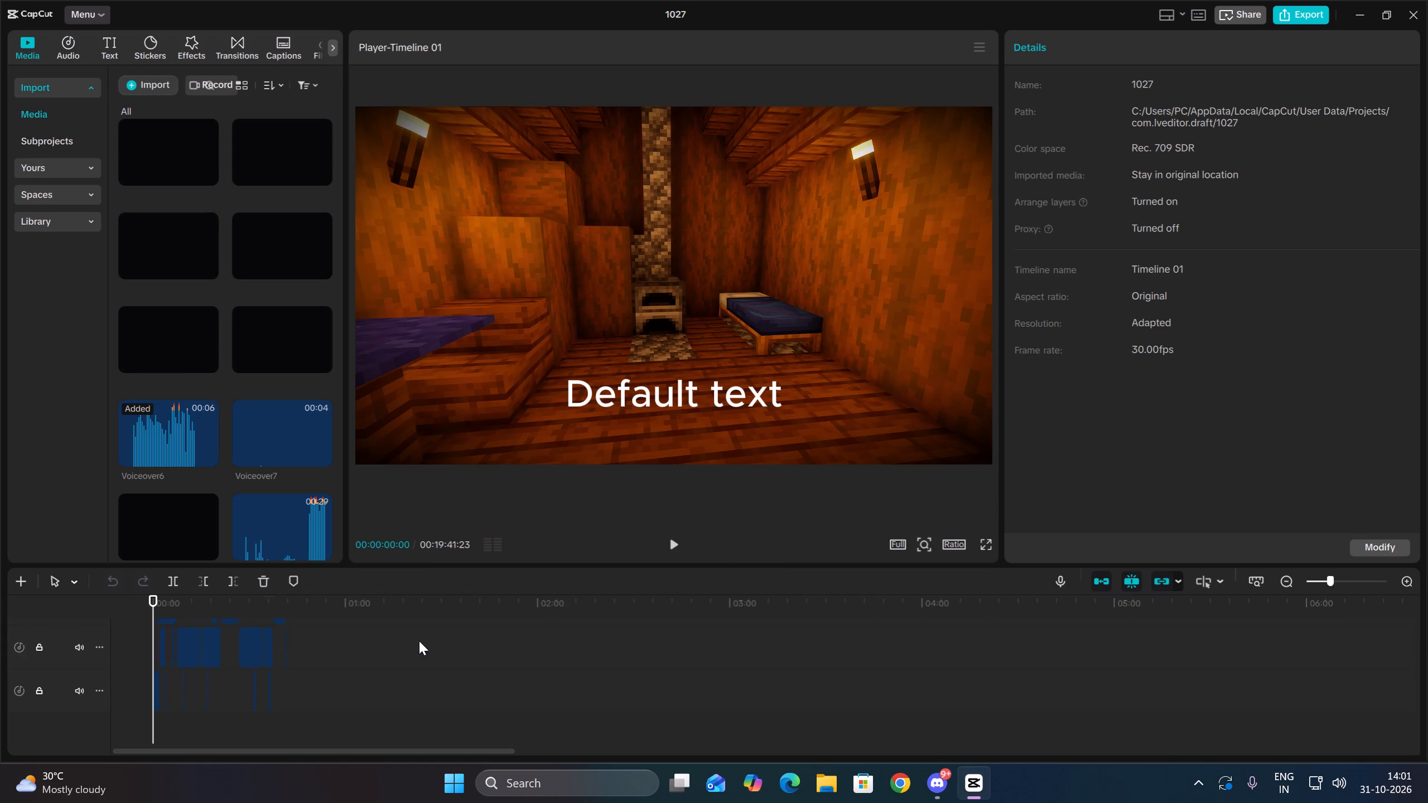
pyautogui.tripleClick(1410, 576)
pyautogui.click(1410, 576)
pyautogui.scroll(6, 643, 678)
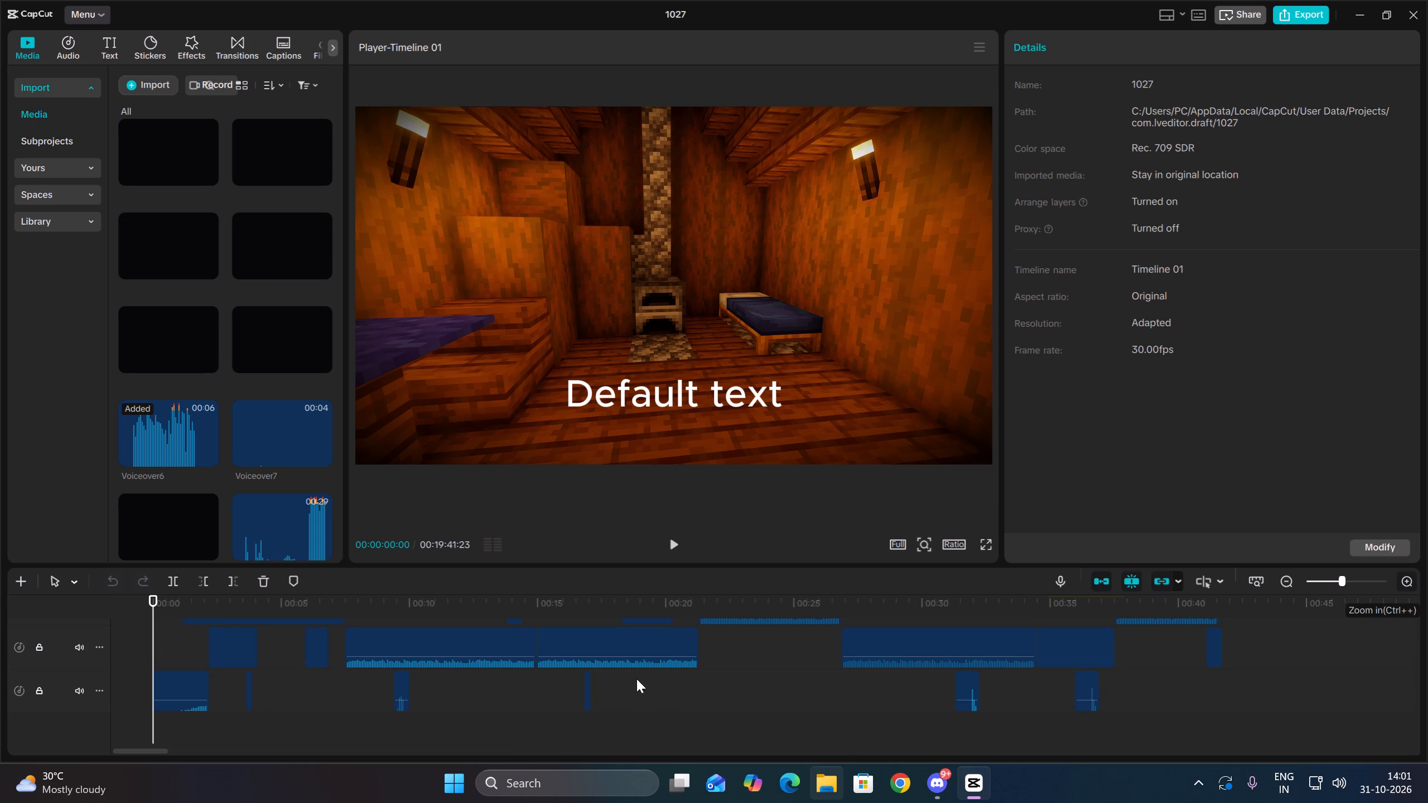
pyautogui.scroll(-1, 663, 664)
pyautogui.scroll(15, 677, 667)
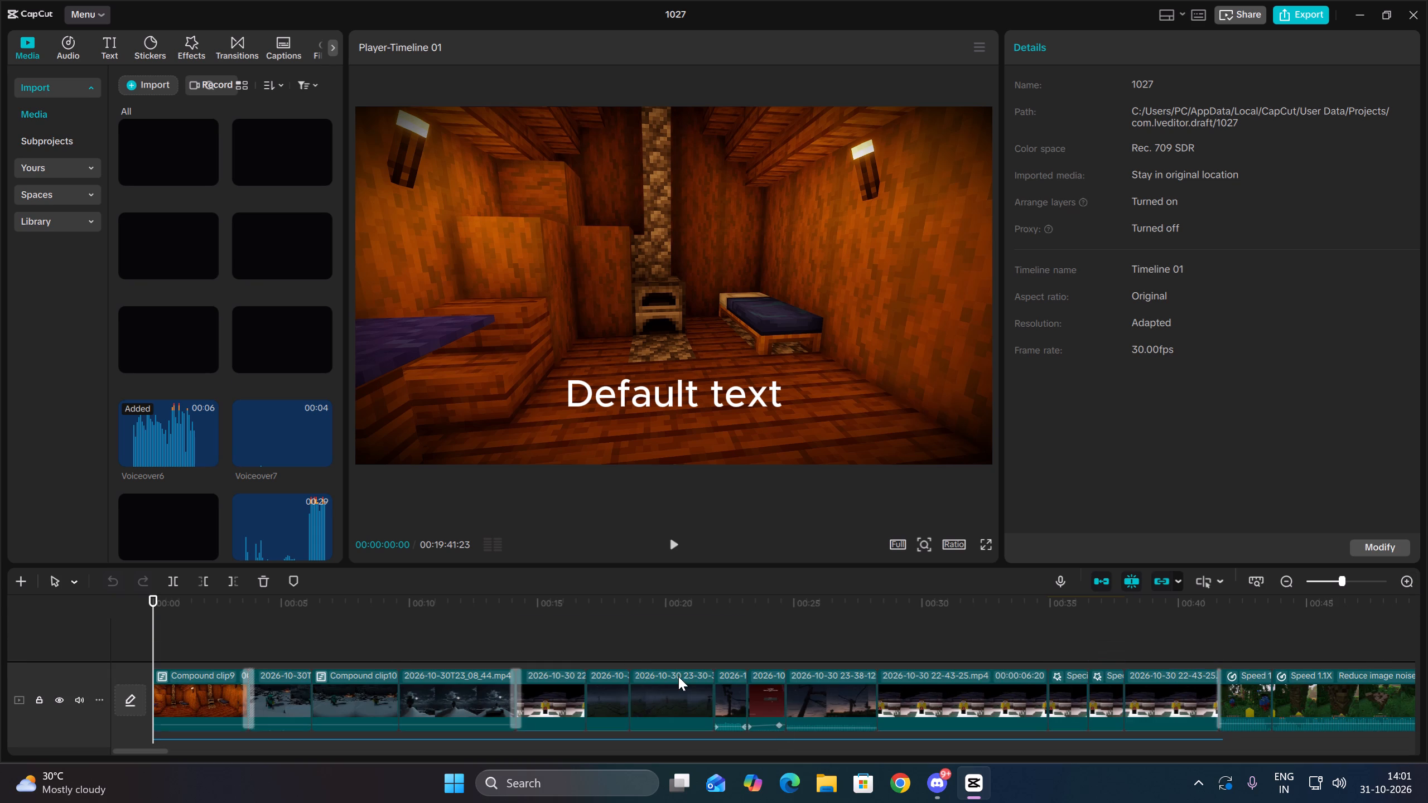
pyautogui.scroll(-4, 678, 676)
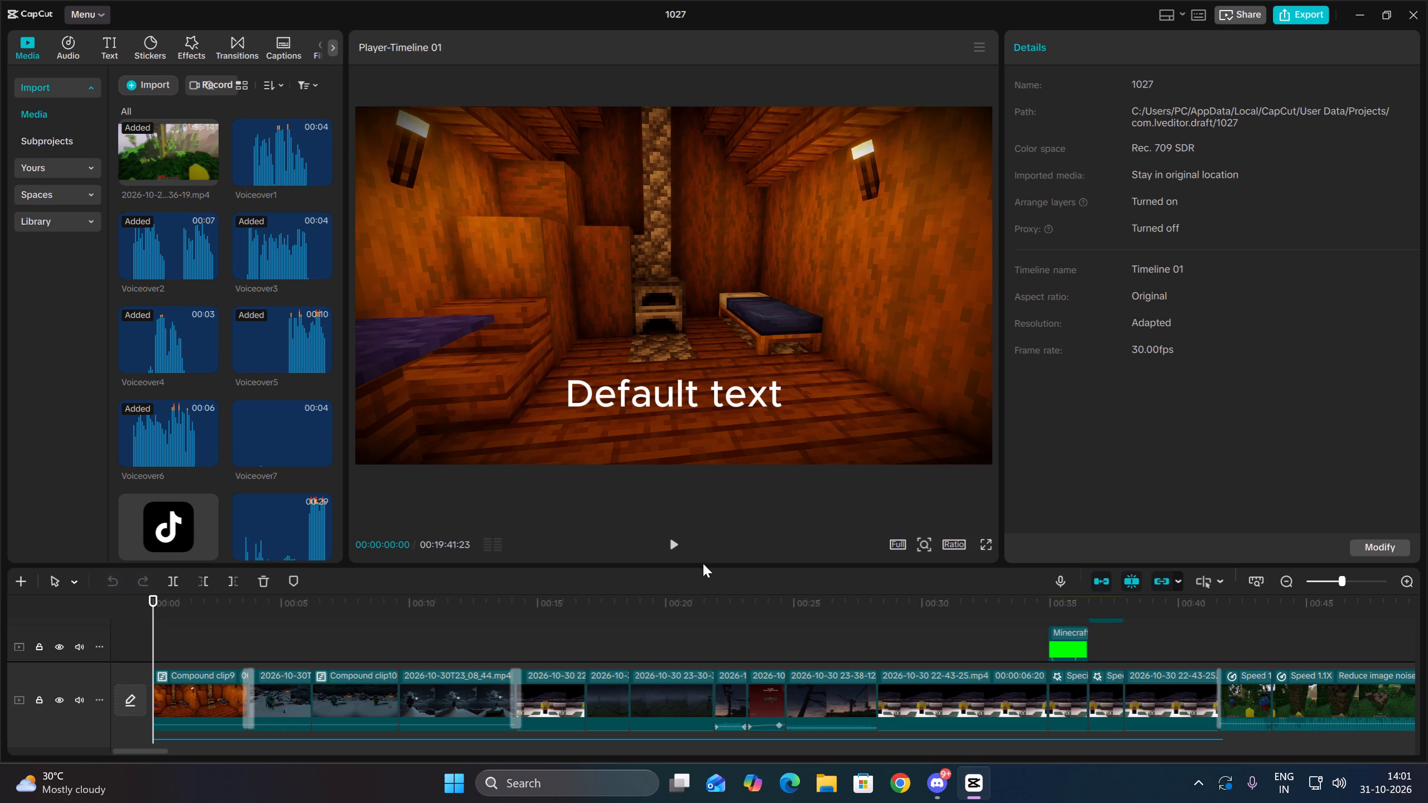
pyautogui.moveTo(699, 566); pyautogui.dragTo(676, 385)
pyautogui.press('space')
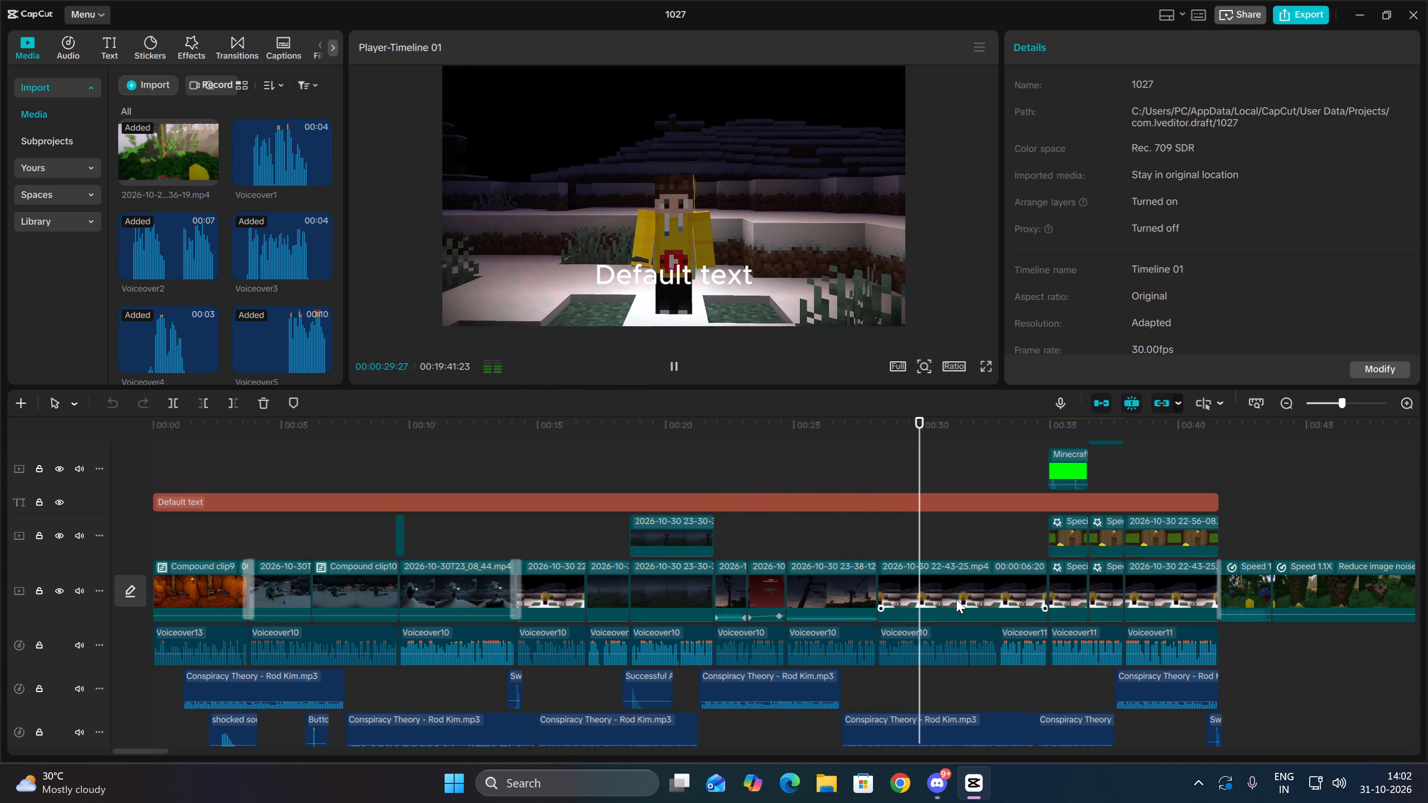
pyautogui.scroll(-7, 956, 599)
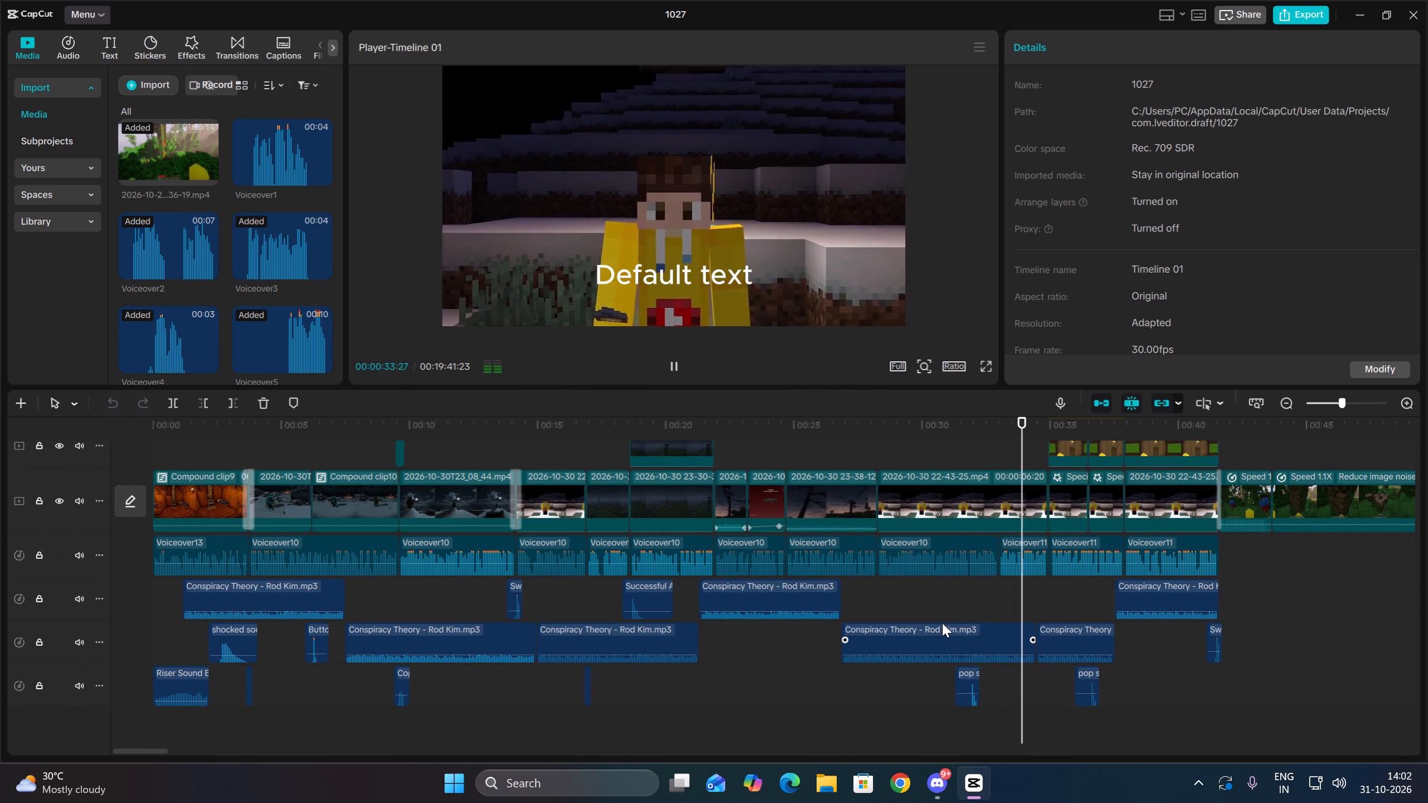
pyautogui.click(1010, 521)
pyautogui.click(1029, 501)
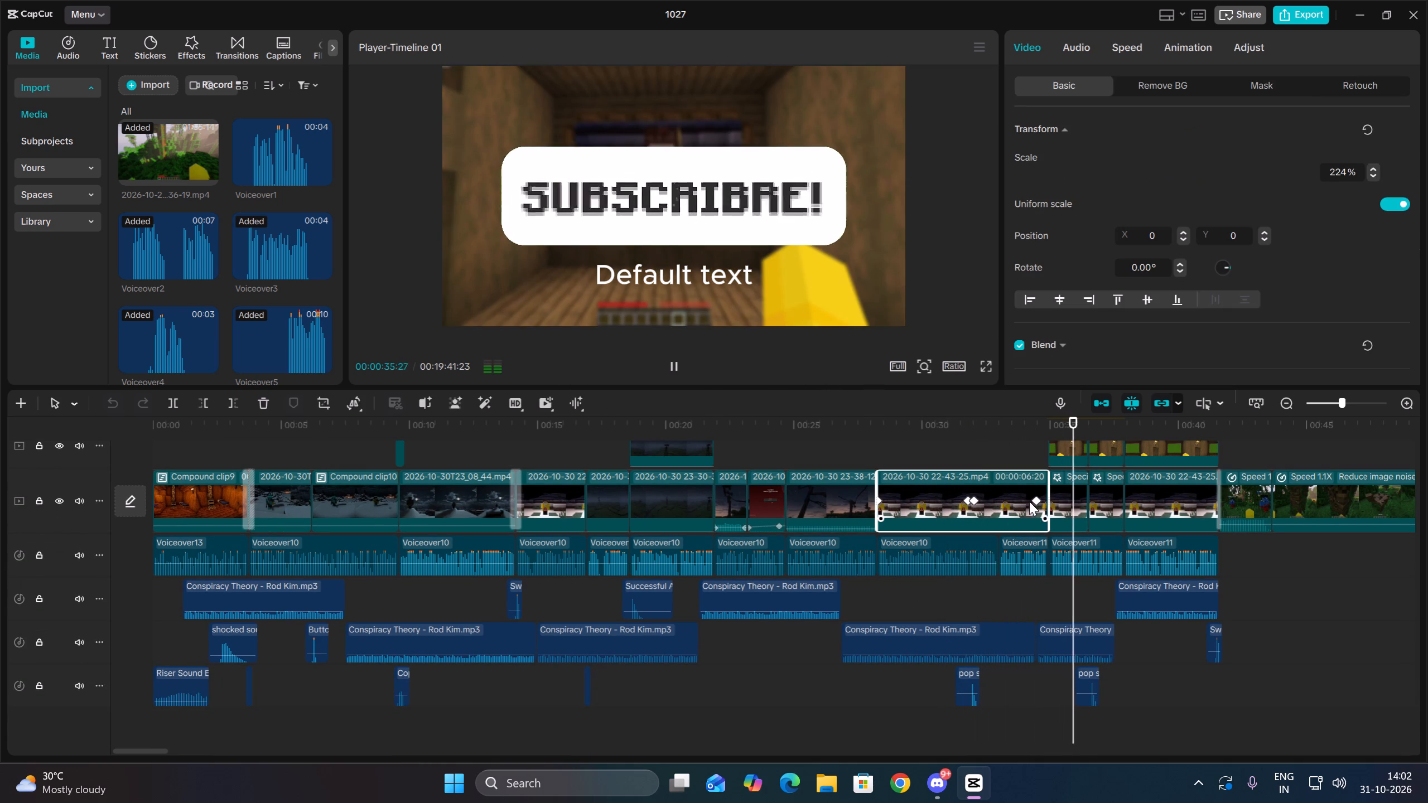
pyautogui.click(1036, 502)
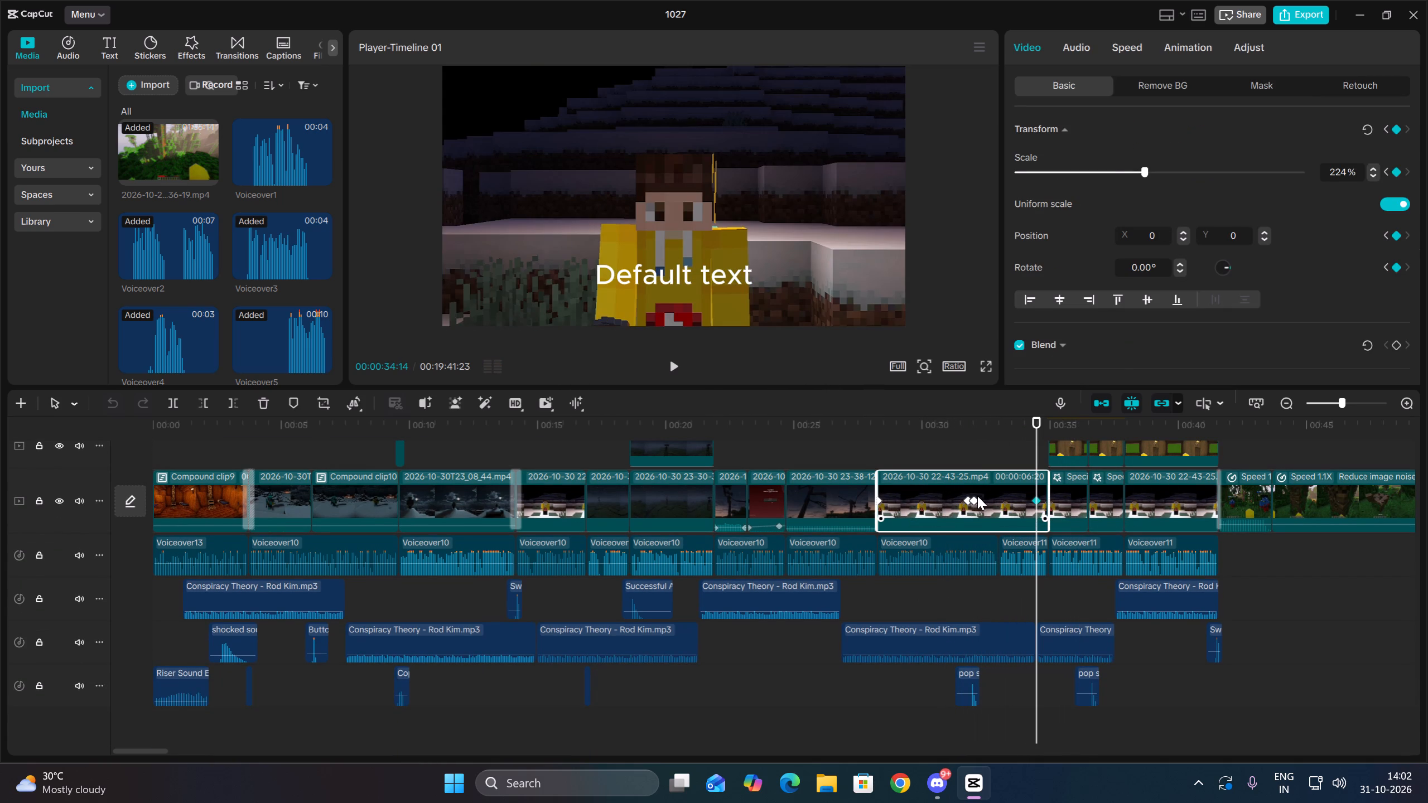
pyautogui.click(977, 499)
pyautogui.click(1036, 501)
pyautogui.click(1349, 166)
pyautogui.press('BackSpace')
pyautogui.press('BackSpace')
pyautogui.press('0')
pyautogui.press('0')
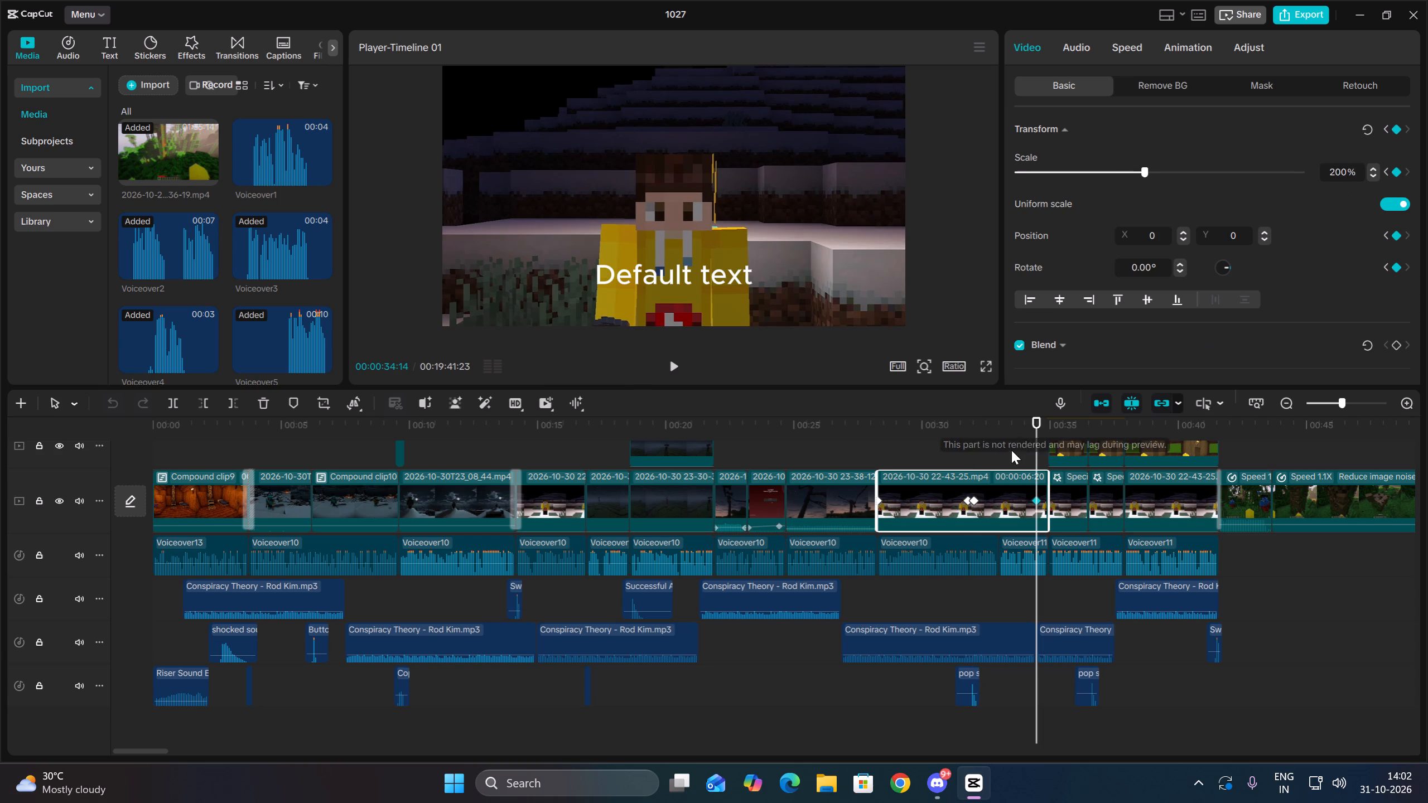
# Play back from just before the edited keyframe to review the zoom and the scenes that follow.
pyautogui.click(955, 438)
pyautogui.press('space')
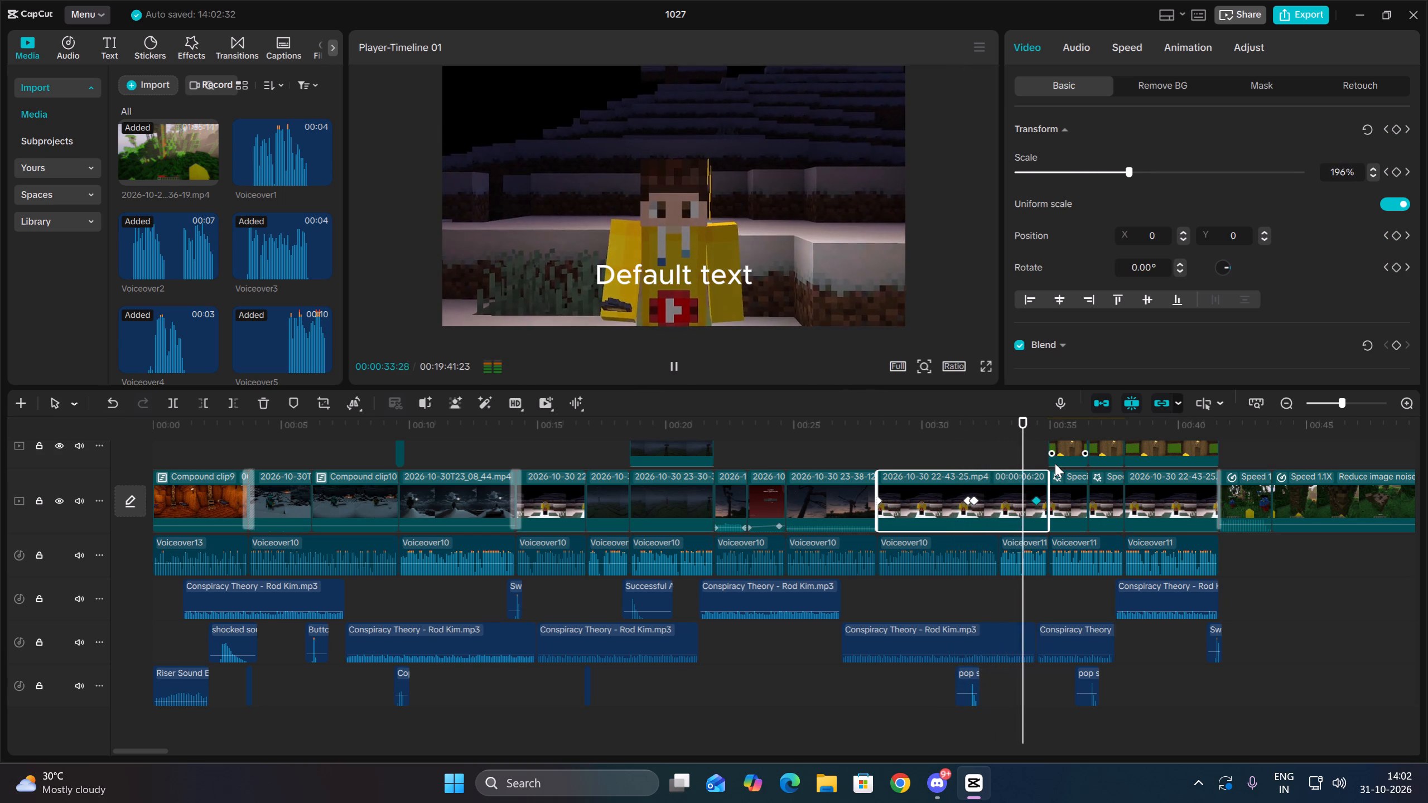
pyautogui.scroll(2, 1059, 494)
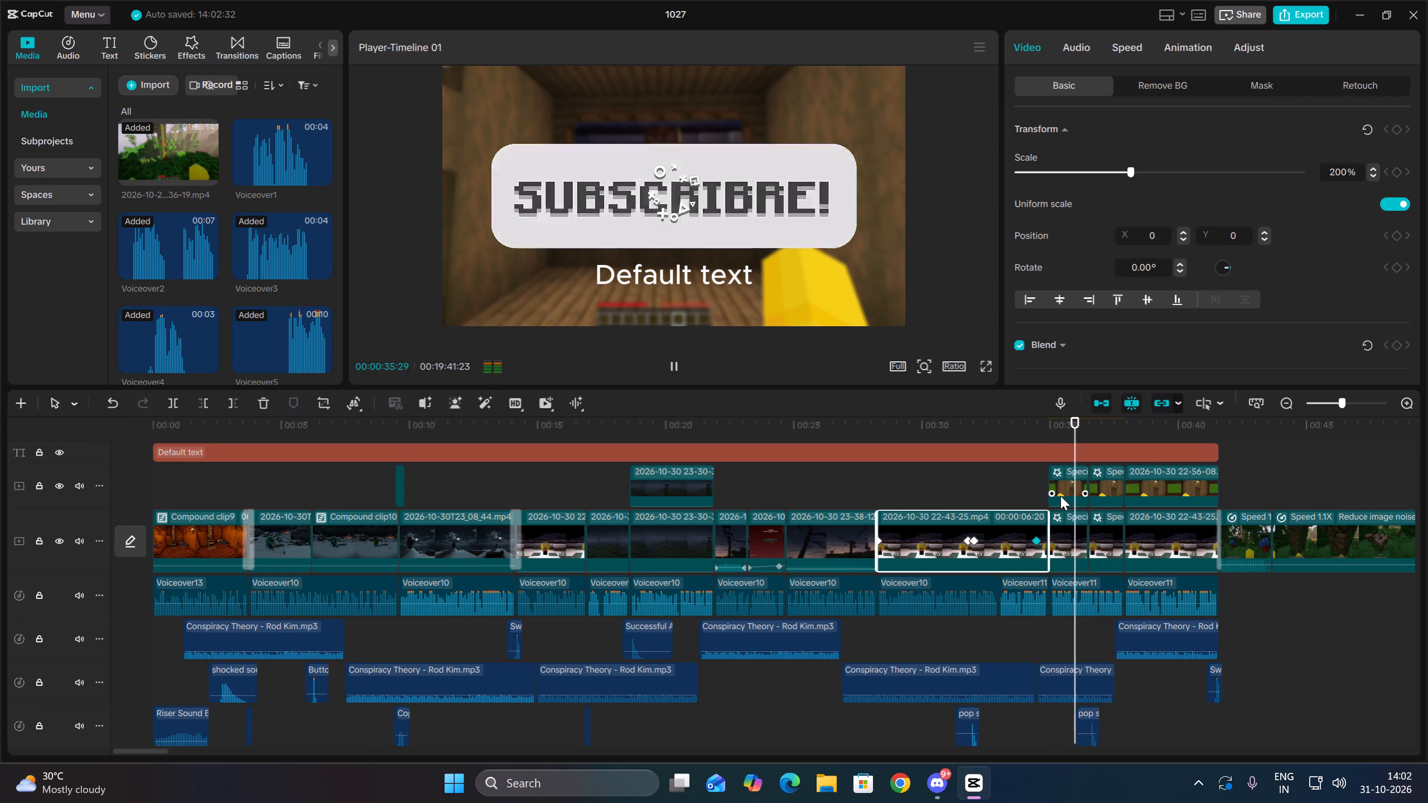
pyautogui.scroll(1, 1060, 496)
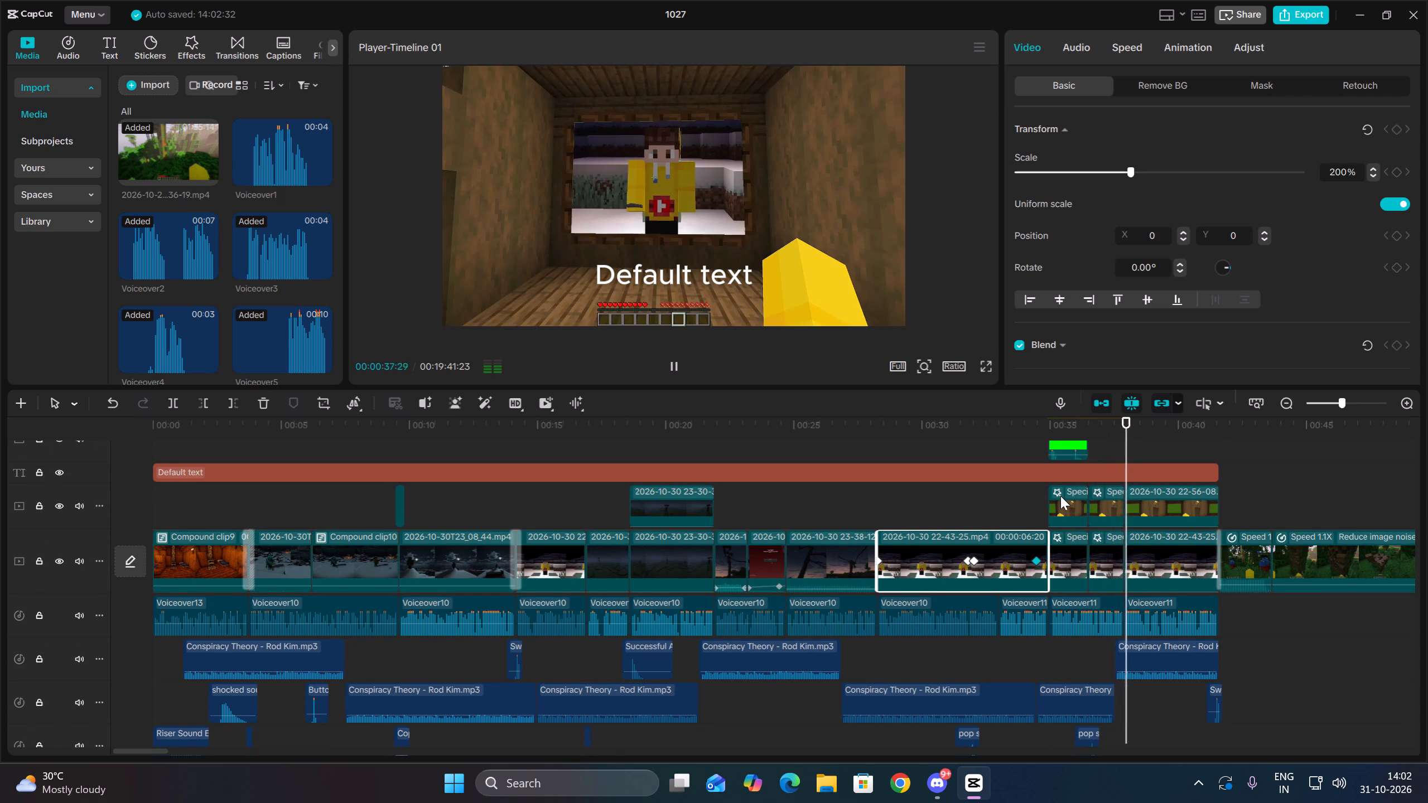
pyautogui.press('Up')
pyautogui.press('space')
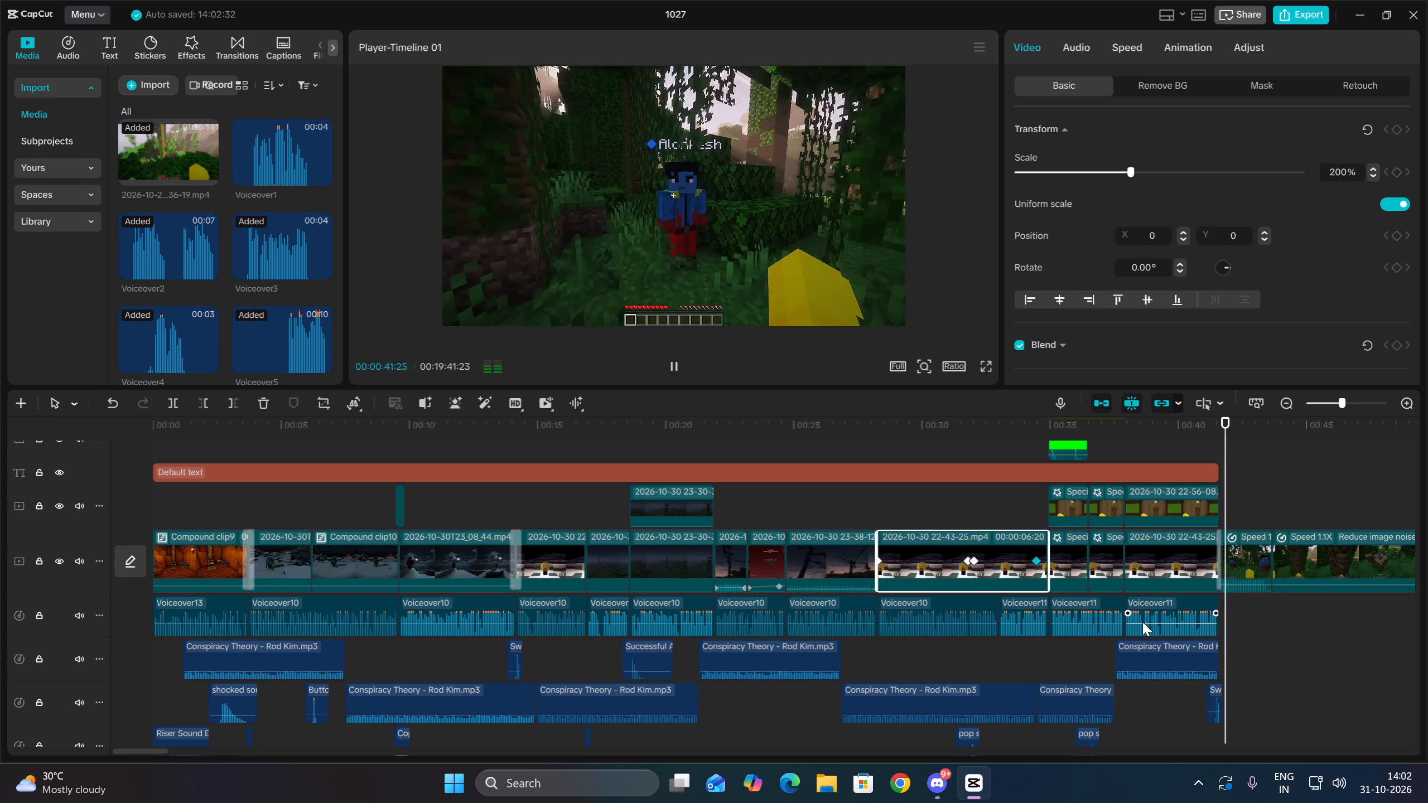
# Change the Default text title's font to Candy Beans and its font size to 9.
pyautogui.click(1143, 712)
pyautogui.moveTo(1143, 712); pyautogui.dragTo(0, 668)
pyautogui.scroll(6, 185, 586)
pyautogui.scroll(-2, 266, 586)
pyautogui.scroll(2, 279, 578)
pyautogui.click(258, 579)
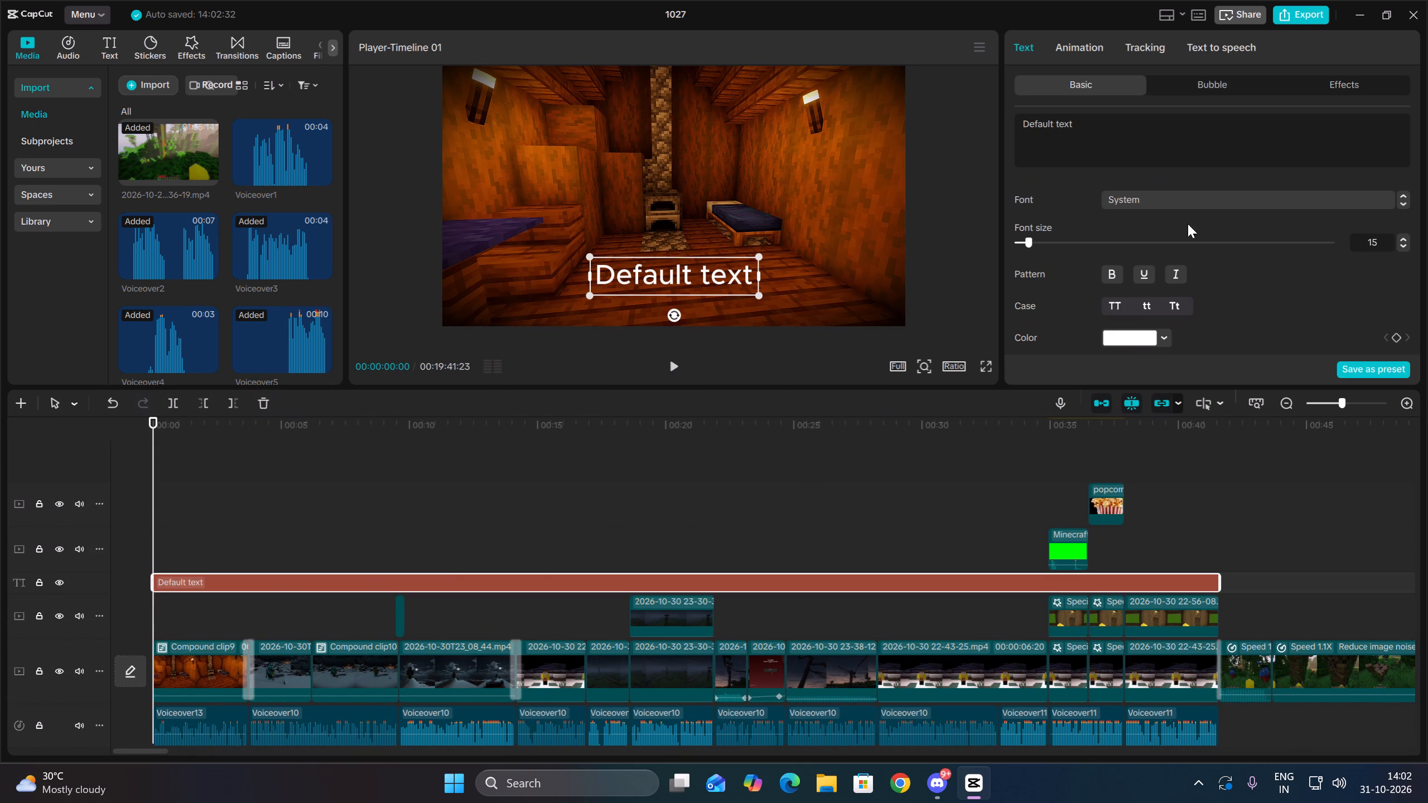
pyautogui.click(1111, 188)
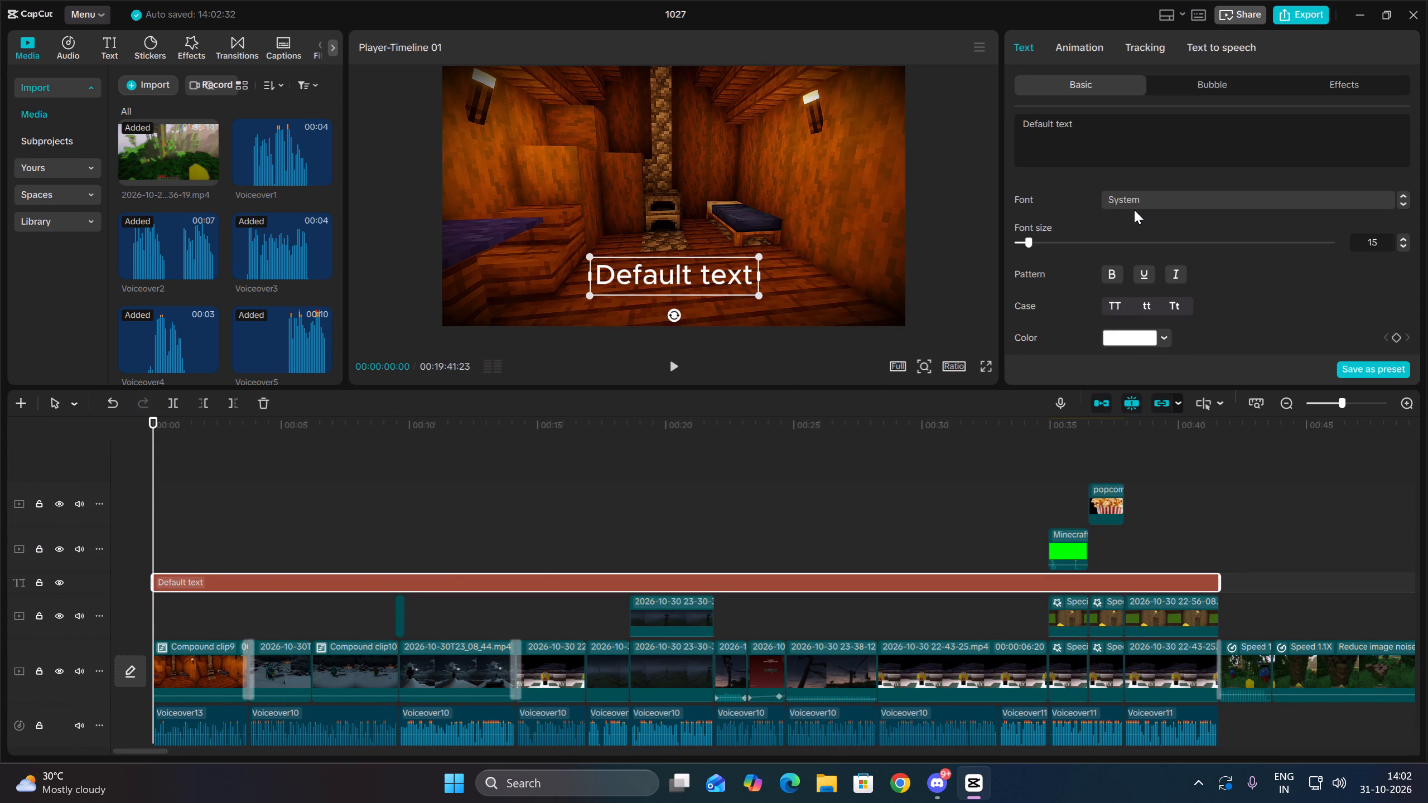
pyautogui.click(1142, 200)
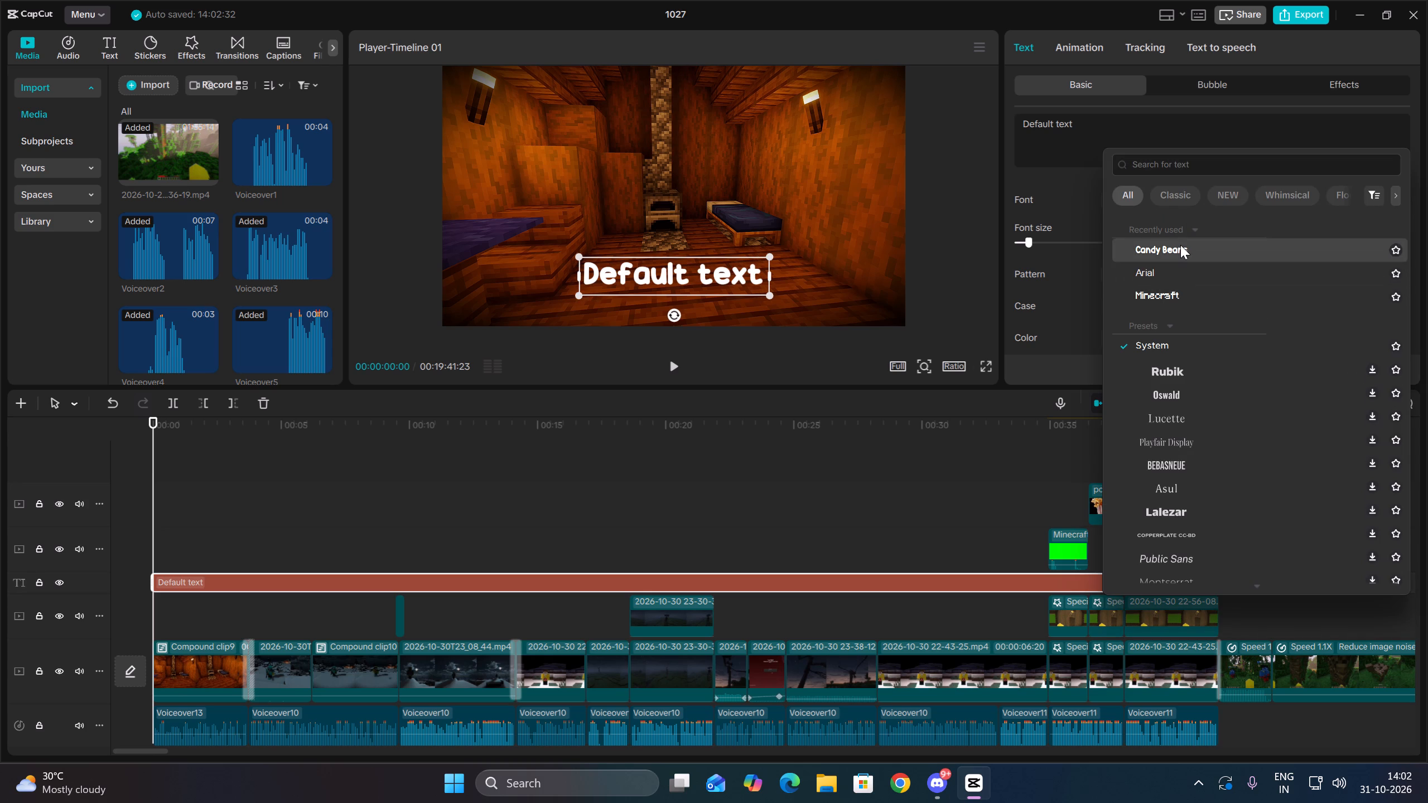
pyautogui.click(1180, 245)
pyautogui.moveTo(1369, 236); pyautogui.dragTo(1377, 240)
pyautogui.press('BackSpace')
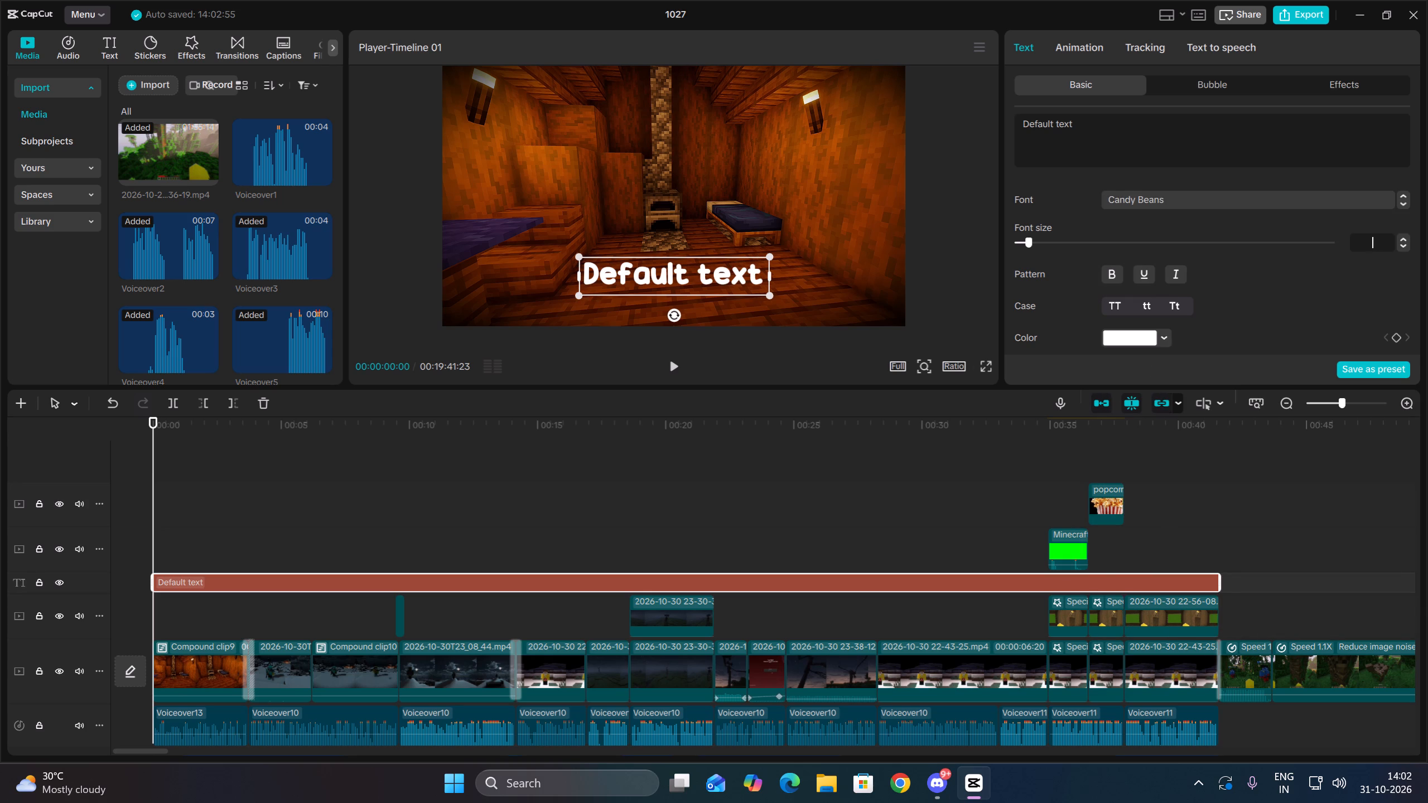
pyautogui.press('9')
pyautogui.doubleClick(427, 519)
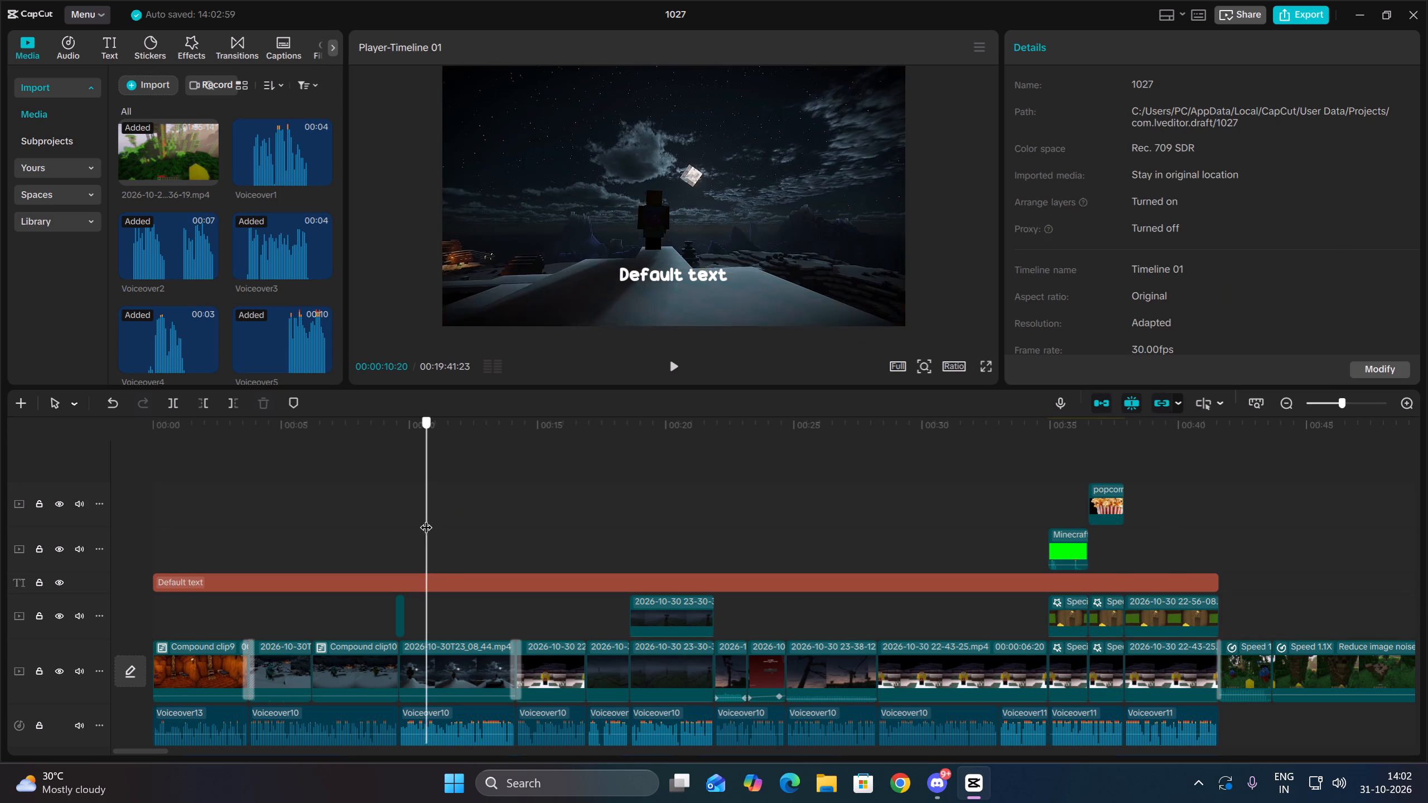
# Preview the title from the start of the timeline and replace its wording with "Imagine Karo".
pyautogui.moveTo(425, 519); pyautogui.dragTo(0, 470)
pyautogui.click(208, 574)
pyautogui.press('space')
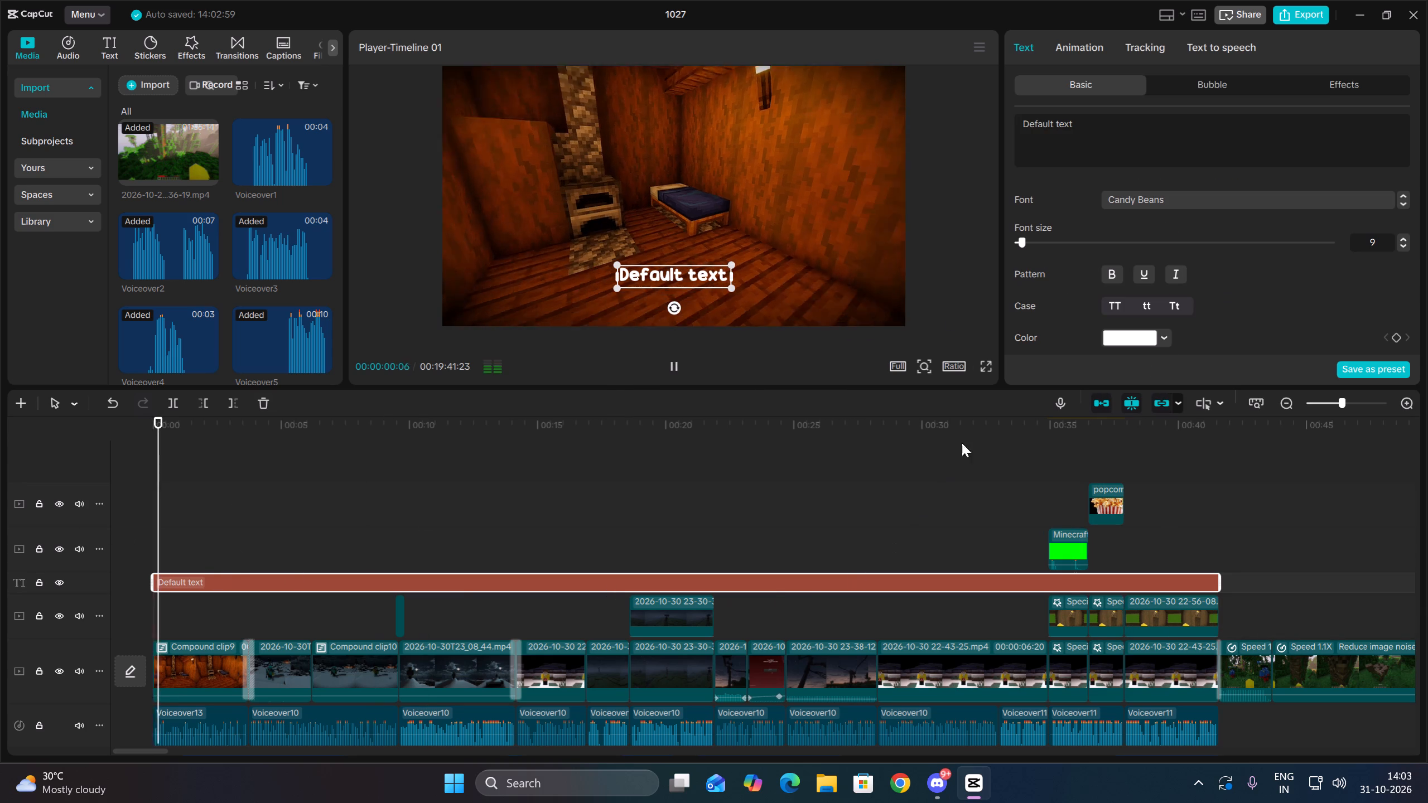
pyautogui.press('space')
pyautogui.moveTo(1116, 142); pyautogui.dragTo(989, 119)
pyautogui.press('BackSpace')
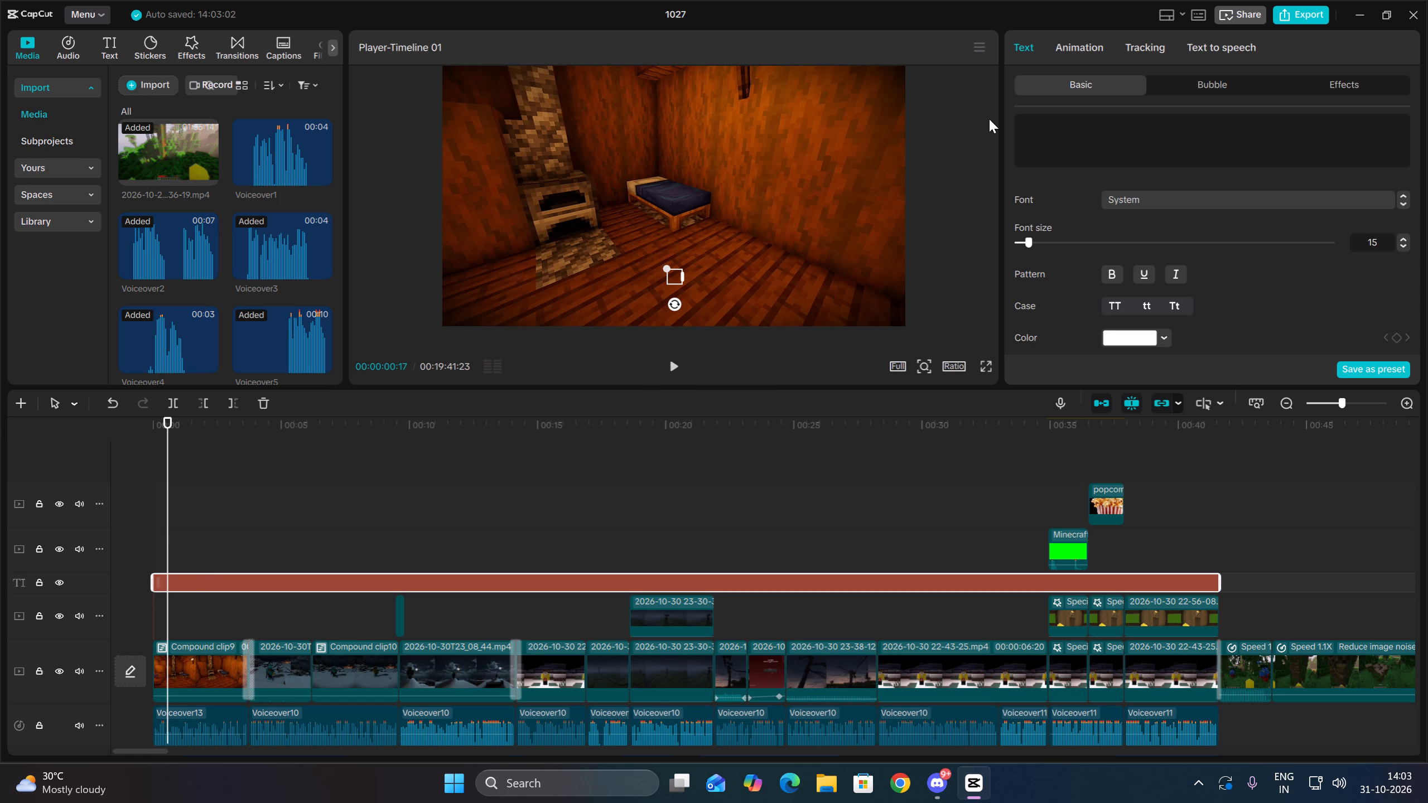
pyautogui.write('Imagine Karo')
# Give the Imagine Karo text a black stroke with a thickness of 36.
pyautogui.scroll(-3, 1258, 293)
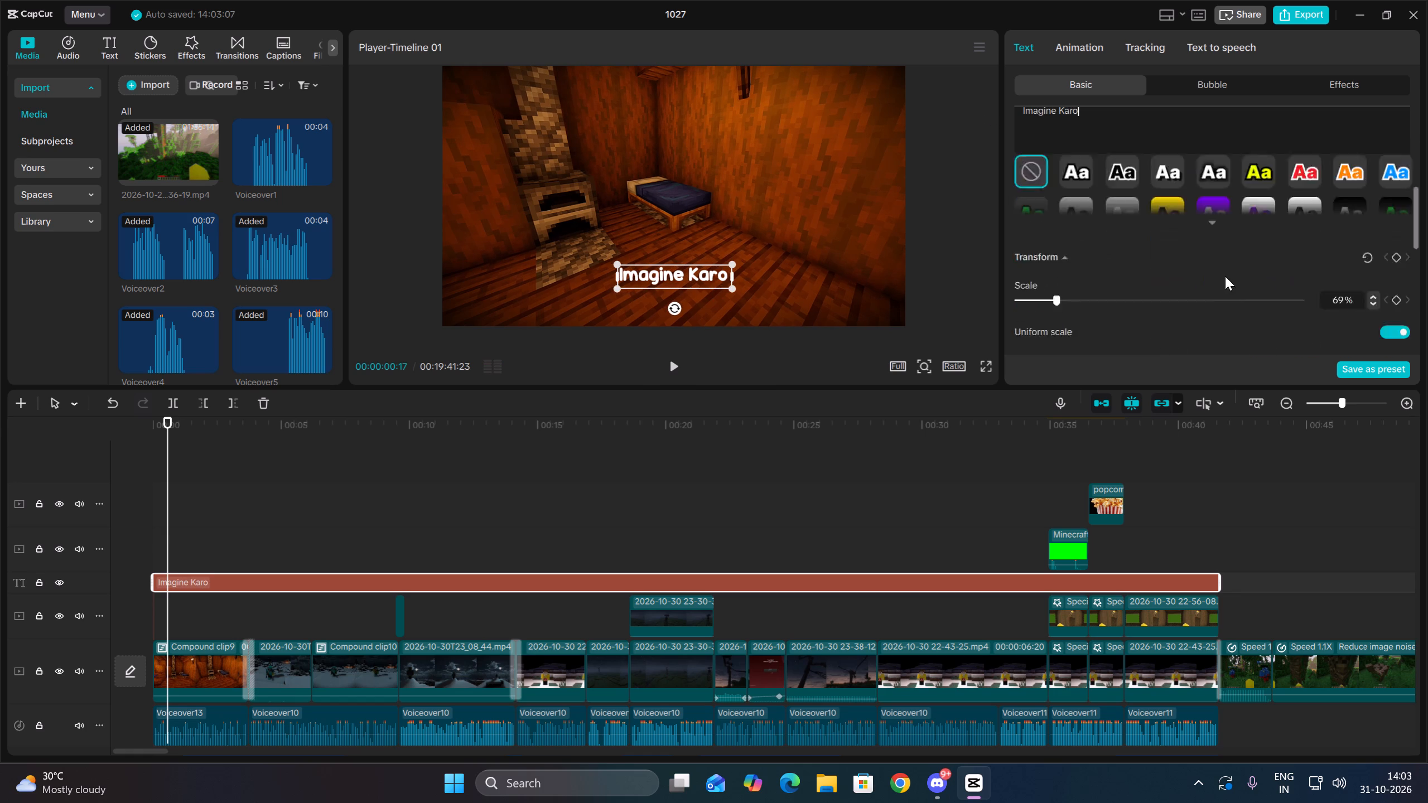
pyautogui.scroll(-2, 1225, 276)
pyautogui.scroll(2, 1136, 189)
pyautogui.click(1082, 253)
pyautogui.scroll(-5, 1094, 260)
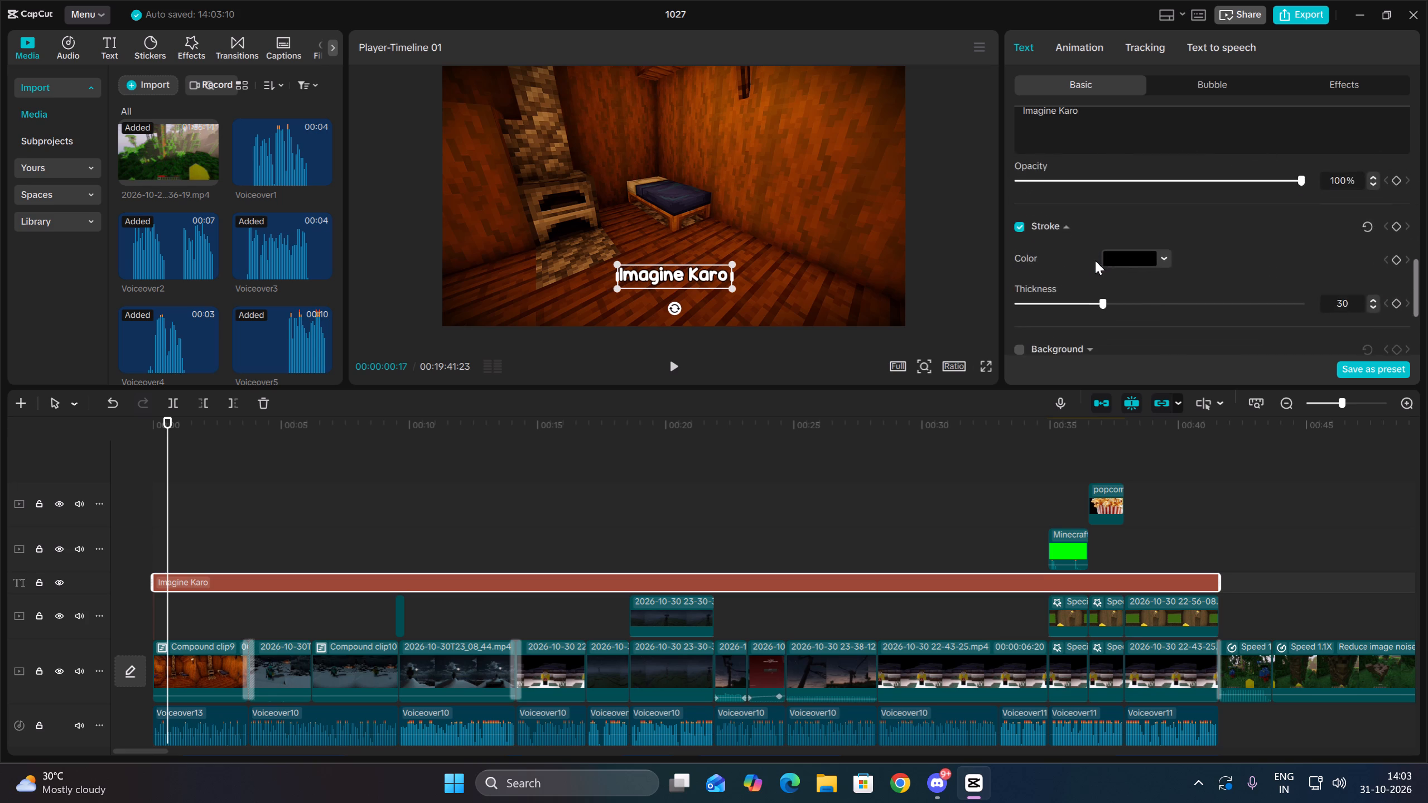
pyautogui.scroll(-2, 1095, 257)
pyautogui.scroll(1, 1095, 257)
pyautogui.moveTo(1108, 268); pyautogui.dragTo(1113, 268)
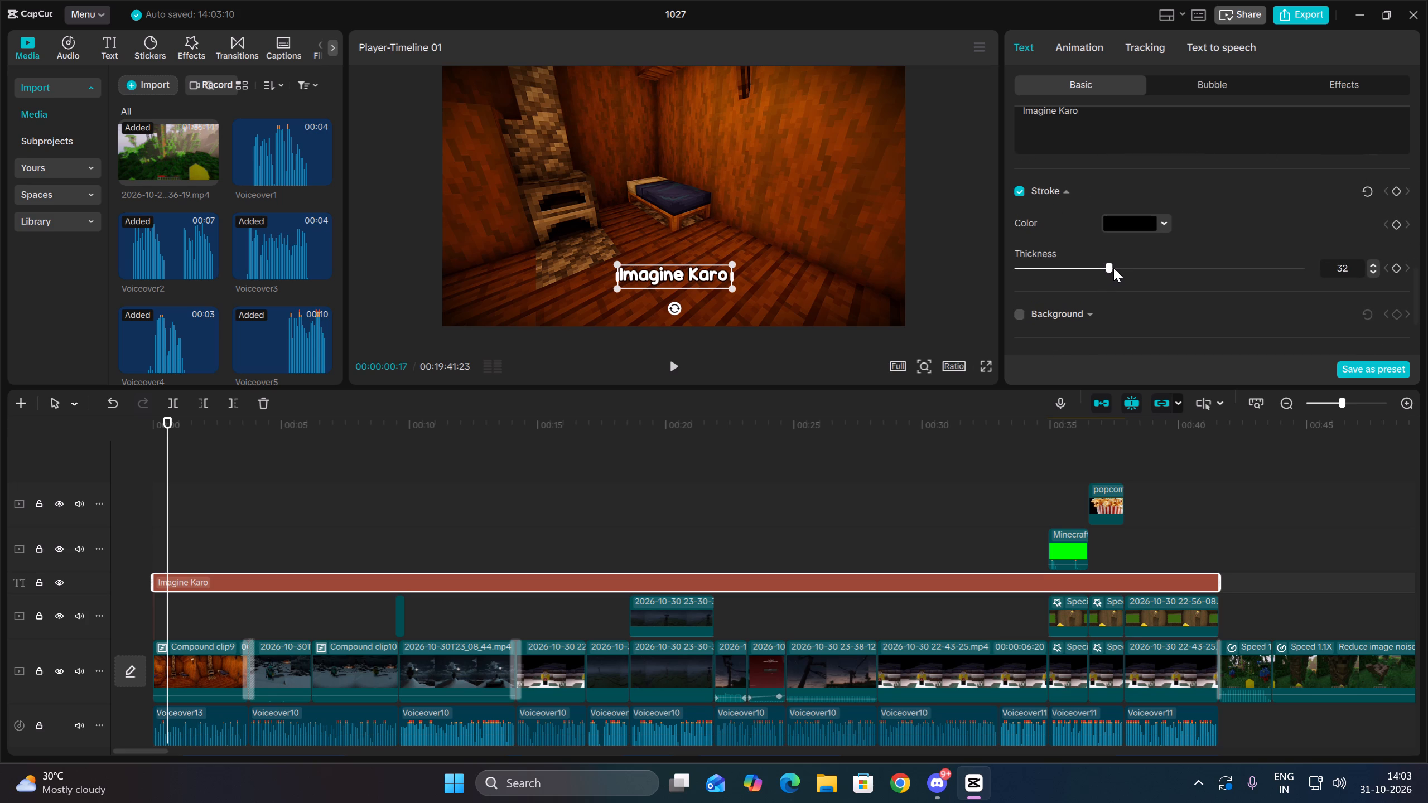
pyautogui.moveTo(1113, 268); pyautogui.dragTo(1120, 268)
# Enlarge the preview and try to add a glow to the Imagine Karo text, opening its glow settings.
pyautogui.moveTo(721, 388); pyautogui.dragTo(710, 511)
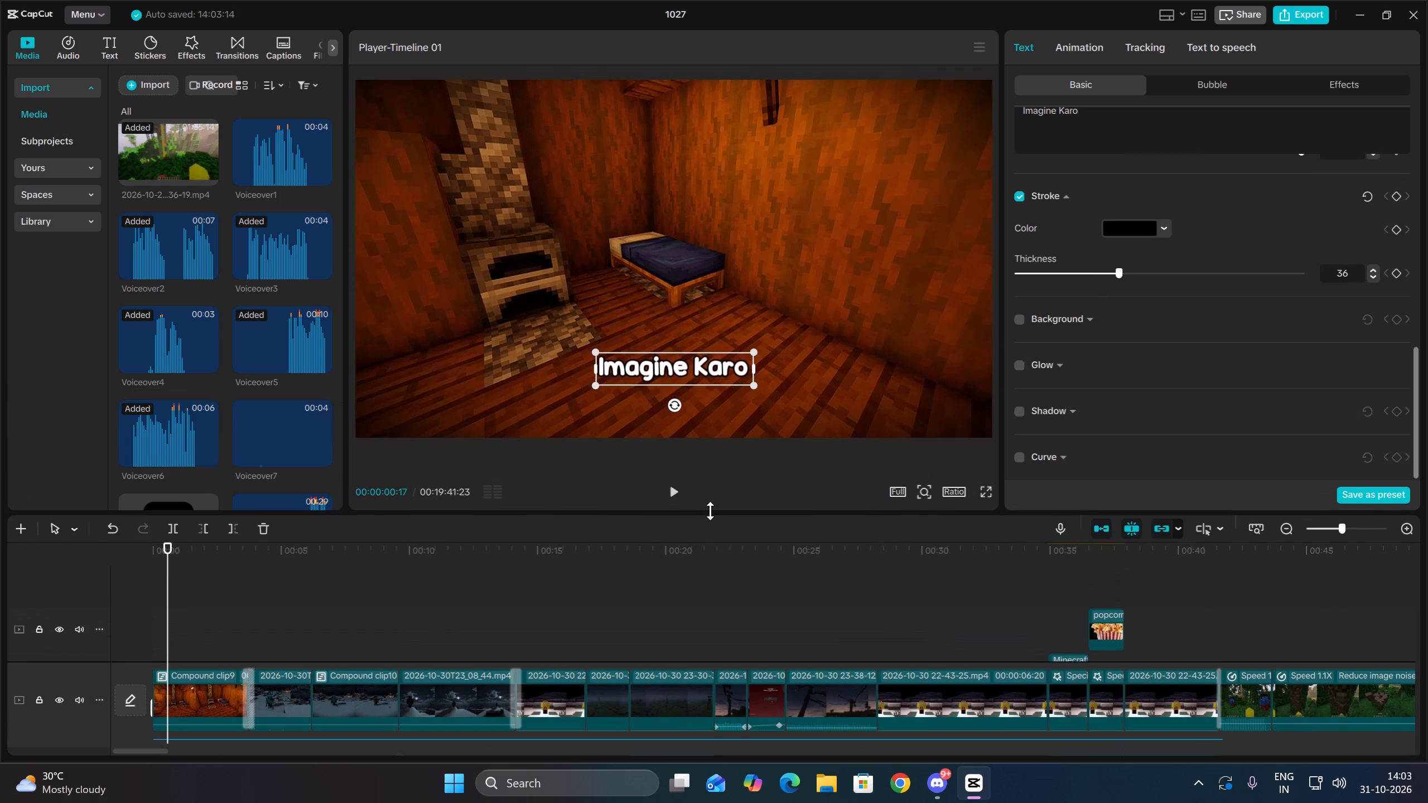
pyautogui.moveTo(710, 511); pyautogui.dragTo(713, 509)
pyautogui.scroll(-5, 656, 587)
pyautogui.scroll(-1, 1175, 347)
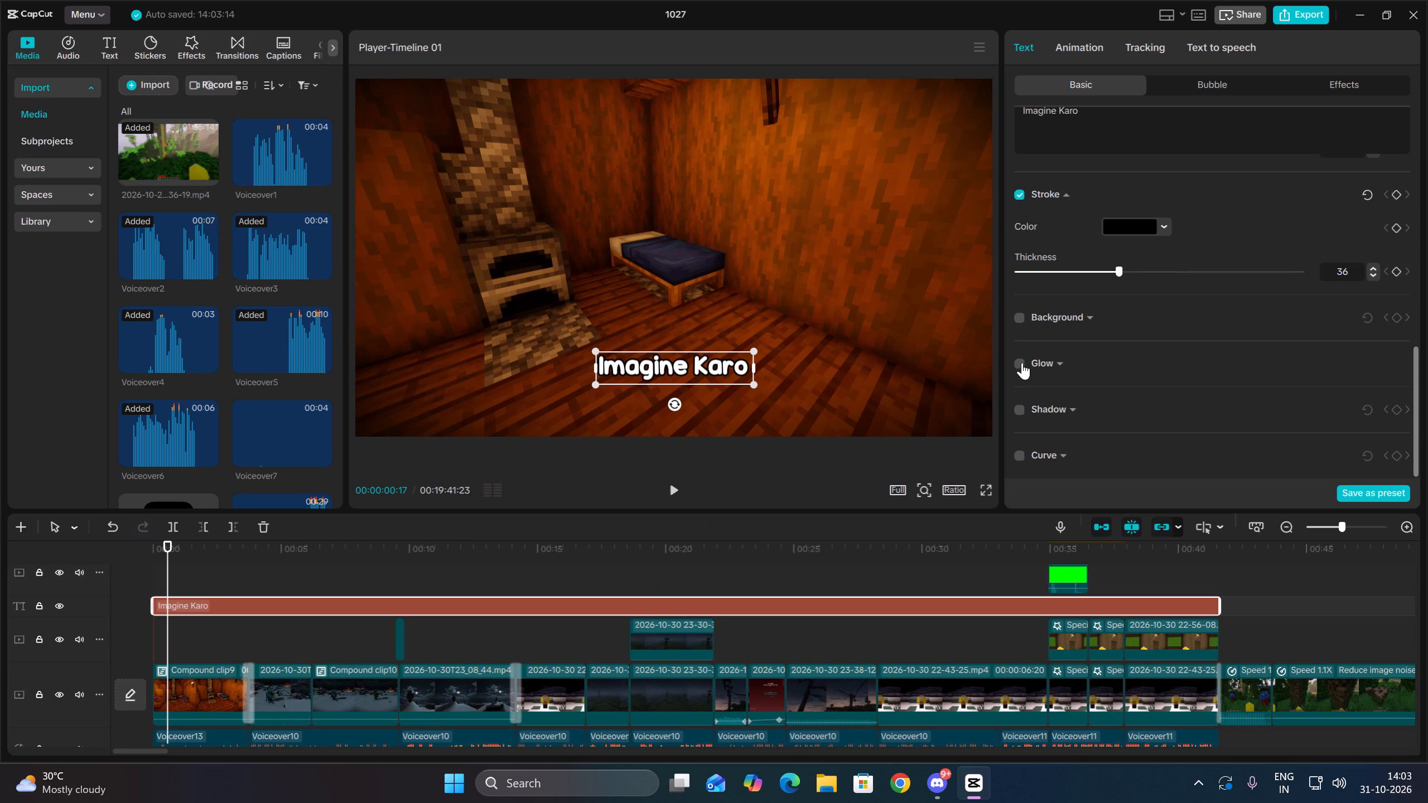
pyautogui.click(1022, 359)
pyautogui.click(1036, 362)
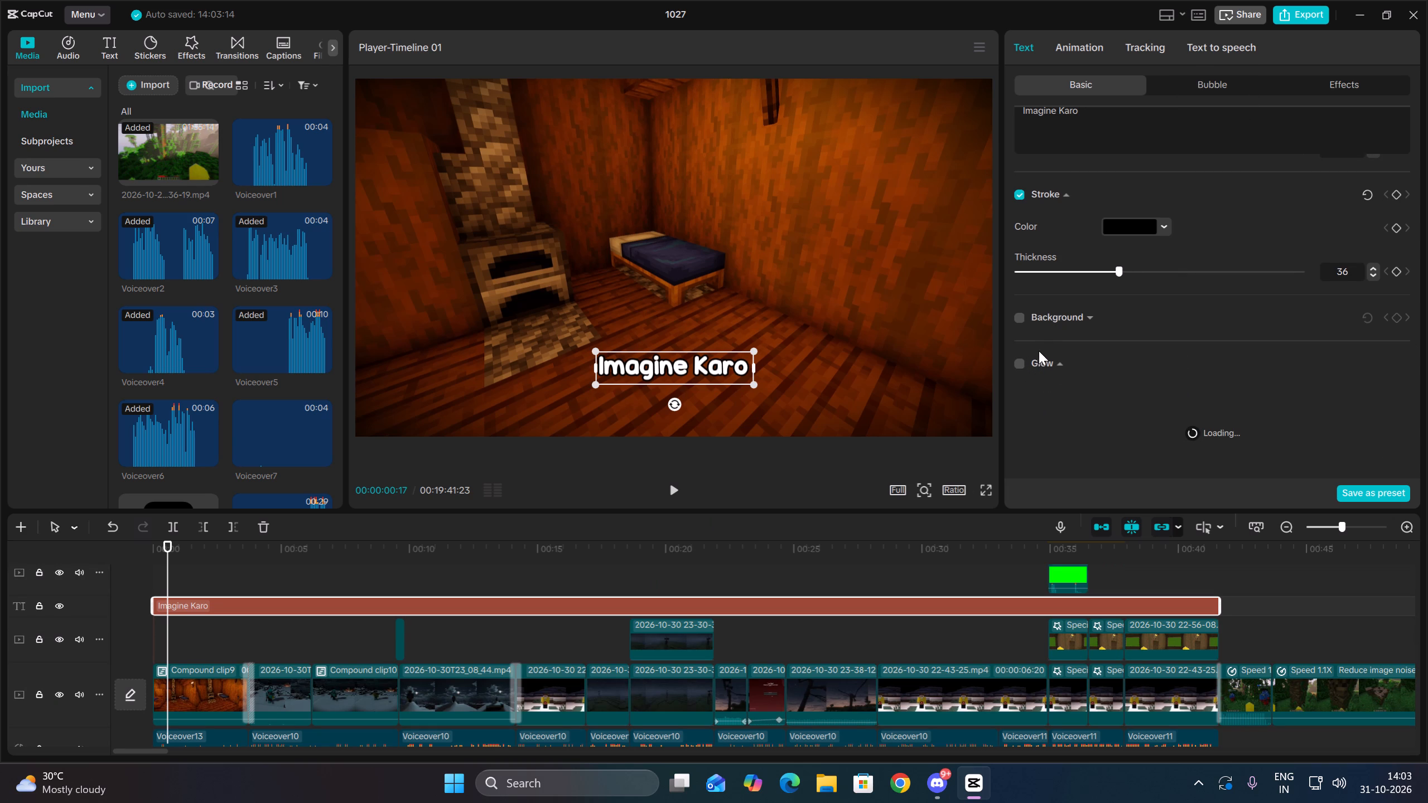
# Close the project and exit CapCut.
pyautogui.click(1406, 6)
pyautogui.click(1178, 139)
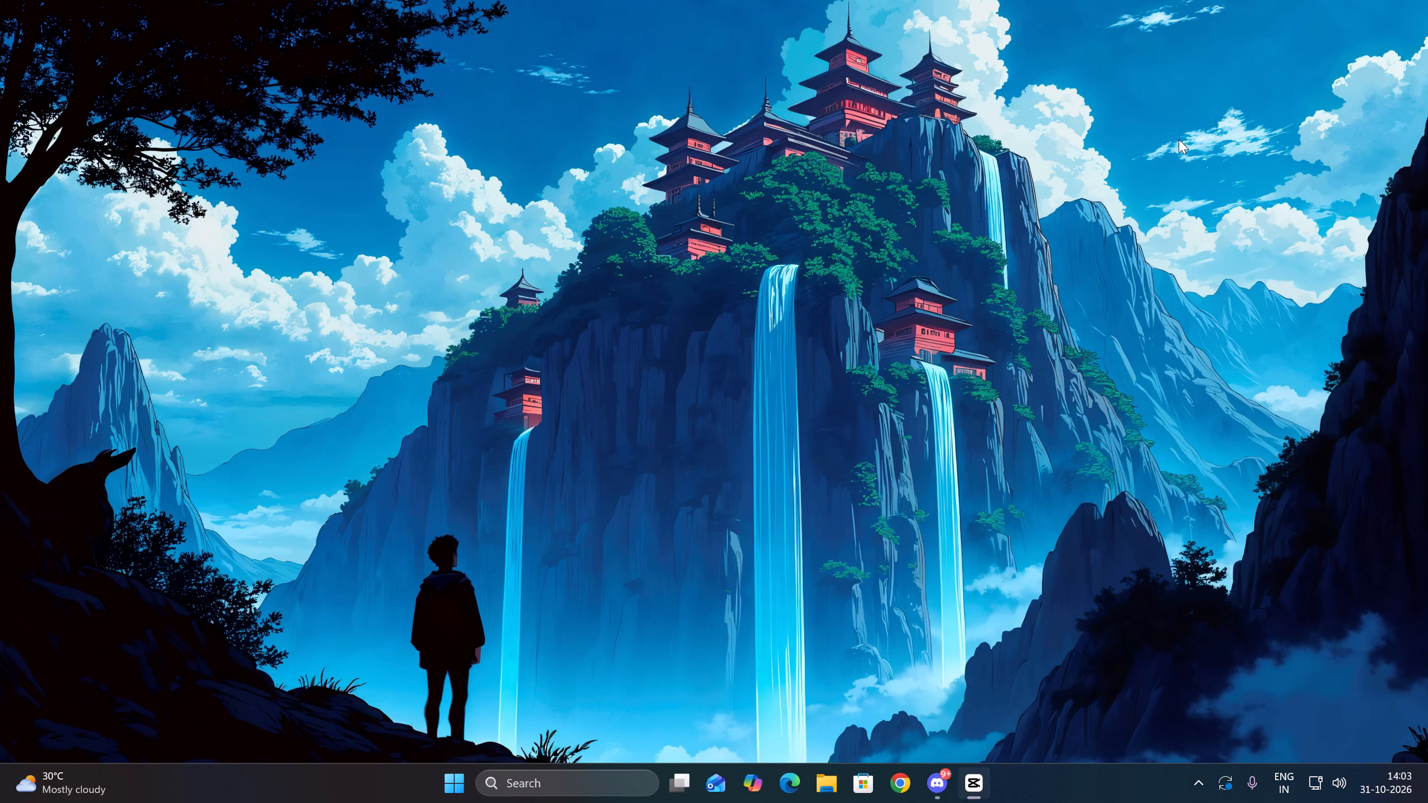
# Launch TurboVPN from a system search and dismiss its purchase offer, leaving the VPN running.
pyautogui.write('tur')
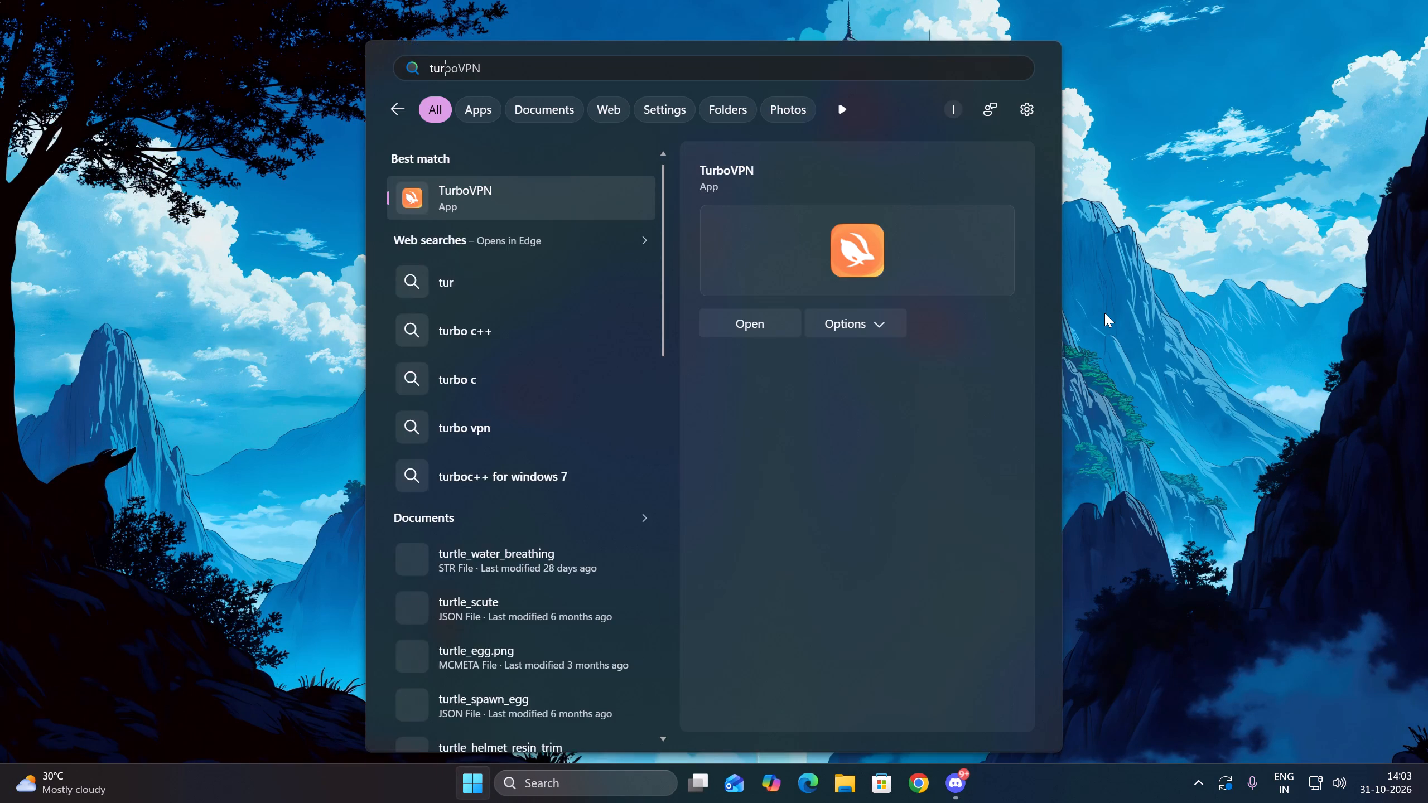
pyautogui.press('Return')
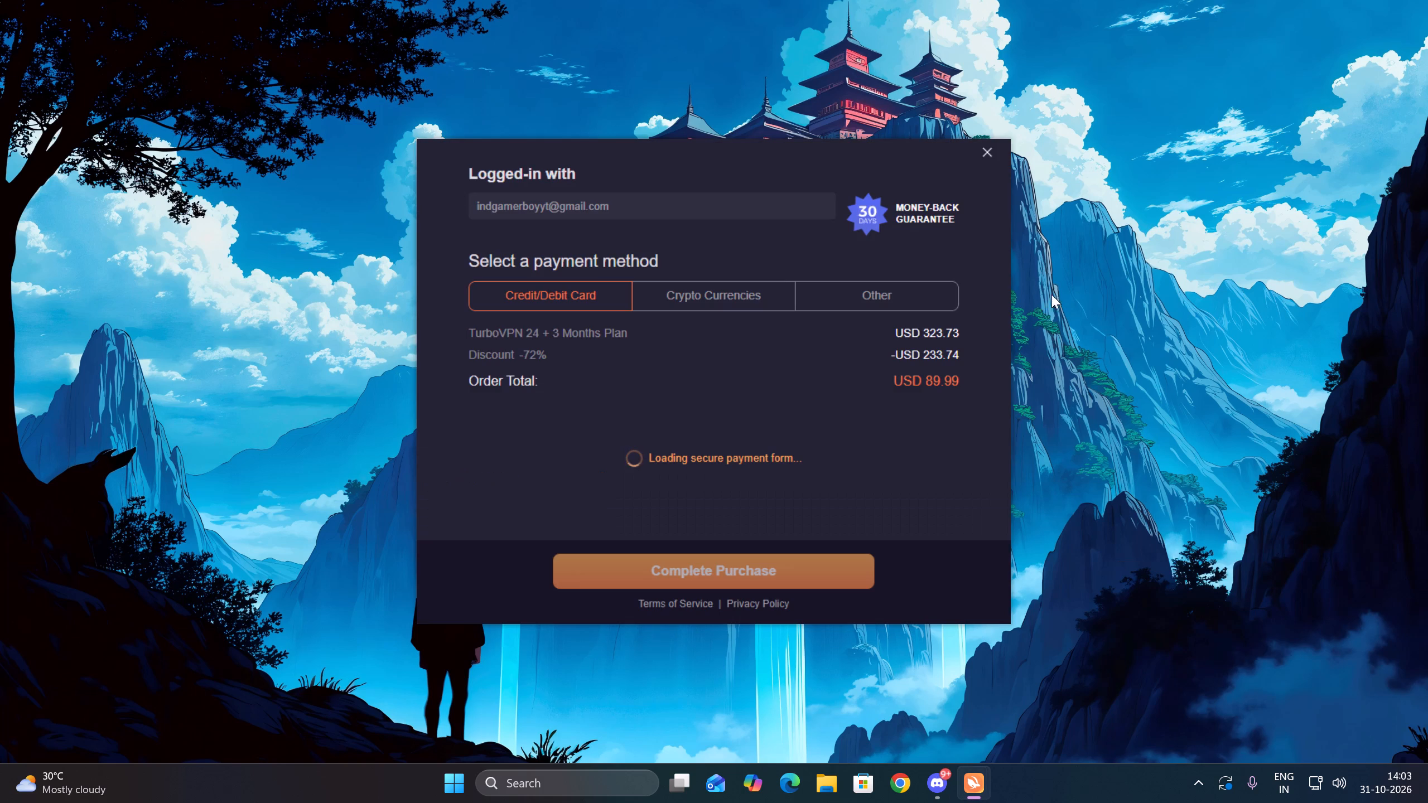
pyautogui.click(990, 156)
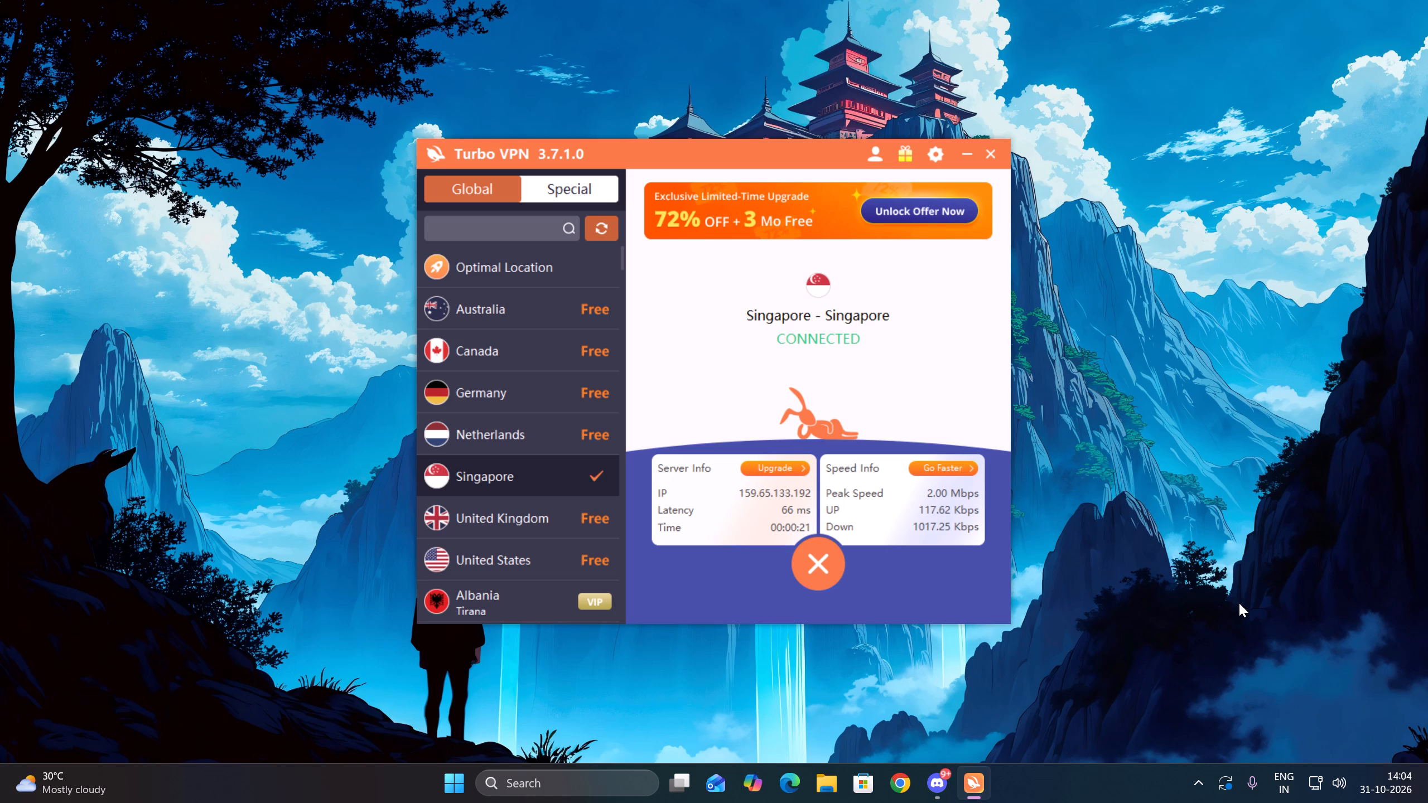
# Relaunch CapCut, acknowledge the environment test and reopen project 1027.
pyautogui.click(559, 781)
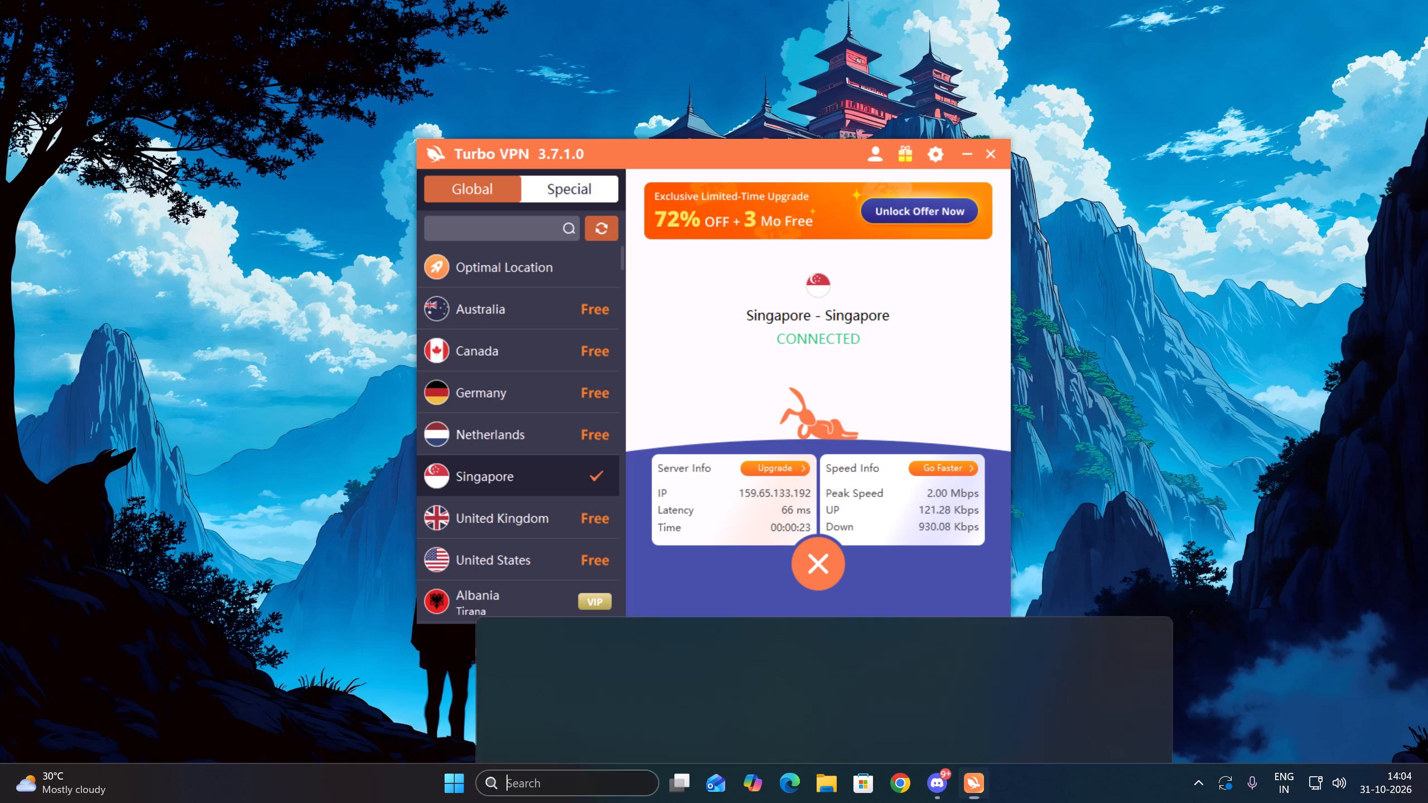
pyautogui.click(596, 124)
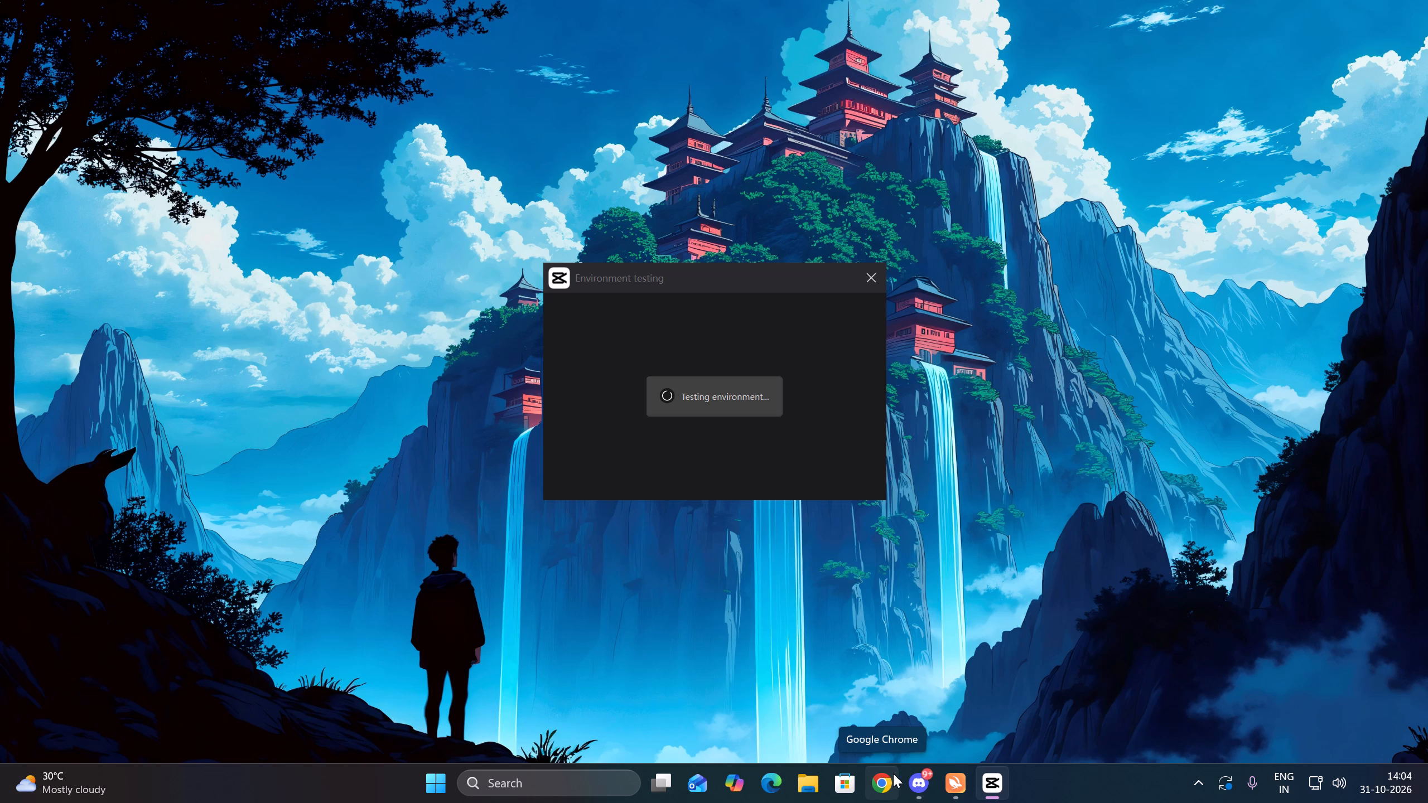
pyautogui.click(765, 471)
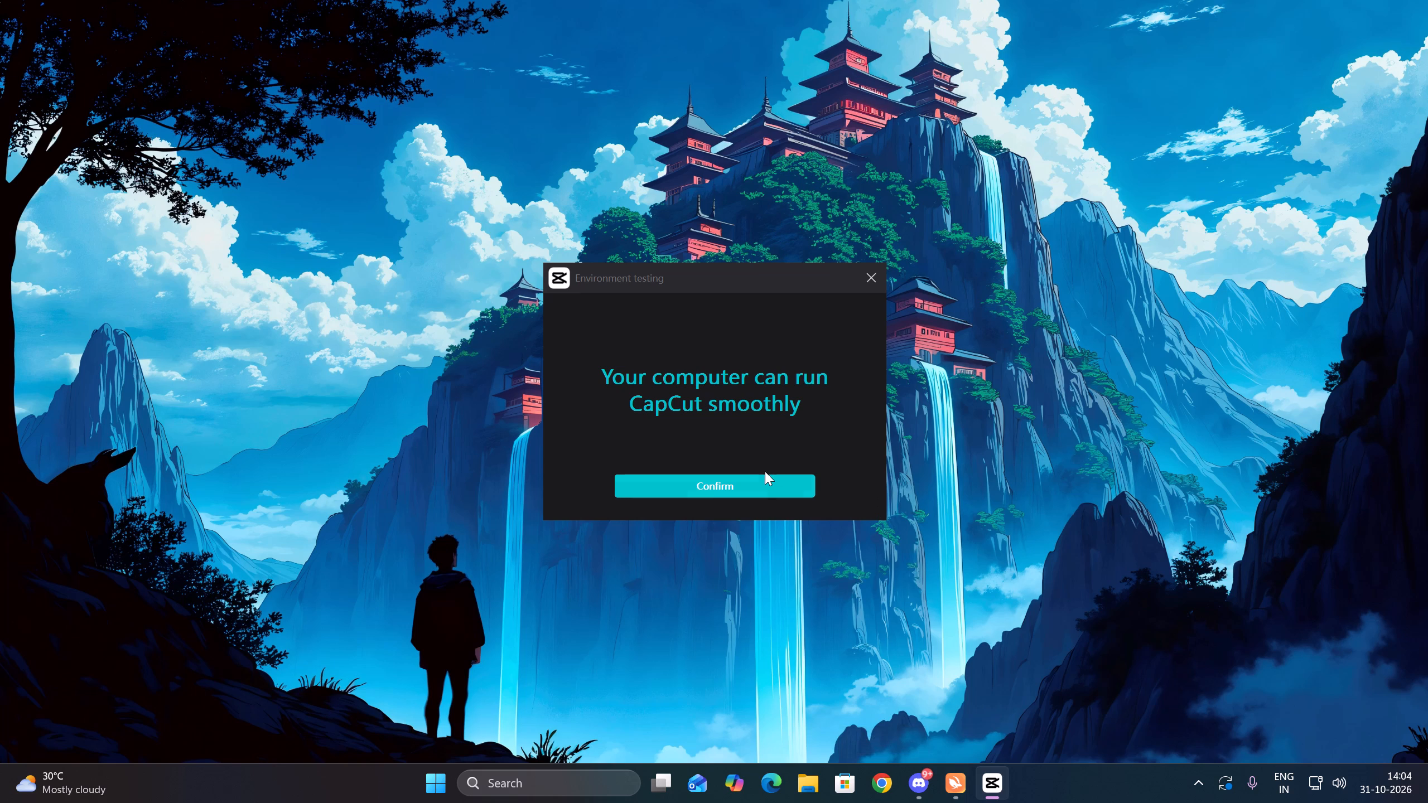
pyautogui.click(708, 487)
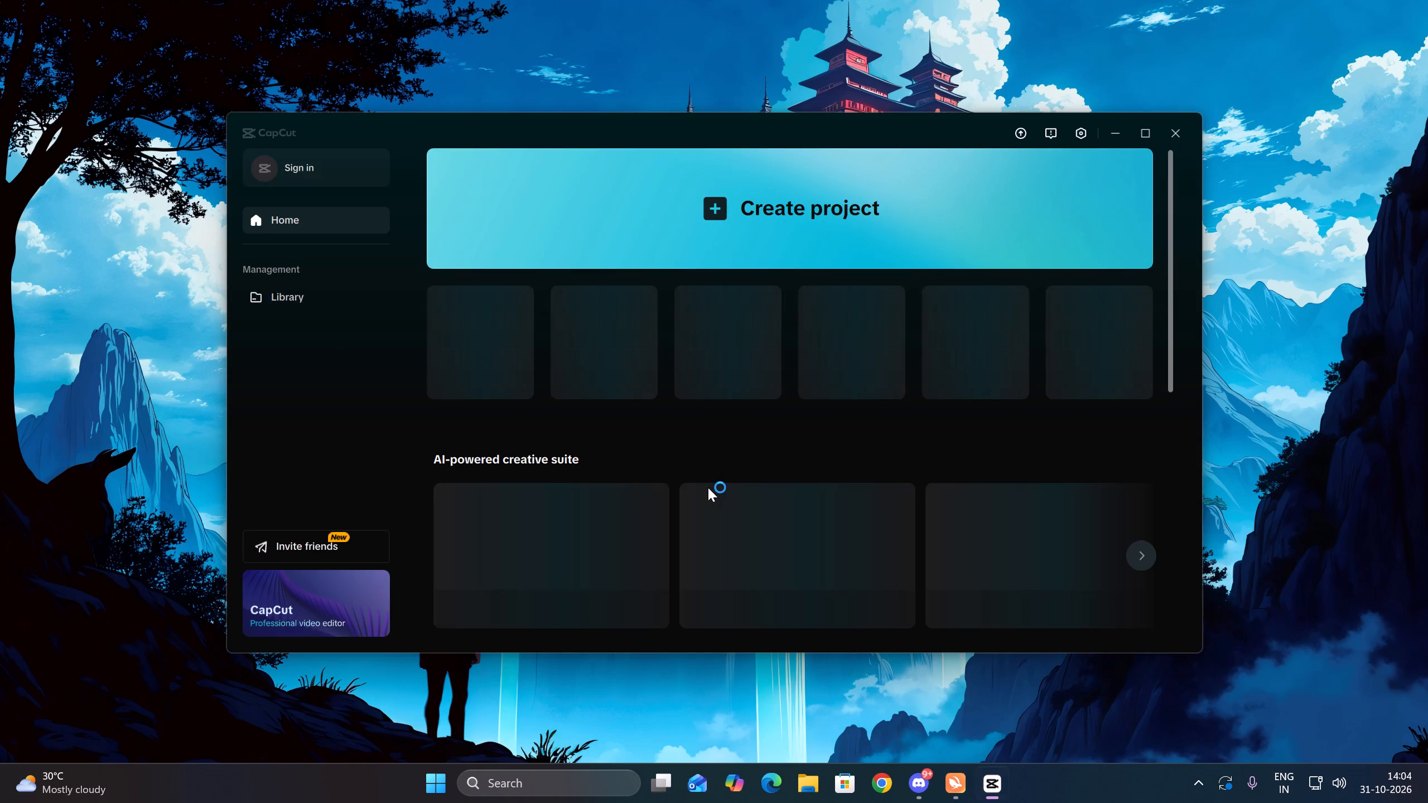
pyautogui.scroll(-7, 742, 495)
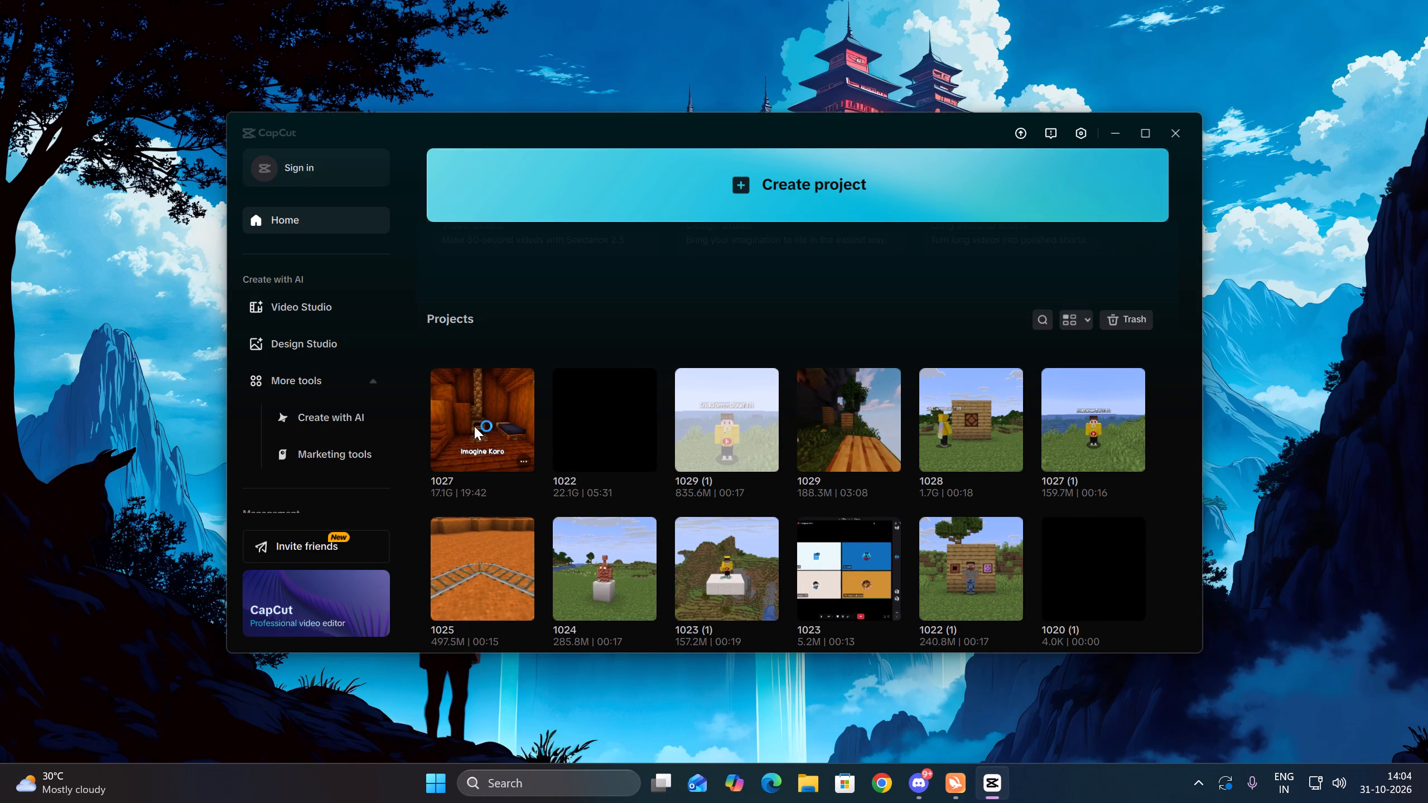
pyautogui.click(474, 426)
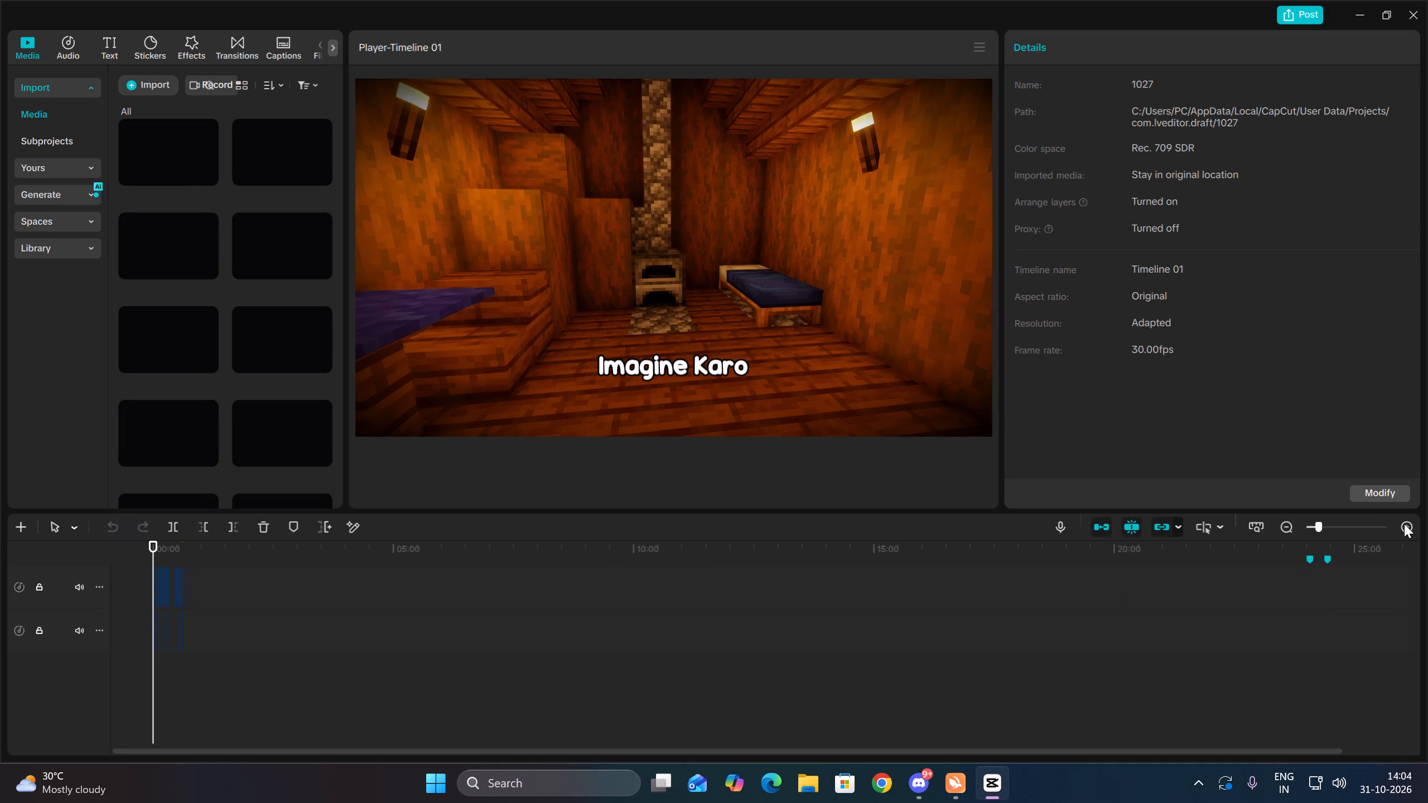
# Select the Imagine Karo text on the timeline and try again to enable its glow, expanding the glow settings.
pyautogui.scroll(5, 228, 566)
pyautogui.click(1416, 532)
pyautogui.doubleClick(1408, 530)
pyautogui.scroll(2, 269, 659)
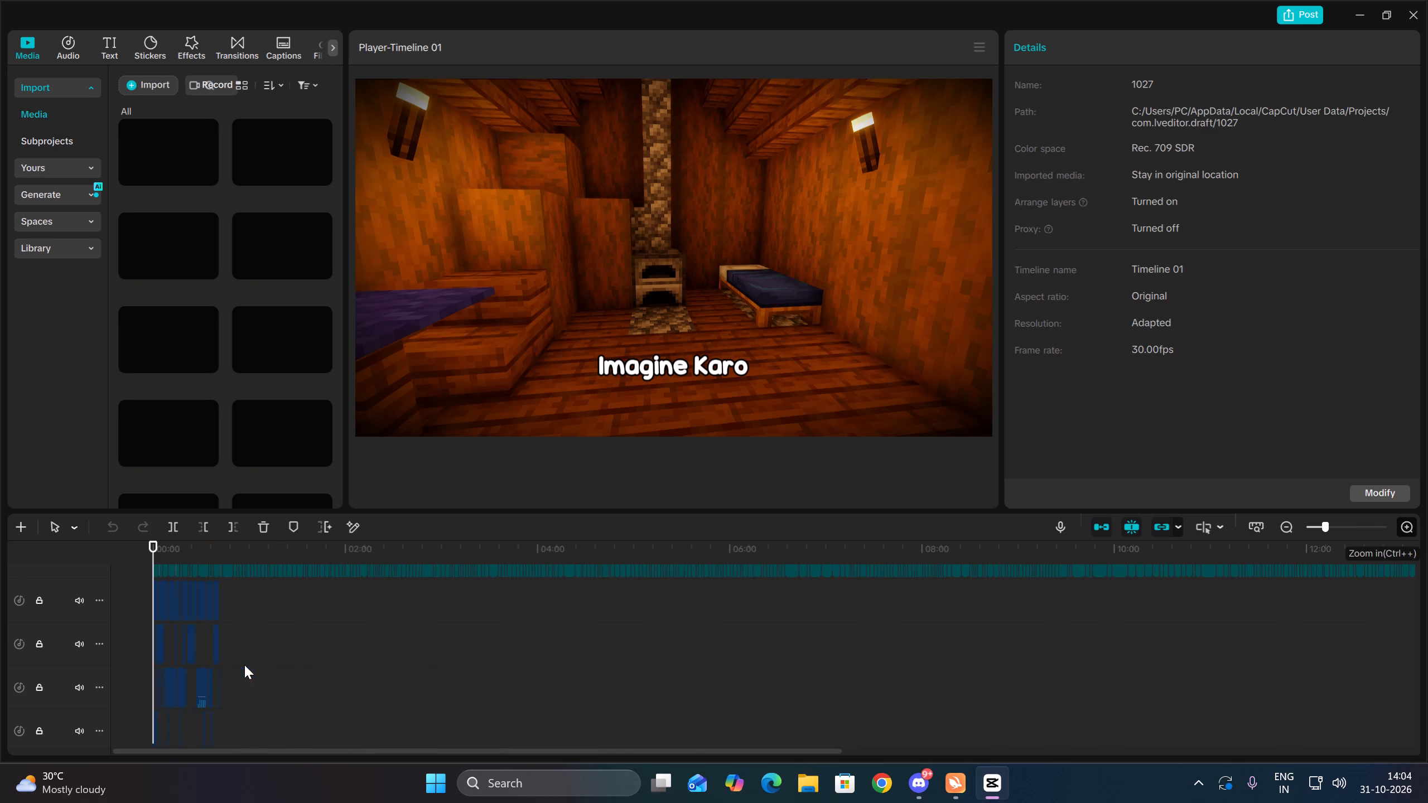
pyautogui.scroll(7, 244, 665)
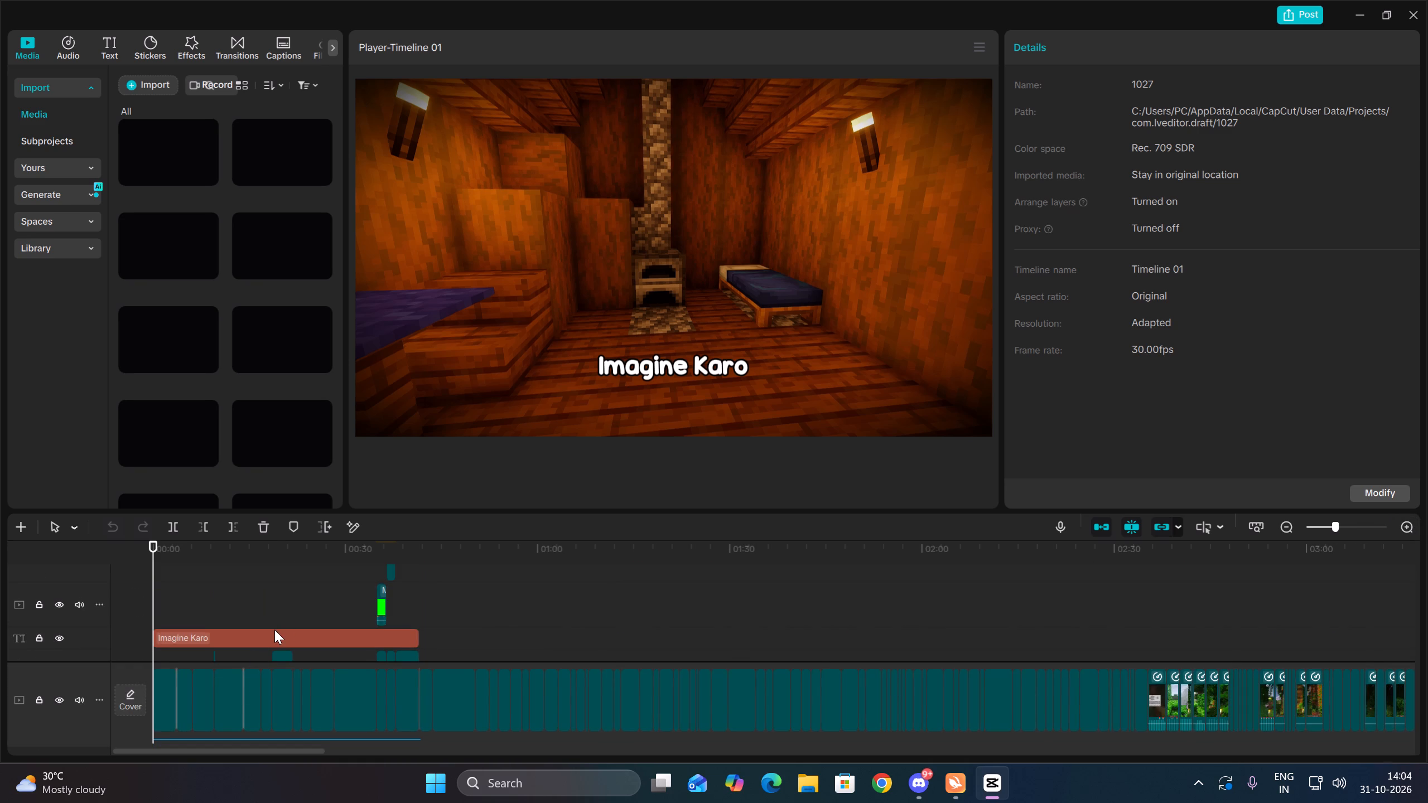
pyautogui.tripleClick(1414, 523)
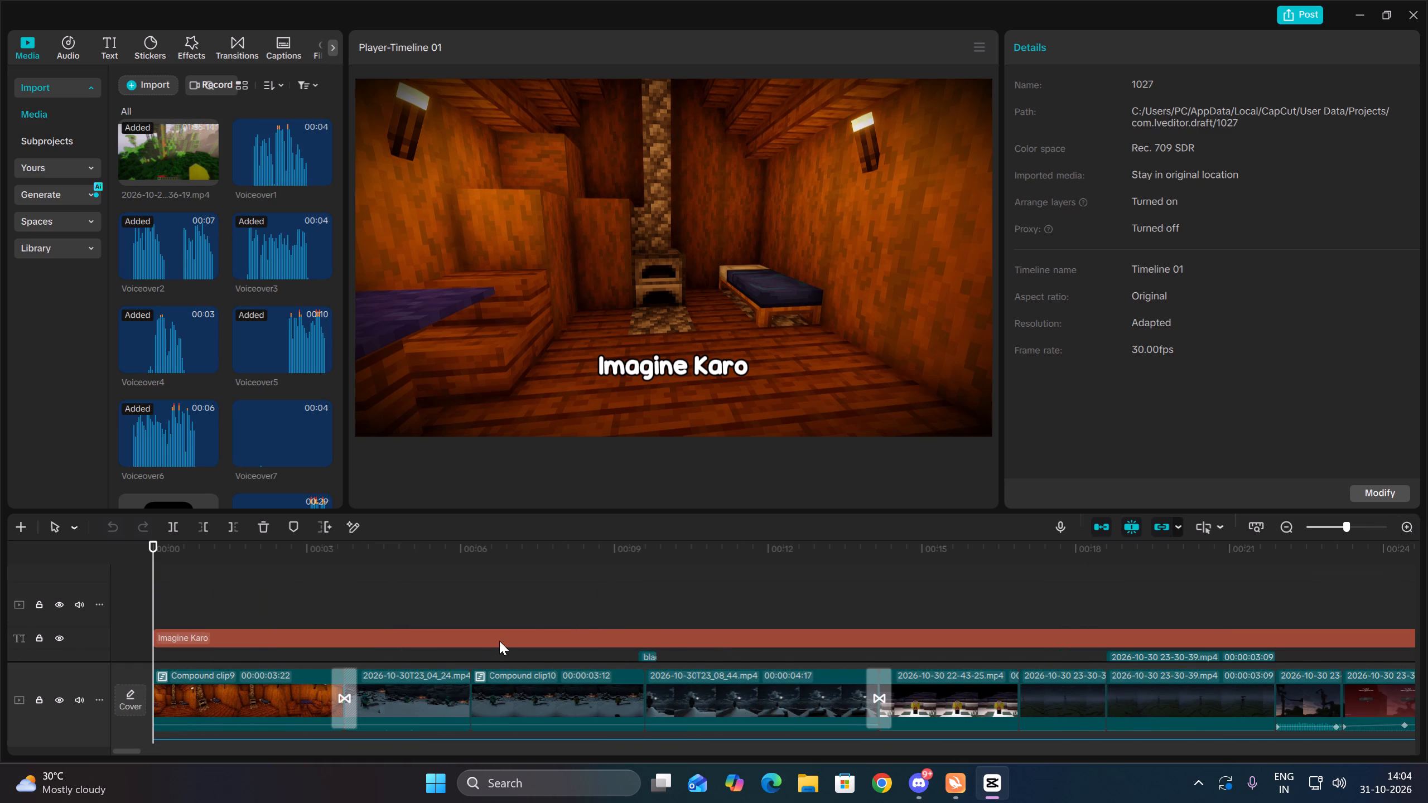
pyautogui.click(499, 641)
pyautogui.scroll(-11, 1107, 280)
pyautogui.click(1020, 361)
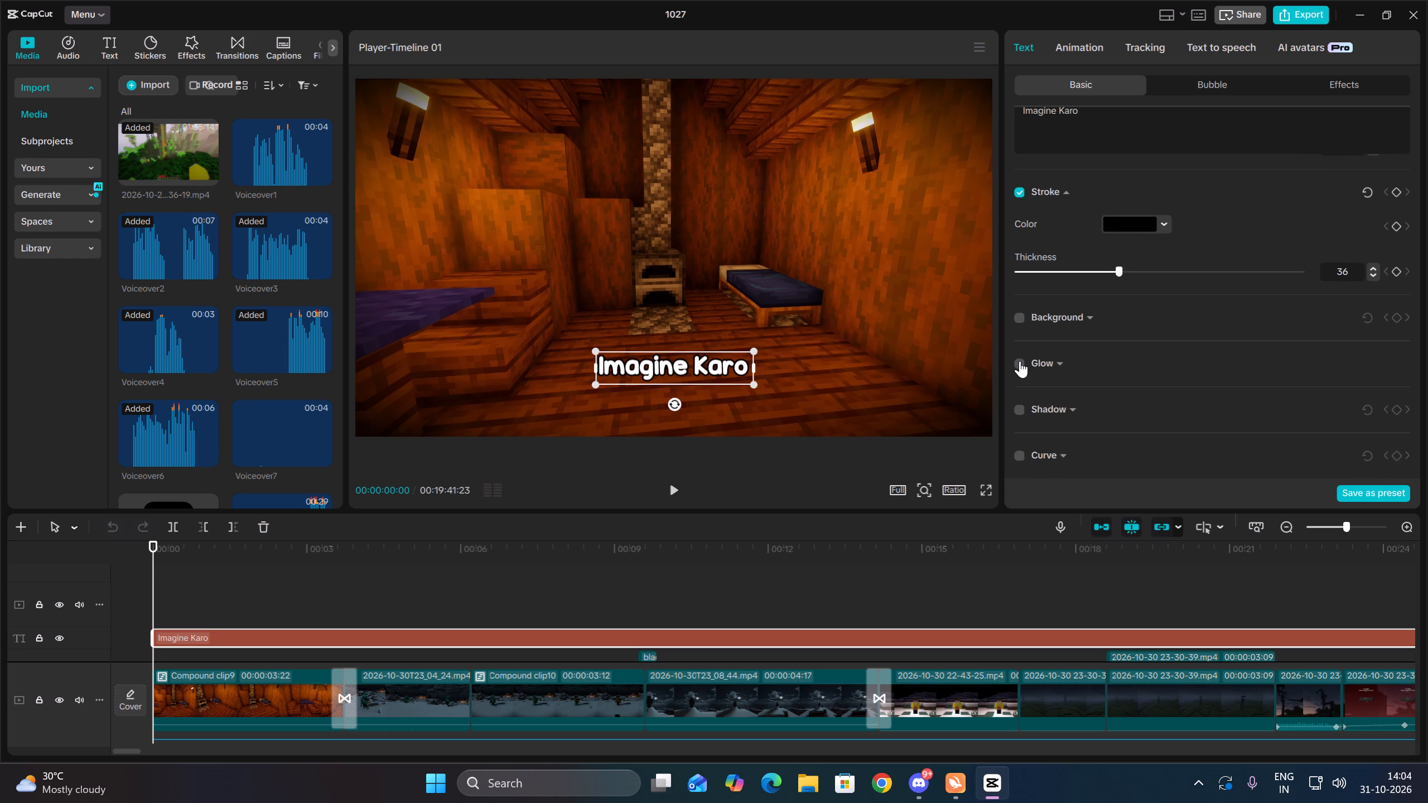
pyautogui.click(1020, 361)
pyautogui.click(1046, 363)
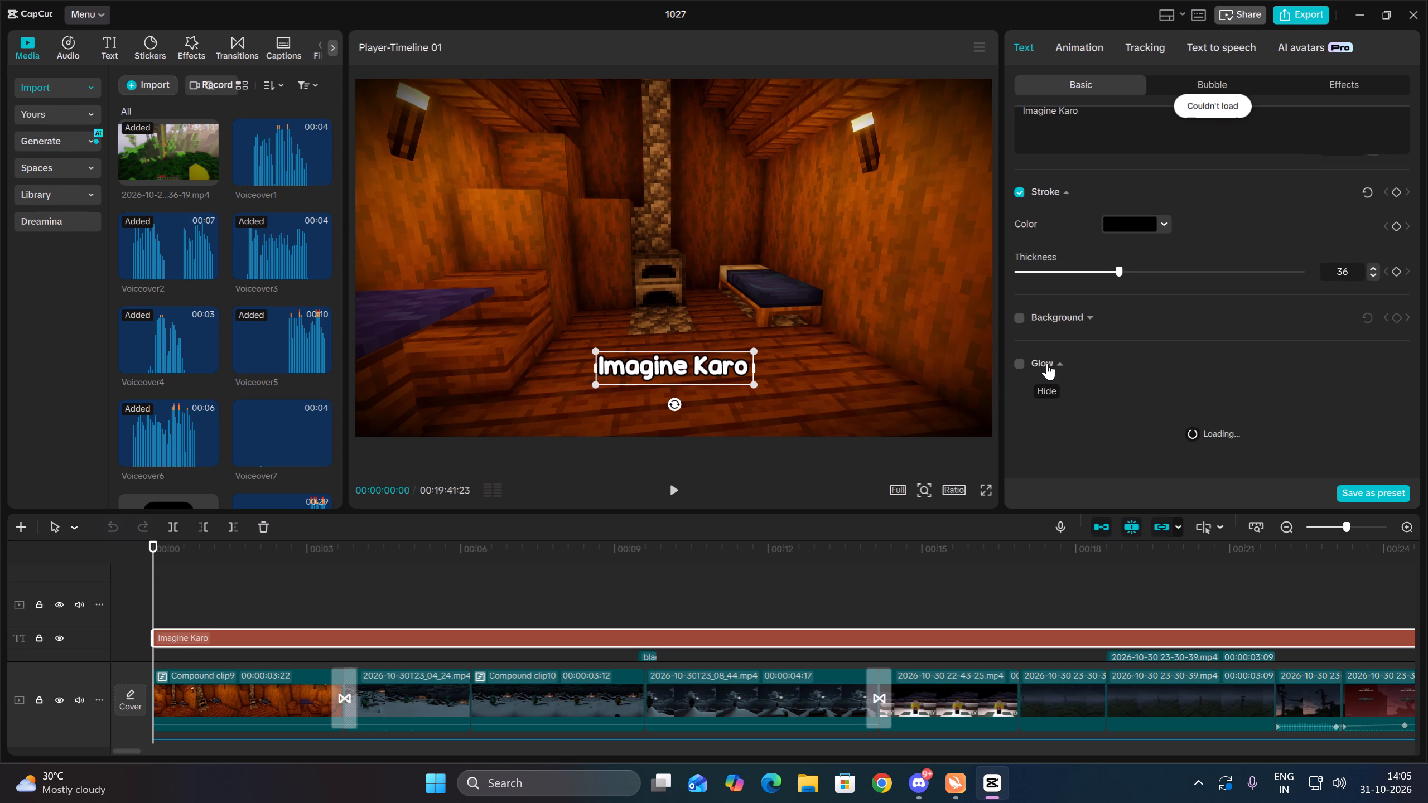
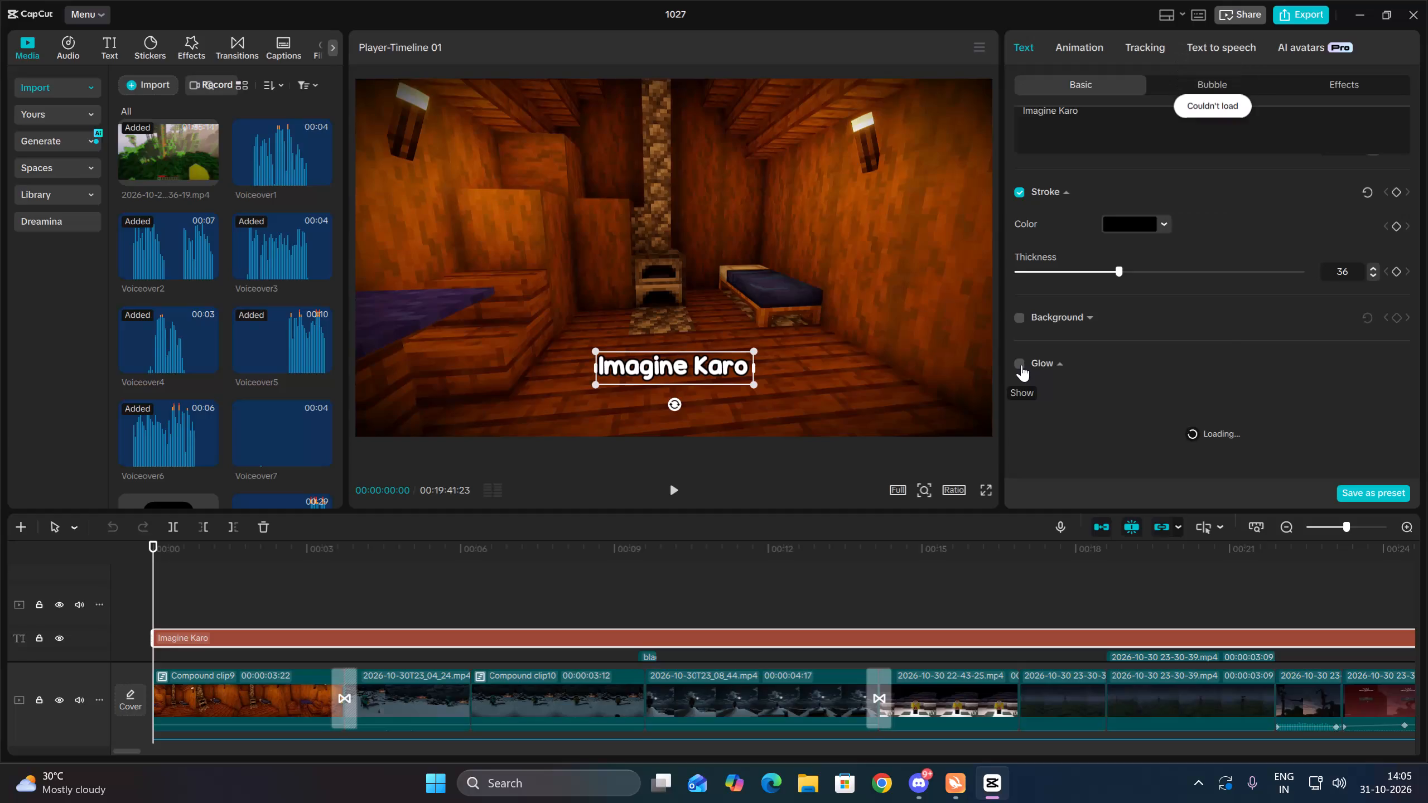
# Check on TurboVPN, return to the text settings in CapCut and enable the glow on the Imagine Karo text.
pyautogui.click(949, 785)
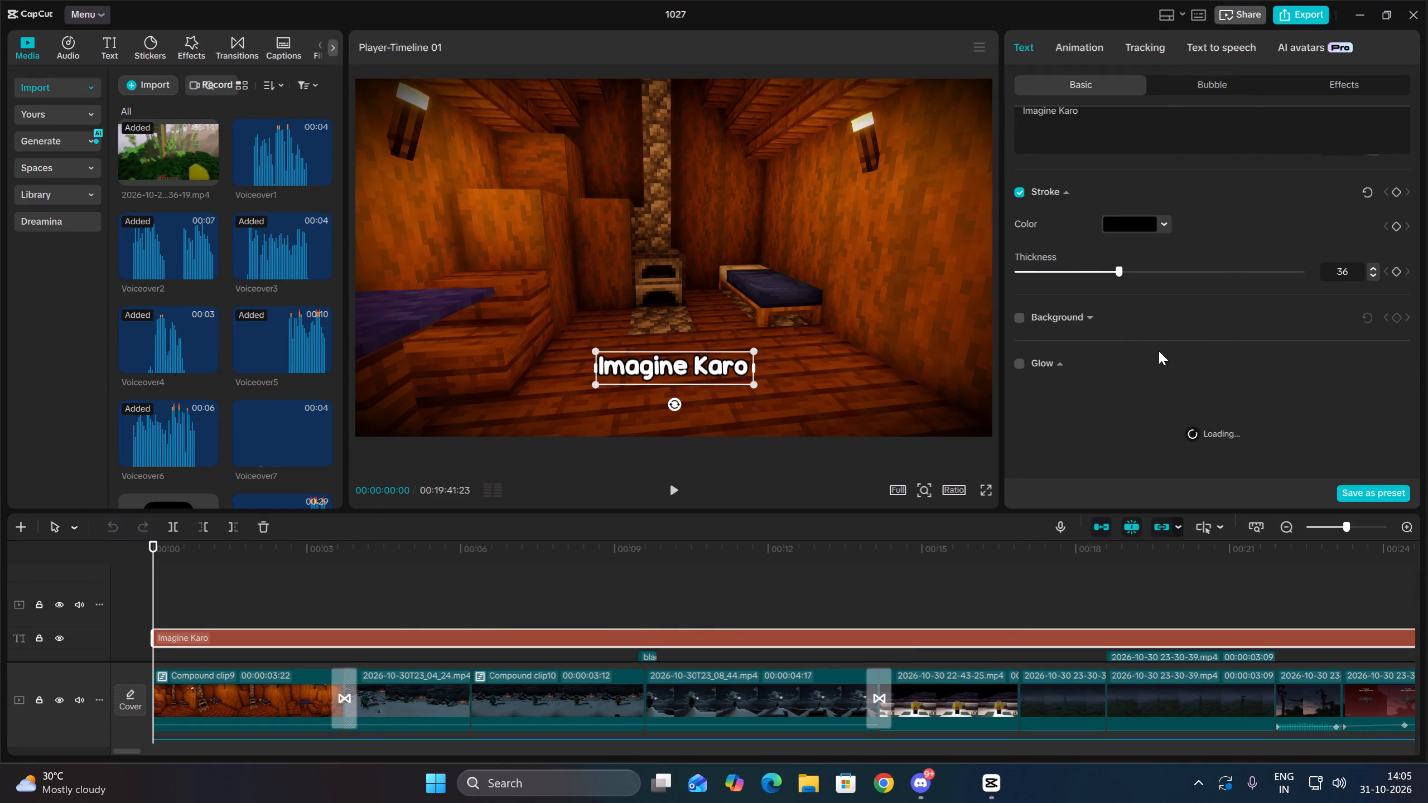
pyautogui.click(1174, 391)
pyautogui.click(1178, 395)
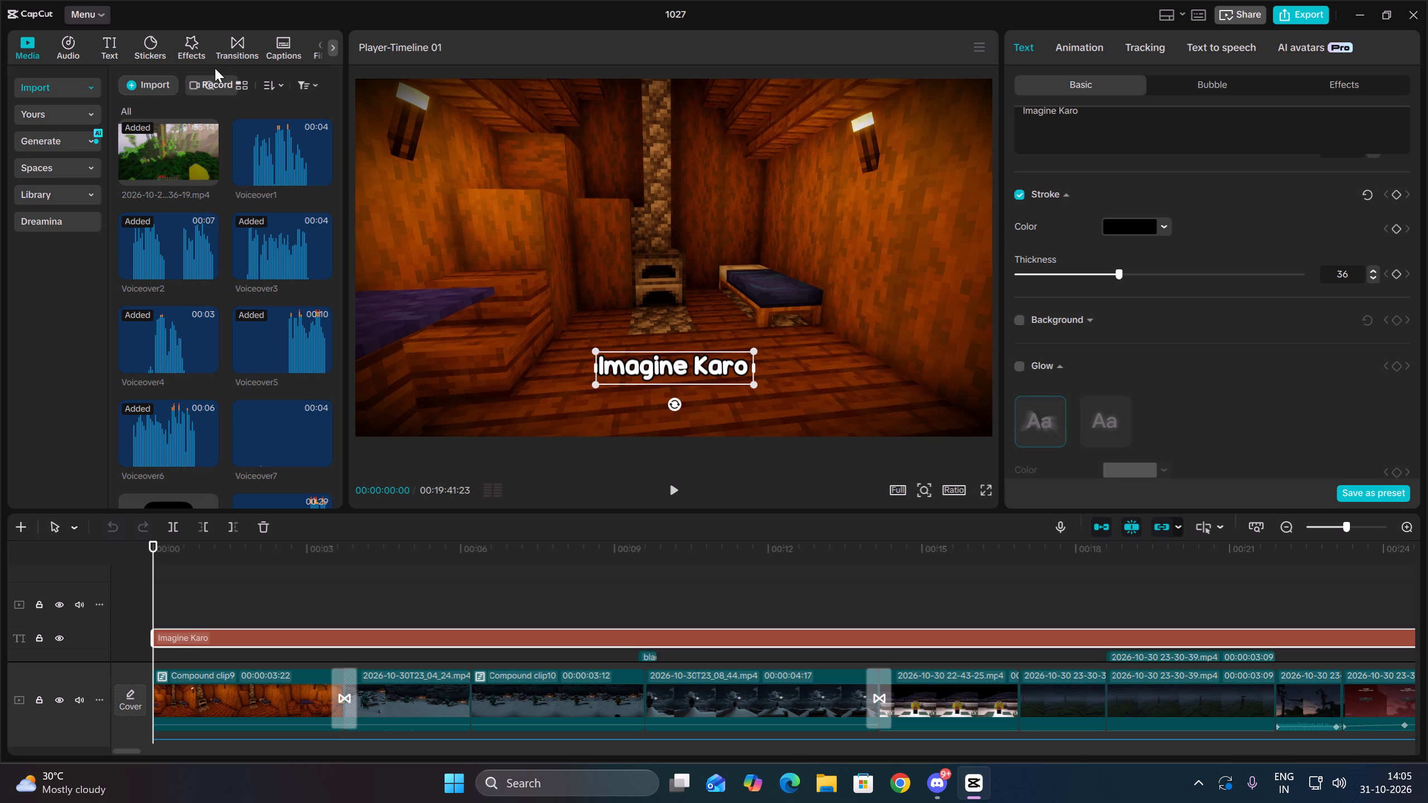
pyautogui.click(1025, 368)
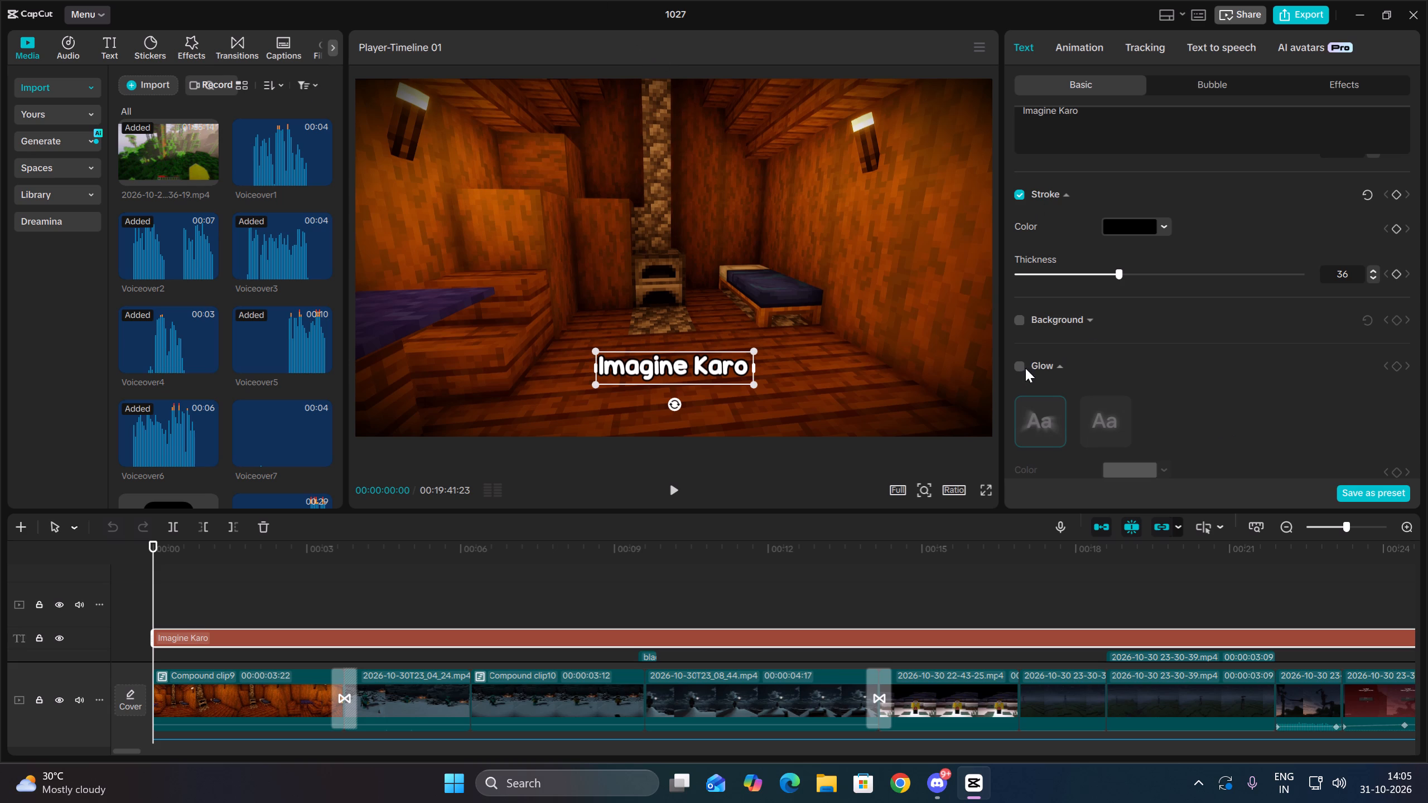
pyautogui.click(1017, 366)
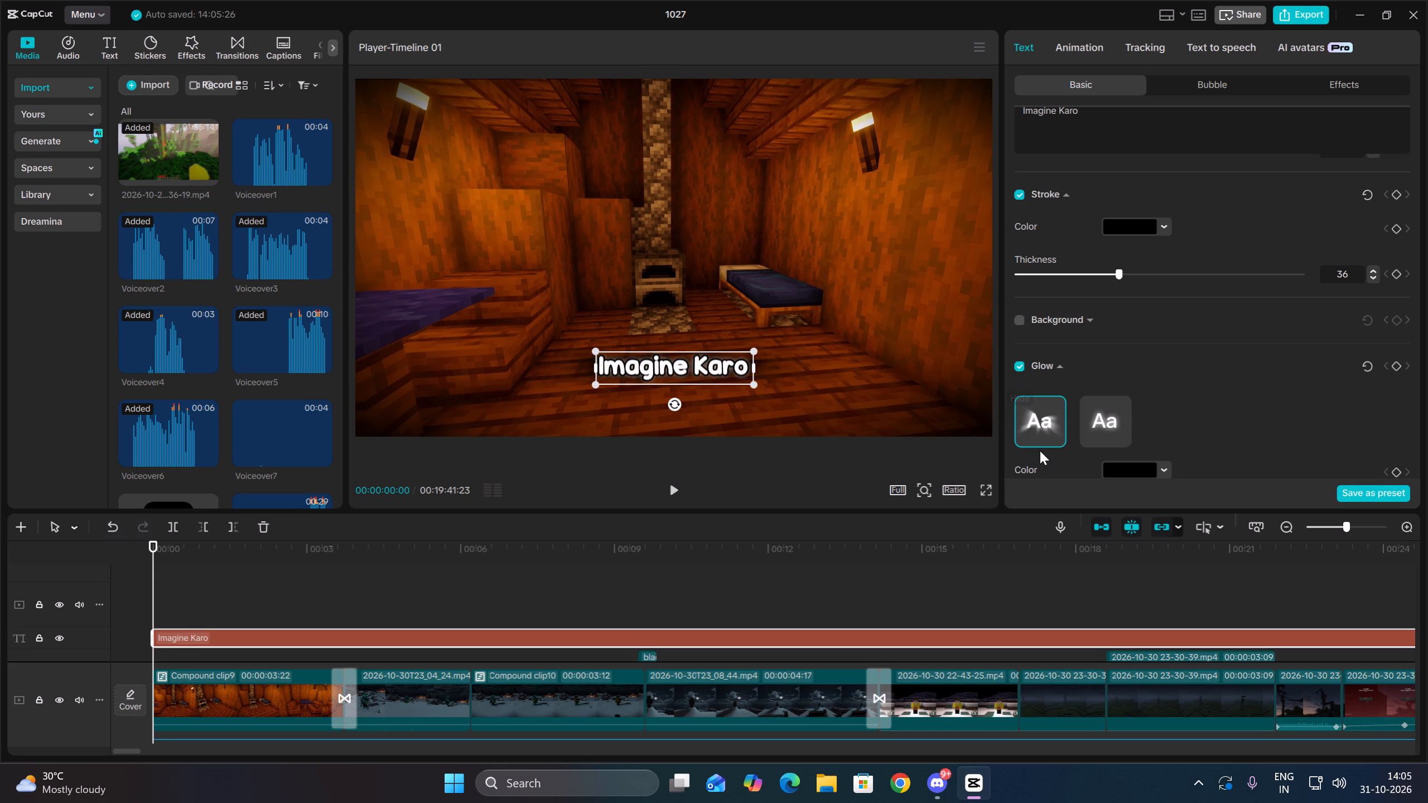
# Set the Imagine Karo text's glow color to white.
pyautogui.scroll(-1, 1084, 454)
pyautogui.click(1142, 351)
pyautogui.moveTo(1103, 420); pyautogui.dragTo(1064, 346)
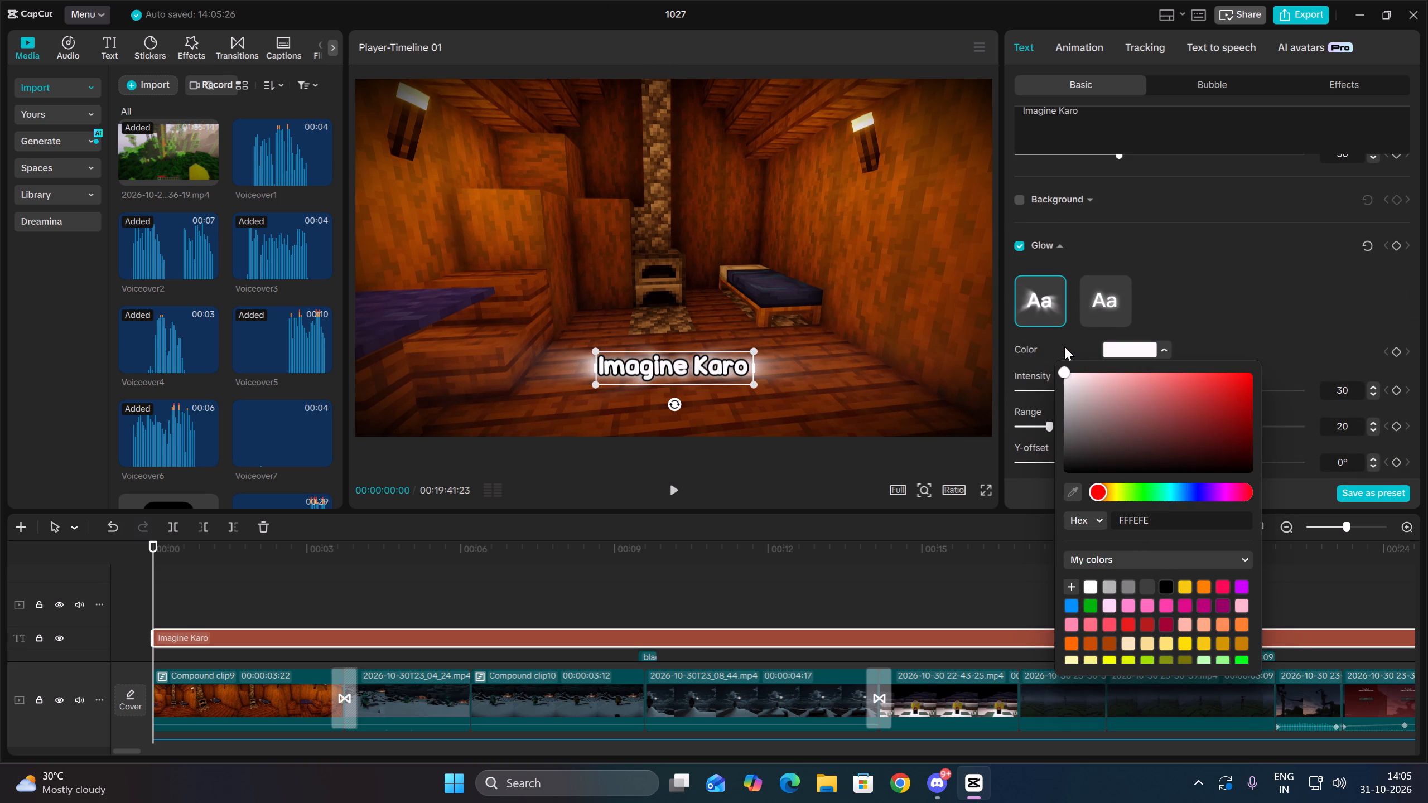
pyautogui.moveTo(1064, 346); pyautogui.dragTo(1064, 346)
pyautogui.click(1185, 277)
# Set the glow's intensity to 10, range to 10 and Y-offset to -8°.
pyautogui.moveTo(1075, 388); pyautogui.dragTo(1050, 381)
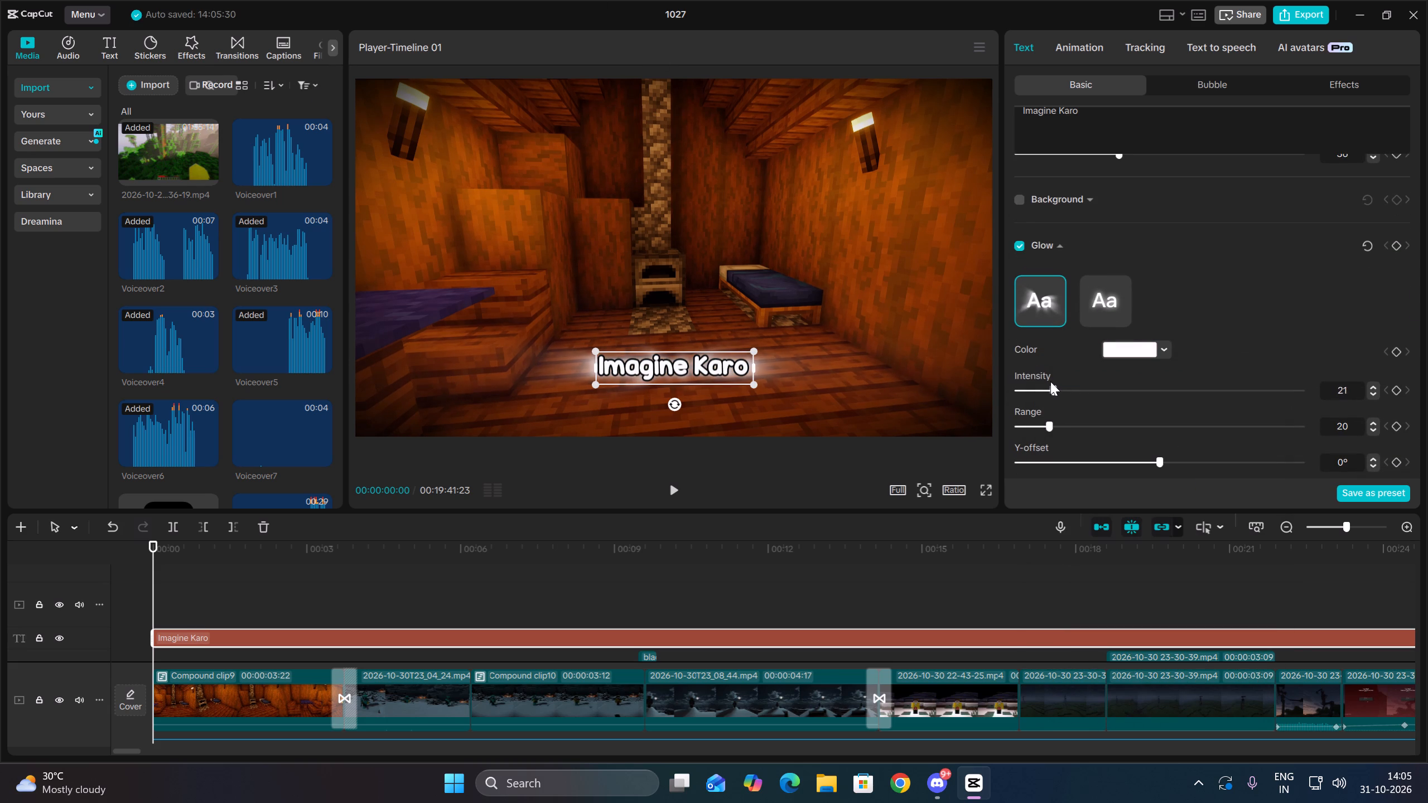
pyautogui.moveTo(1050, 381); pyautogui.dragTo(1012, 375)
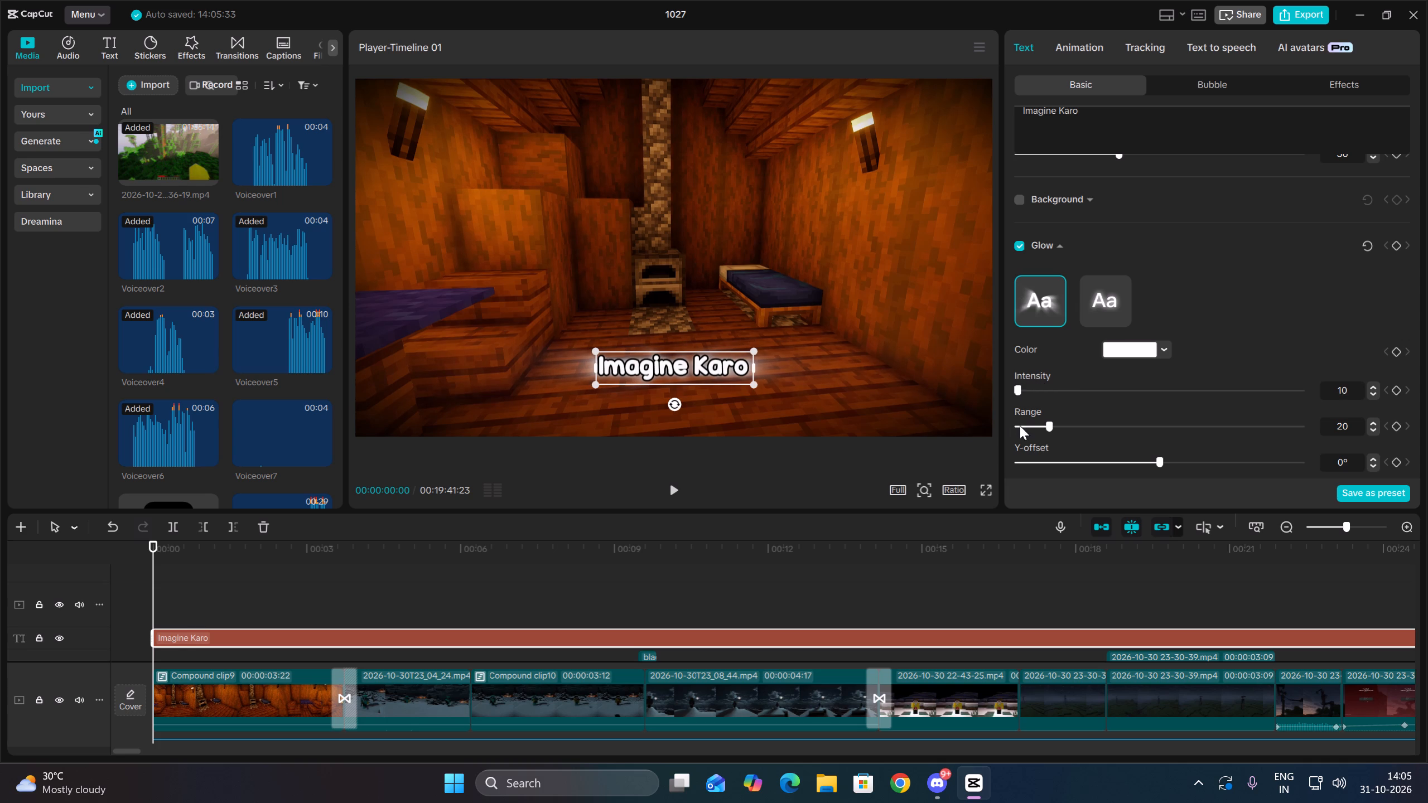
pyautogui.moveTo(1036, 427); pyautogui.dragTo(996, 418)
pyautogui.moveTo(1093, 462); pyautogui.dragTo(1107, 454)
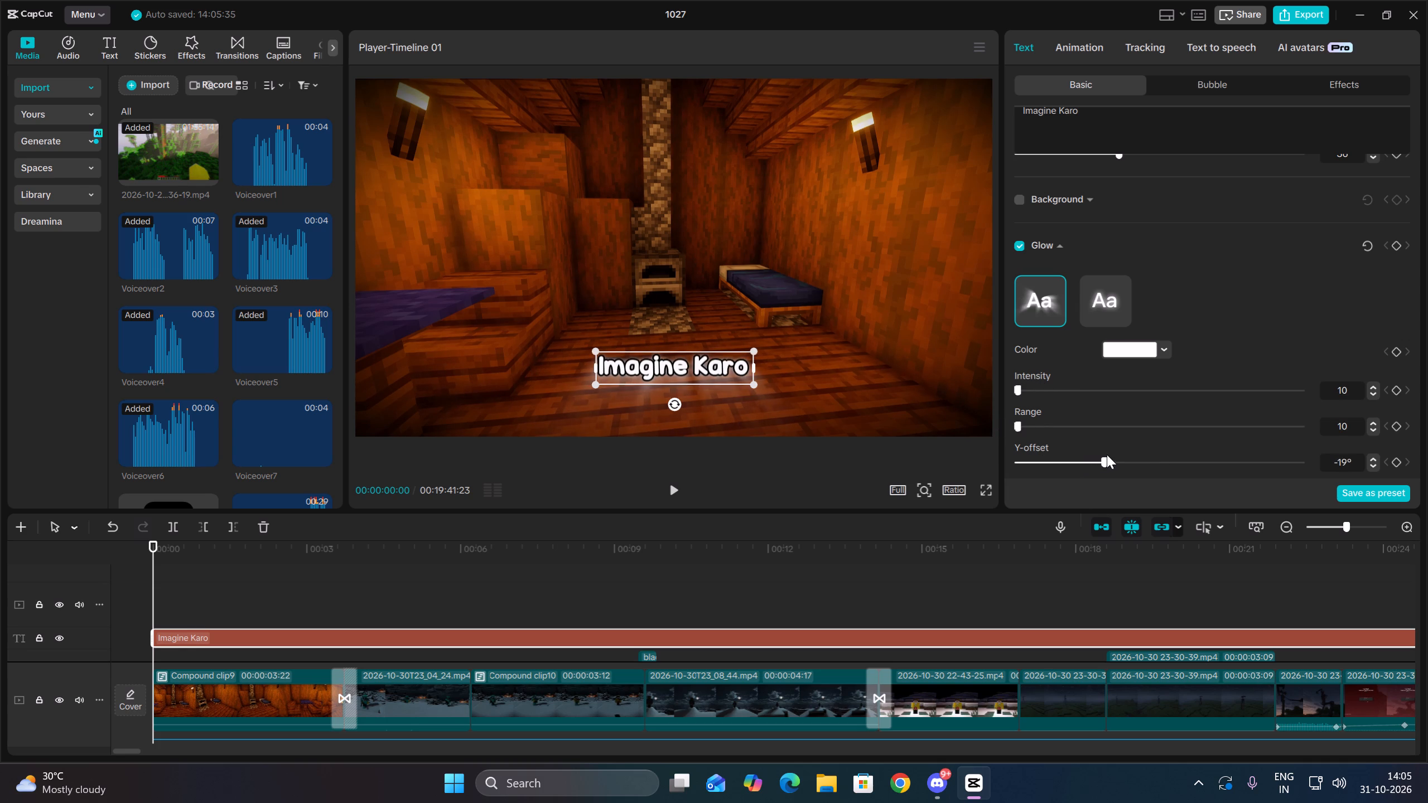
pyautogui.moveTo(1107, 454); pyautogui.dragTo(1144, 452)
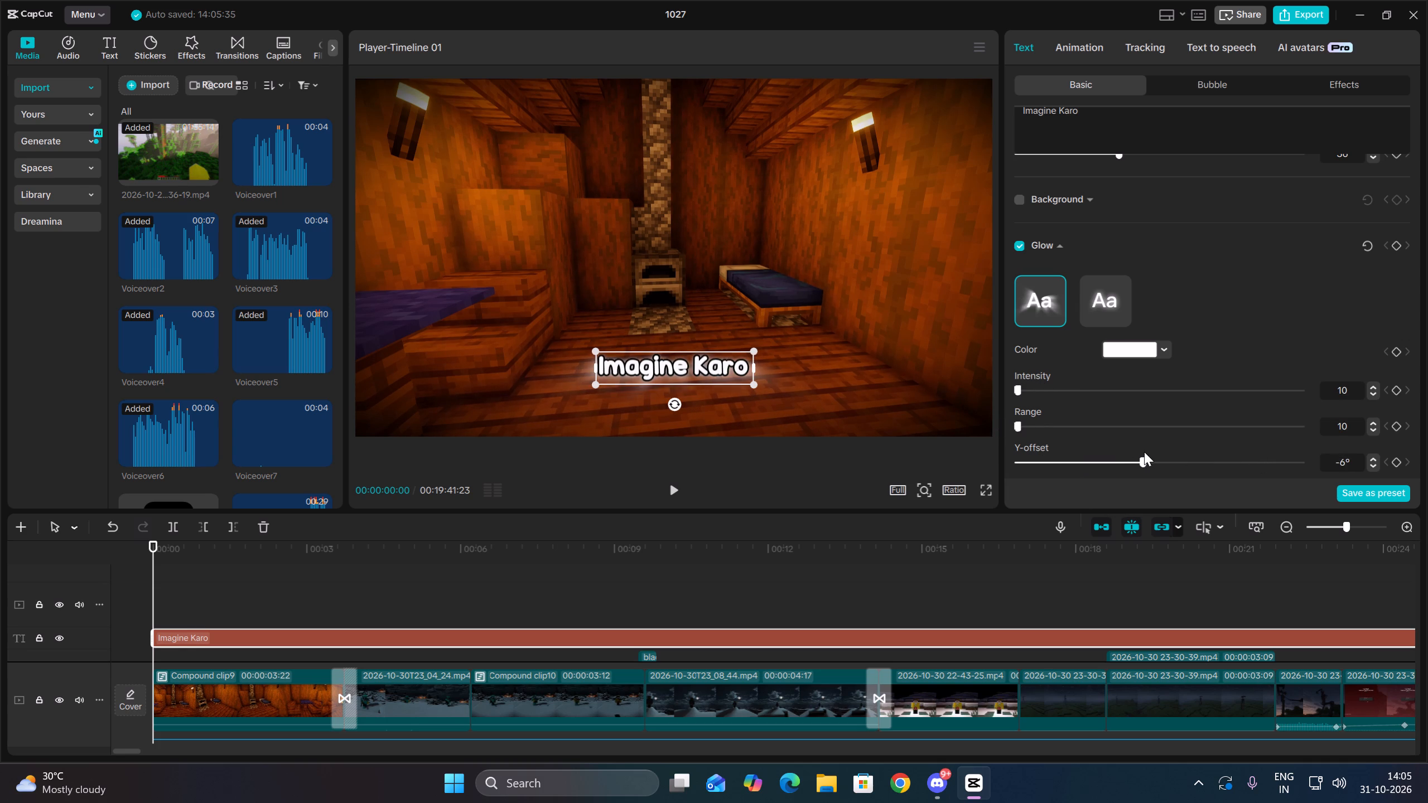
pyautogui.moveTo(1144, 452); pyautogui.dragTo(1111, 444)
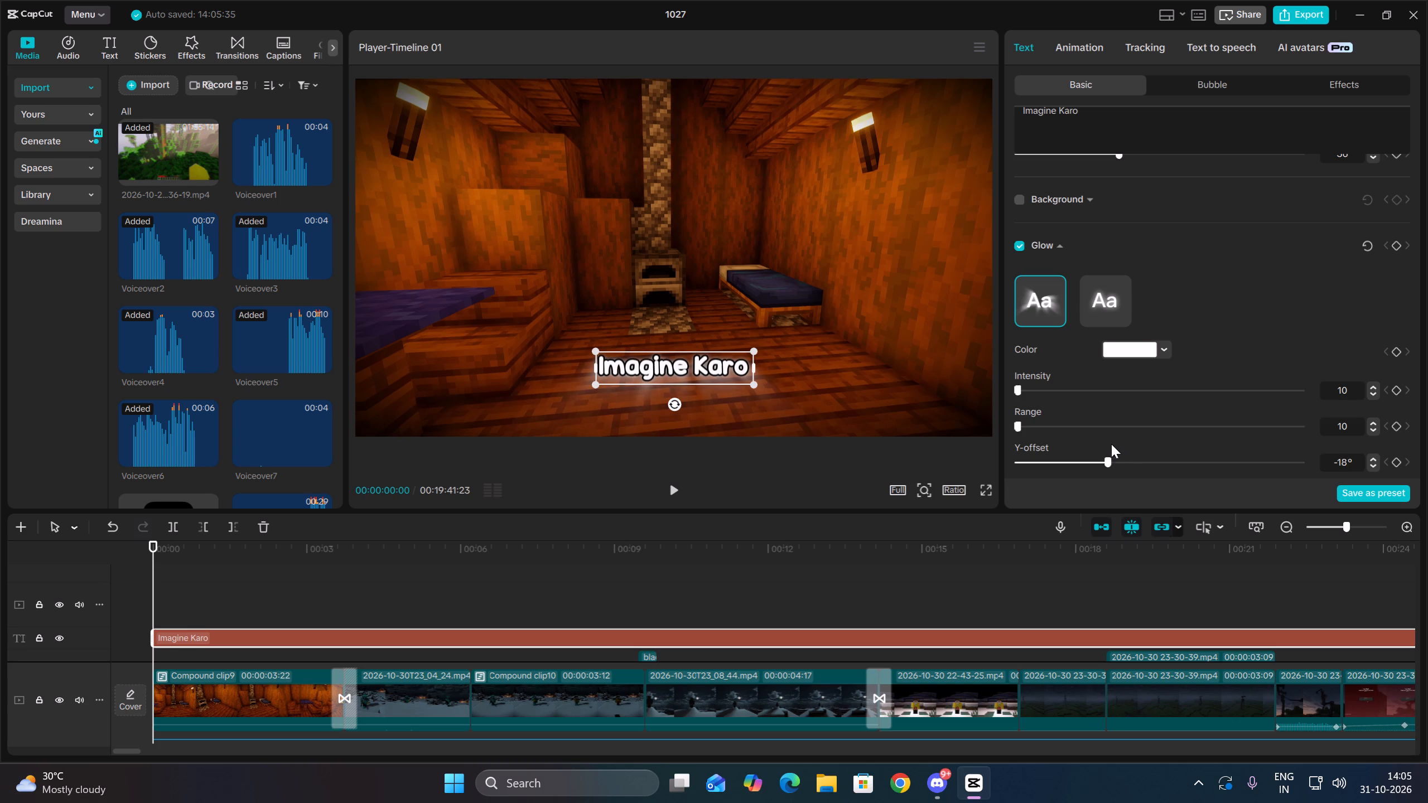
pyautogui.moveTo(1111, 444); pyautogui.dragTo(1138, 452)
pyautogui.scroll(-4, 1143, 400)
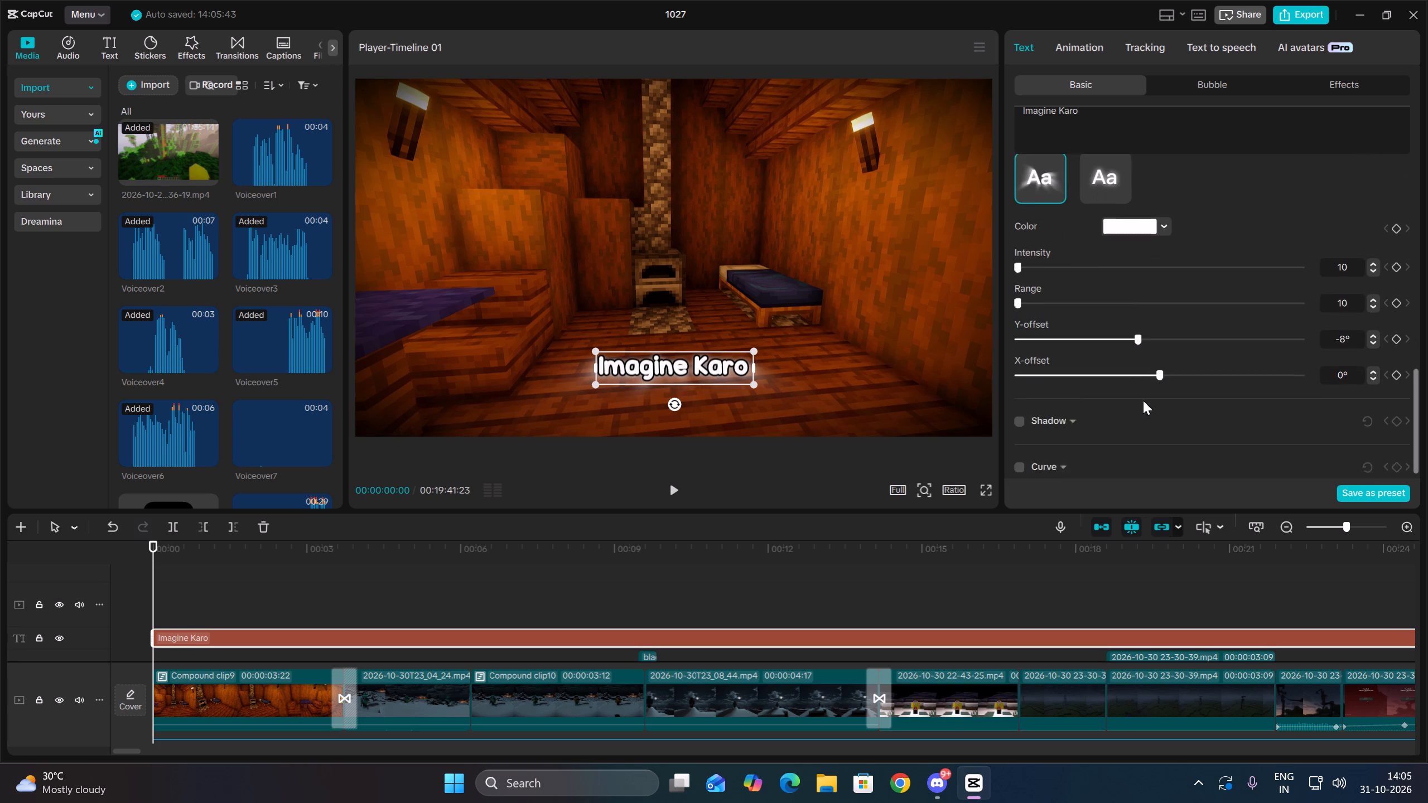
pyautogui.scroll(-4, 1075, 400)
pyautogui.moveTo(1022, 251); pyautogui.dragTo(1172, 251)
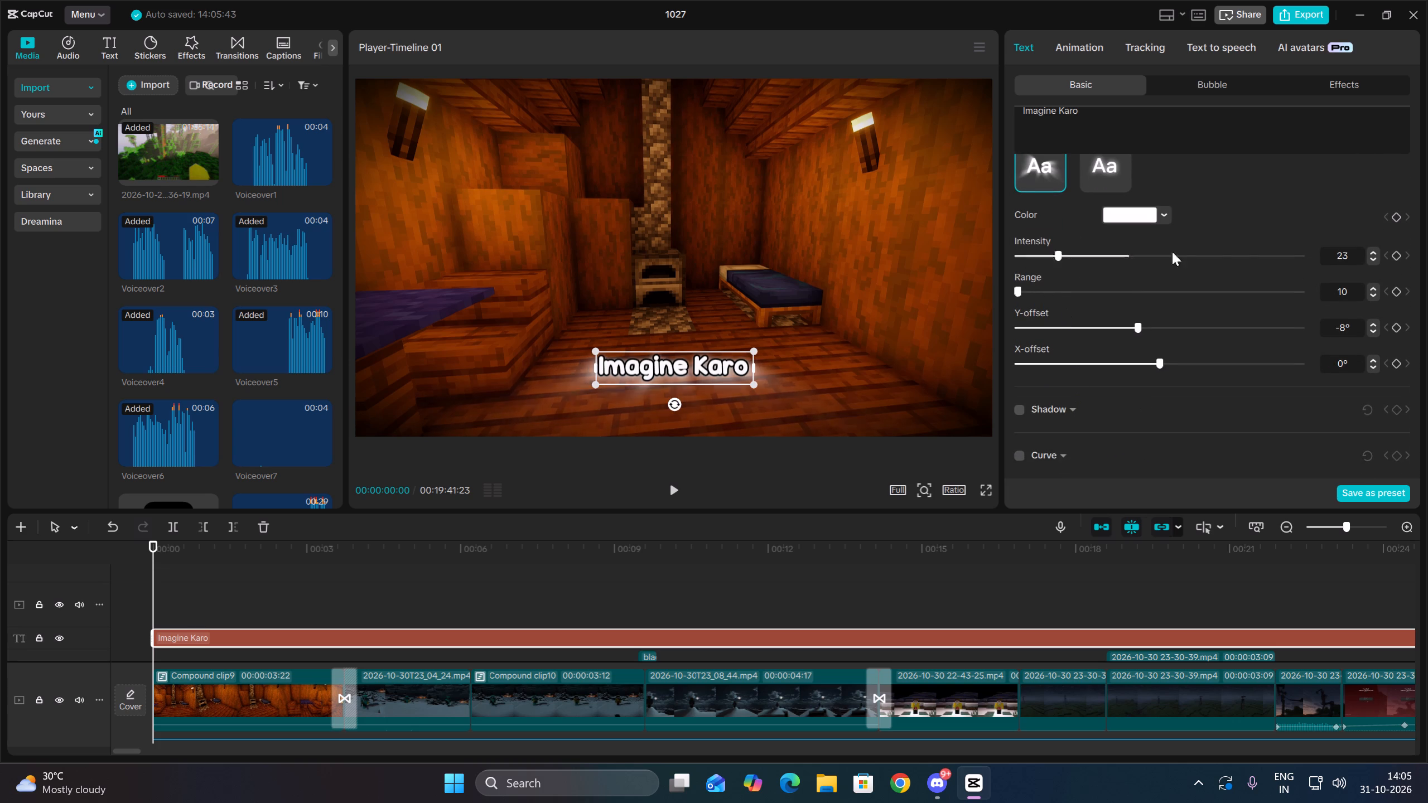
pyautogui.moveTo(1172, 251); pyautogui.dragTo(828, 238)
pyautogui.moveTo(1009, 285); pyautogui.dragTo(999, 282)
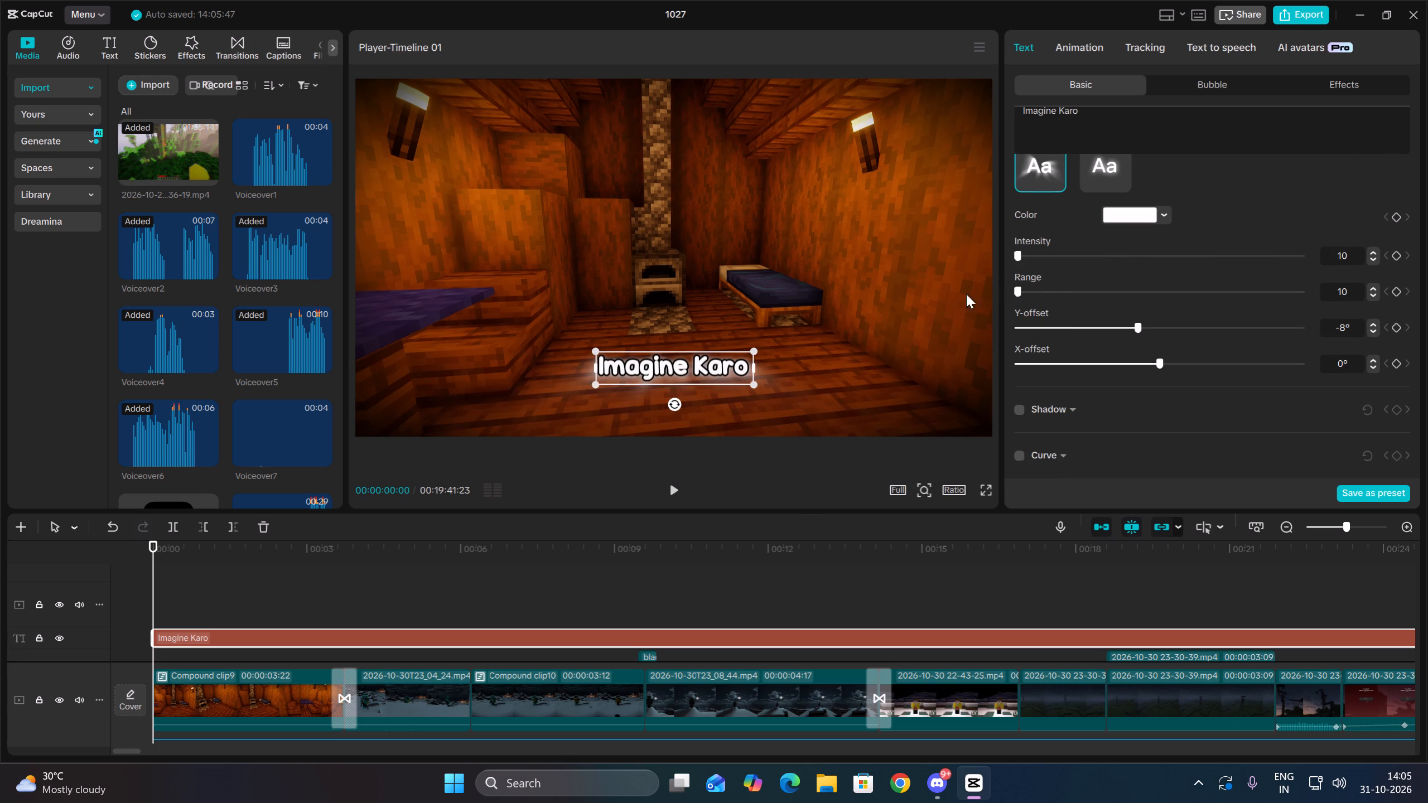
# Preview the glowing Imagine Karo text in full screen, return to the editor and play the opening briefly.
pyautogui.moveTo(953, 495); pyautogui.dragTo(985, 480)
pyautogui.click(987, 490)
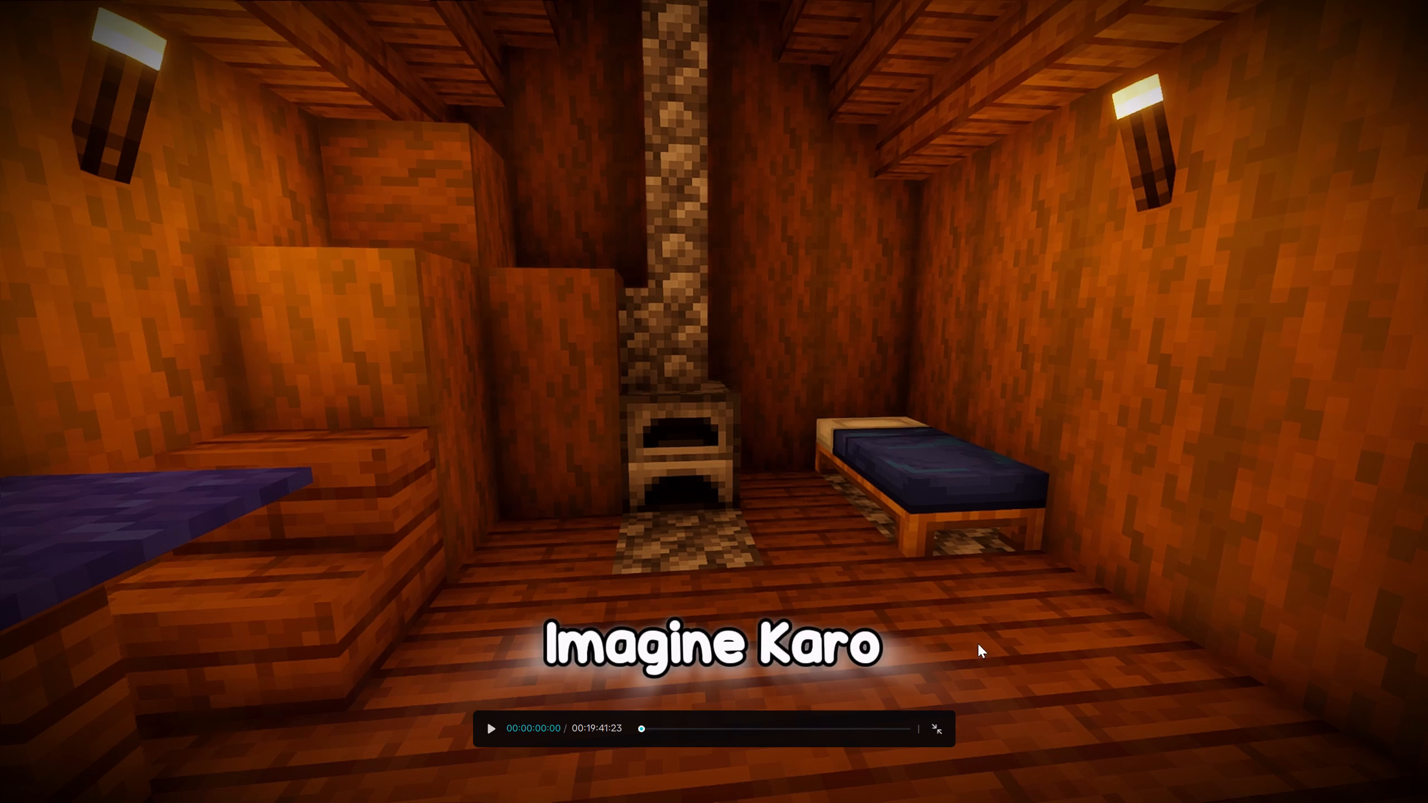
pyautogui.click(936, 729)
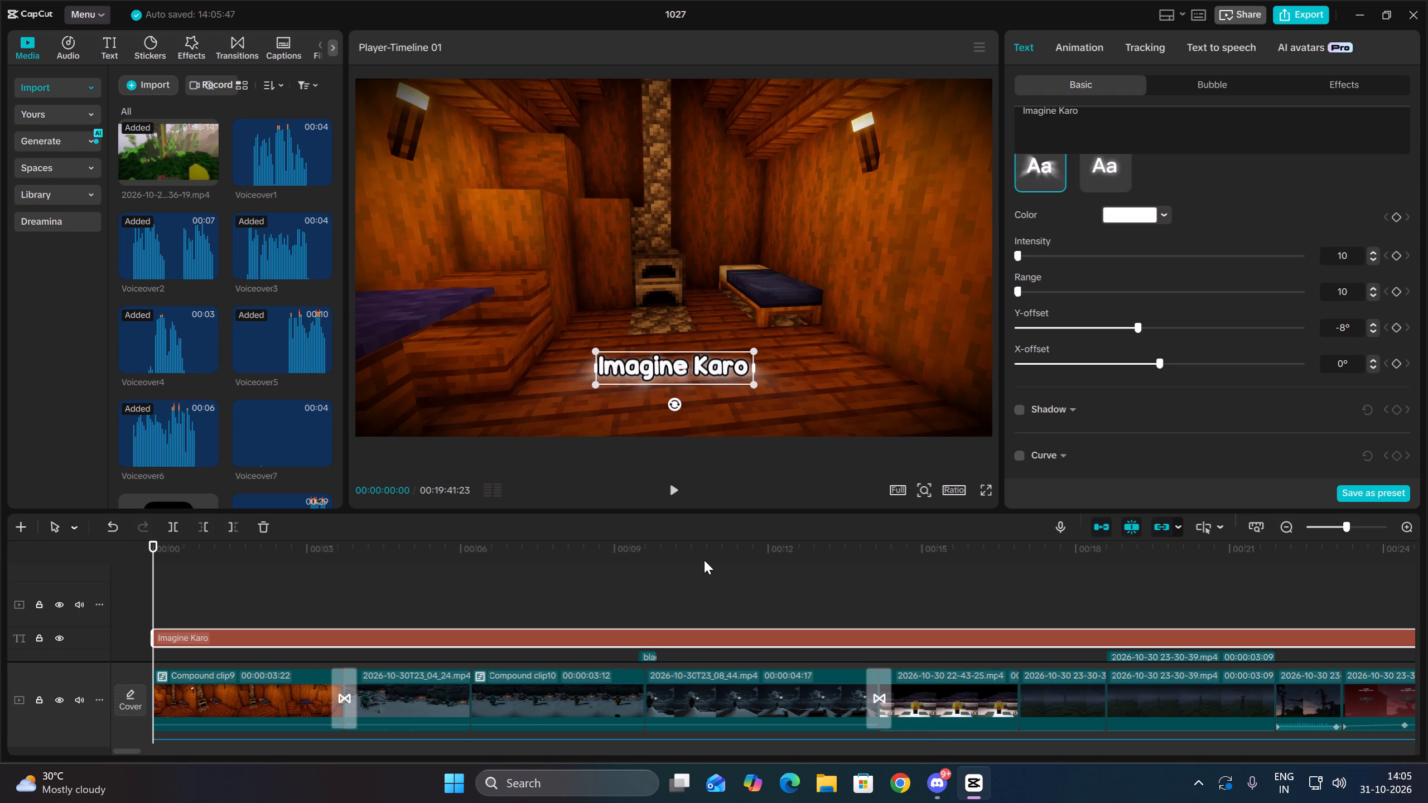
pyautogui.press('space')
pyautogui.press('space')
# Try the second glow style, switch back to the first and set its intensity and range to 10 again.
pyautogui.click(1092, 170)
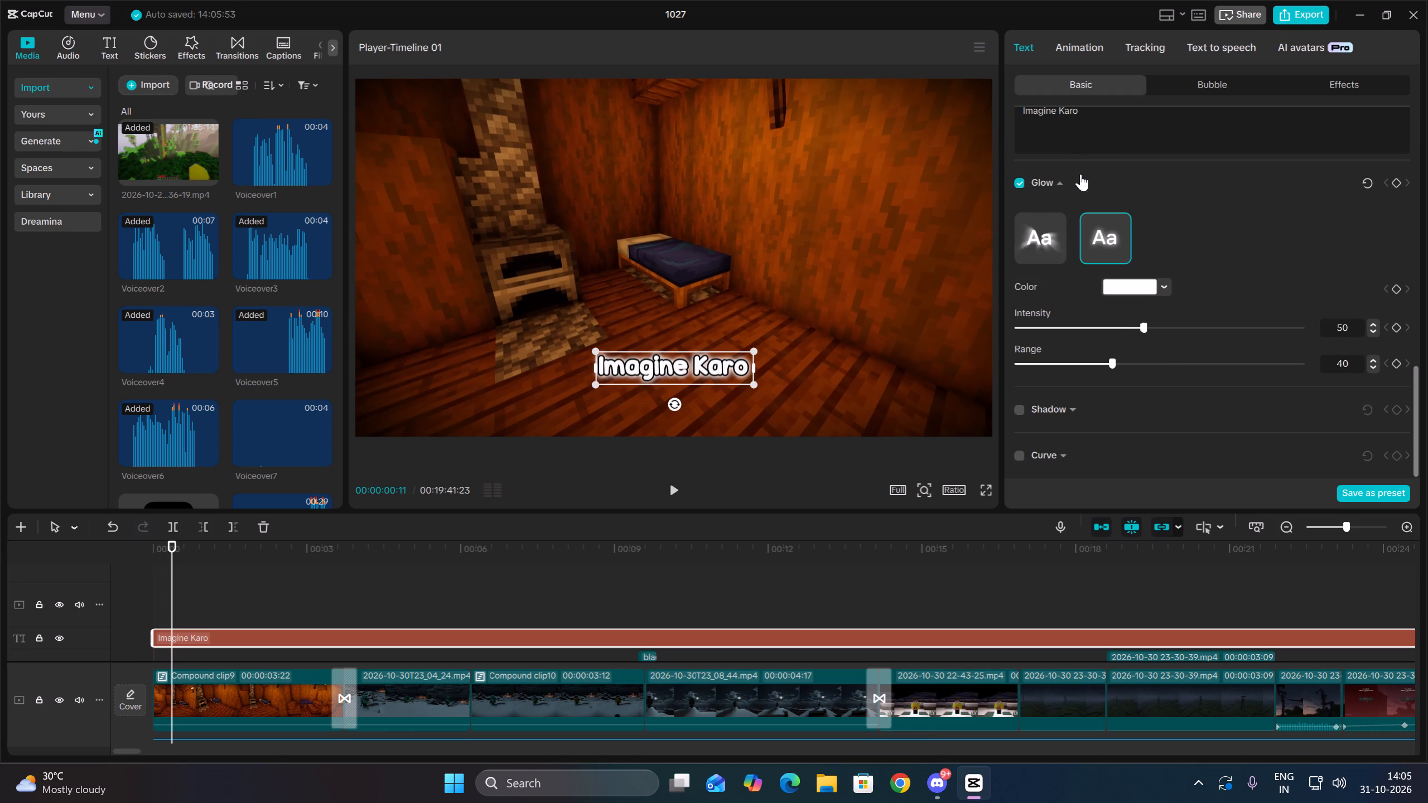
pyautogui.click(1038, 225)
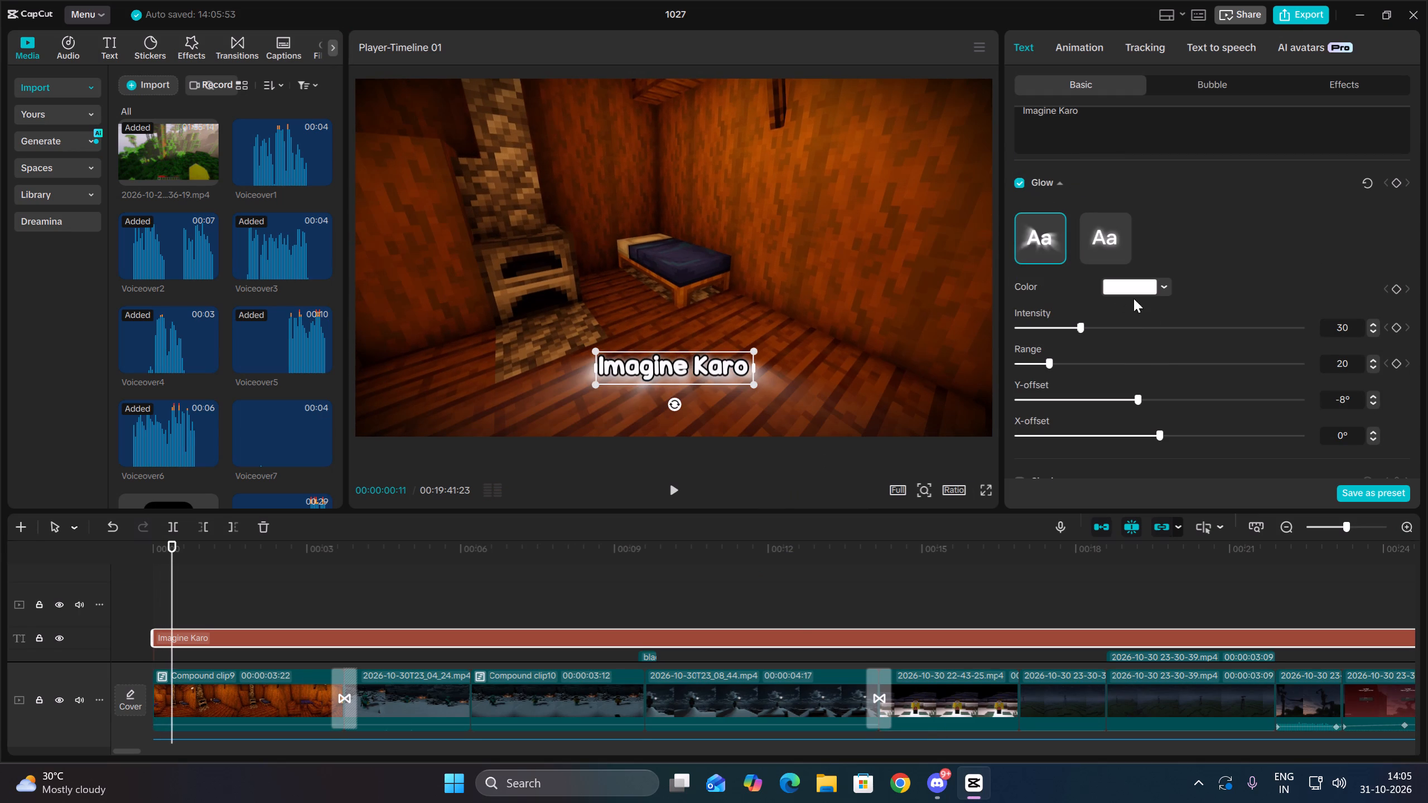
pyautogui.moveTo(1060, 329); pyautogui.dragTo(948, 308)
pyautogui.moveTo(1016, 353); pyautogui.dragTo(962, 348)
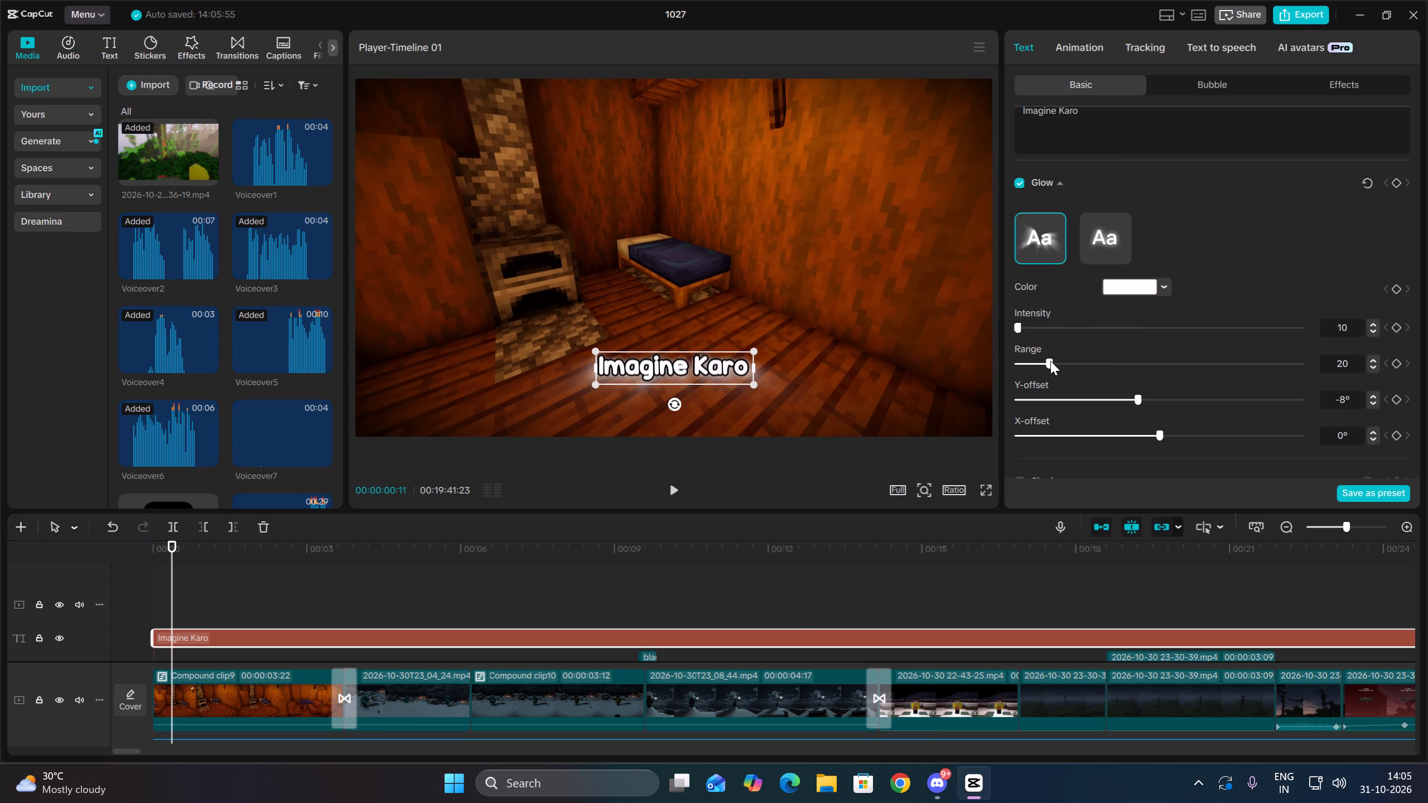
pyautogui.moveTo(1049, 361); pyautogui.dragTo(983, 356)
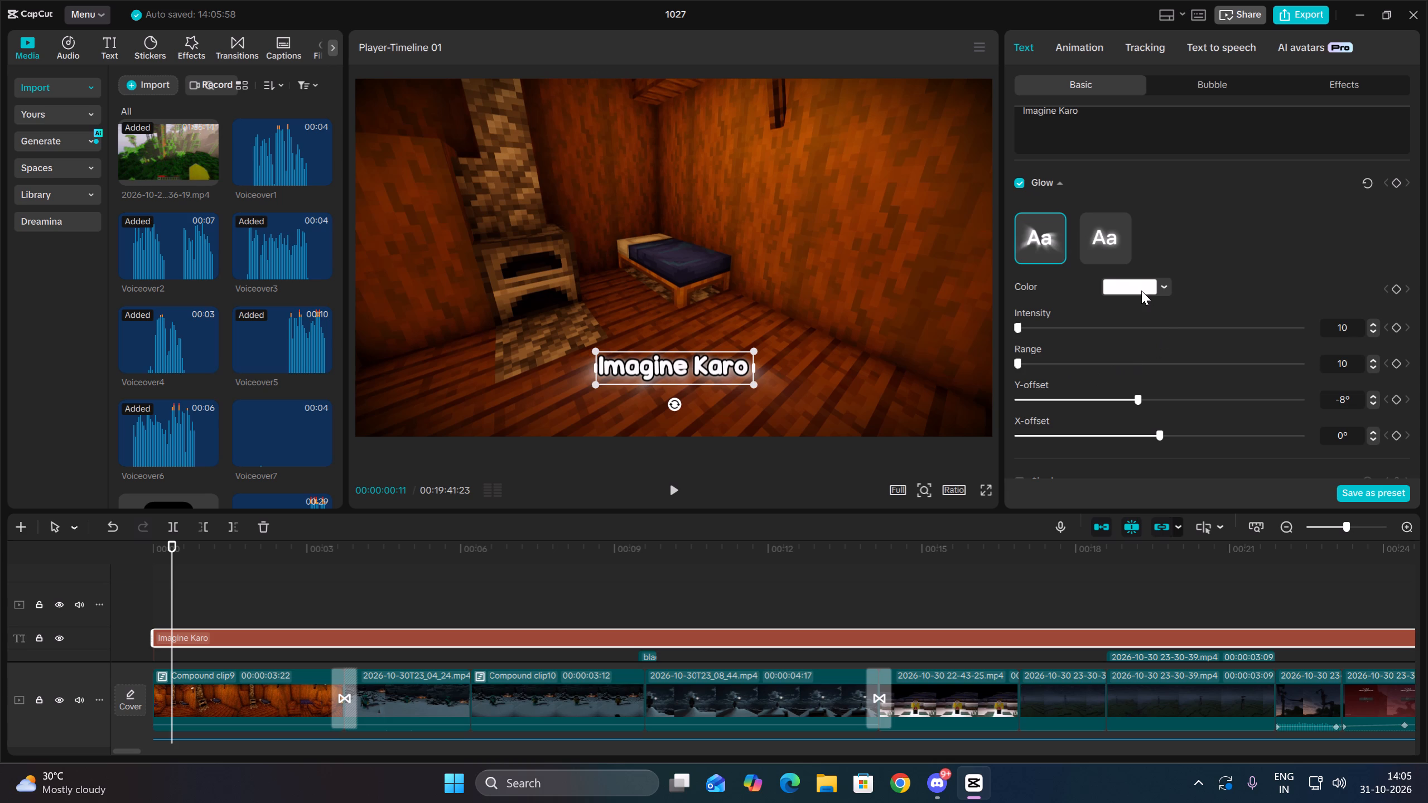
# Set the Imagine Karo text's glow color to black, hex 000000.
pyautogui.click(1140, 289)
pyautogui.moveTo(1072, 310); pyautogui.dragTo(1053, 365)
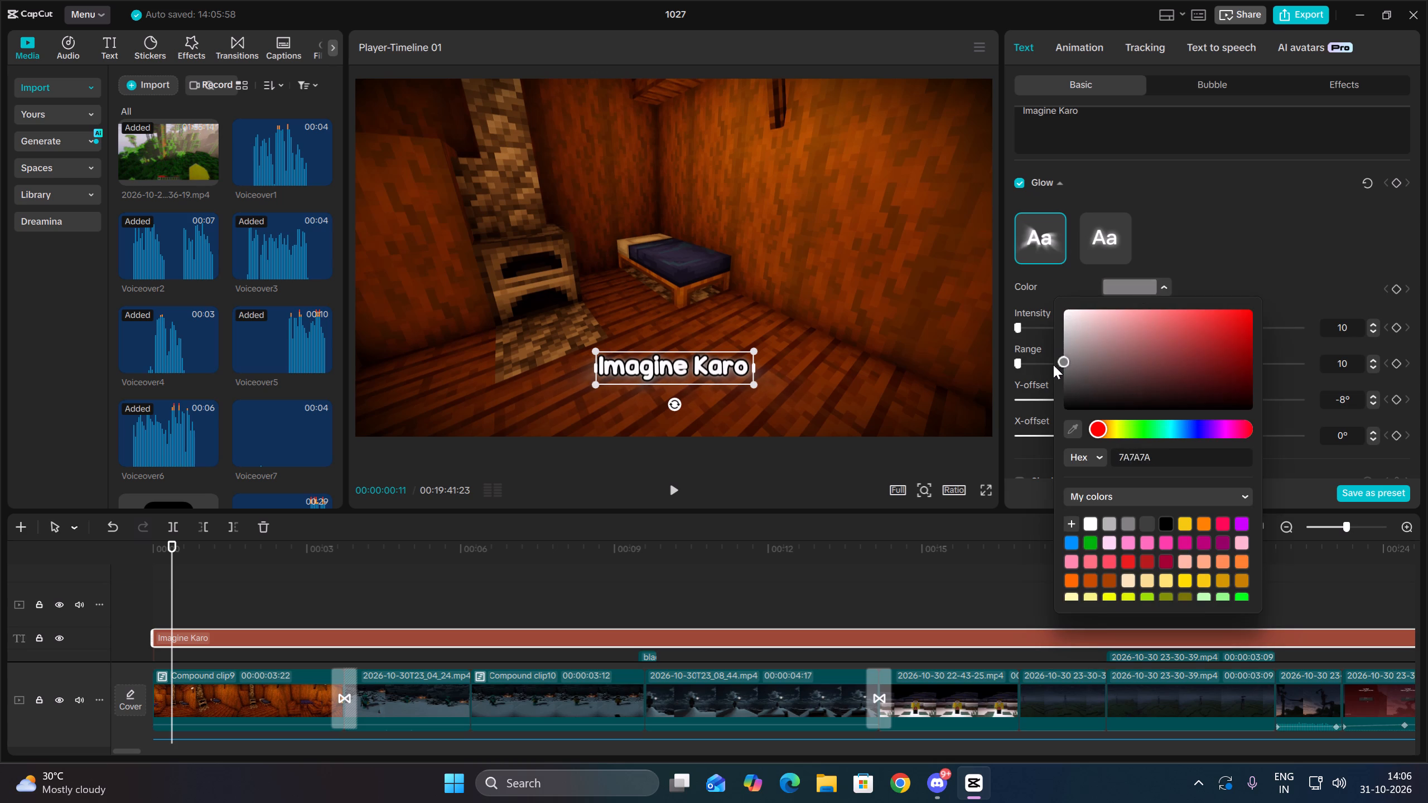
pyautogui.moveTo(1053, 365); pyautogui.dragTo(1039, 332)
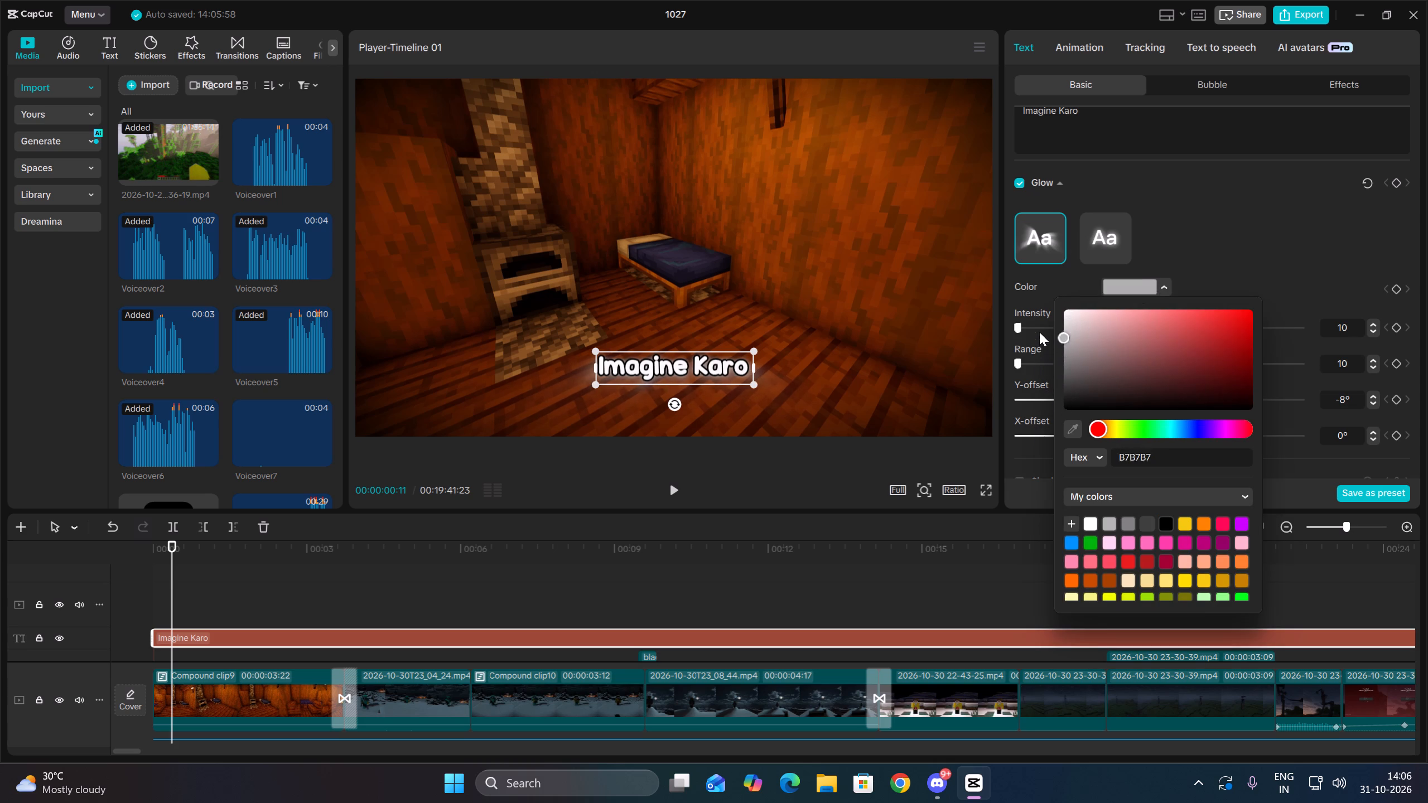
pyautogui.moveTo(1039, 332); pyautogui.dragTo(1023, 433)
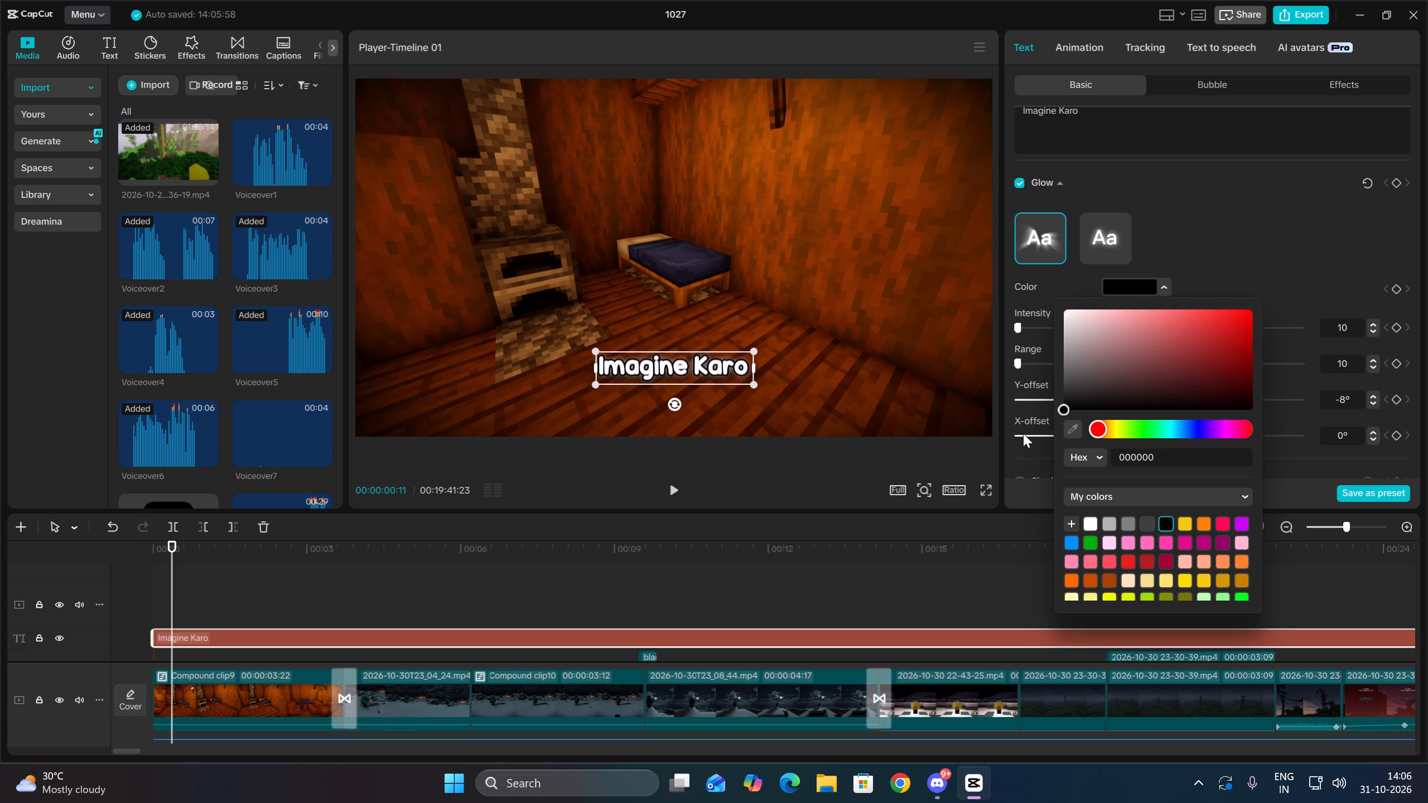
pyautogui.moveTo(1023, 433); pyautogui.dragTo(1022, 433)
pyautogui.click(1187, 258)
# Scrub the opening back to the start and preview the restyled text in full screen.
pyautogui.click(271, 584)
pyautogui.moveTo(271, 584); pyautogui.dragTo(264, 584)
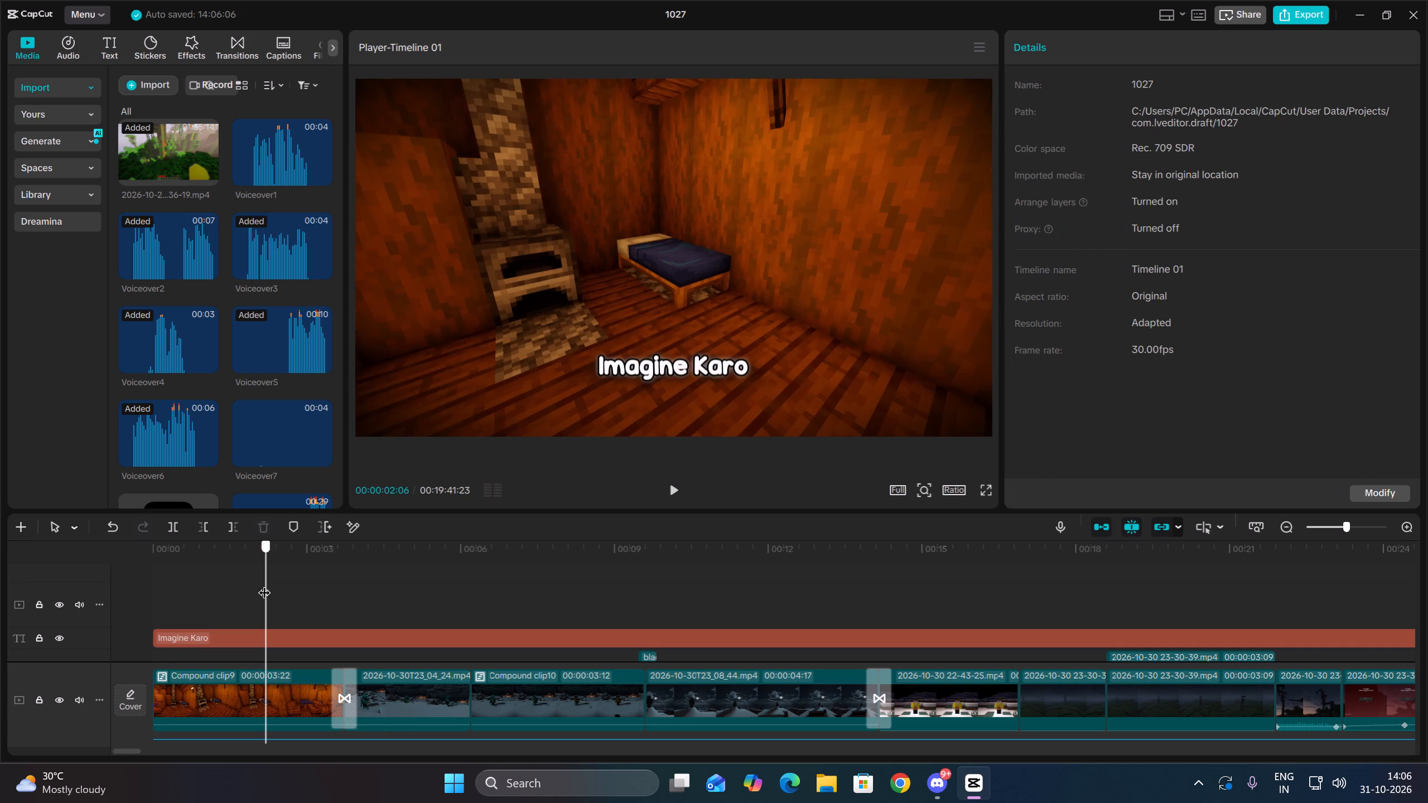
pyautogui.moveTo(264, 584); pyautogui.dragTo(0, 539)
pyautogui.click(986, 489)
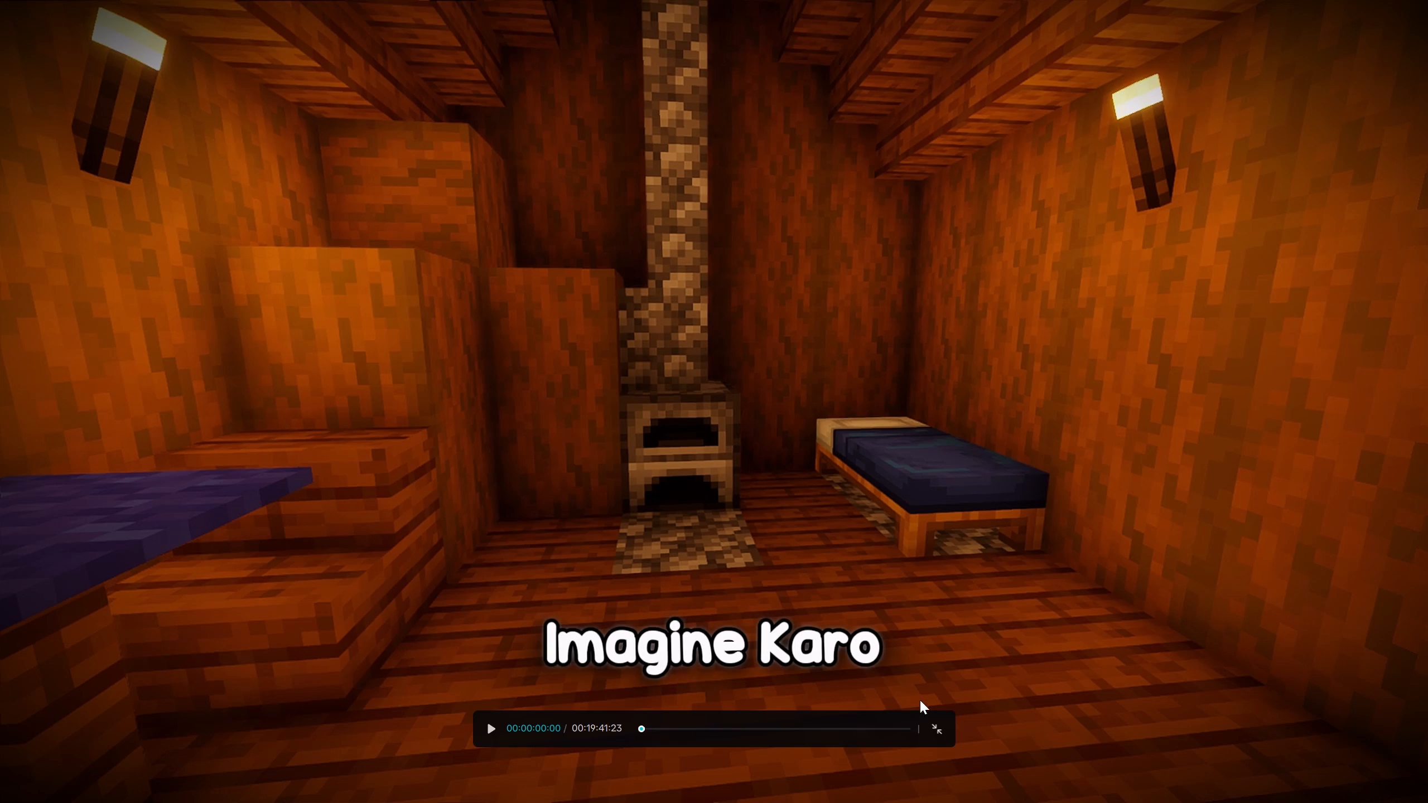
pyautogui.press('space')
pyautogui.press('space')
pyautogui.click(945, 728)
# Split the Imagine Karo text clip at 00:00:00:29, playing the timeline to find the cut point.
pyautogui.click(372, 638)
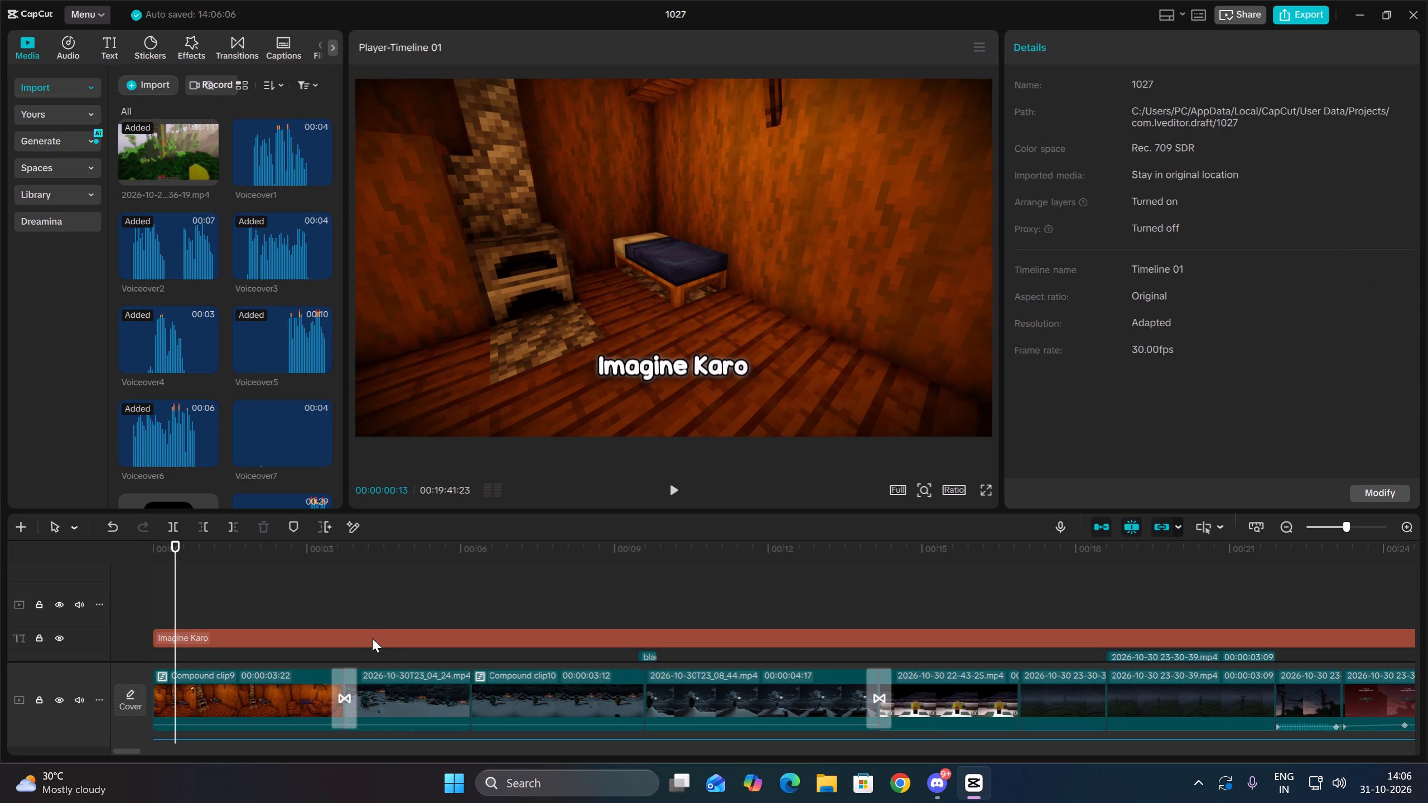
pyautogui.press('space')
pyautogui.press('space')
pyautogui.press('space')
pyautogui.press('space')
pyautogui.click(167, 520)
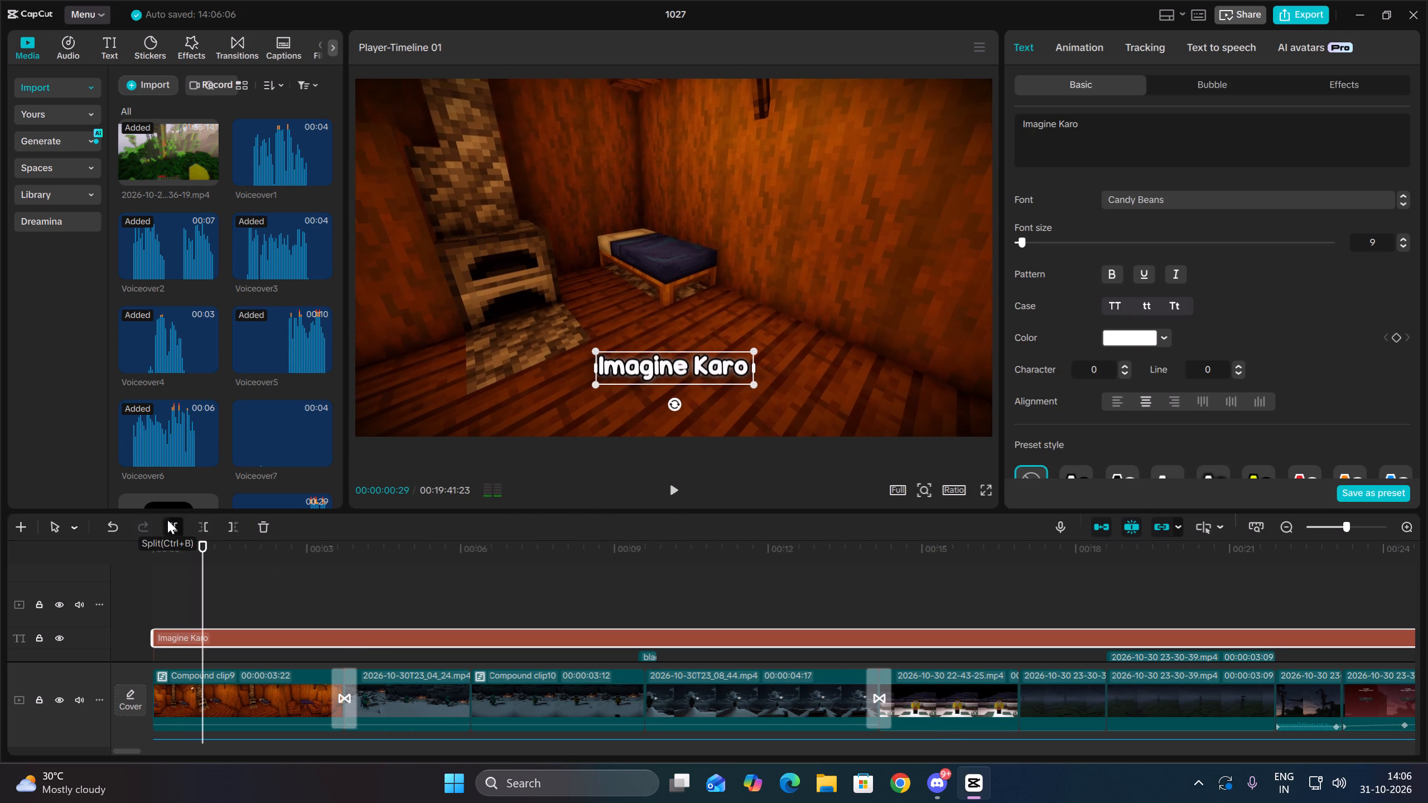
# Replace the wording of the second text segment with "ek issa".
pyautogui.moveTo(1153, 146); pyautogui.dragTo(1011, 129)
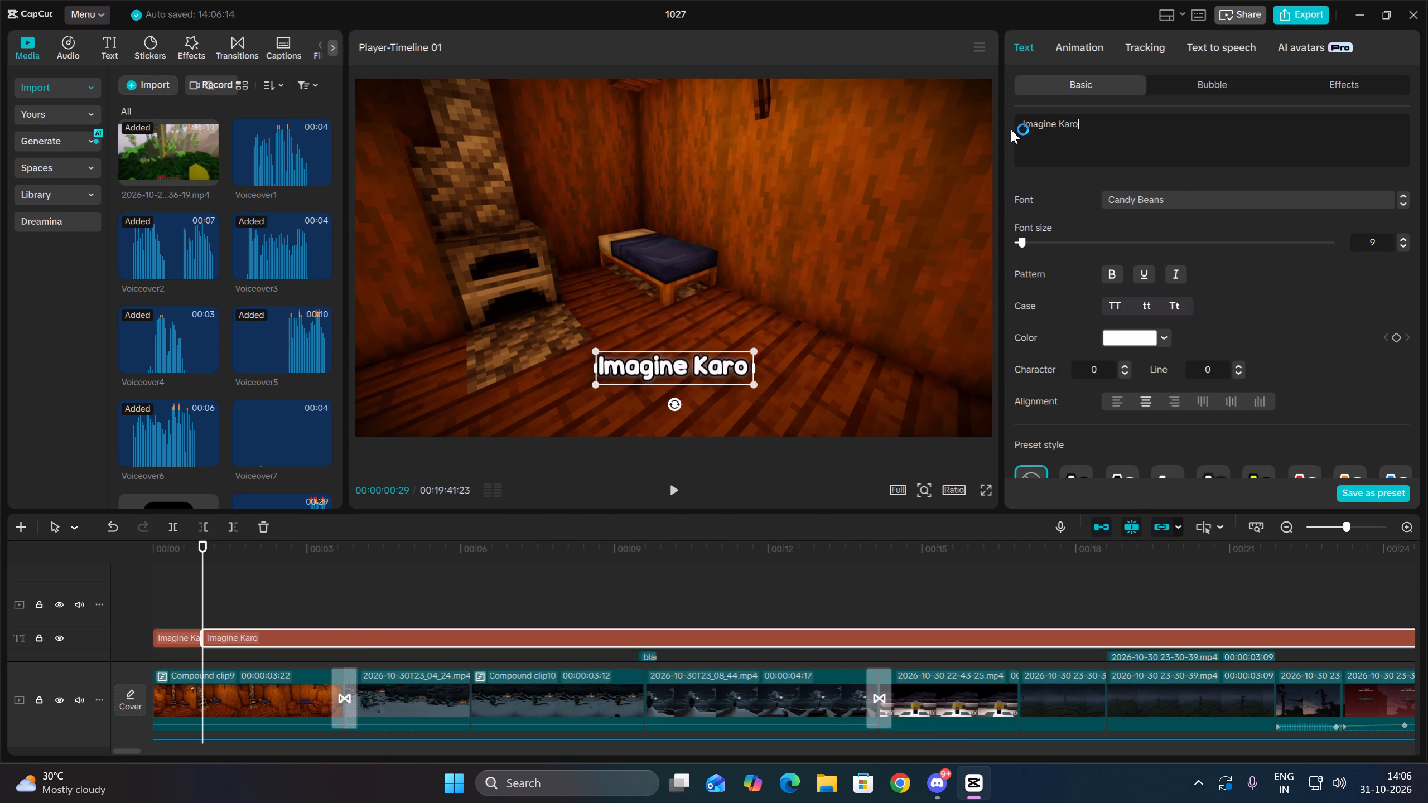
pyautogui.moveTo(1074, 125); pyautogui.dragTo(1029, 118)
pyautogui.press('BackSpace')
pyautogui.click(1029, 118)
pyautogui.press('BackSpace')
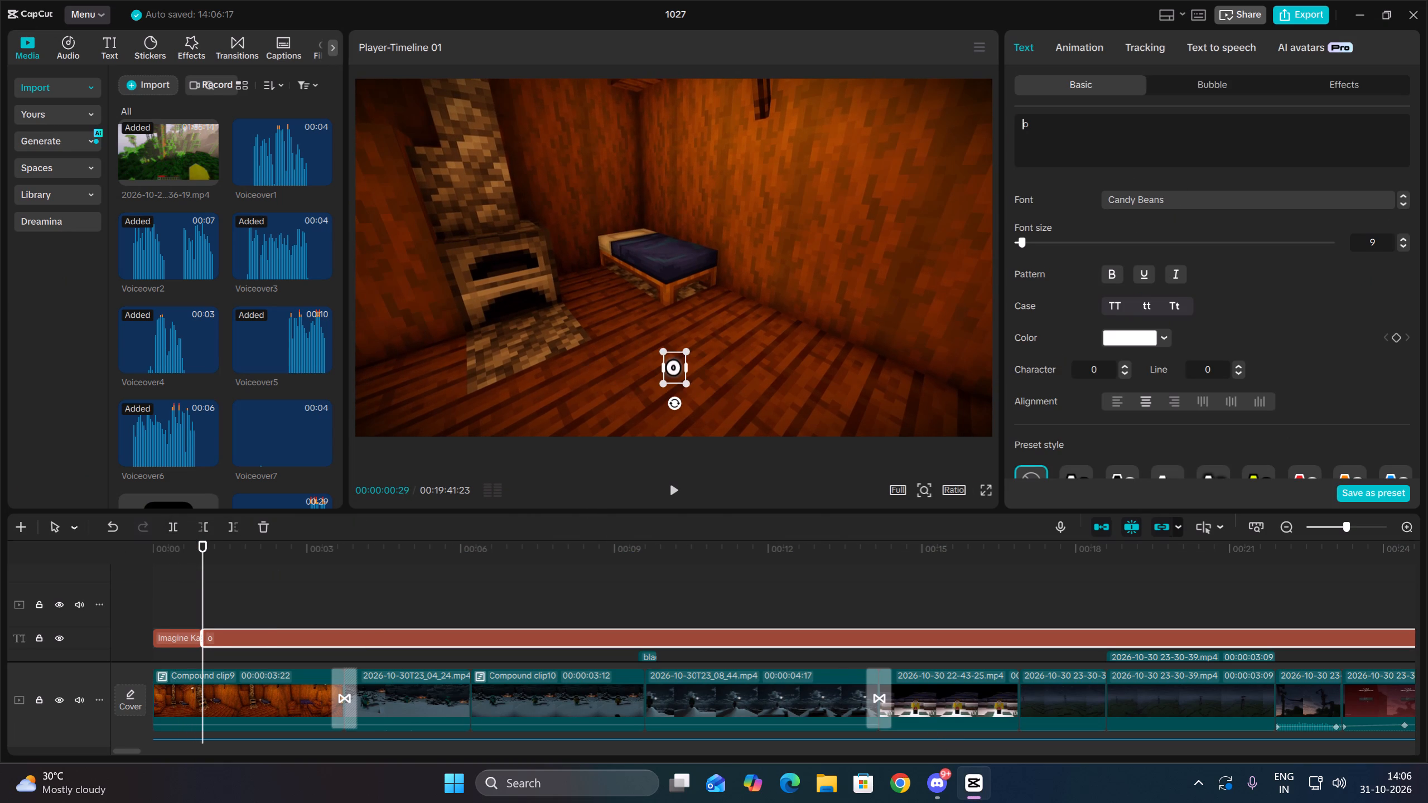
pyautogui.click(1033, 118)
pyautogui.click(1034, 119)
pyautogui.click(1036, 122)
pyautogui.moveTo(1039, 124); pyautogui.dragTo(1045, 127)
pyautogui.click(1047, 128)
pyautogui.press('BackSpace')
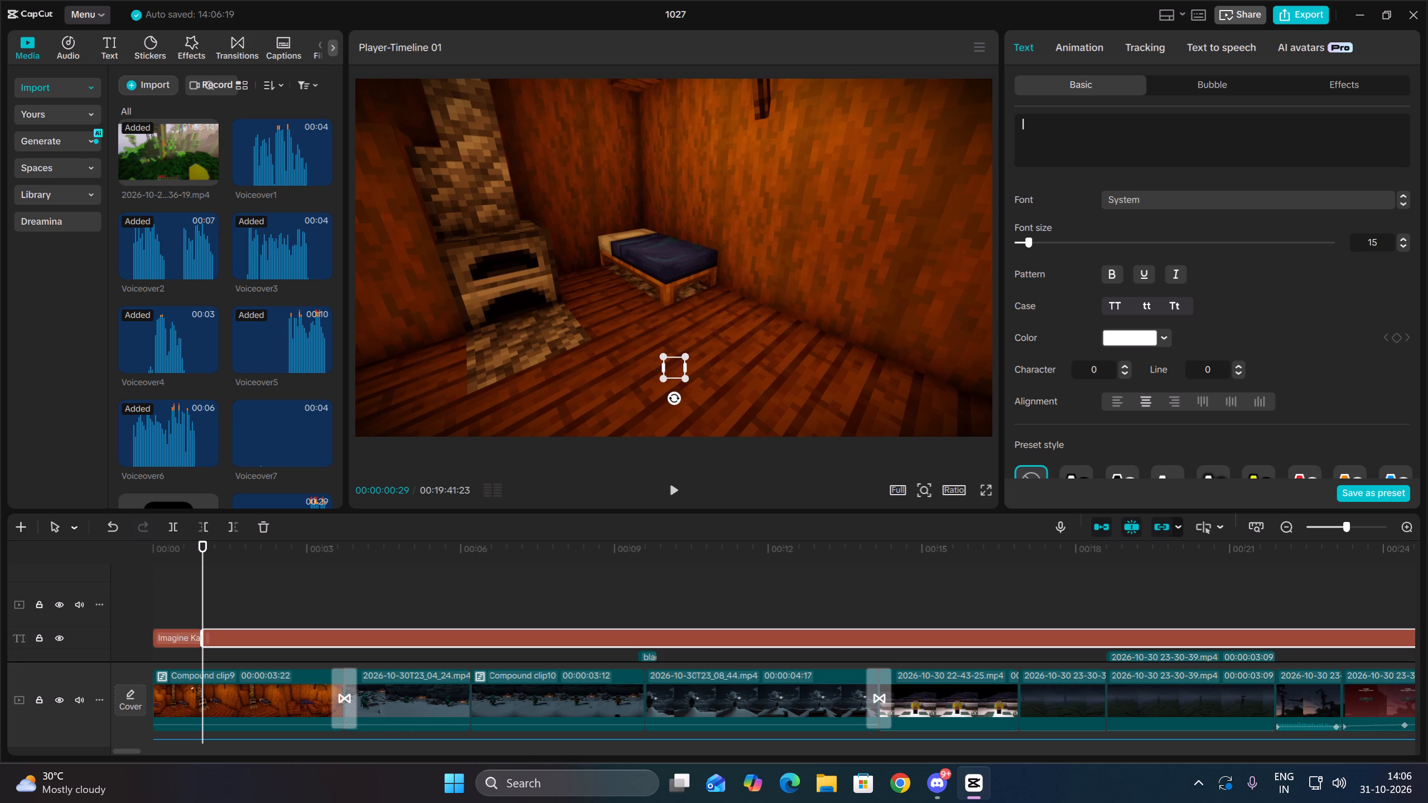
pyautogui.write('ek issa')
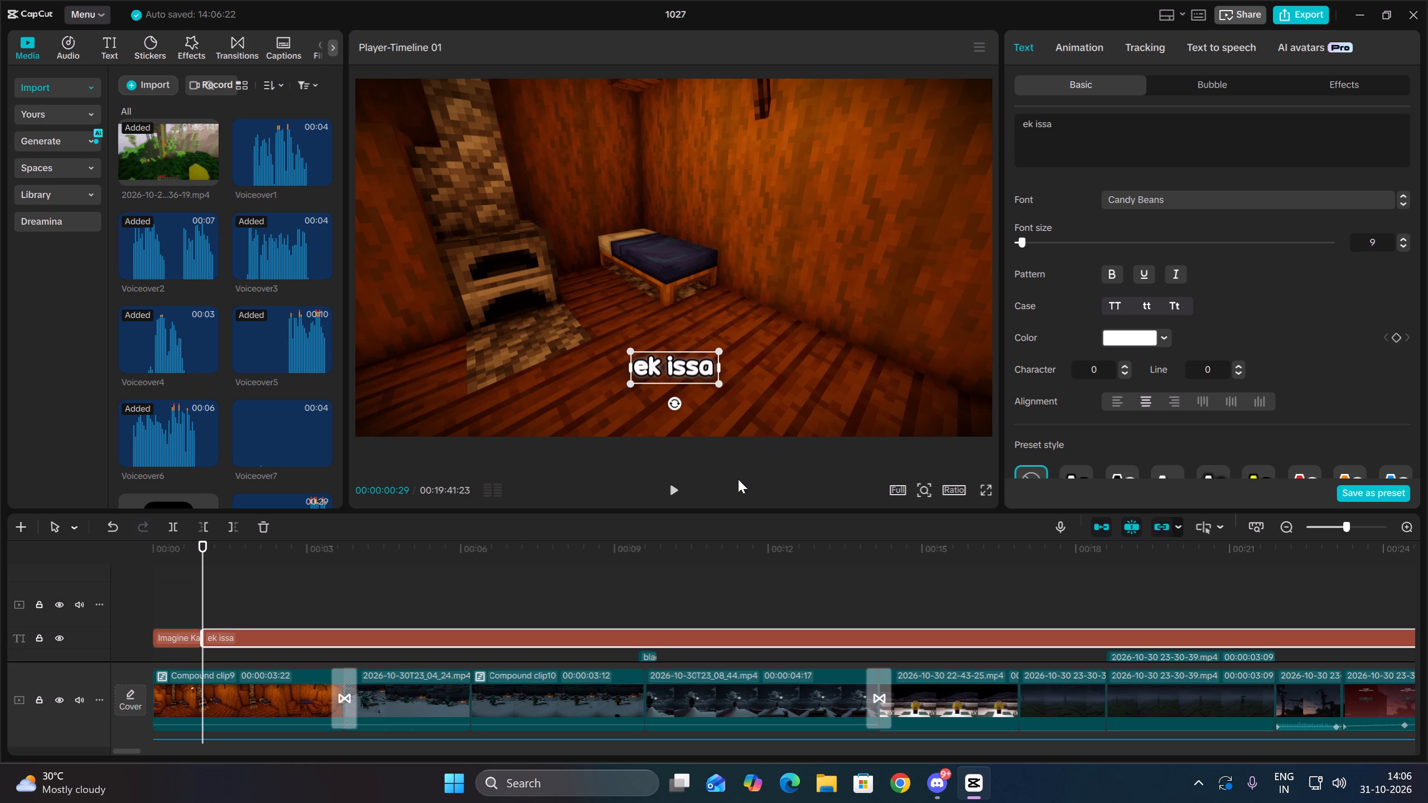
# Play on to 00:00:01:15 and split the ek issa text clip there.
pyautogui.click(672, 486)
pyautogui.press('space')
pyautogui.press('space')
pyautogui.press('space')
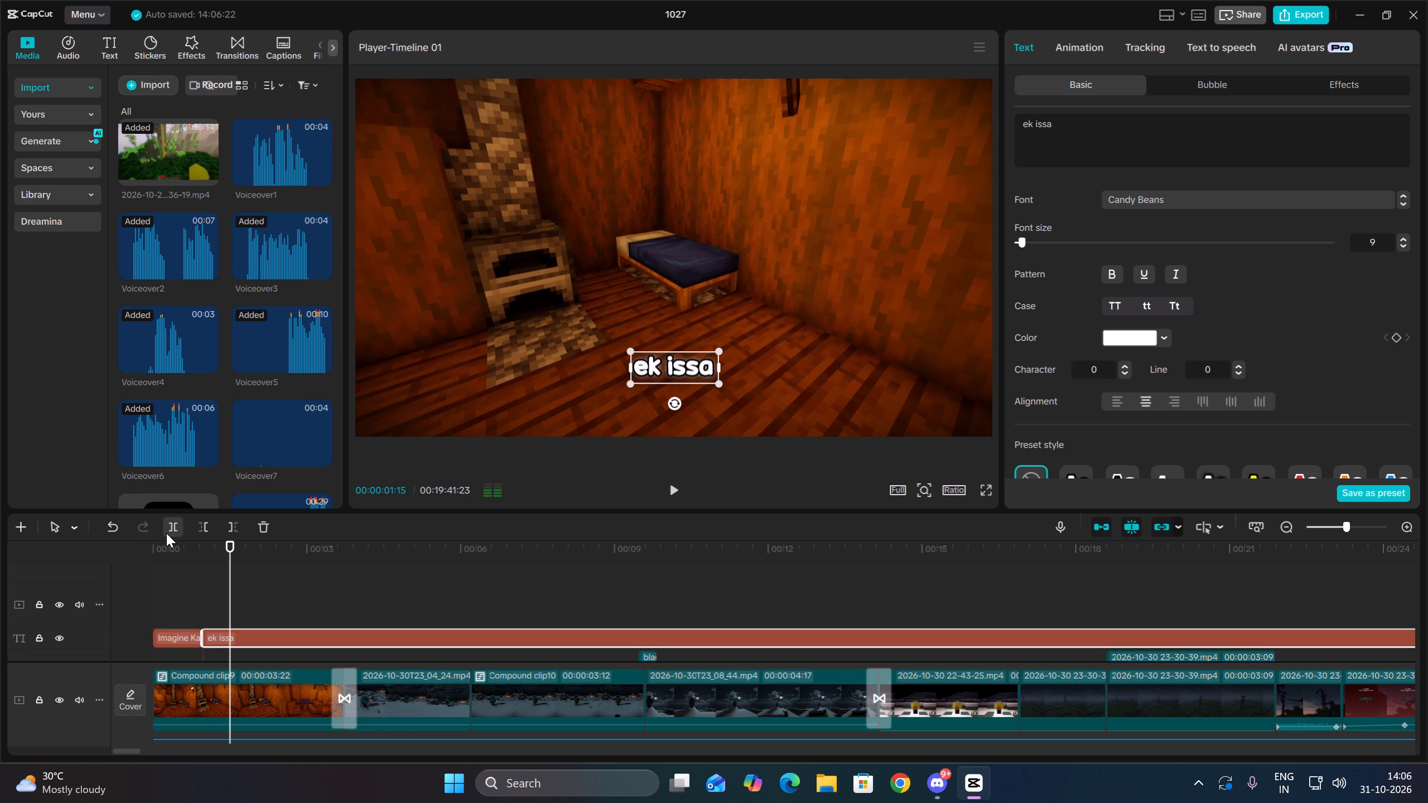
pyautogui.click(166, 533)
# Replace the wording of the newly split third text segment with "Creature Jo".
pyautogui.moveTo(1118, 138); pyautogui.dragTo(985, 103)
pyautogui.press('BackSpace')
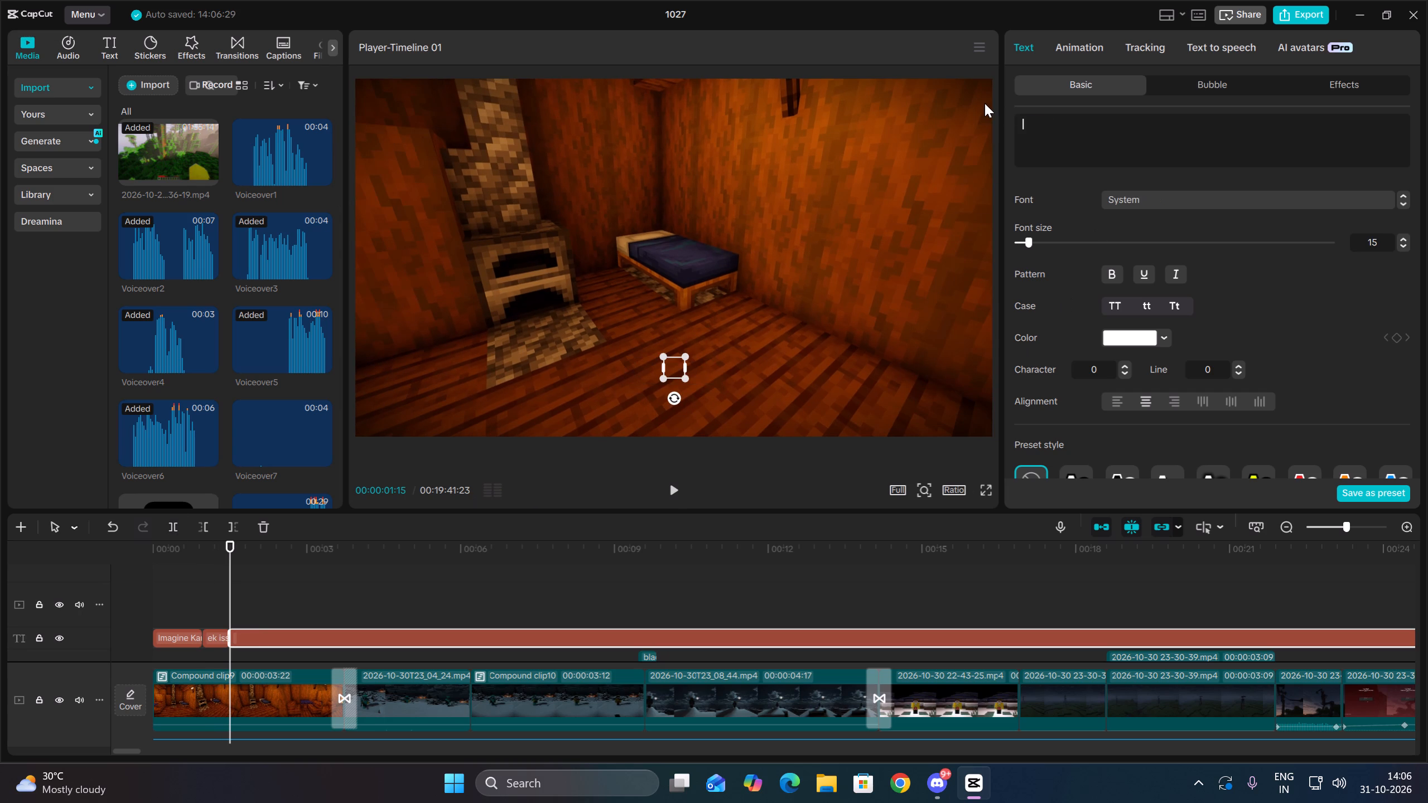
pyautogui.write('Creature Jo')
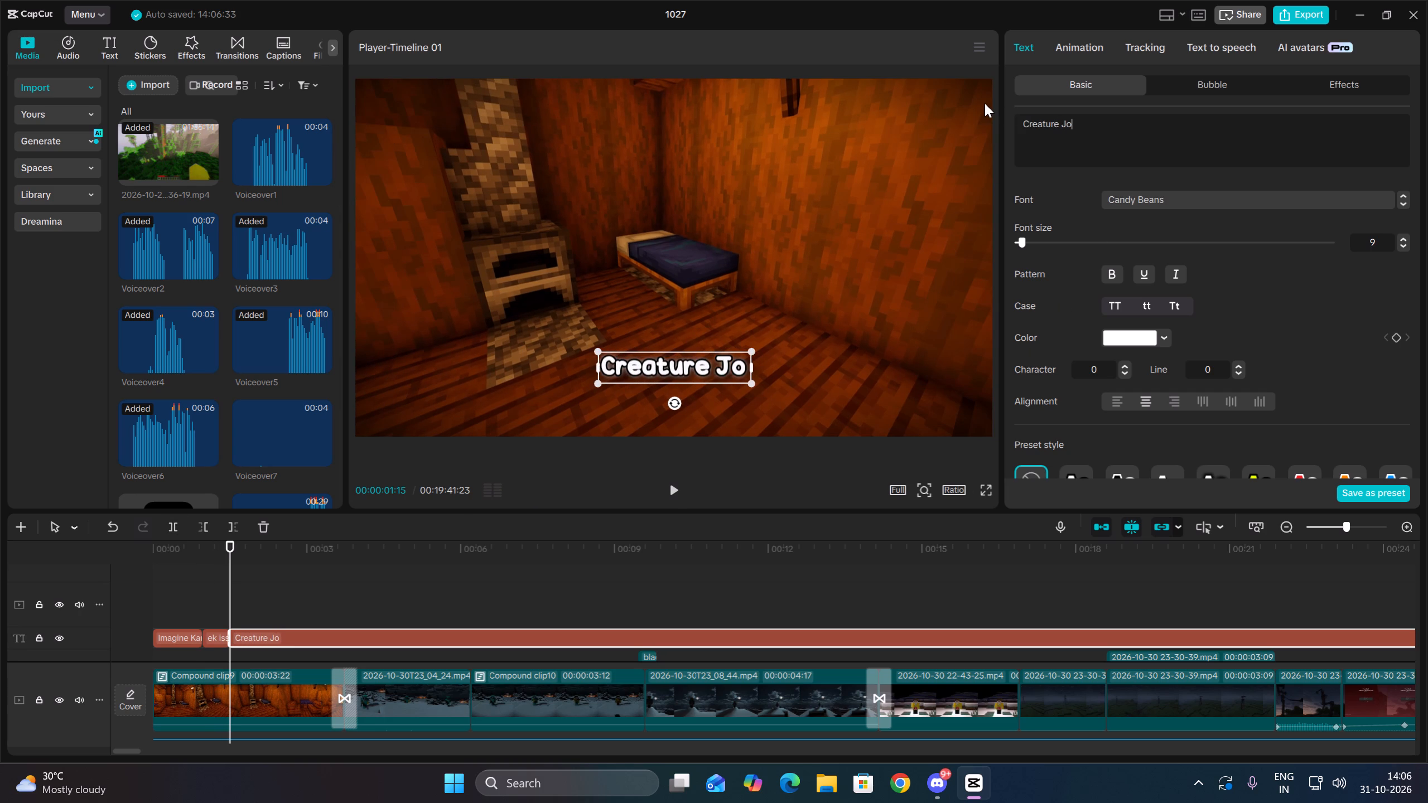
# Change the third text segment's wording to "Creature Jisse" and split it at 00:00:02:04, playing on to find the cut point.
pyautogui.click(667, 493)
pyautogui.press('space')
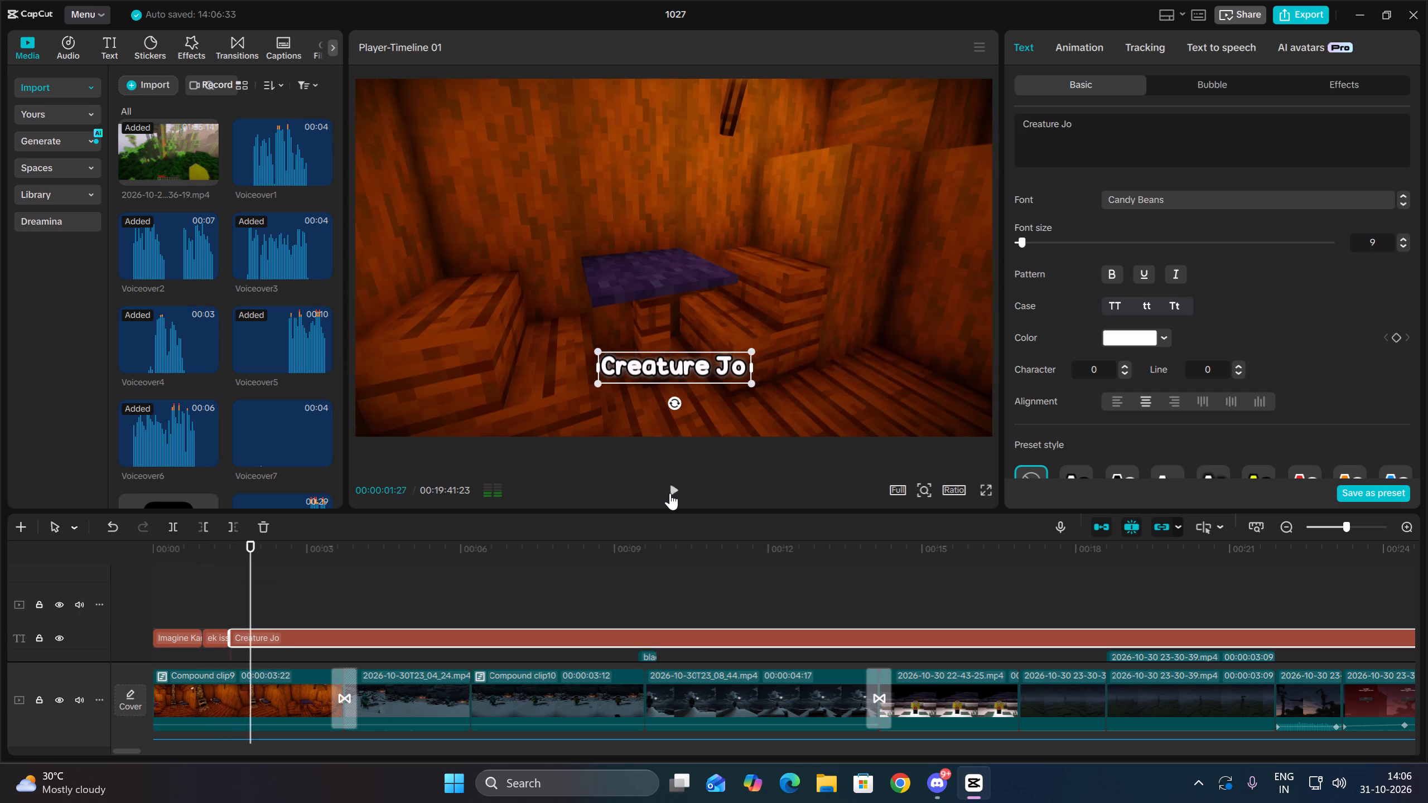
pyautogui.press('space')
pyautogui.press('space')
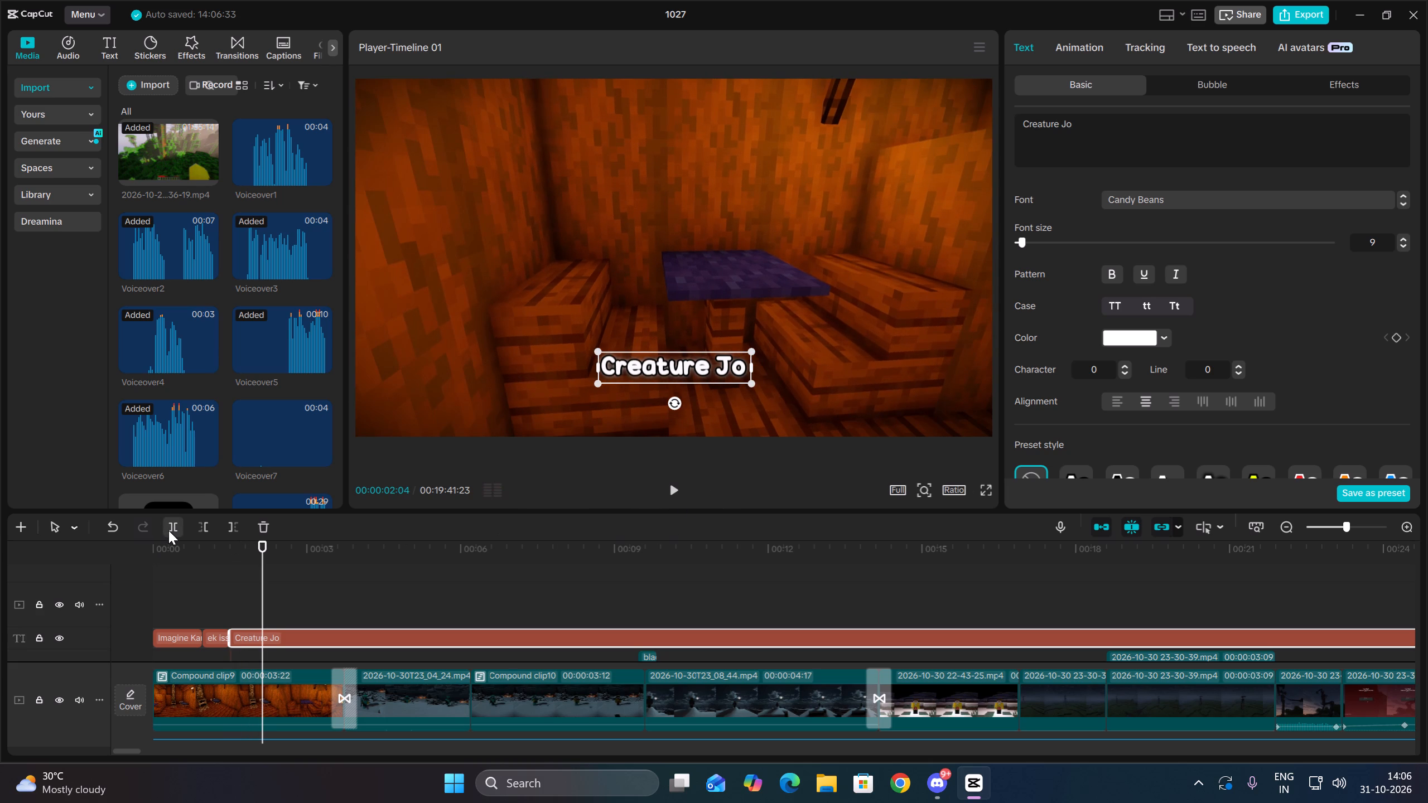
pyautogui.click(1144, 139)
pyautogui.press('BackSpace')
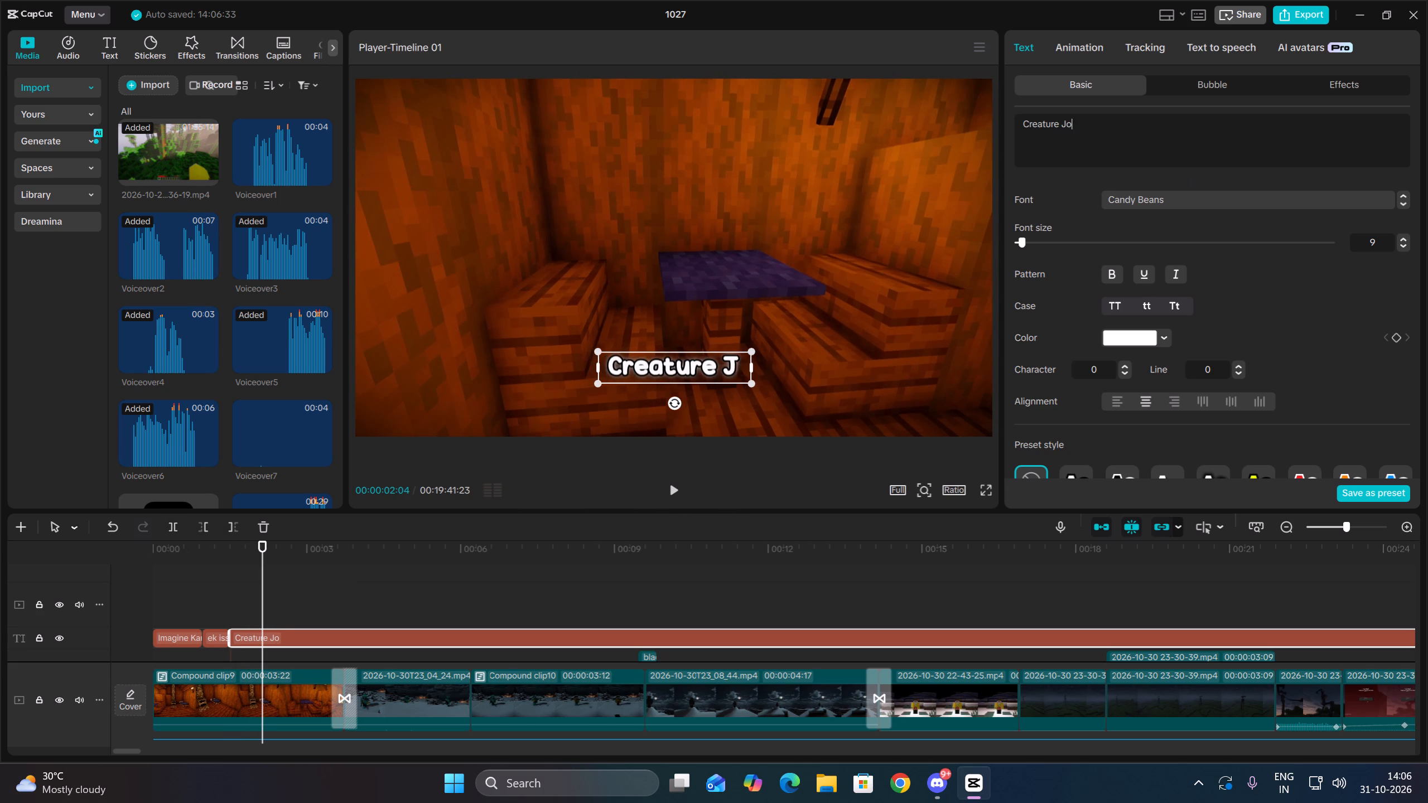
pyautogui.press('BackSpace')
pyautogui.write('Jisse')
pyautogui.click(166, 522)
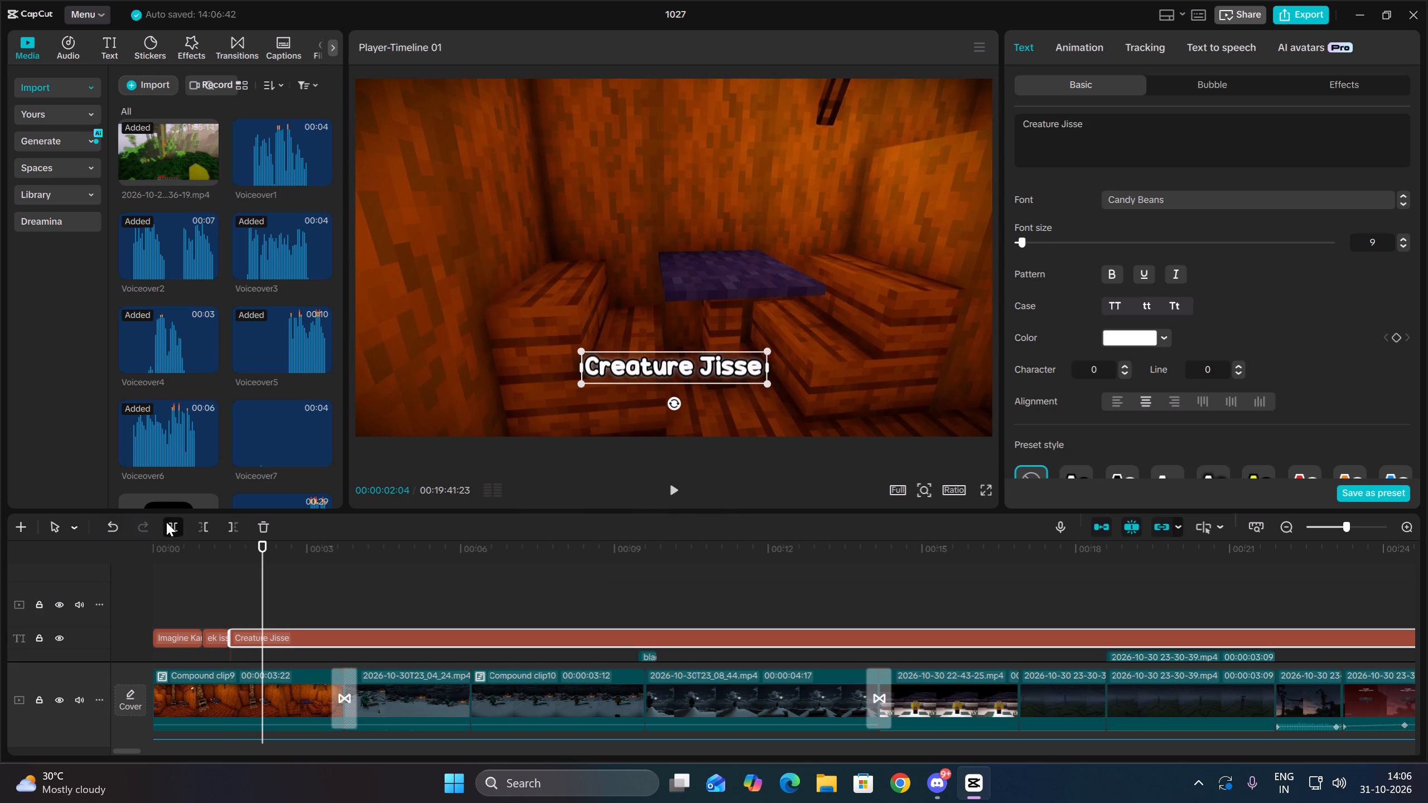
# Clear the wording of the new fourth text segment, play on, and split it at 00:00:02:24.
pyautogui.moveTo(1141, 134); pyautogui.dragTo(978, 113)
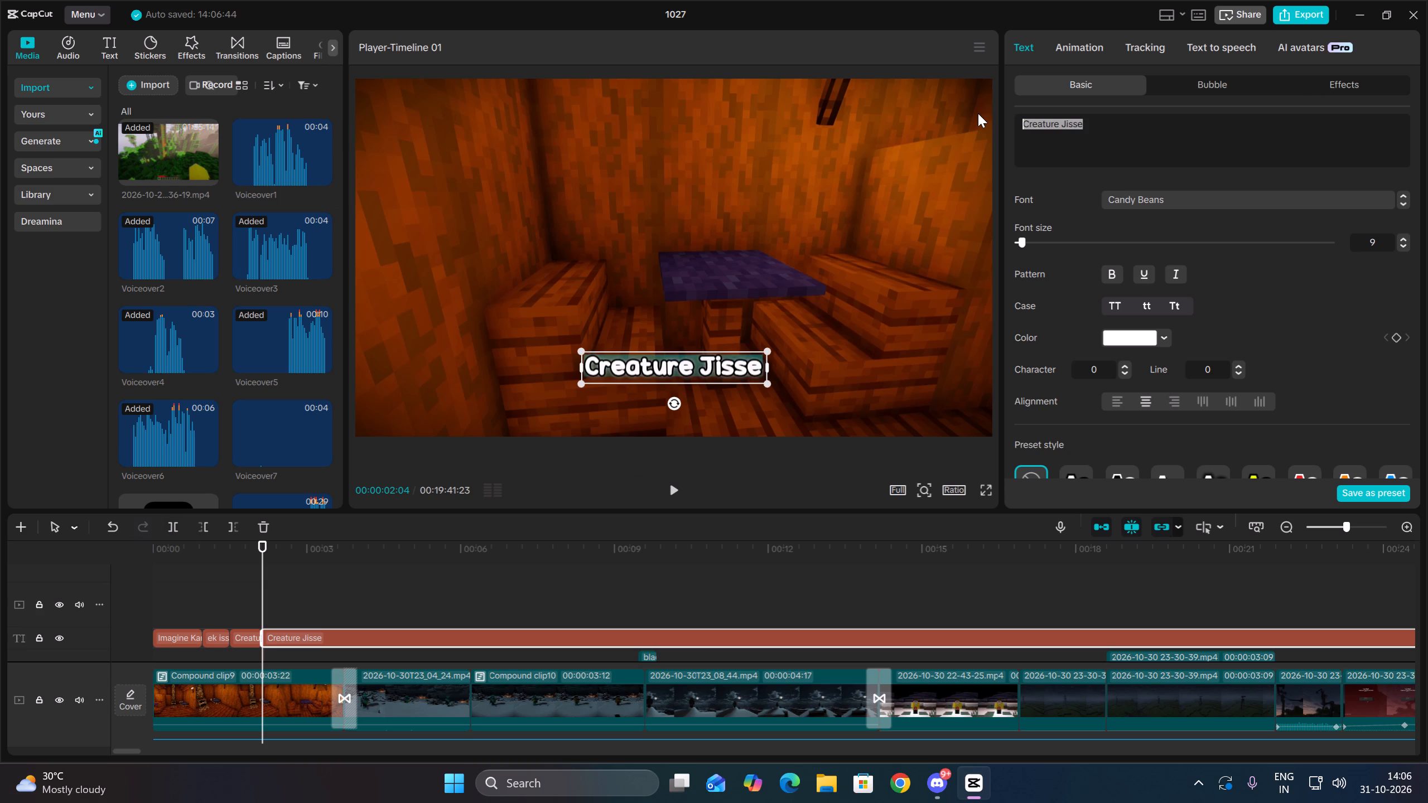
pyautogui.press('BackSpace')
pyautogui.click(679, 482)
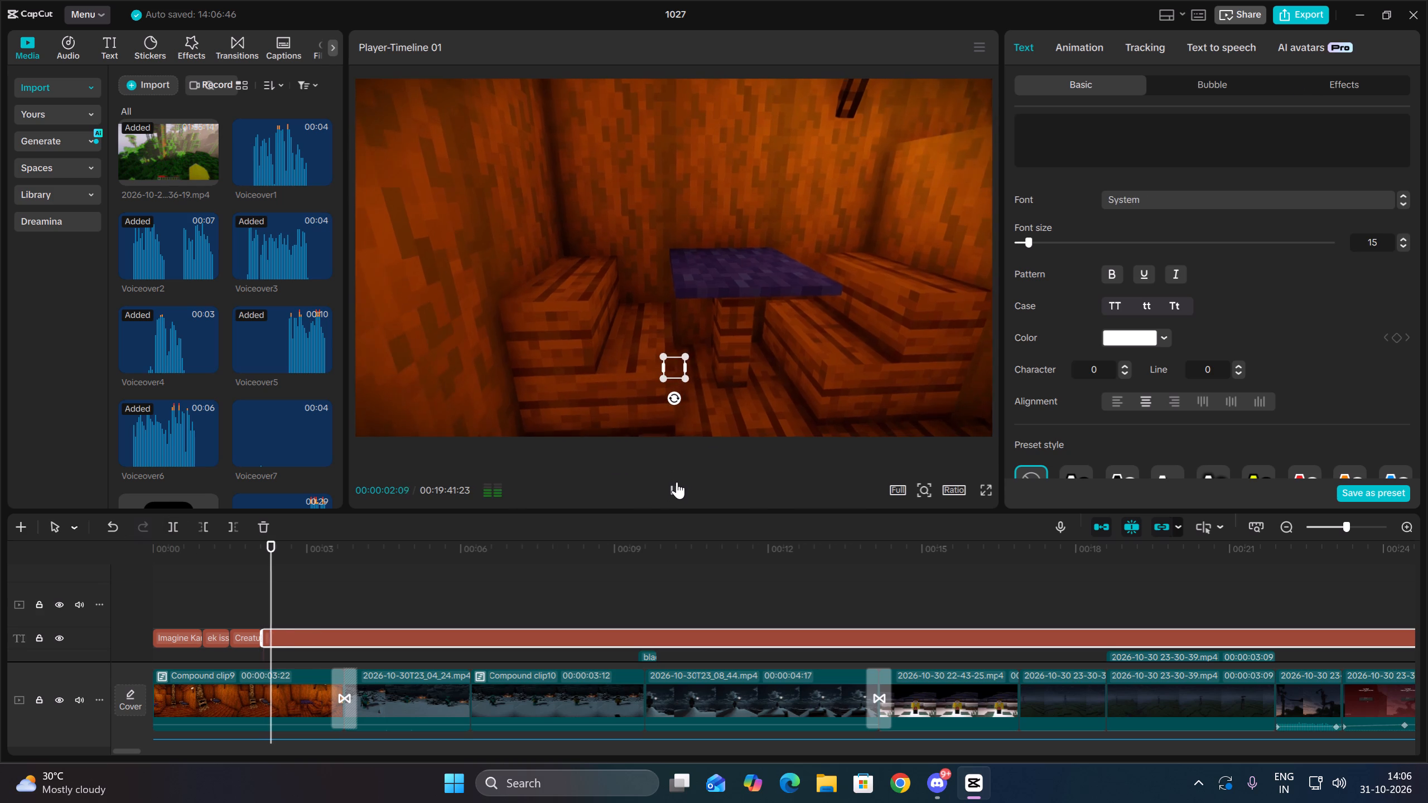
pyautogui.press('space')
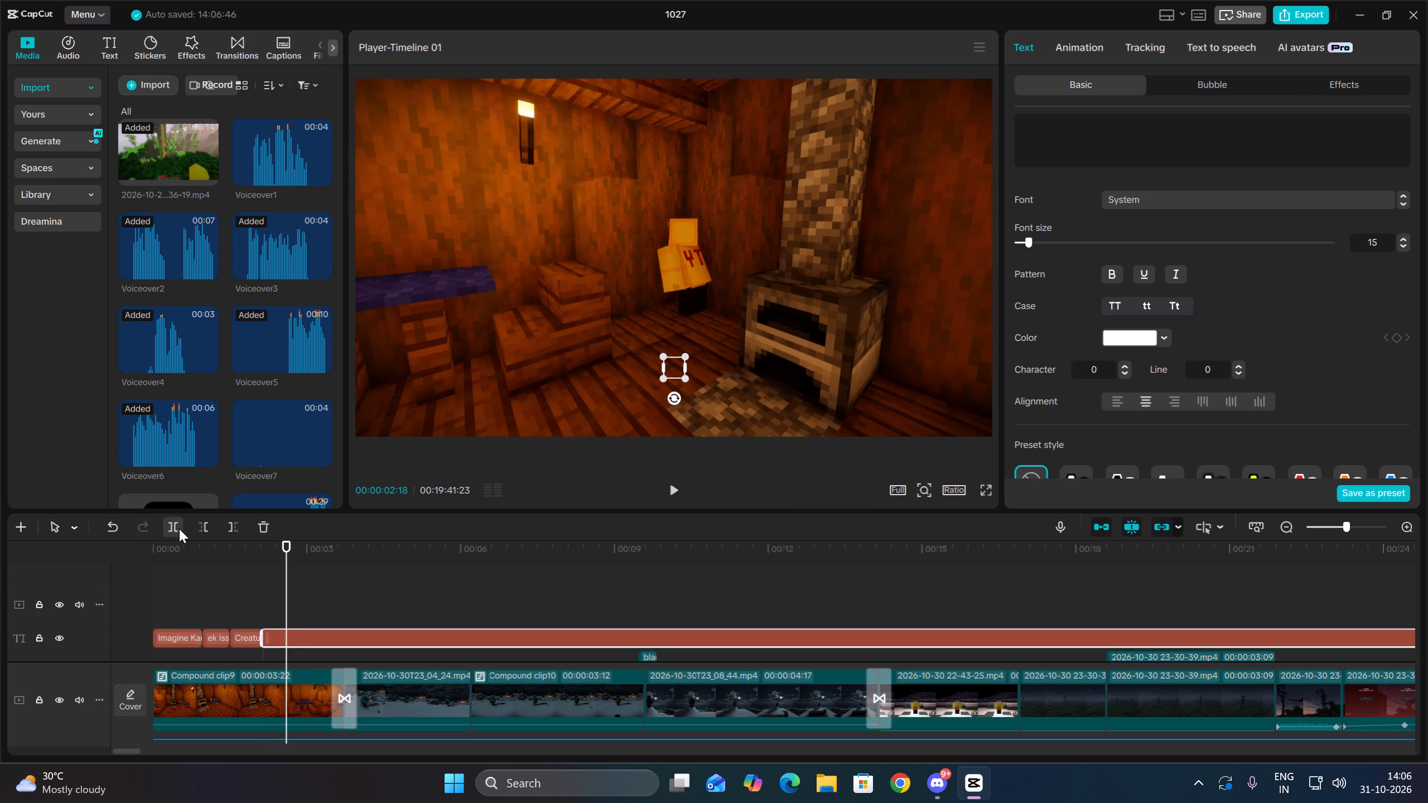
pyautogui.press('space')
pyautogui.press('space')
pyautogui.click(179, 529)
# Enter "Tum chup" as the wording of the blank fourth text segment.
pyautogui.click(260, 644)
pyautogui.click(277, 641)
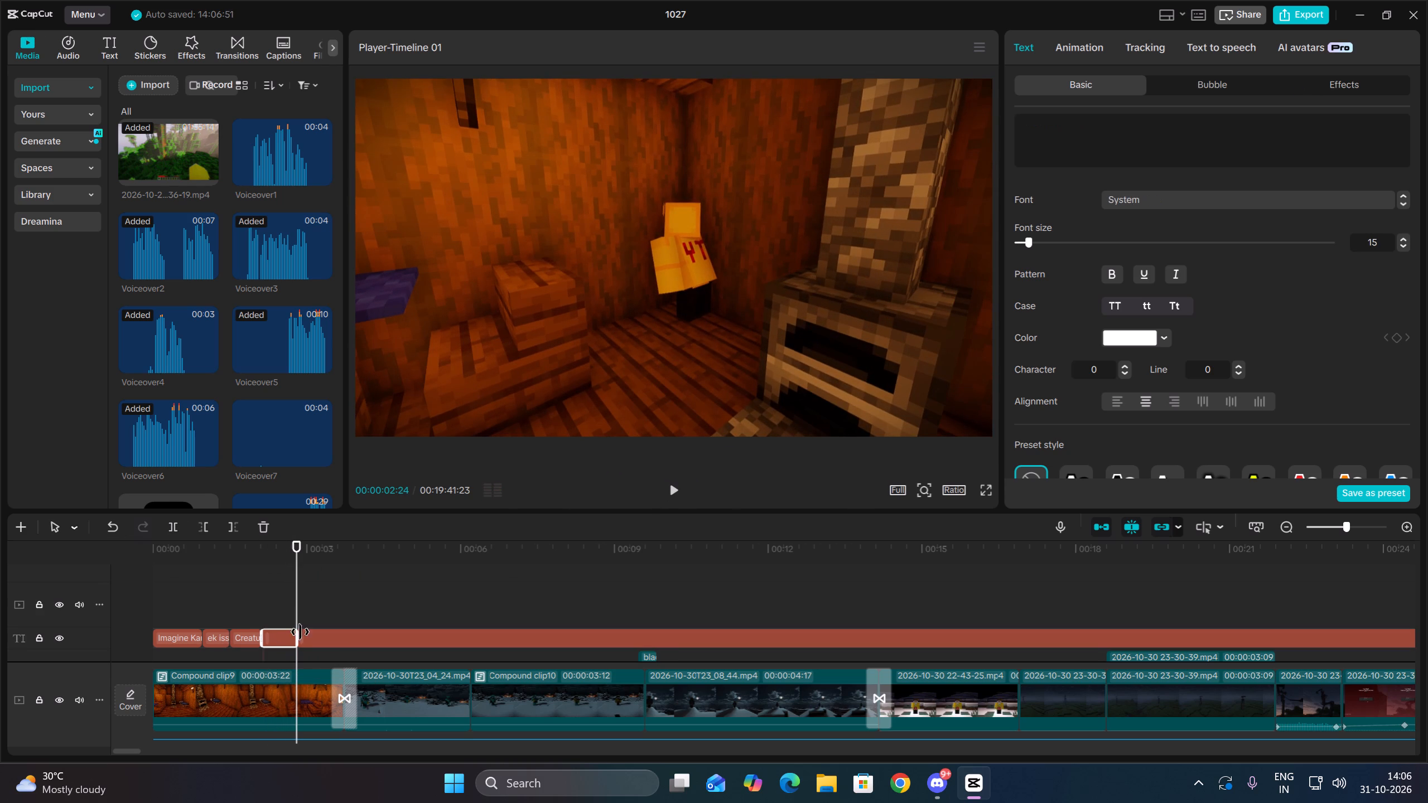
pyautogui.click(1074, 136)
pyautogui.write('Tum')
pyautogui.press('space')
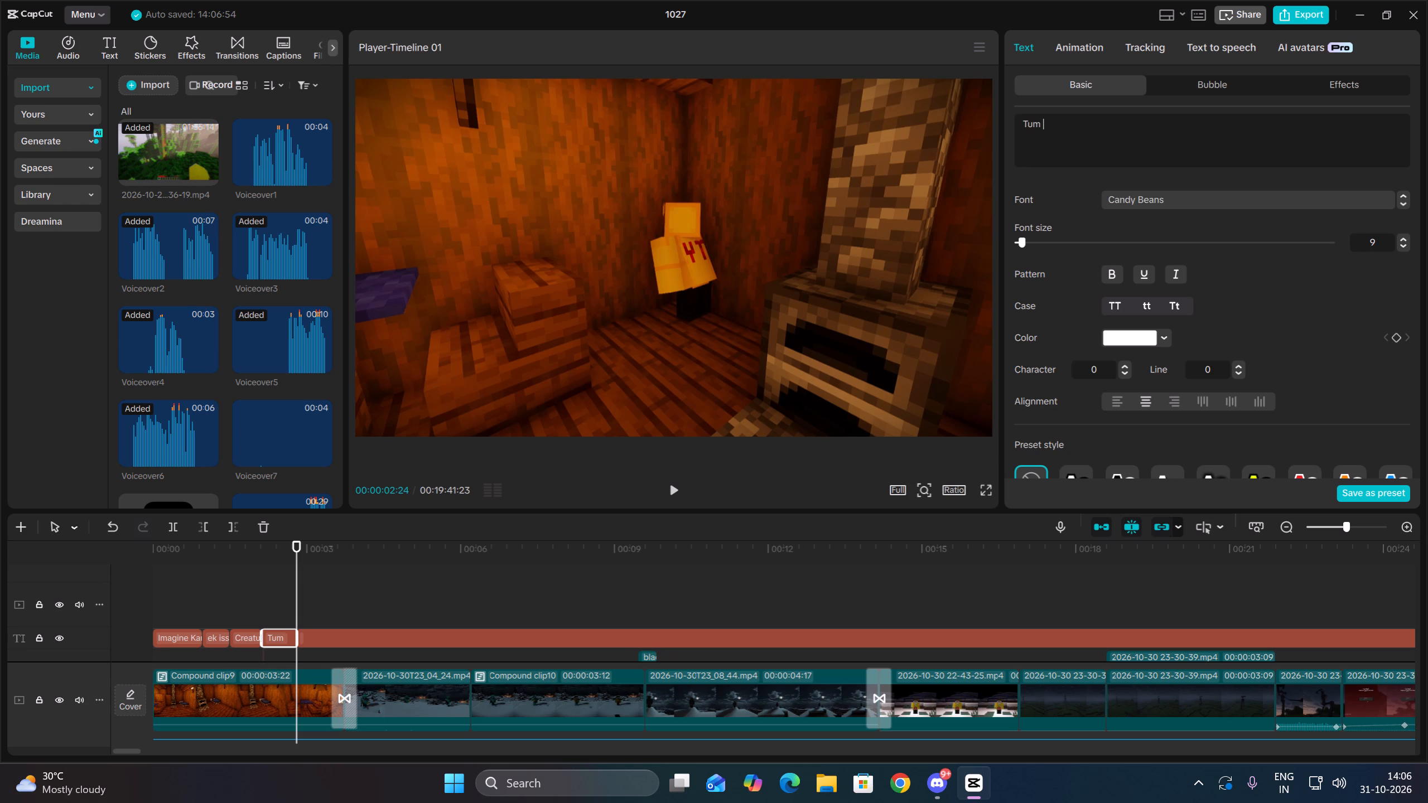
pyautogui.write('CHu')
pyautogui.press('BackSpace')
pyautogui.press('BackSpace')
pyautogui.press('BackSpace')
pyautogui.write('chup')
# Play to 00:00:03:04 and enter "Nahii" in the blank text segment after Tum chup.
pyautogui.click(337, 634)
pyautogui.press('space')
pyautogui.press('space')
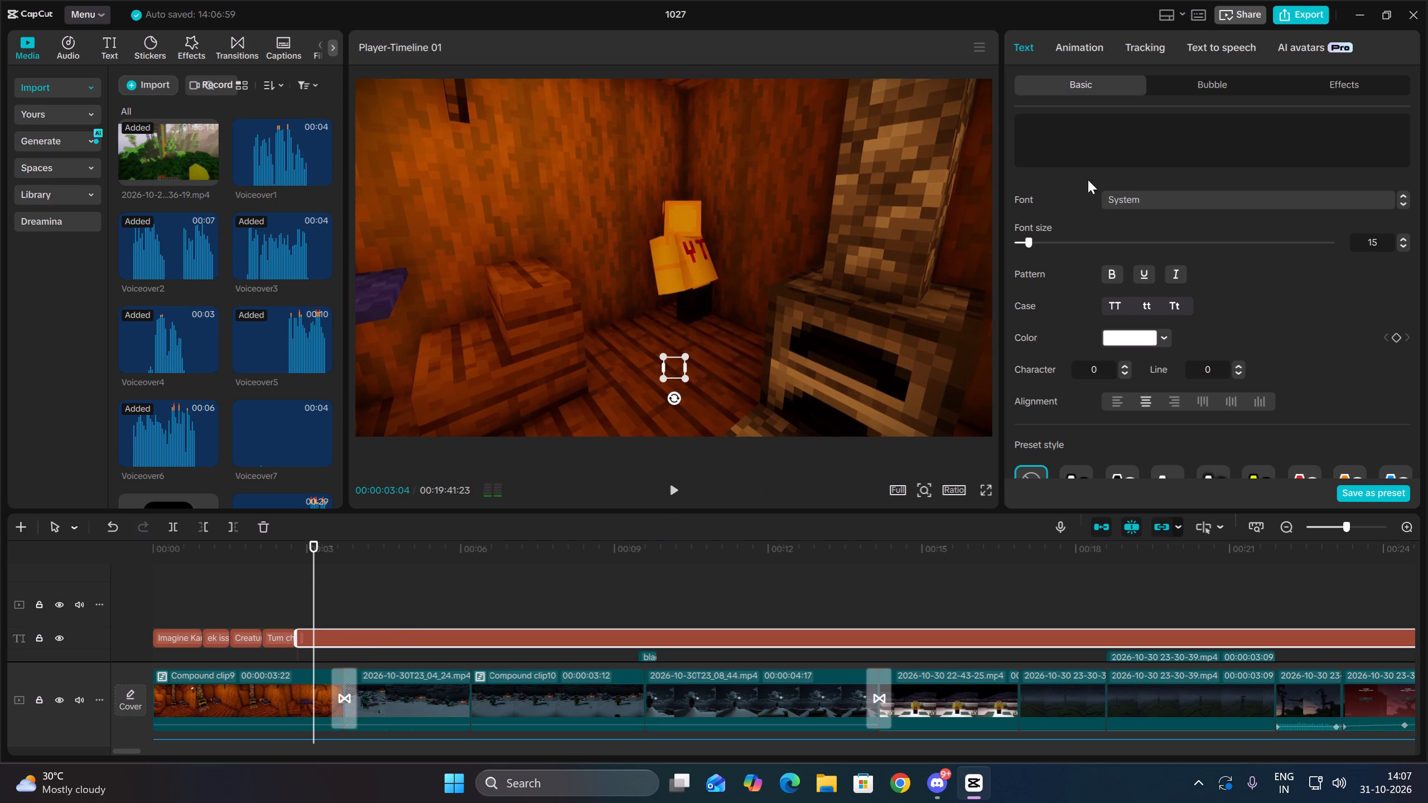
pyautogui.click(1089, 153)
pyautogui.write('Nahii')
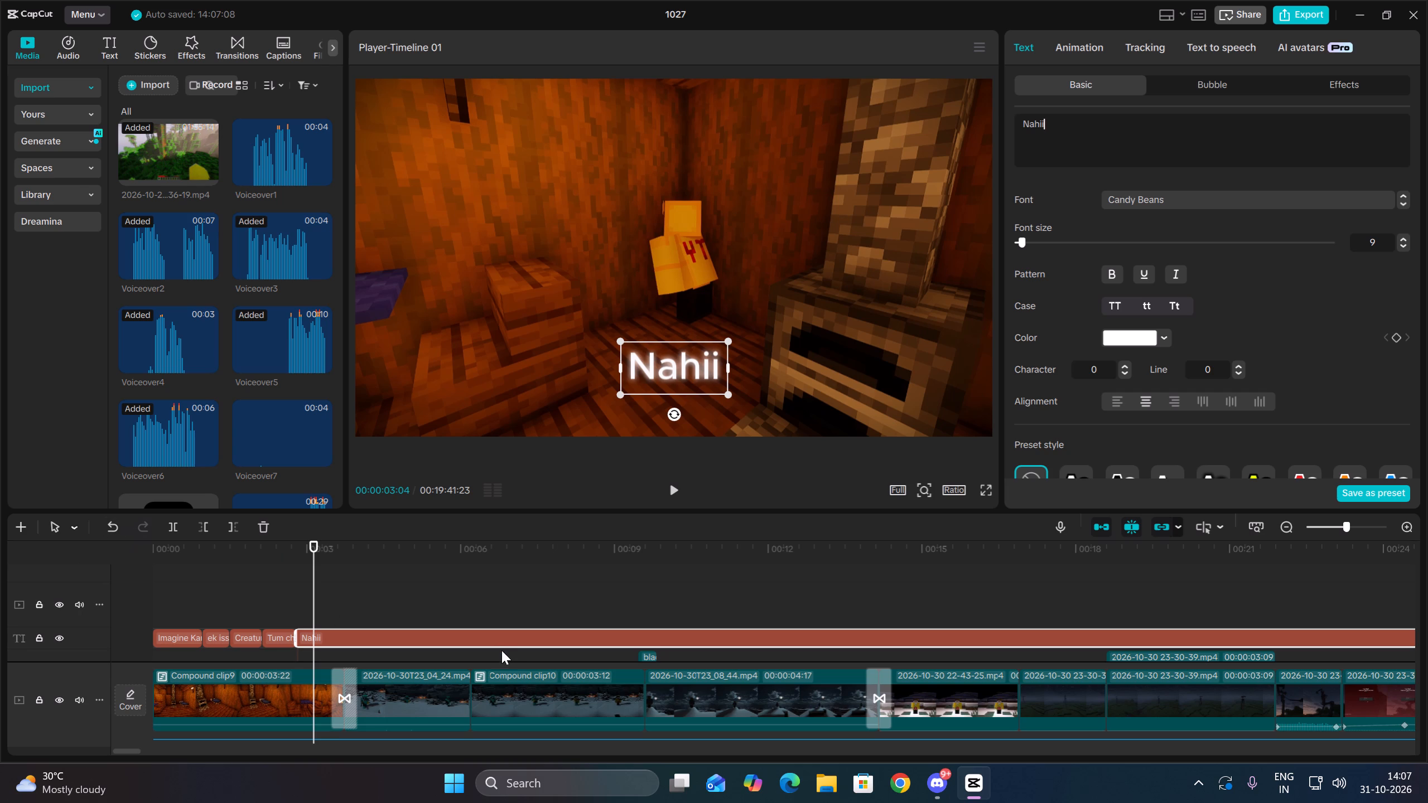
# Delete the Nahii text segment and extend the end of the Tum chup clip to about 22 seconds on the timeline.
pyautogui.press('Delete')
pyautogui.click(284, 638)
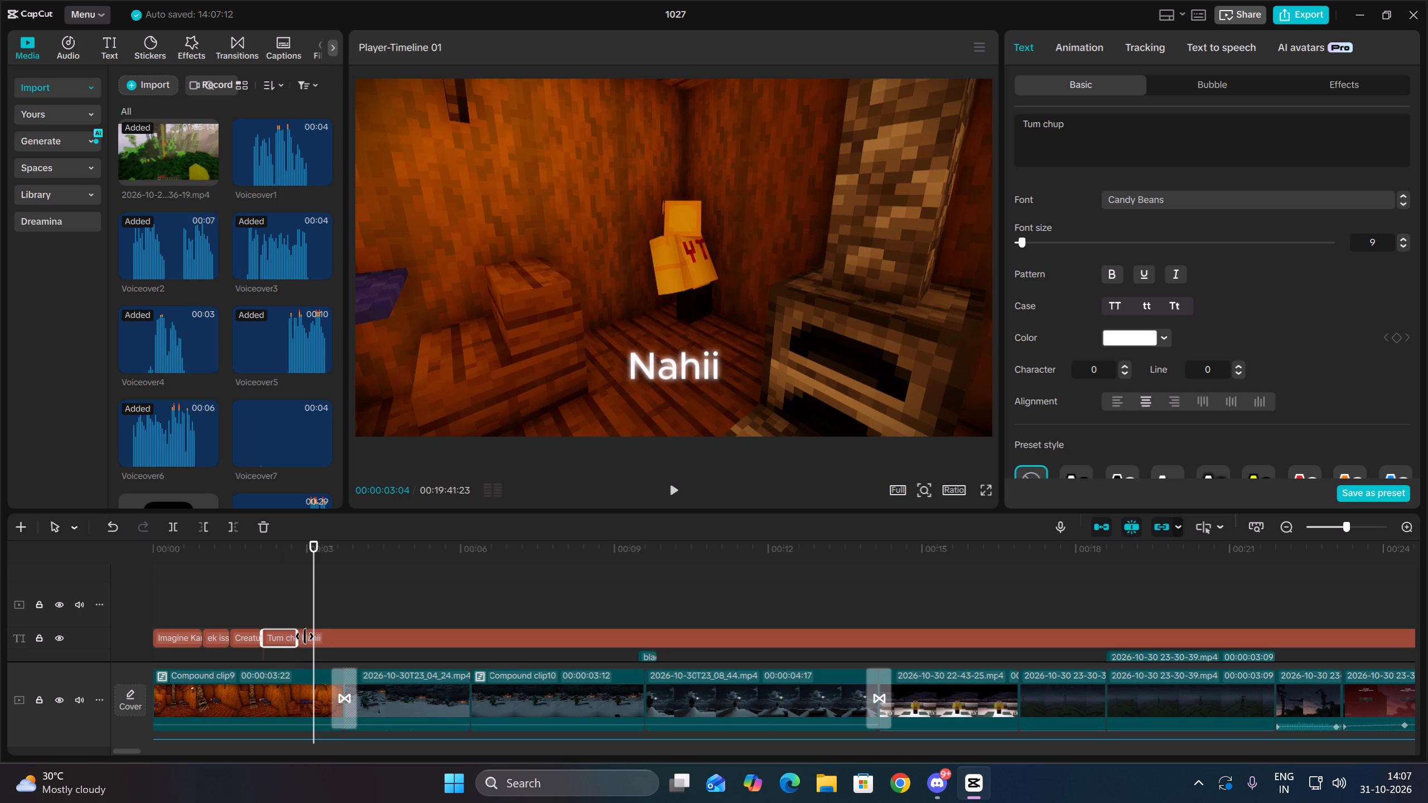
pyautogui.click(390, 635)
pyautogui.press('Delete')
pyautogui.click(288, 638)
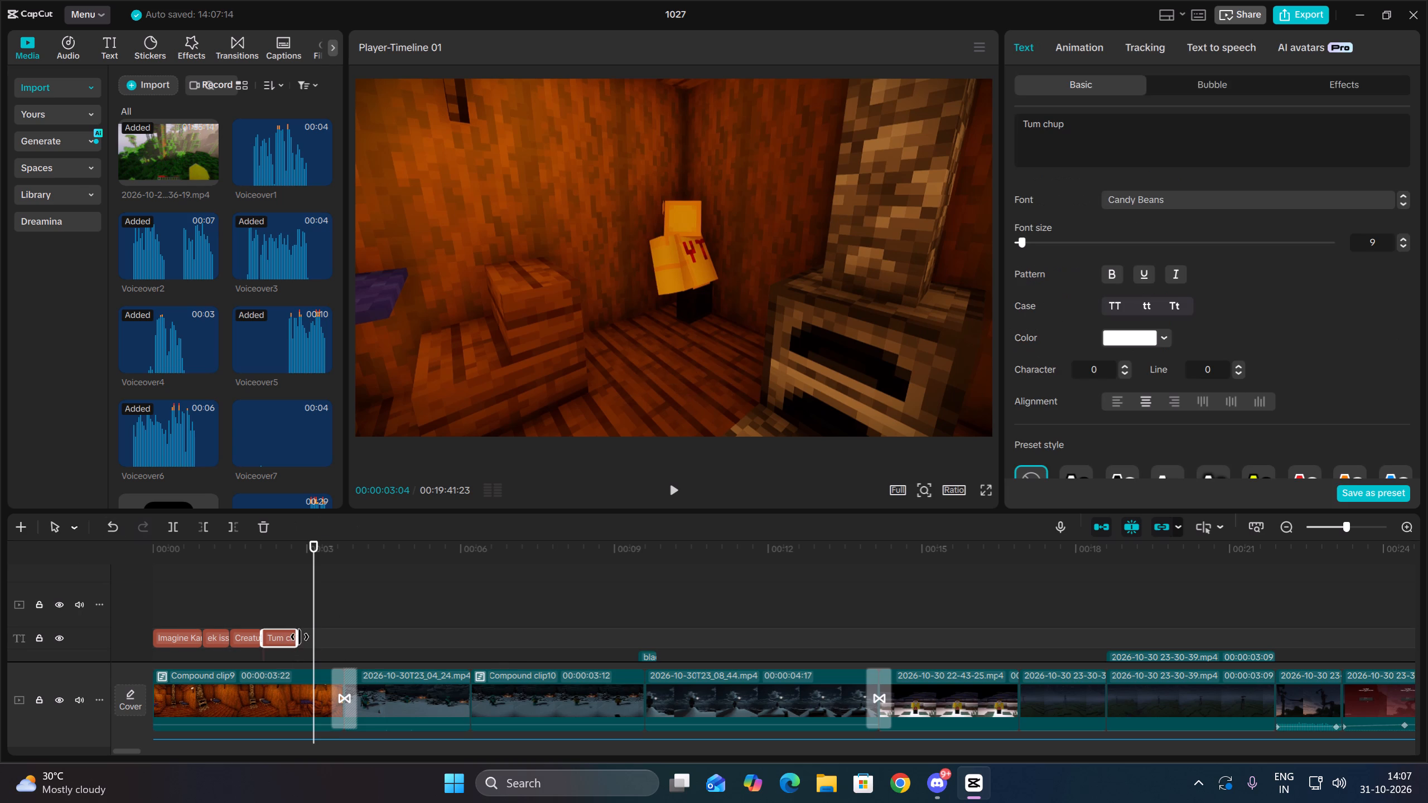
pyautogui.moveTo(300, 637); pyautogui.dragTo(1308, 649)
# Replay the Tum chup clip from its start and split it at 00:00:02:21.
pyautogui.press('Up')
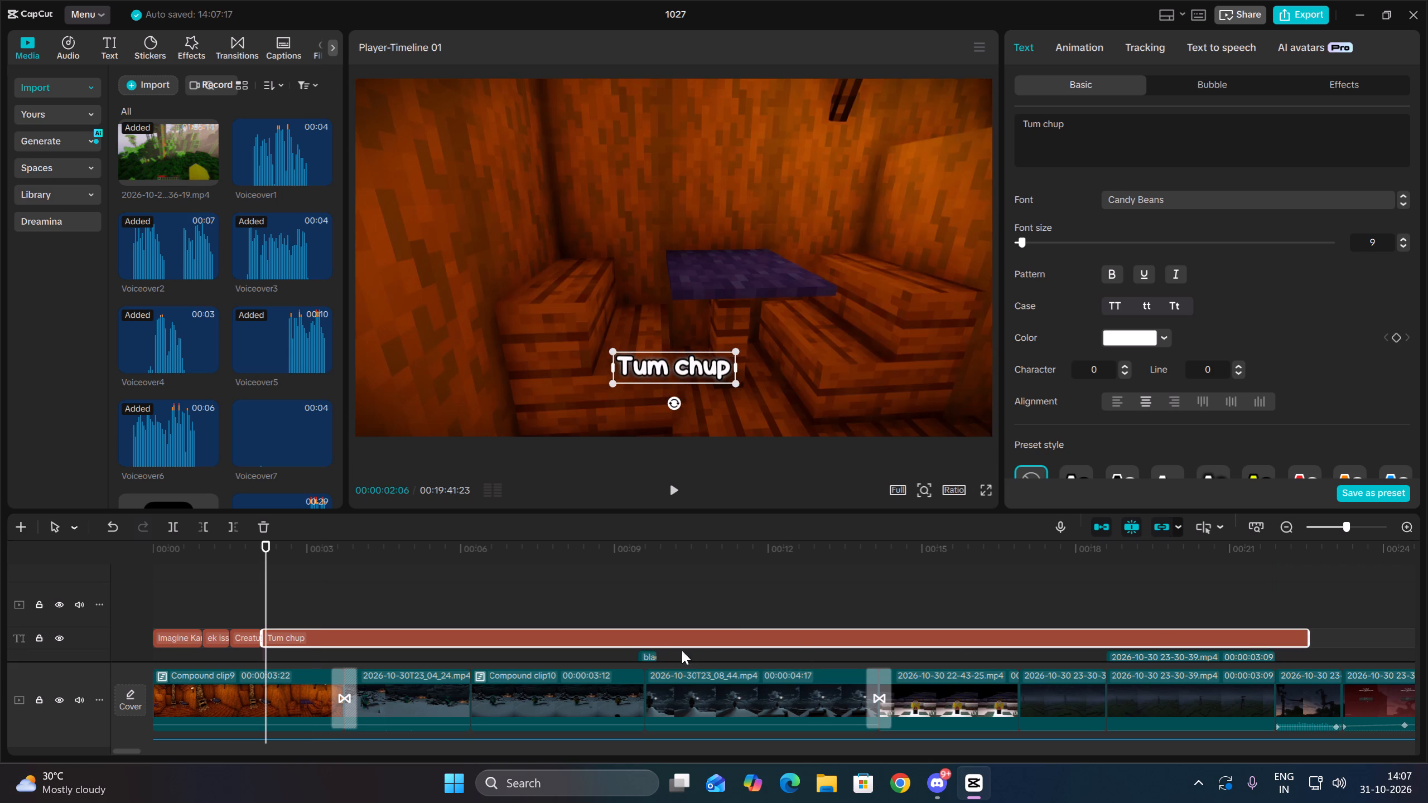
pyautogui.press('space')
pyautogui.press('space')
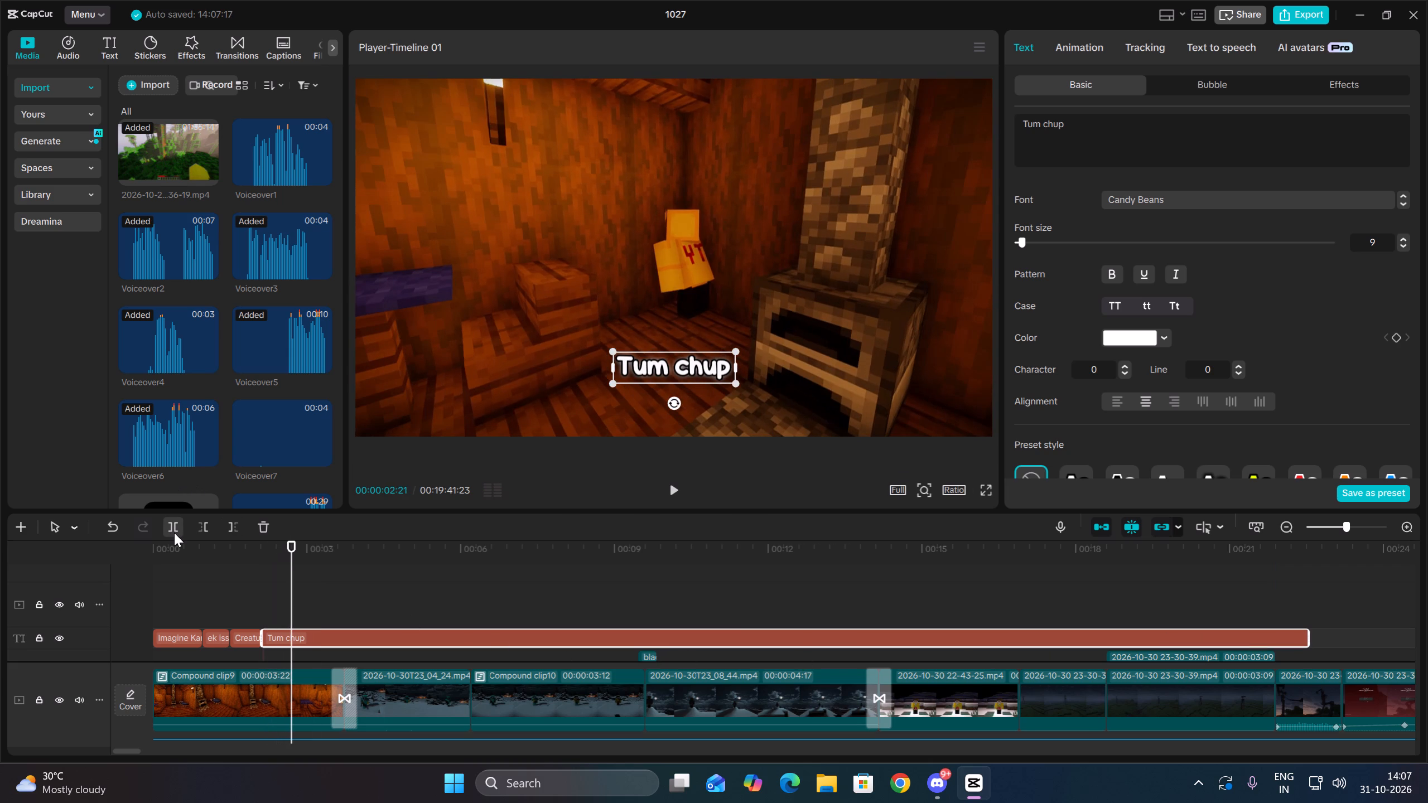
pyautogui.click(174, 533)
# Undo the last split and split the Tum chup clip at 00:00:03:00 instead, playing on to find the cut point.
pyautogui.press('space')
pyautogui.press('space')
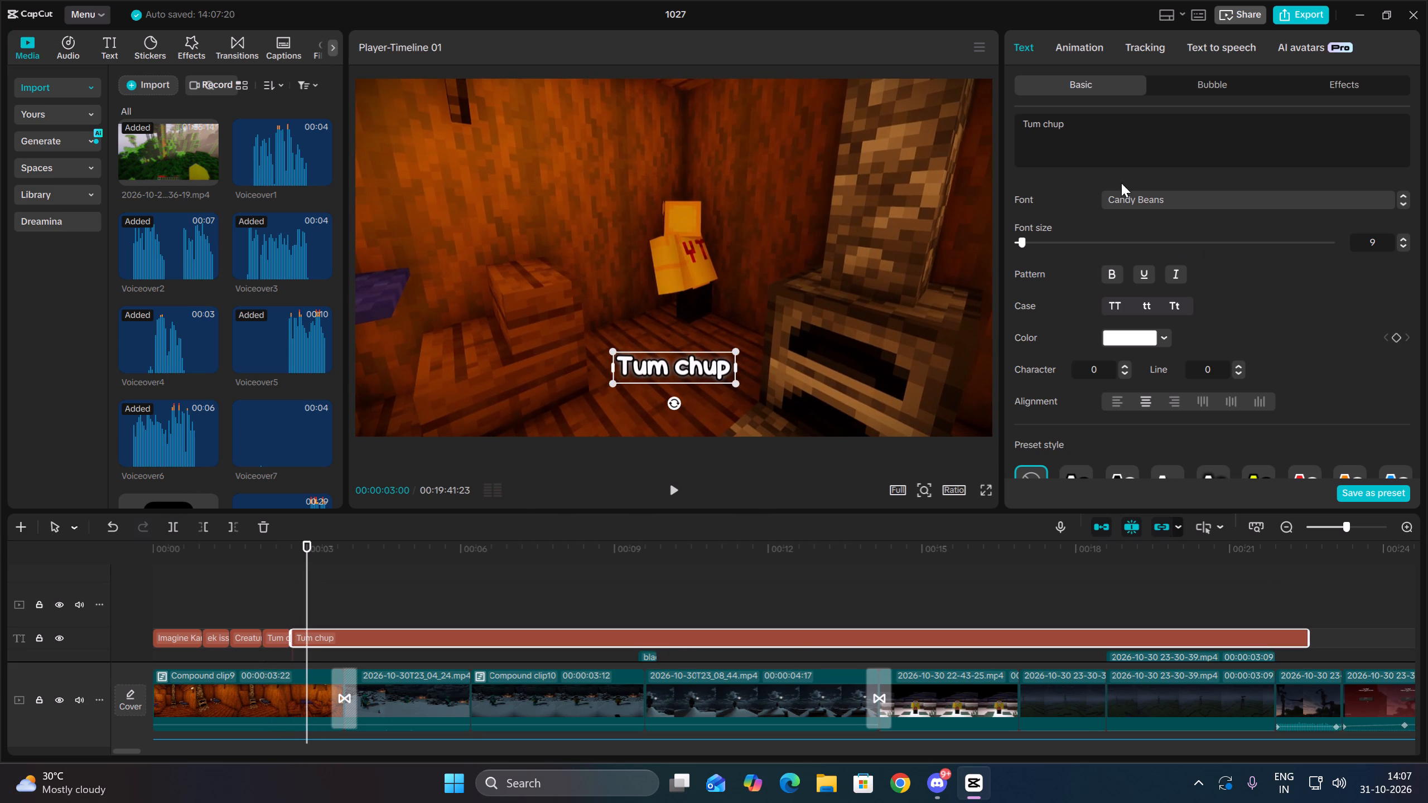
pyautogui.moveTo(114, 527); pyautogui.dragTo(120, 527)
pyautogui.click(177, 525)
# Replace the fifth text segment's wording with "Nahi Skte", using title case to capitalize each word.
pyautogui.moveTo(1133, 134); pyautogui.dragTo(1000, 114)
pyautogui.press('BackSpace')
pyautogui.write('nAHI')
pyautogui.press('space')
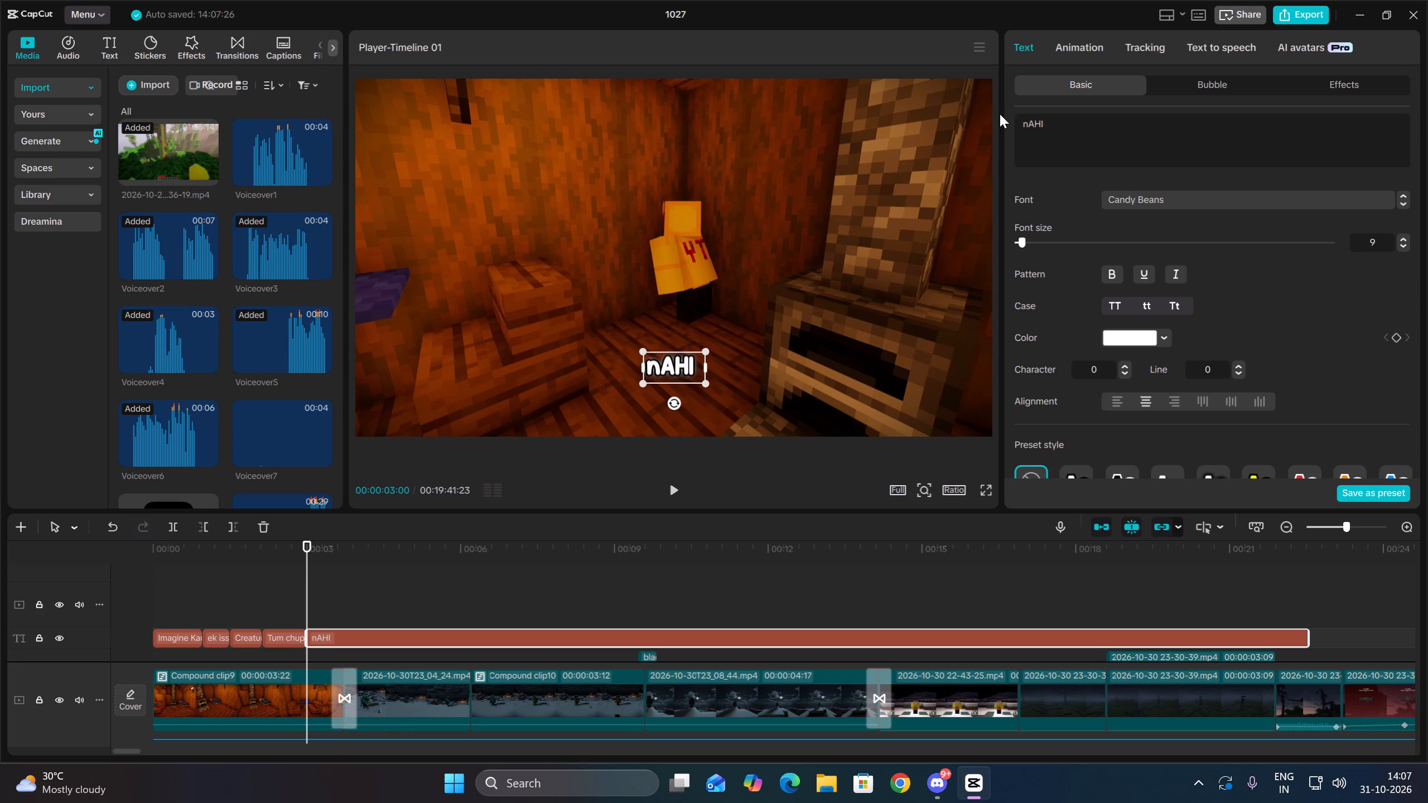
pyautogui.write('Skte')
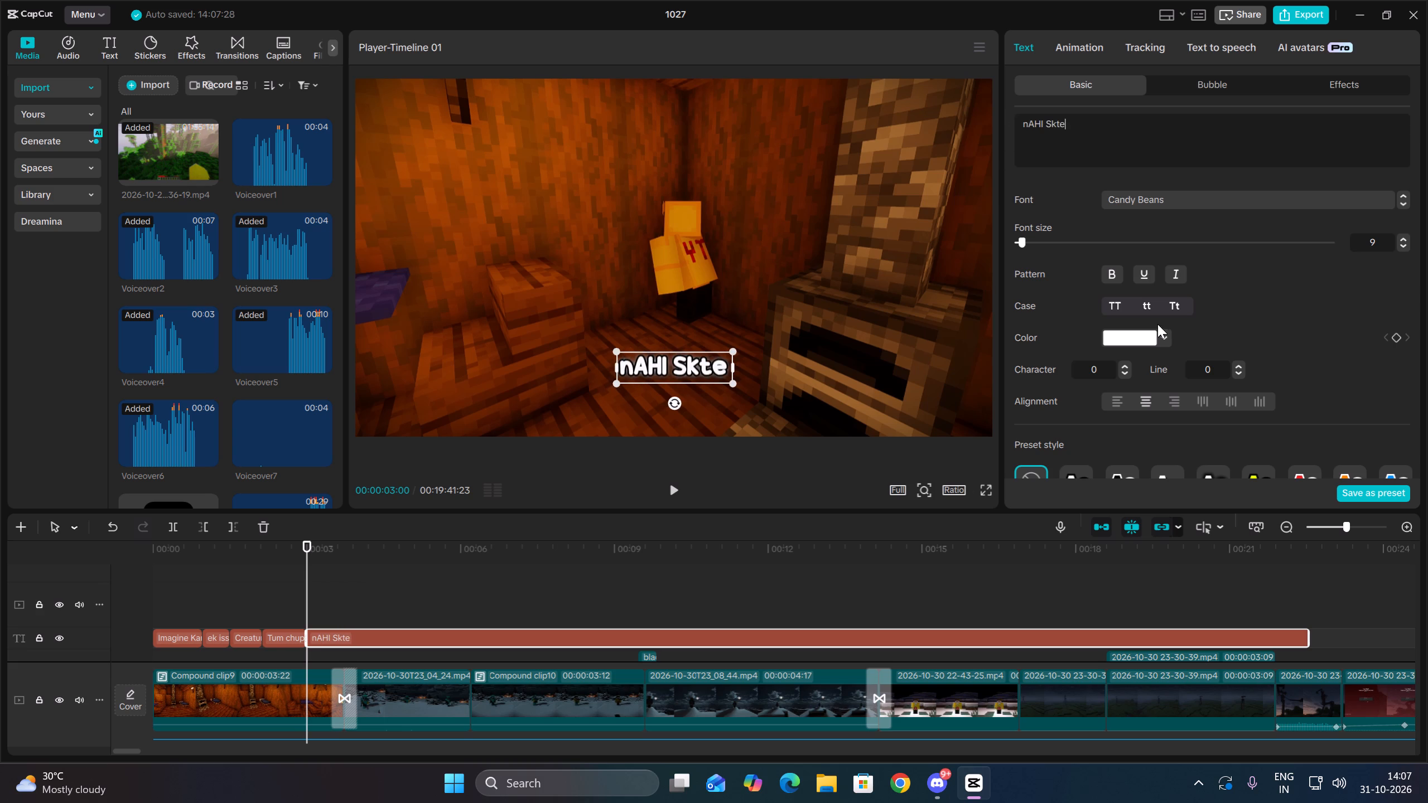
pyautogui.click(1179, 294)
pyautogui.click(1175, 304)
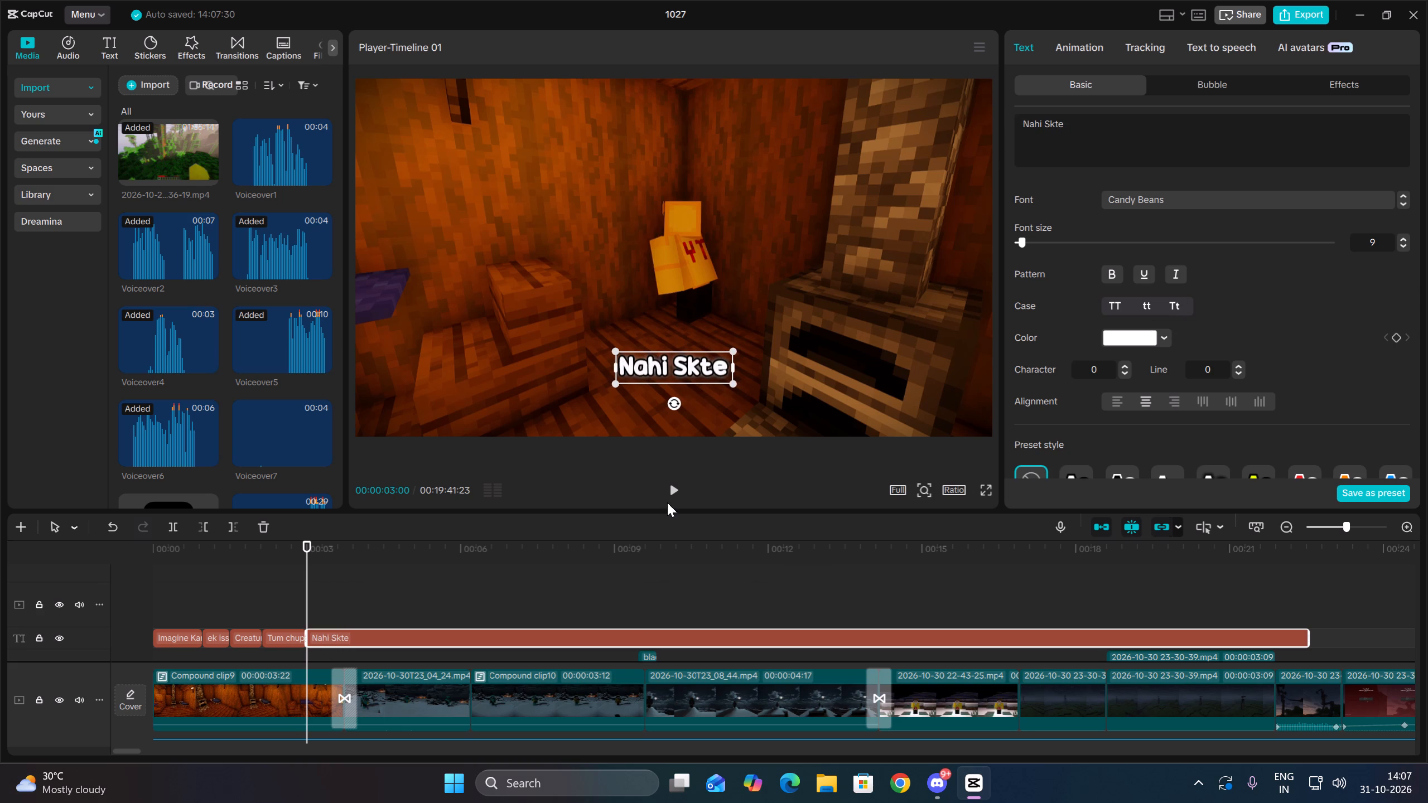
# Play on to 00:00:03:20 and split the Nahi Skte text clip there.
pyautogui.click(672, 499)
pyautogui.press('space')
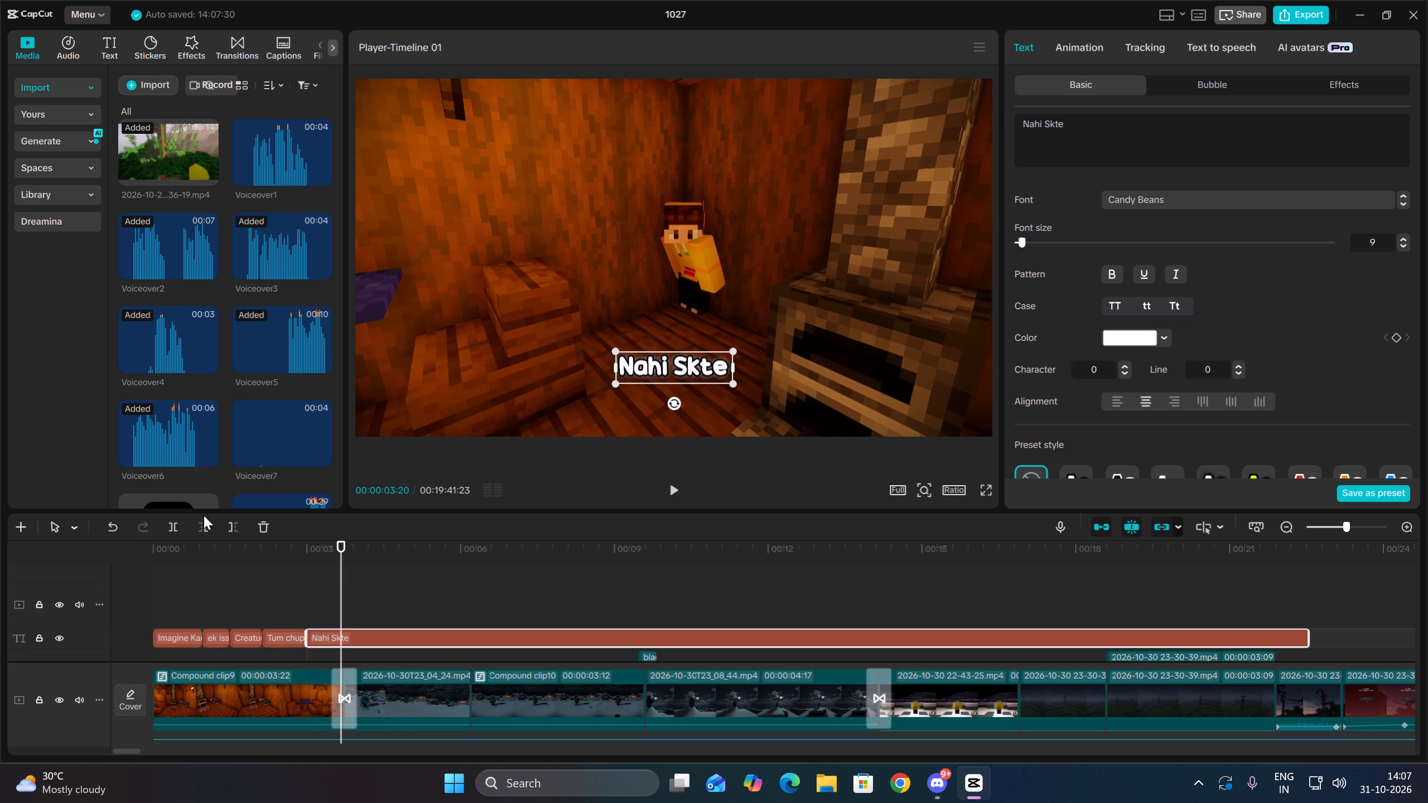
pyautogui.click(182, 528)
# Listen to the next phrase and replace the sixth text segment's wording with "Ya Phir Imagine".
pyautogui.press('space')
pyautogui.press('space')
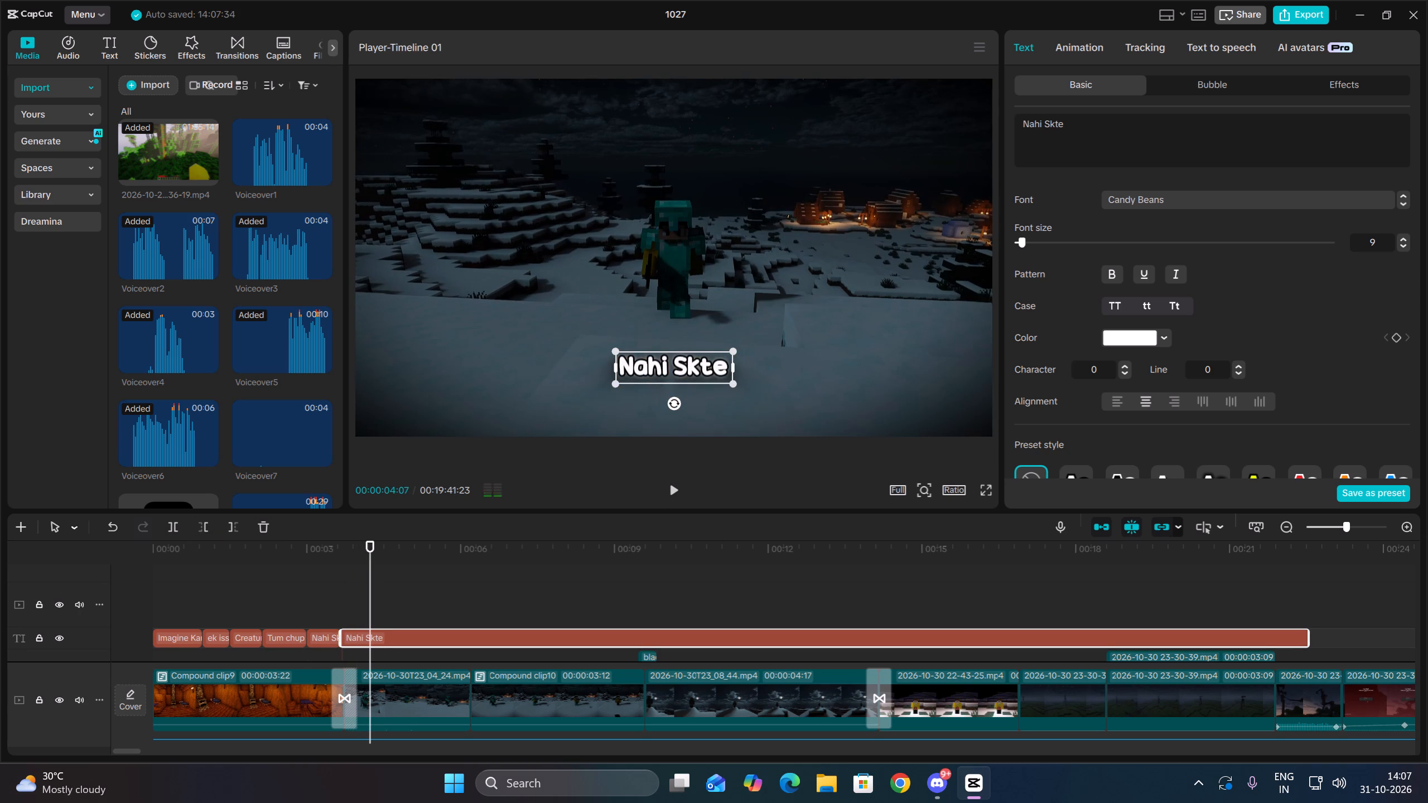
pyautogui.moveTo(1106, 140); pyautogui.dragTo(969, 125)
pyautogui.press('BackSpace')
pyautogui.write('Ya POhi')
pyautogui.press('BackSpace')
pyautogui.press('BackSpace')
pyautogui.press('BackSpace')
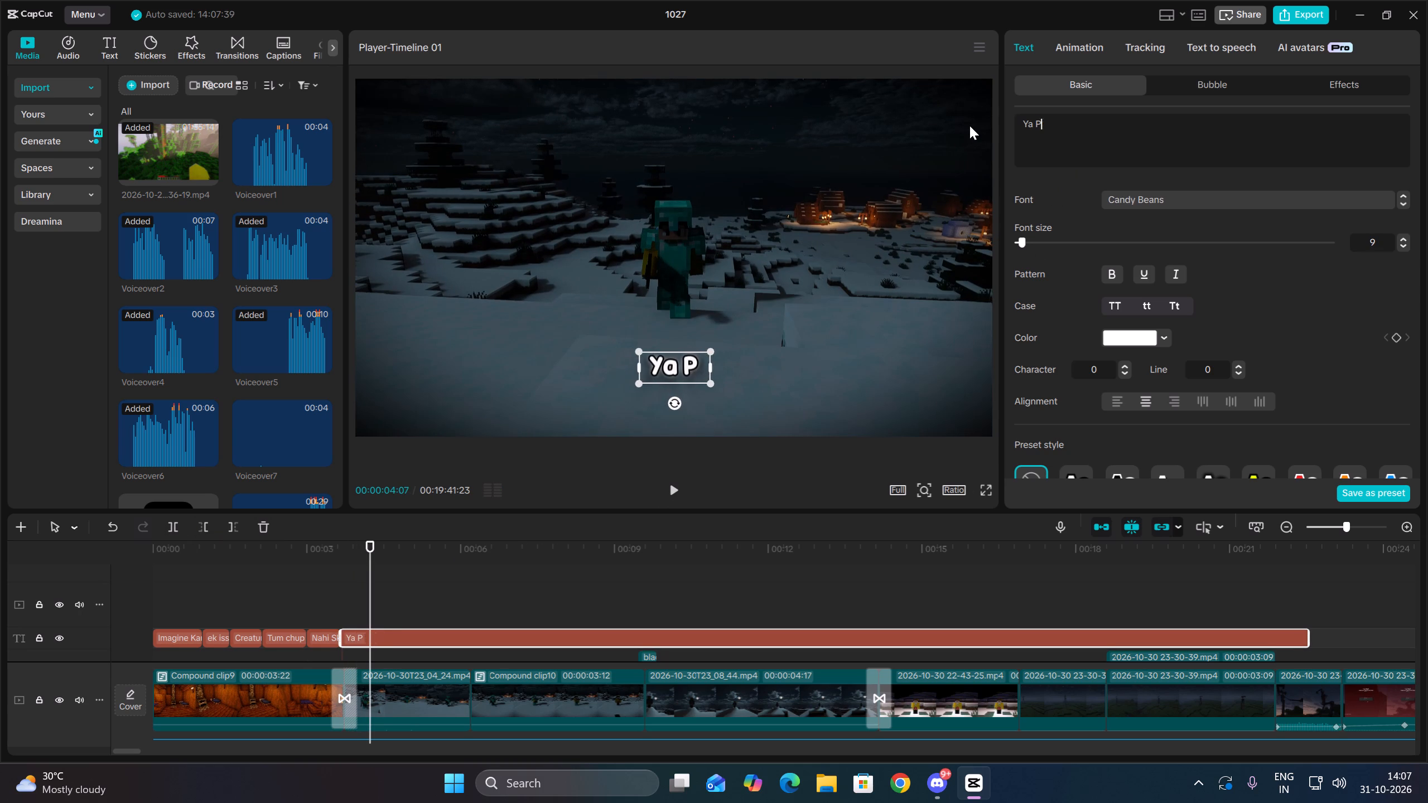
pyautogui.write('hir Imagine')
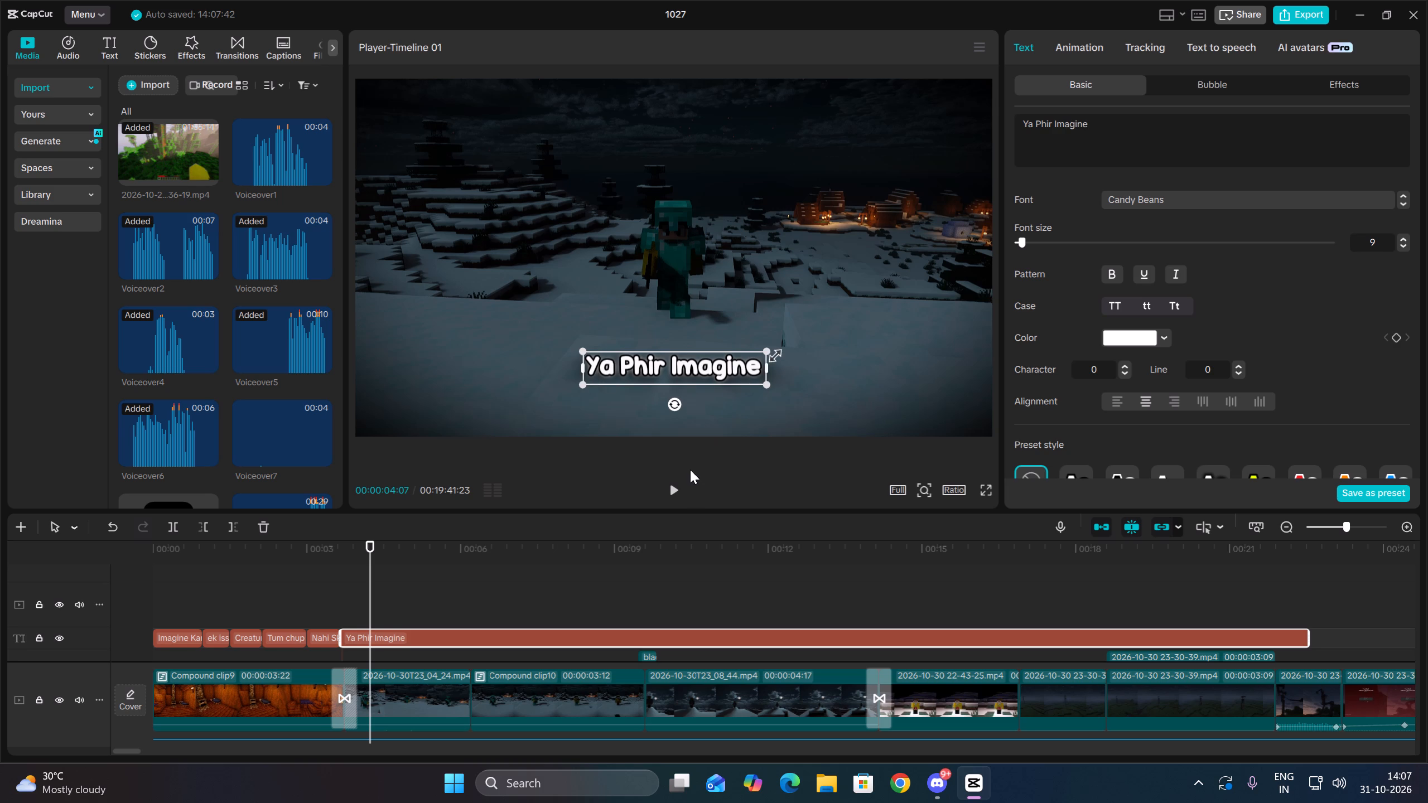
# Replay from the start of the Ya Phir Imagine text clip and split it at 00:00:04:20.
pyautogui.click(682, 485)
pyautogui.press('Up')
pyautogui.press('Up')
pyautogui.press('Up')
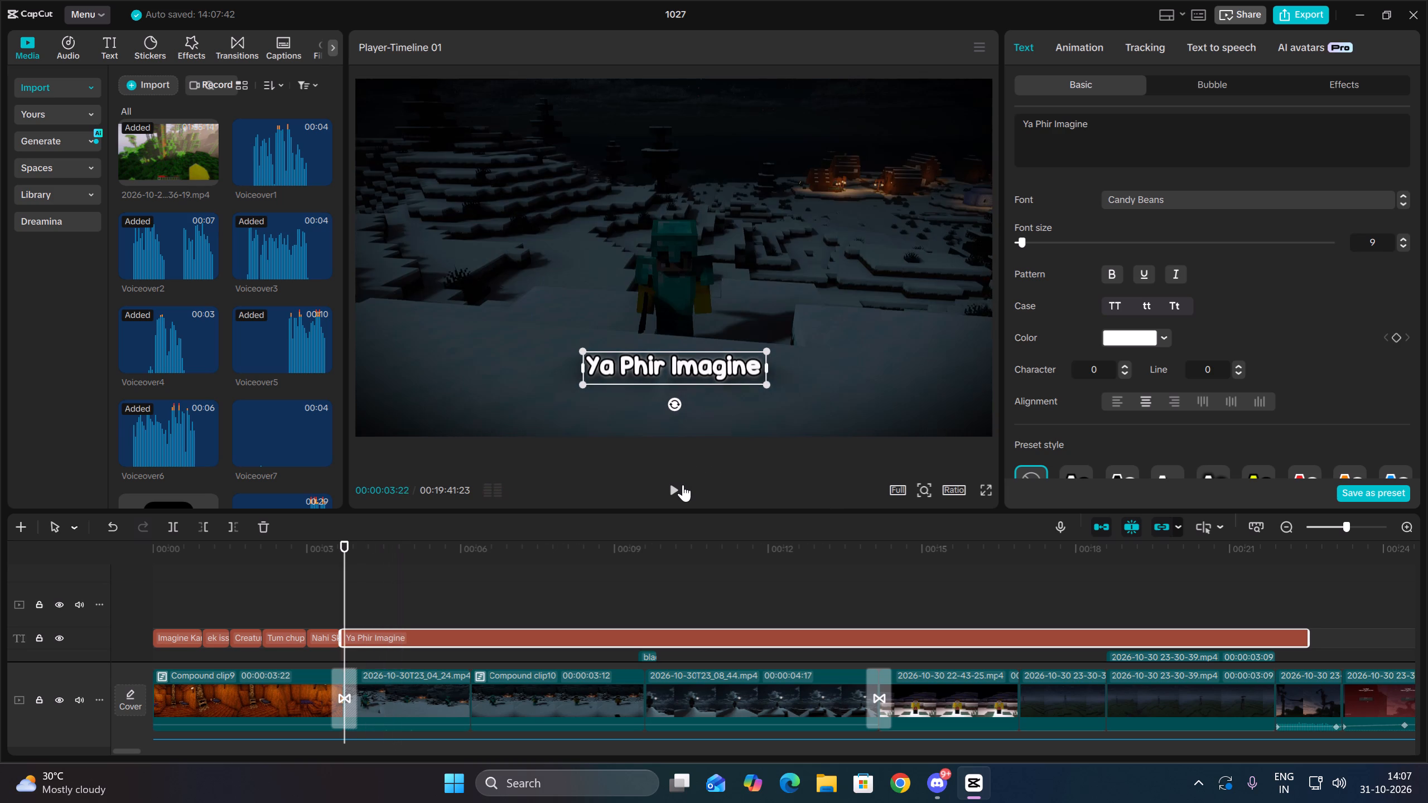
pyautogui.press('space')
pyautogui.press('space')
pyautogui.click(165, 521)
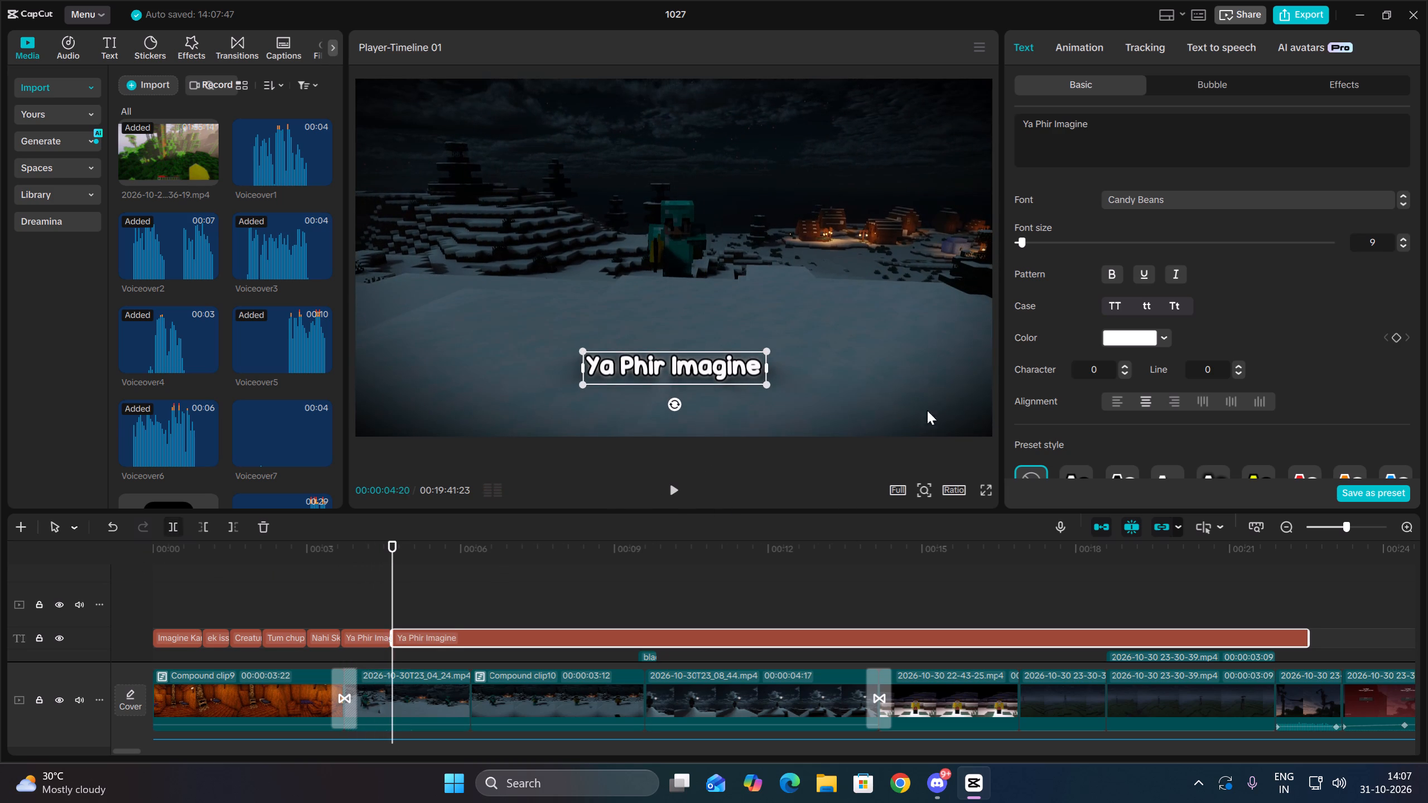
# Listen to the next phrase and replace the seventh text segment's wording with "Karo Ek".
pyautogui.press('space')
pyautogui.press('space')
pyautogui.moveTo(1099, 129); pyautogui.dragTo(1016, 112)
pyautogui.press('BackSpace')
pyautogui.press('BackSpace')
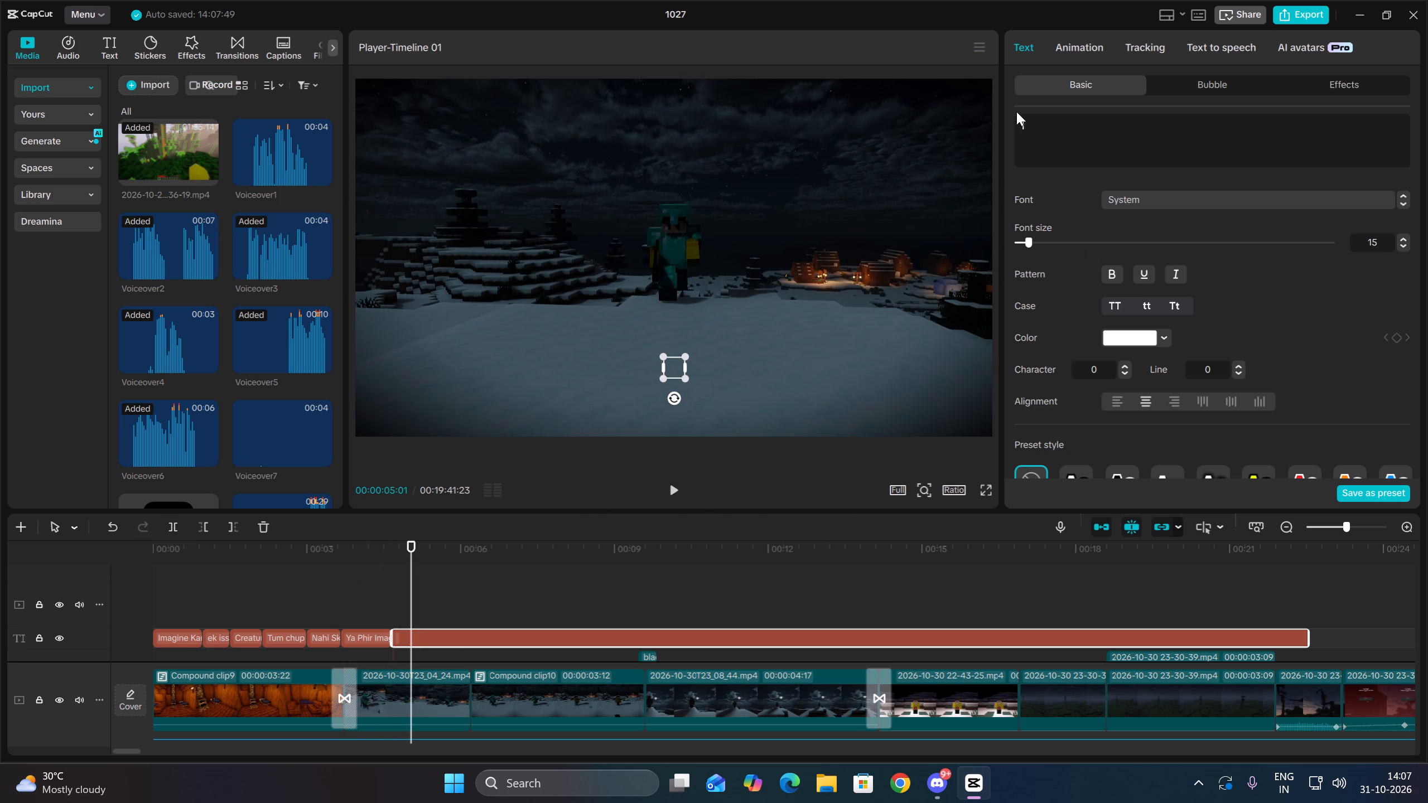
pyautogui.write('Karo Ek')
# Replay the Karo Ek text clip from its start and split it at 00:00:05:06.
pyautogui.click(420, 601)
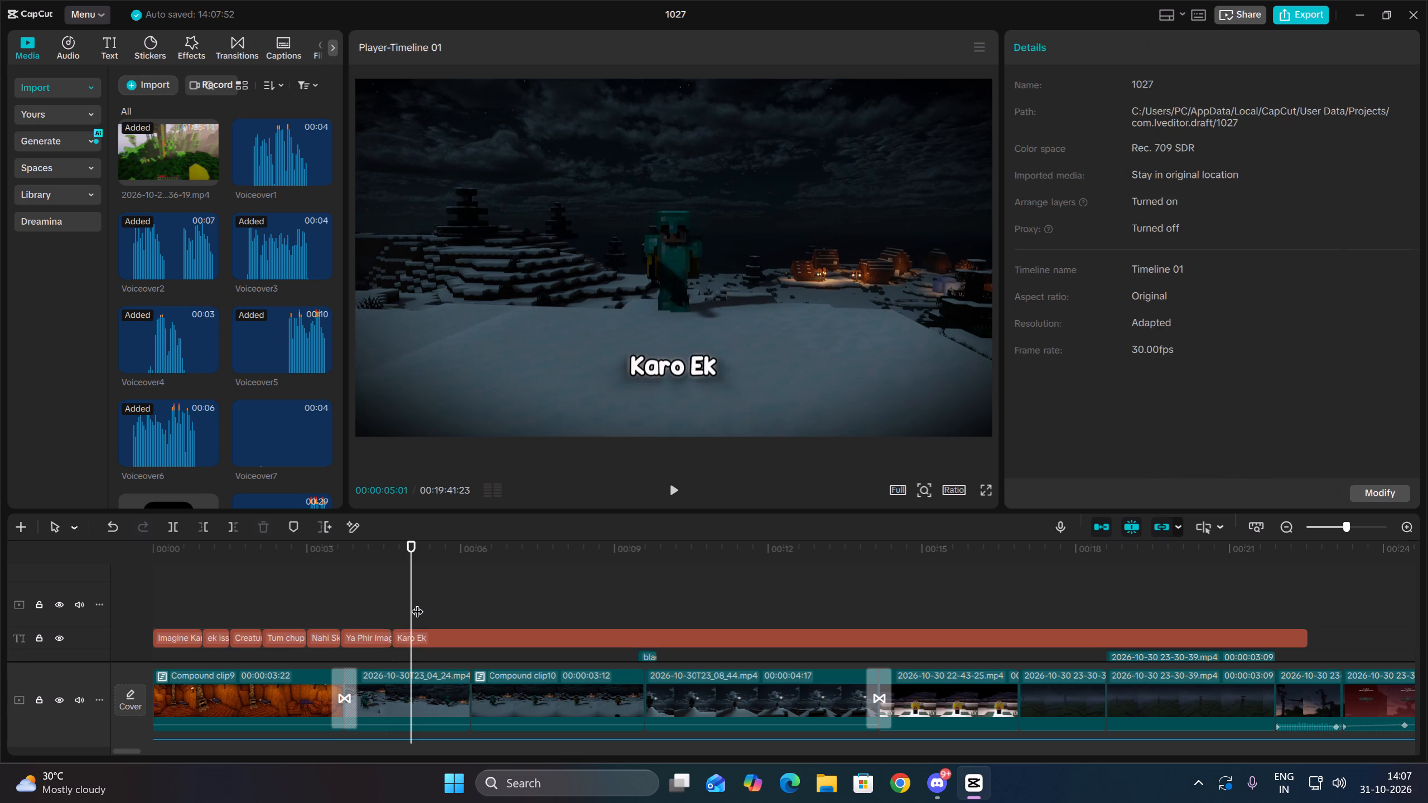
pyautogui.press('Up')
pyautogui.click(424, 636)
pyautogui.press('space')
pyautogui.press('space')
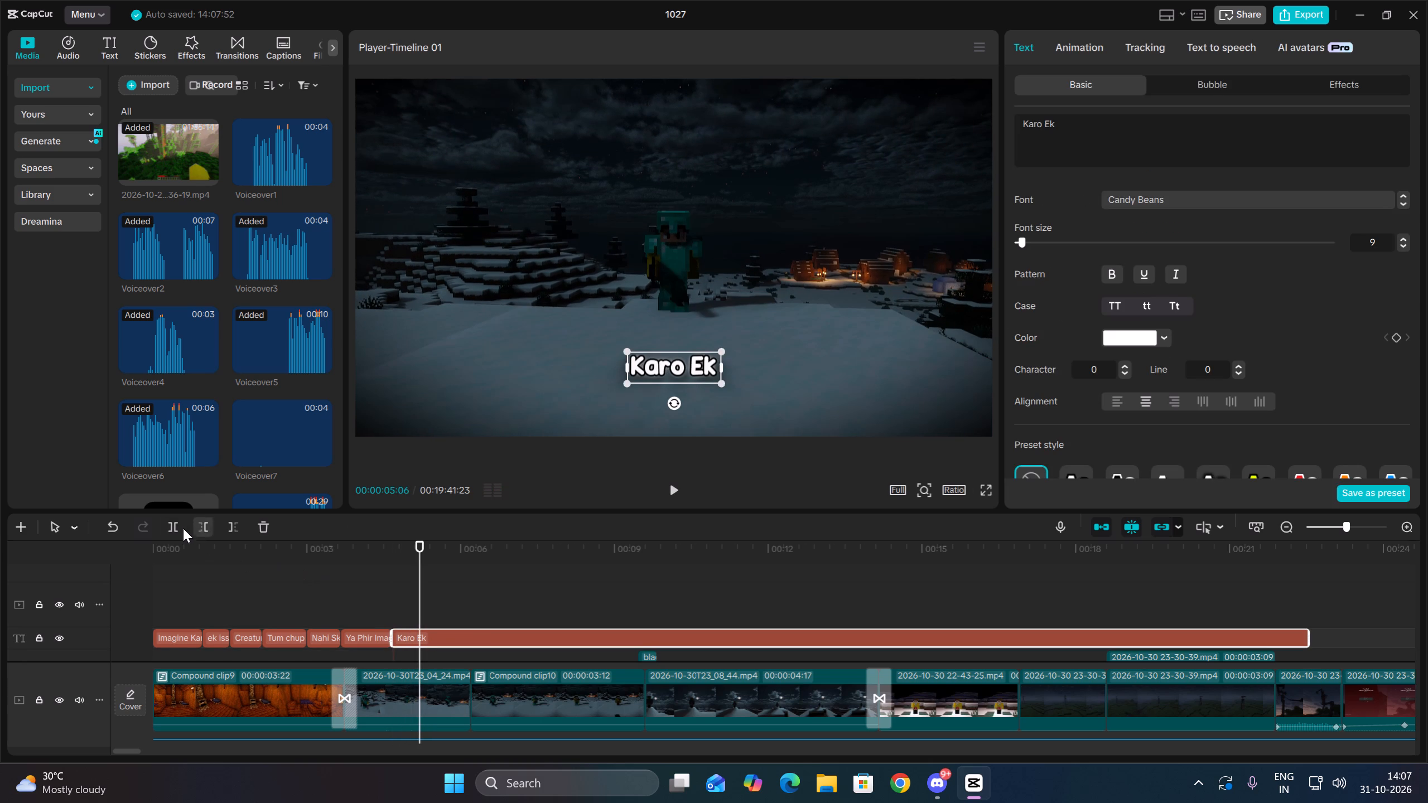
pyautogui.click(177, 530)
# Listen to the next phrase and replace the eighth text segment's wording with "Issa Monster".
pyautogui.press('space')
pyautogui.press('space')
pyautogui.moveTo(1112, 154); pyautogui.dragTo(1022, 113)
pyautogui.press('BackSpace')
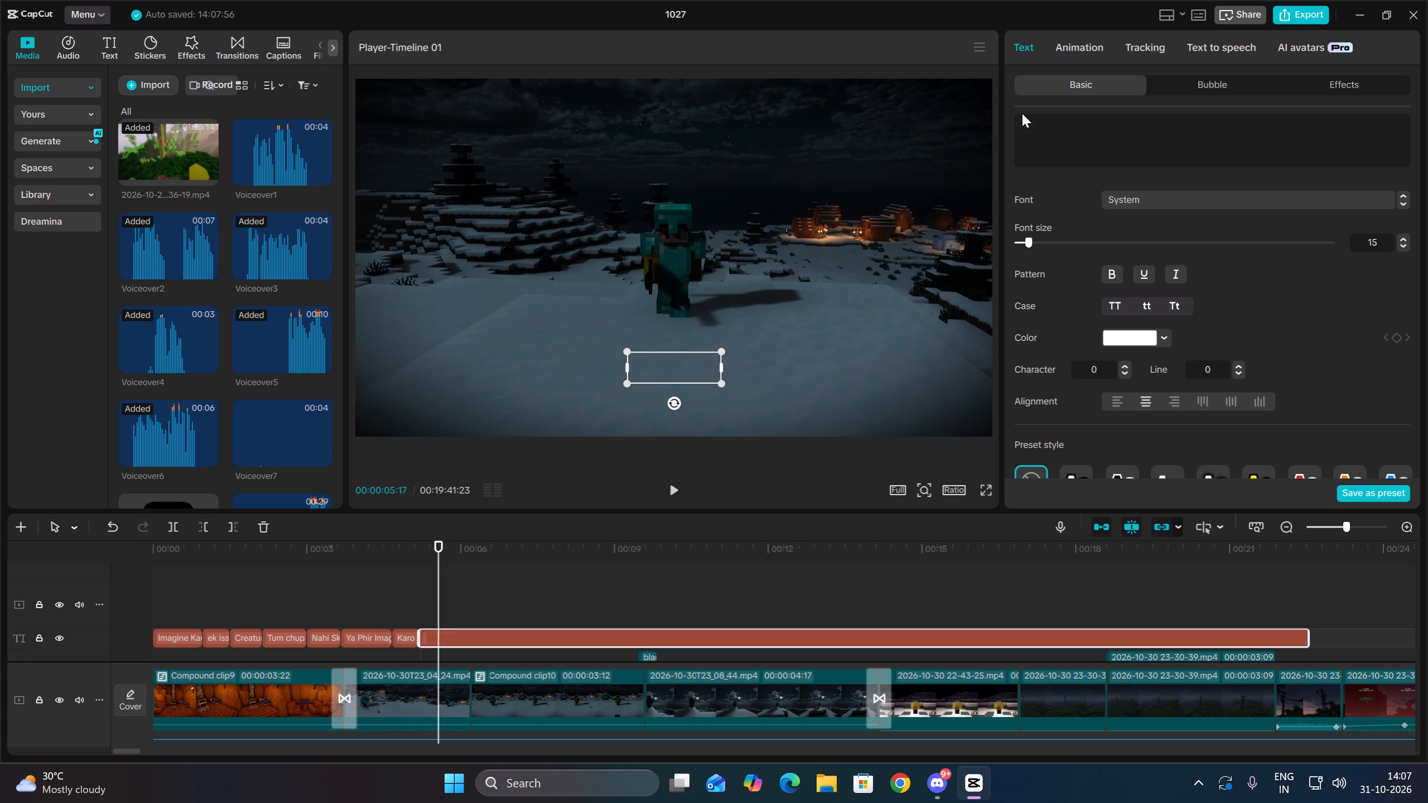
pyautogui.write('Issa')
pyautogui.press('space')
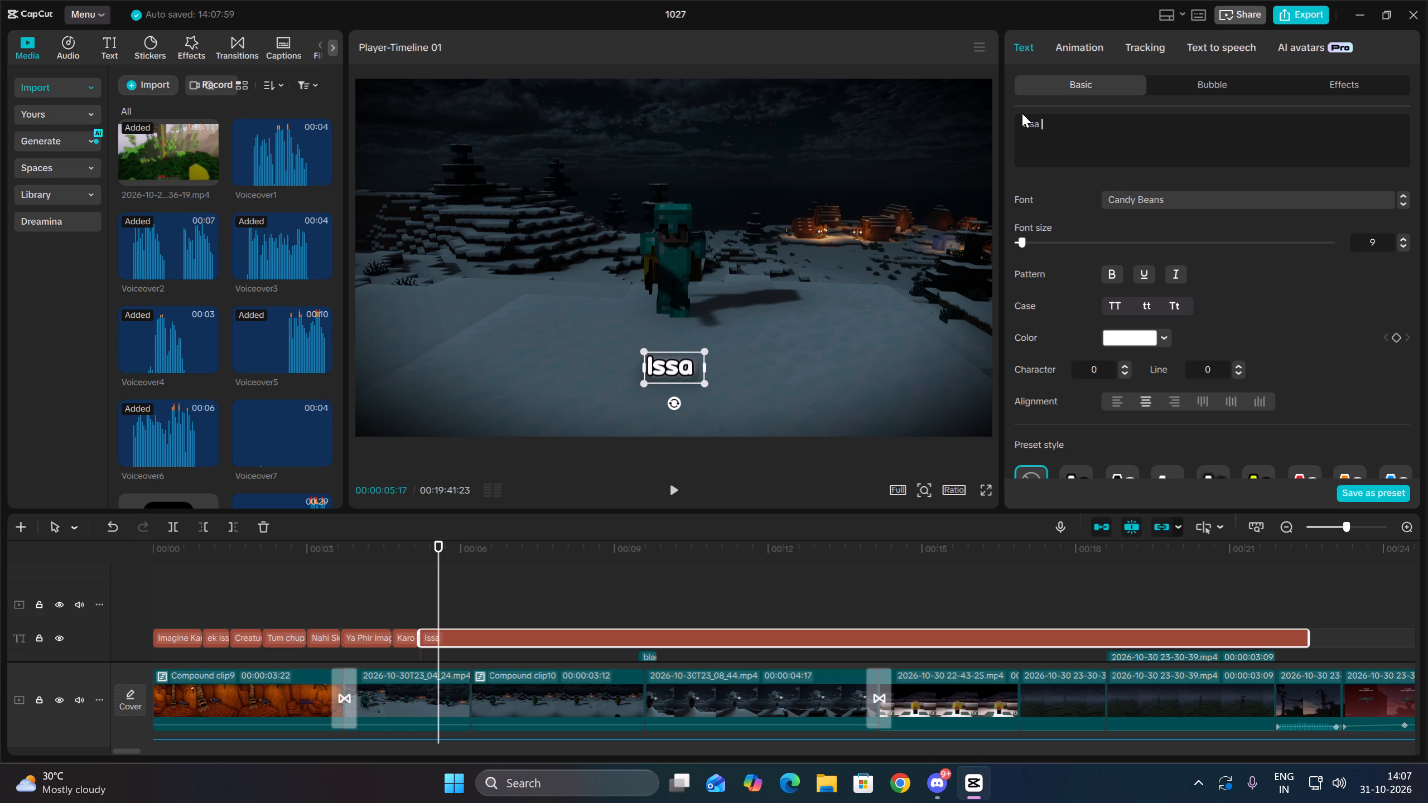
pyautogui.write('Monster')
# Play on to 00:00:06:04 and split the Issa Monster text clip there.
pyautogui.click(677, 490)
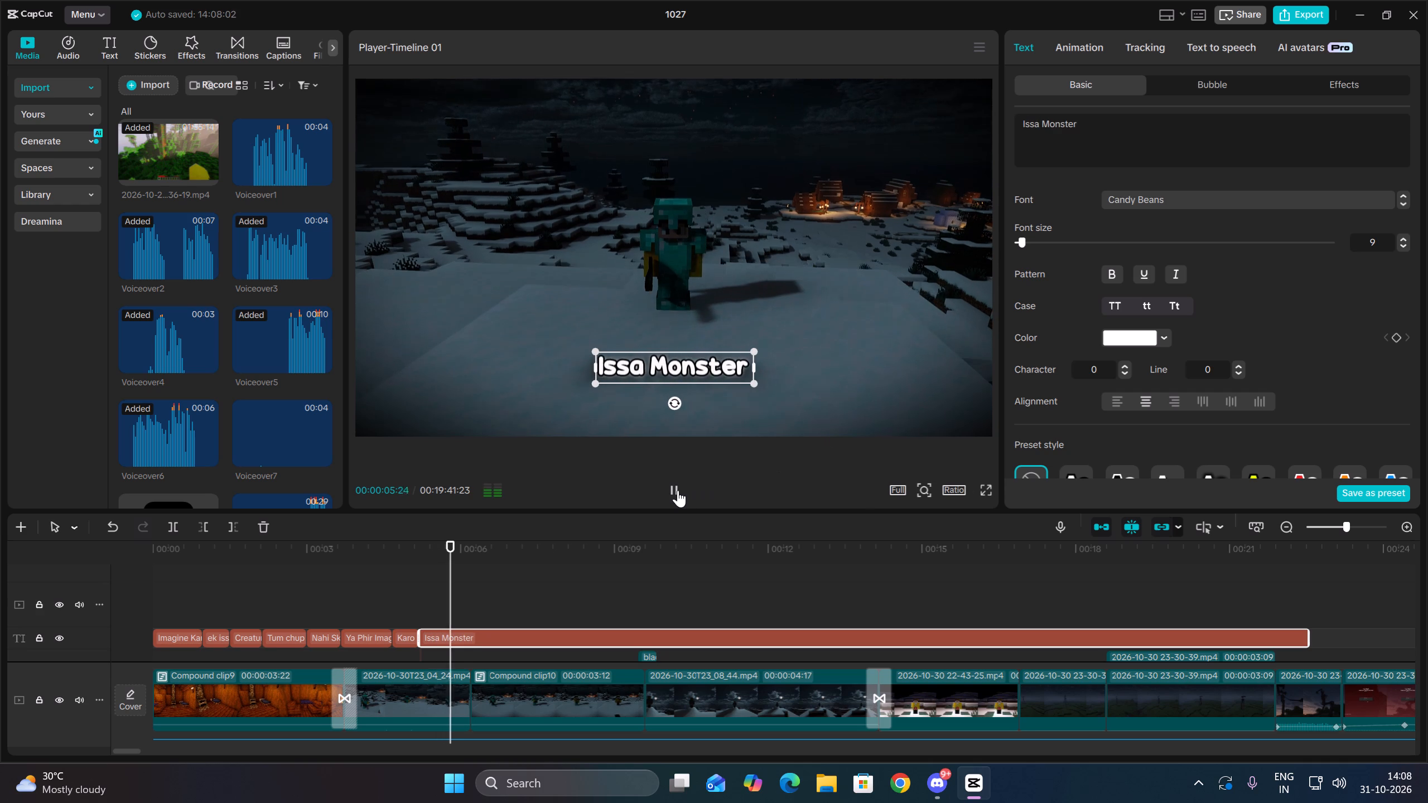
pyautogui.click(678, 490)
pyautogui.click(178, 534)
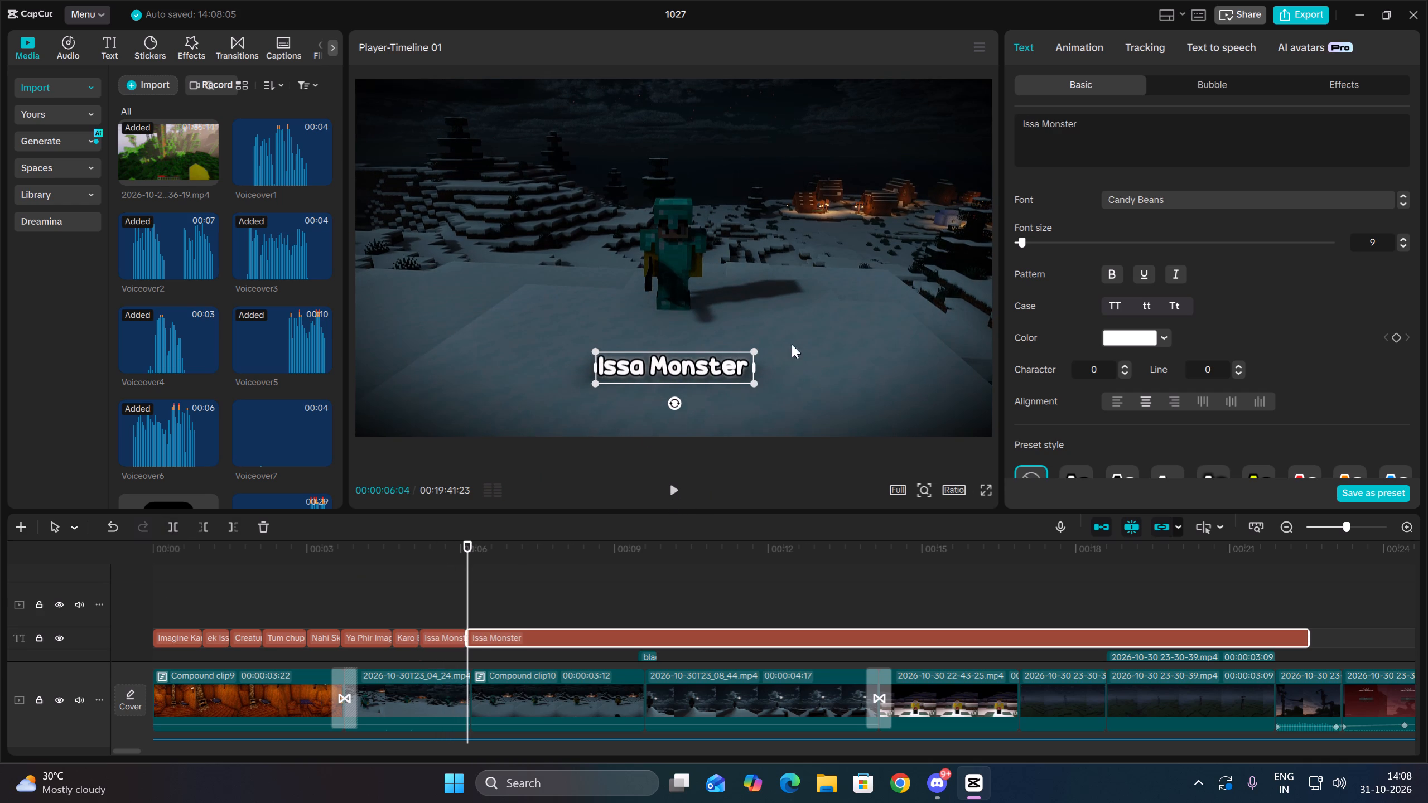
# Listen to the next phrase and replace the ninth text segment's wording with "Ki Agar Tum".
pyautogui.press('space')
pyautogui.press('space')
pyautogui.moveTo(1082, 150); pyautogui.dragTo(997, 114)
pyautogui.press('BackSpace')
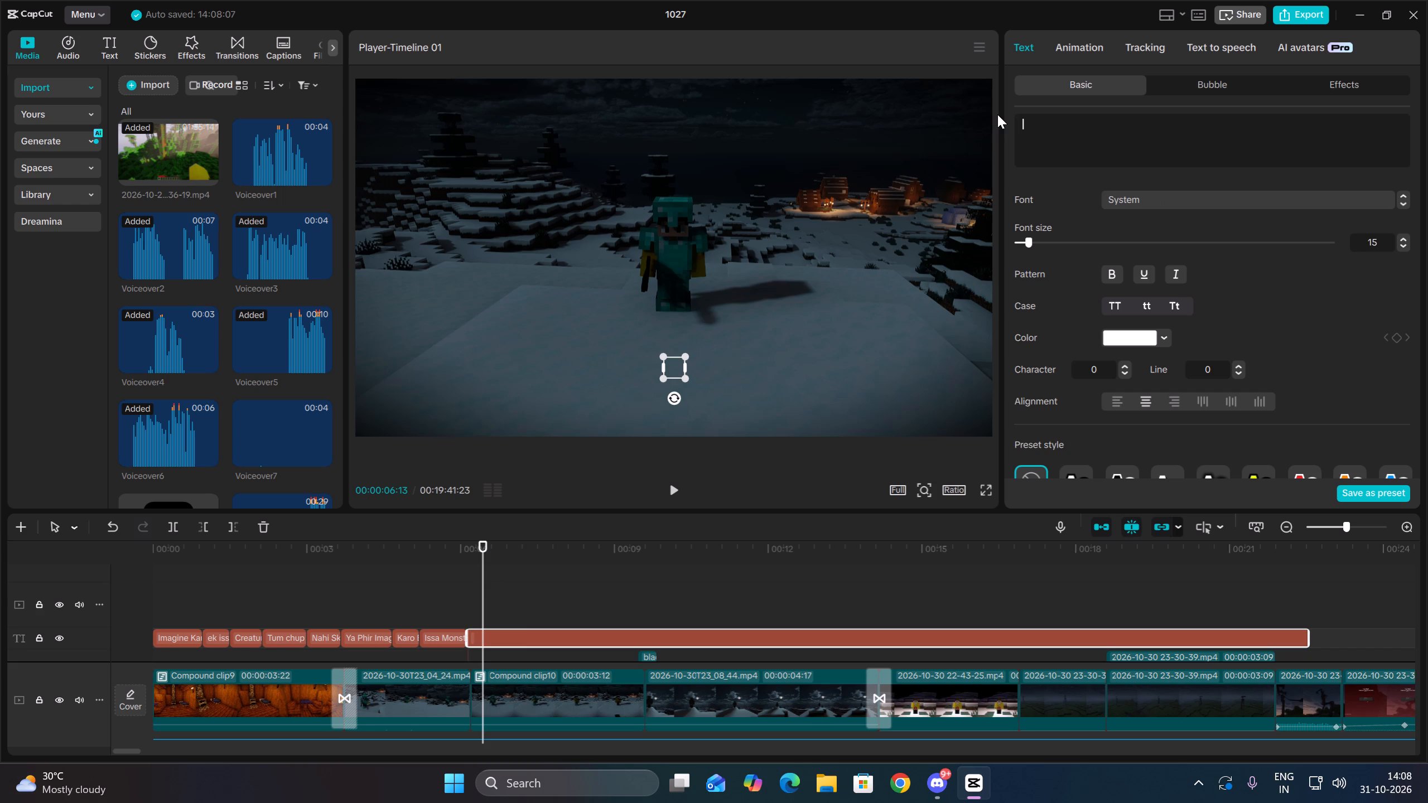
pyautogui.write('Ki Agarn')
pyautogui.press('space')
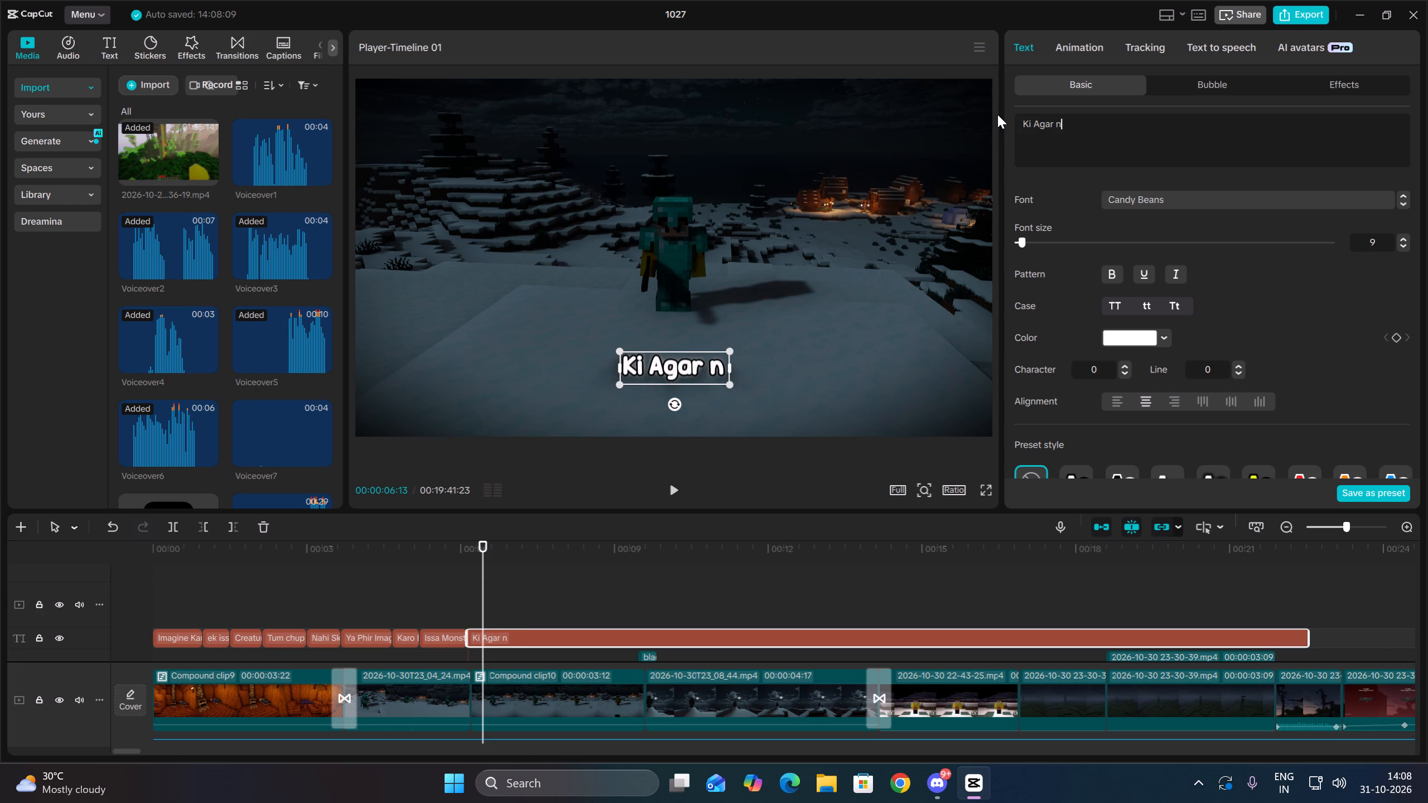
pyautogui.press('BackSpace')
pyautogui.write('Tum')
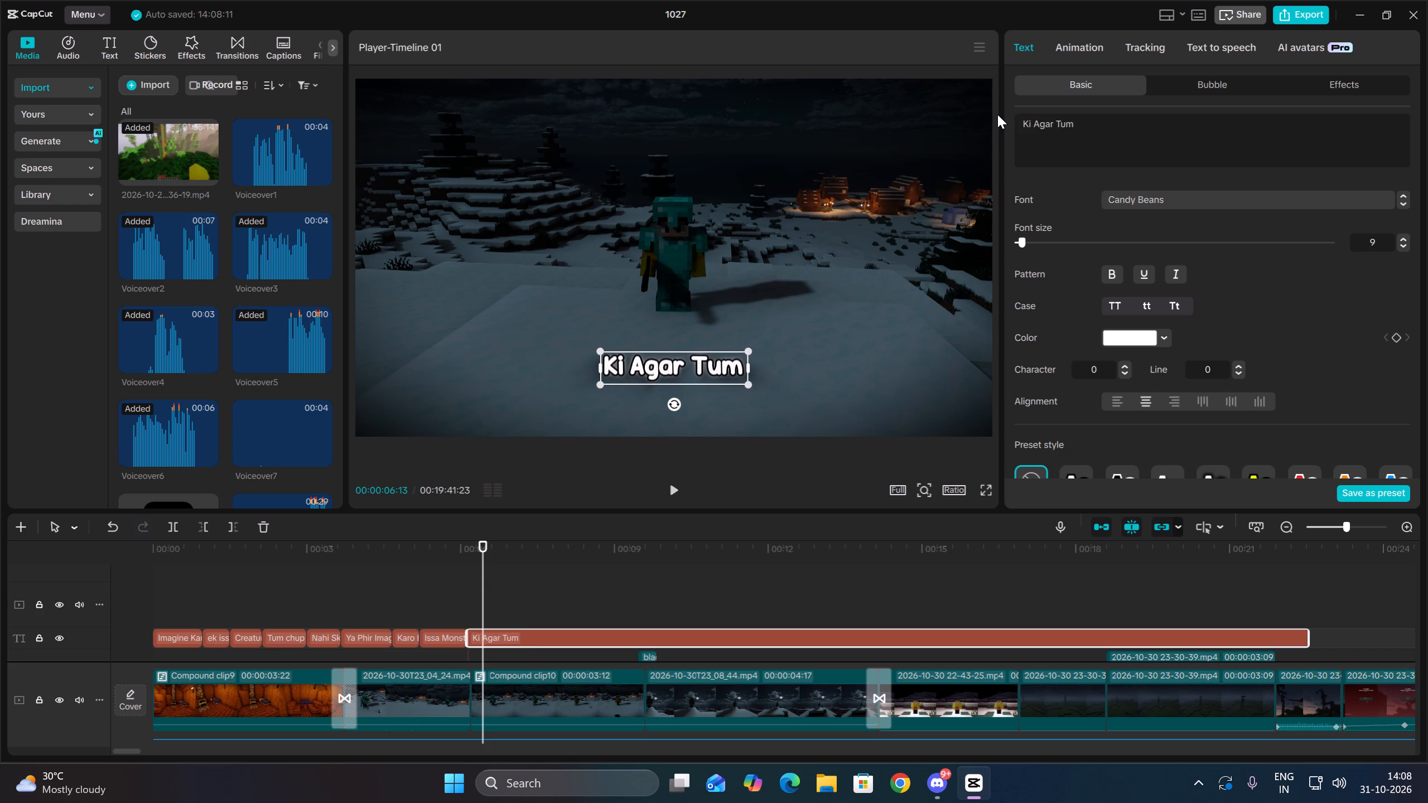
# Replay the Ki Agar Tum text clip from its start and split it at 00:00:06:21.
pyautogui.moveTo(548, 574); pyautogui.dragTo(547, 579)
pyautogui.press('Up')
pyautogui.press('Up')
pyautogui.click(525, 632)
pyautogui.press('Up')
pyautogui.press('Up')
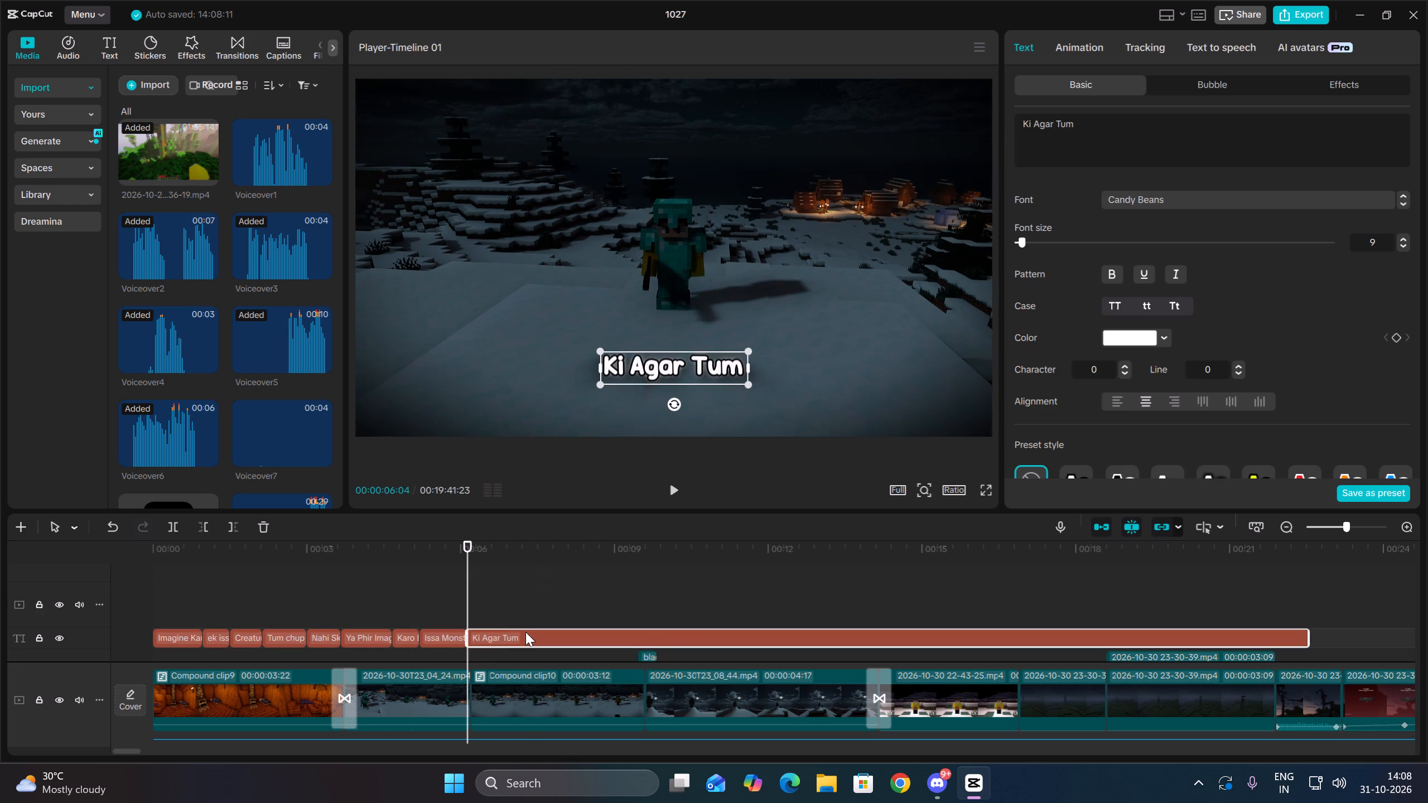
pyautogui.press('space')
pyautogui.press('space')
pyautogui.click(175, 528)
# Listen to the next phrase and replace the tenth text segment's wording with "Uske Samne".
pyautogui.press('space')
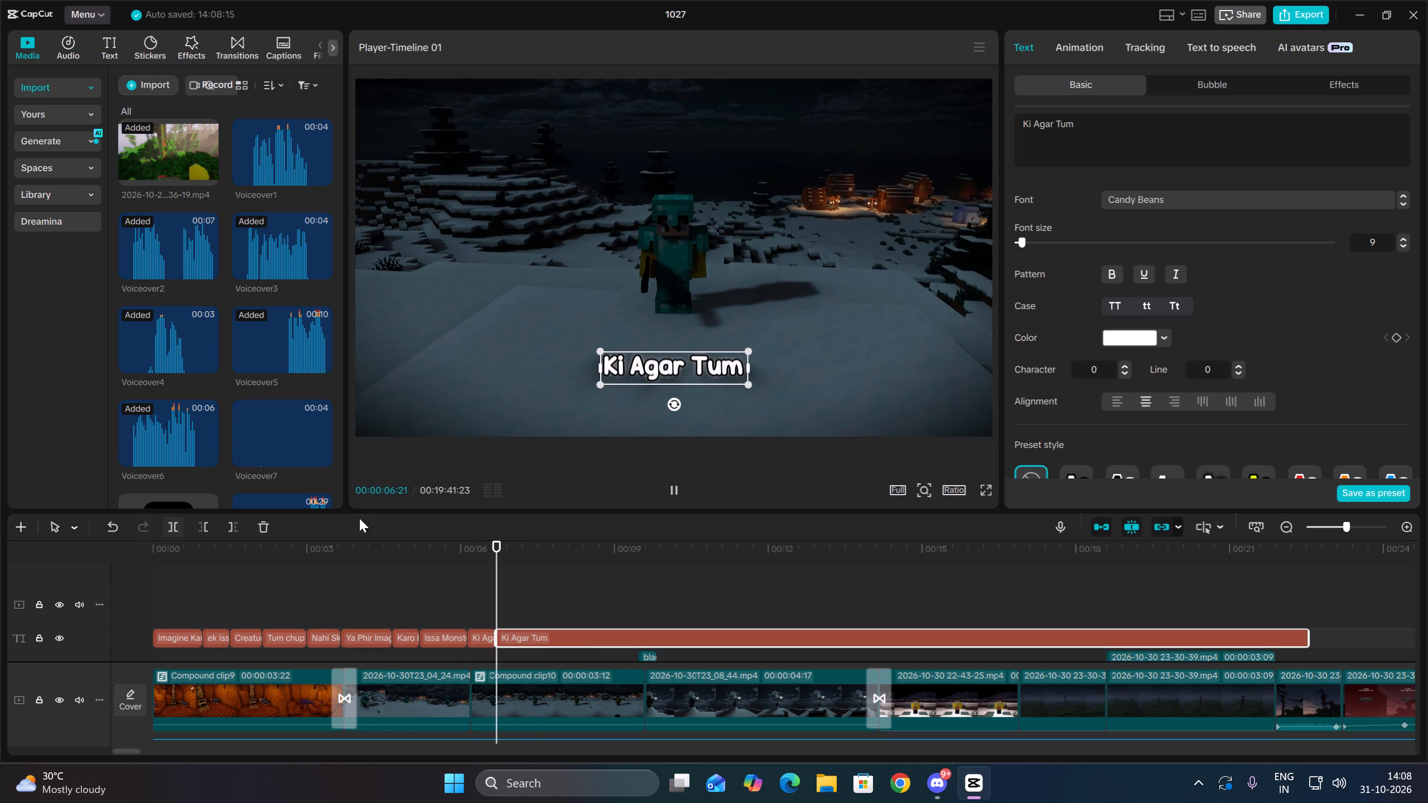
pyautogui.press('space')
pyautogui.moveTo(1112, 130); pyautogui.dragTo(1009, 112)
pyautogui.press('BackSpace')
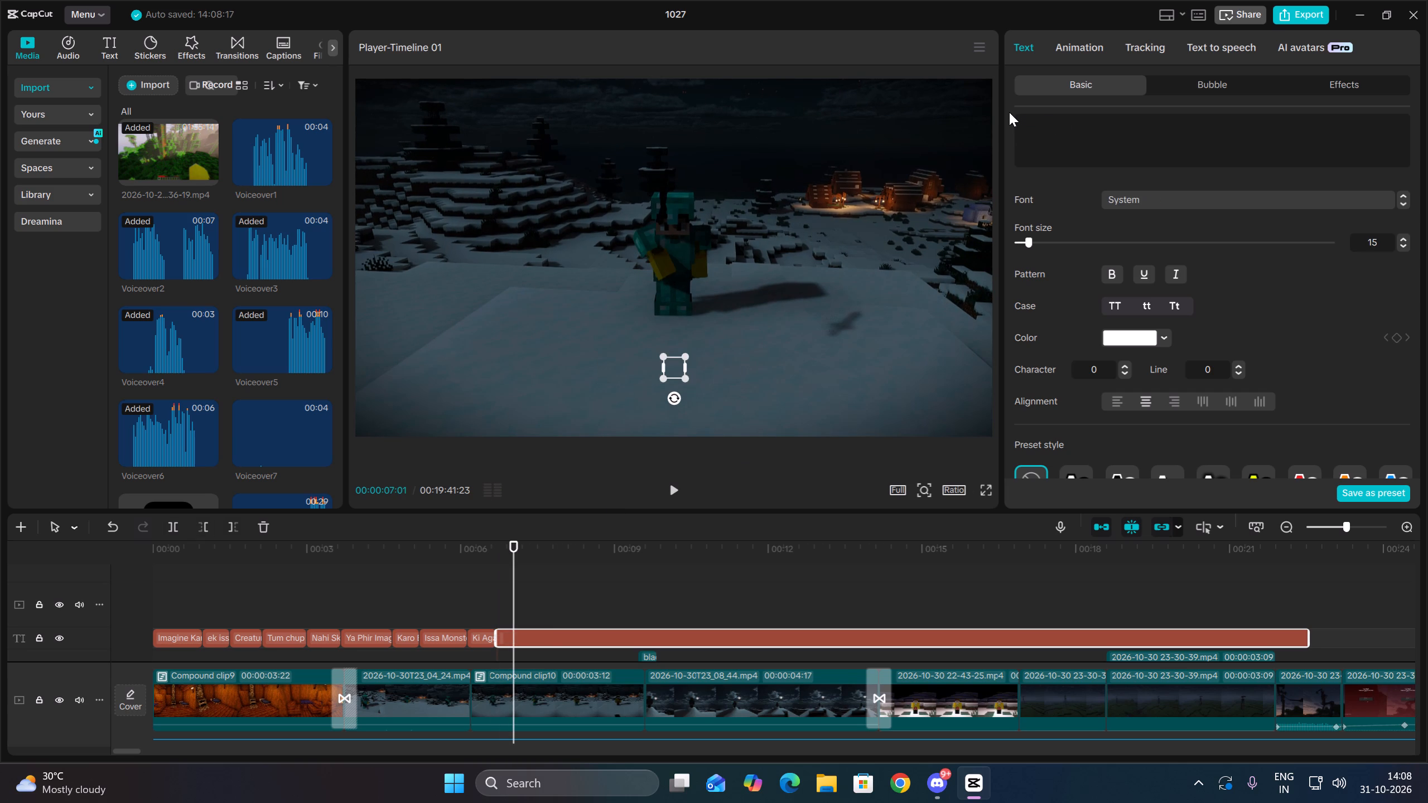
pyautogui.write('Uske Samne')
# Replay the Uske Samne text clip from its start and split it at 00:00:07:13.
pyautogui.click(497, 613)
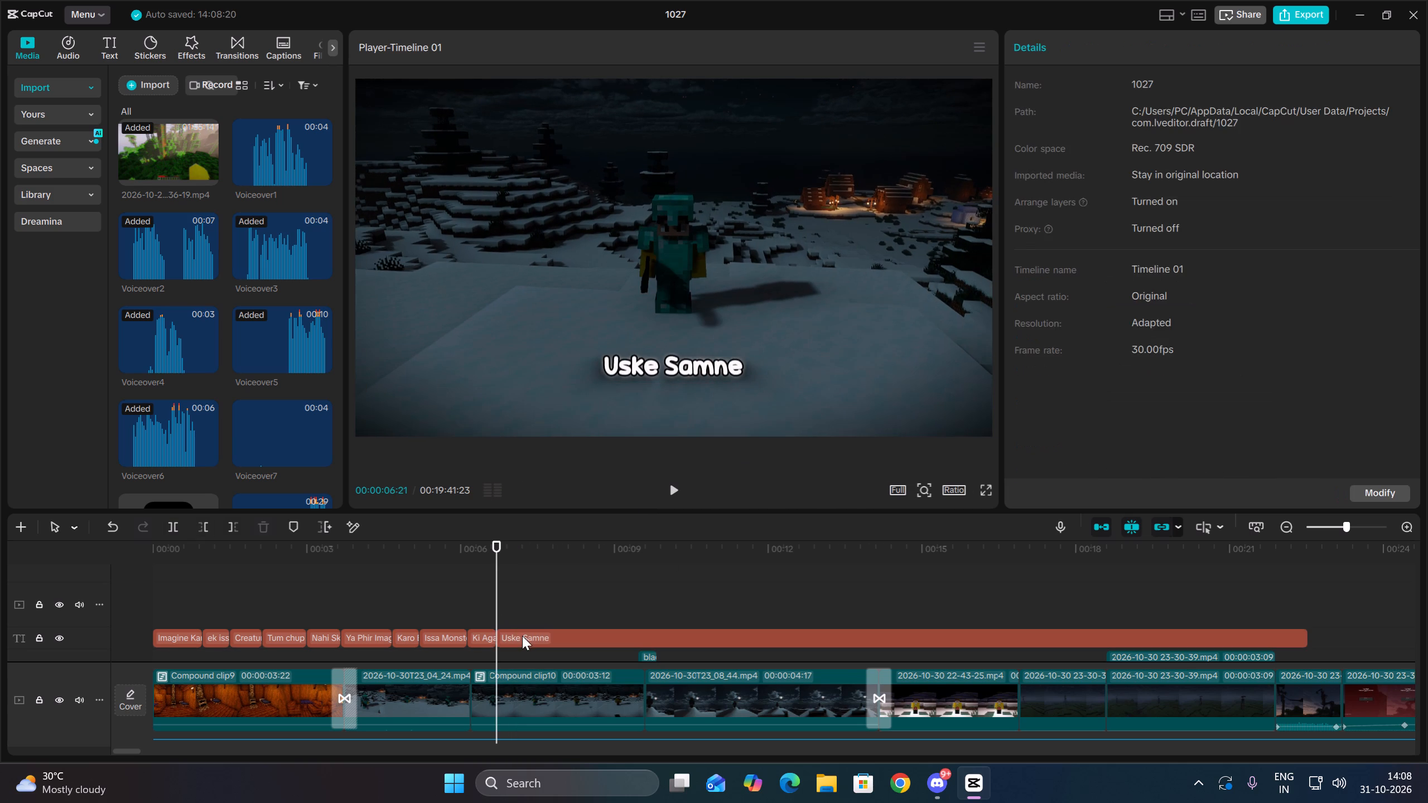
pyautogui.click(523, 636)
pyautogui.press('space')
pyautogui.press('space')
pyautogui.click(177, 528)
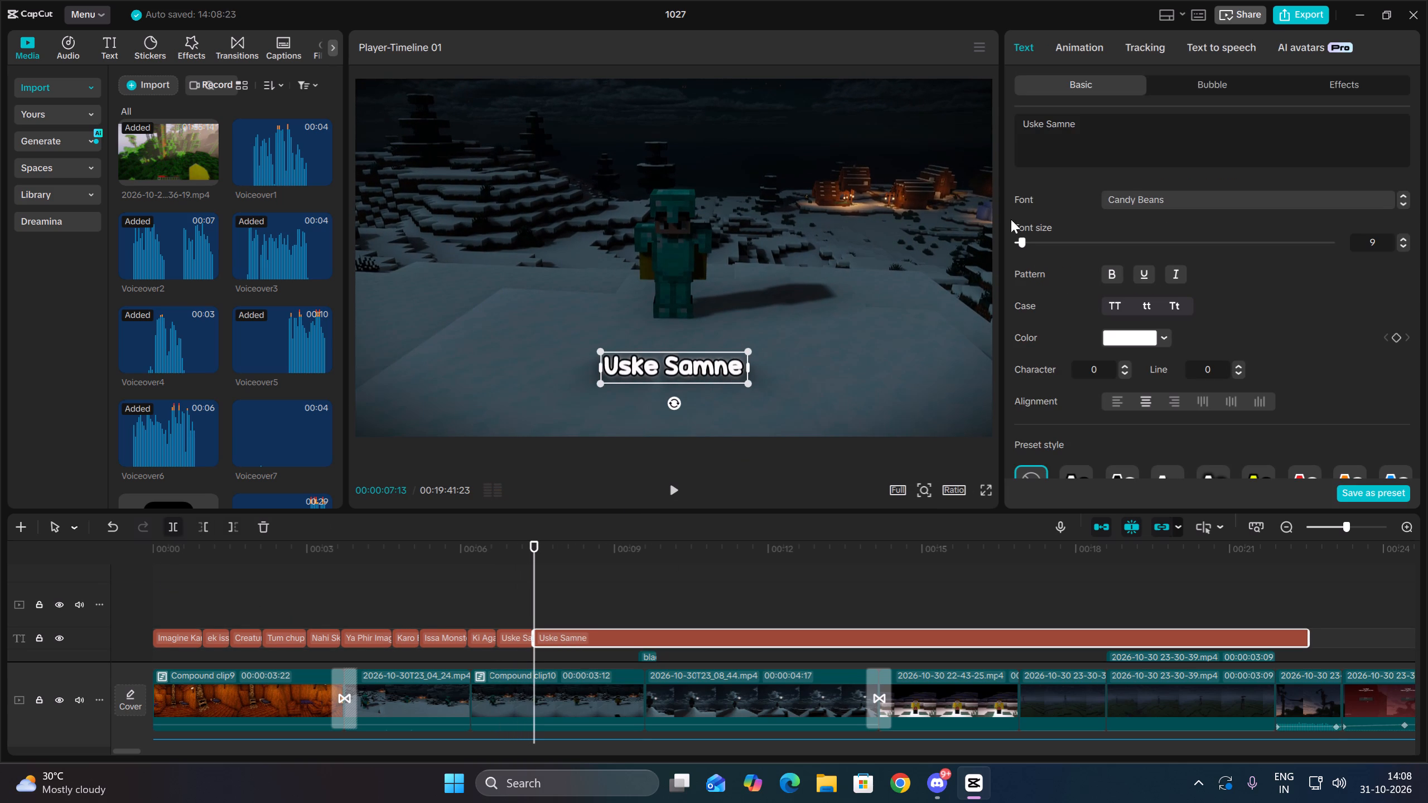
# Replace the eleventh text segment's wording with "Agye To", leaving no trailing space.
pyautogui.moveTo(1102, 124); pyautogui.dragTo(949, 98)
pyautogui.press('BackSpace')
pyautogui.write('Agye To')
pyautogui.press('space')
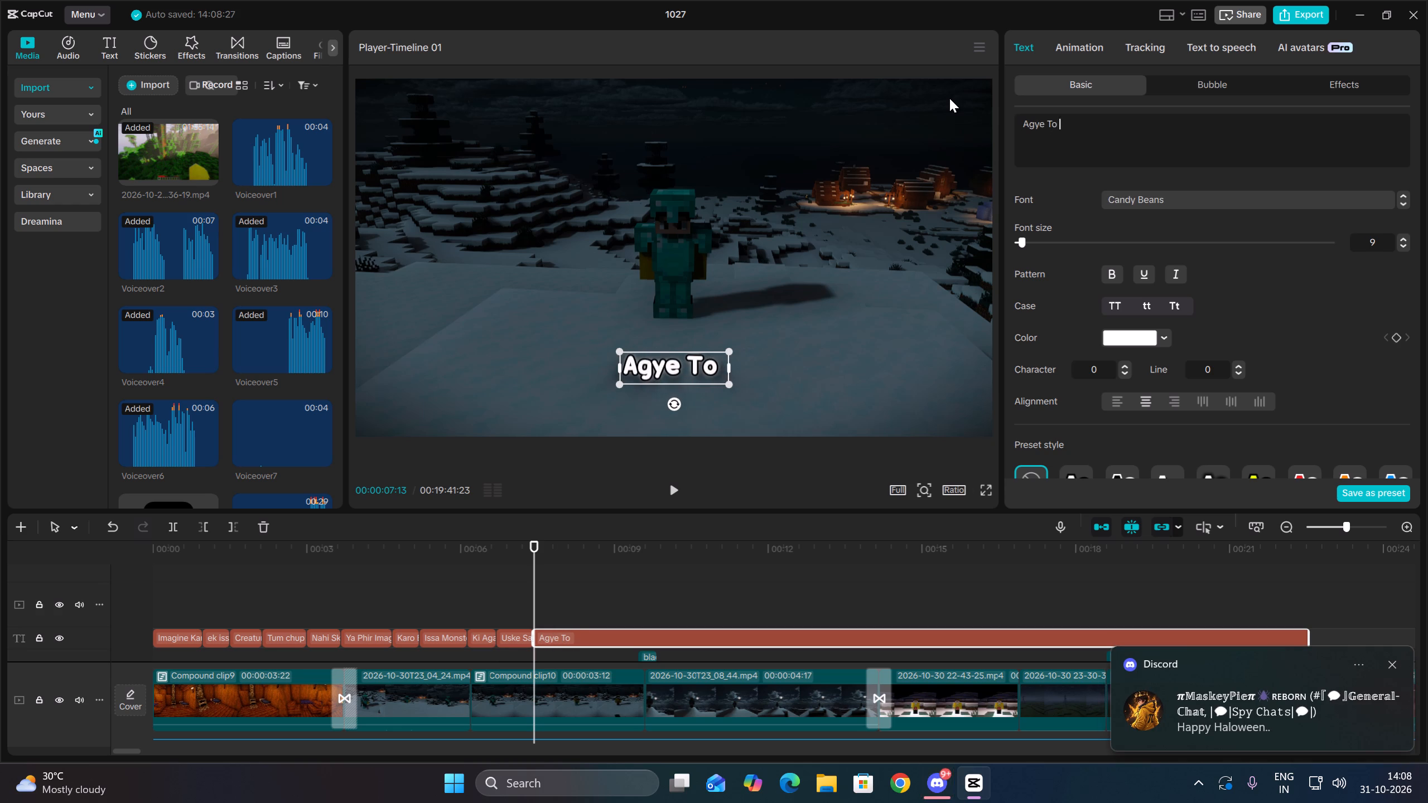
pyautogui.press('BackSpace')
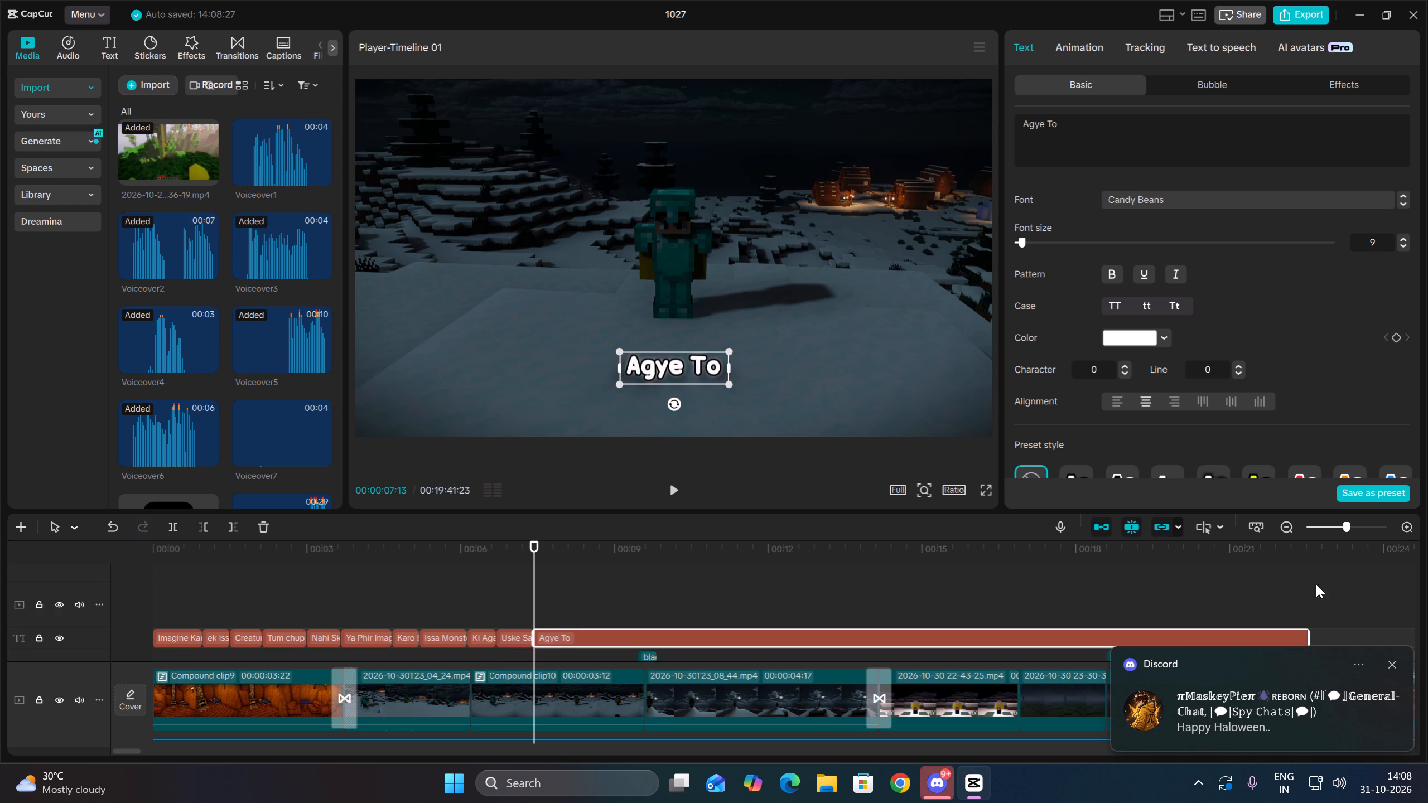
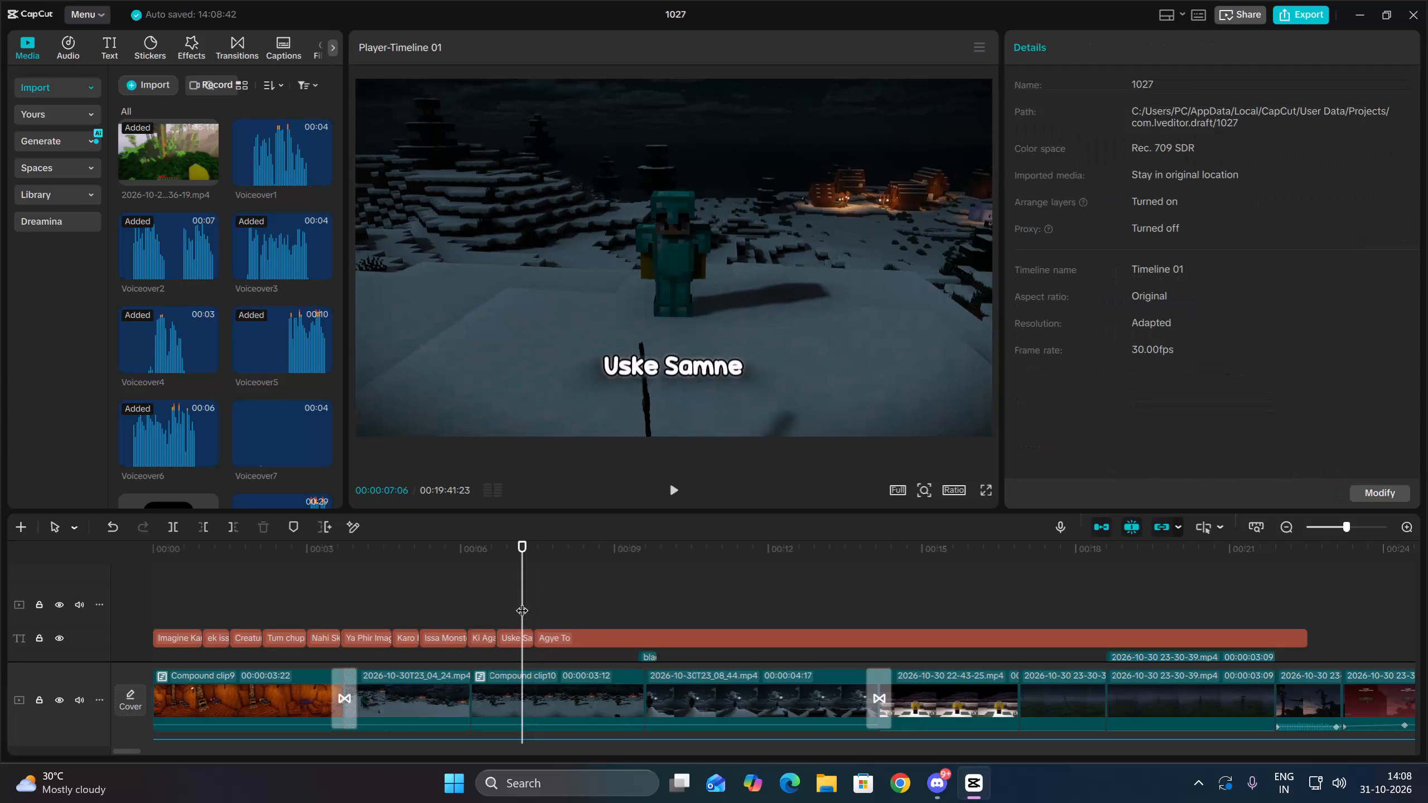
# Play through the Agye To text clip, split it at 00:00:08:02, and replace the new segment's wording with "Bachna Possible".
pyautogui.press('space')
pyautogui.click(556, 634)
pyautogui.press('space')
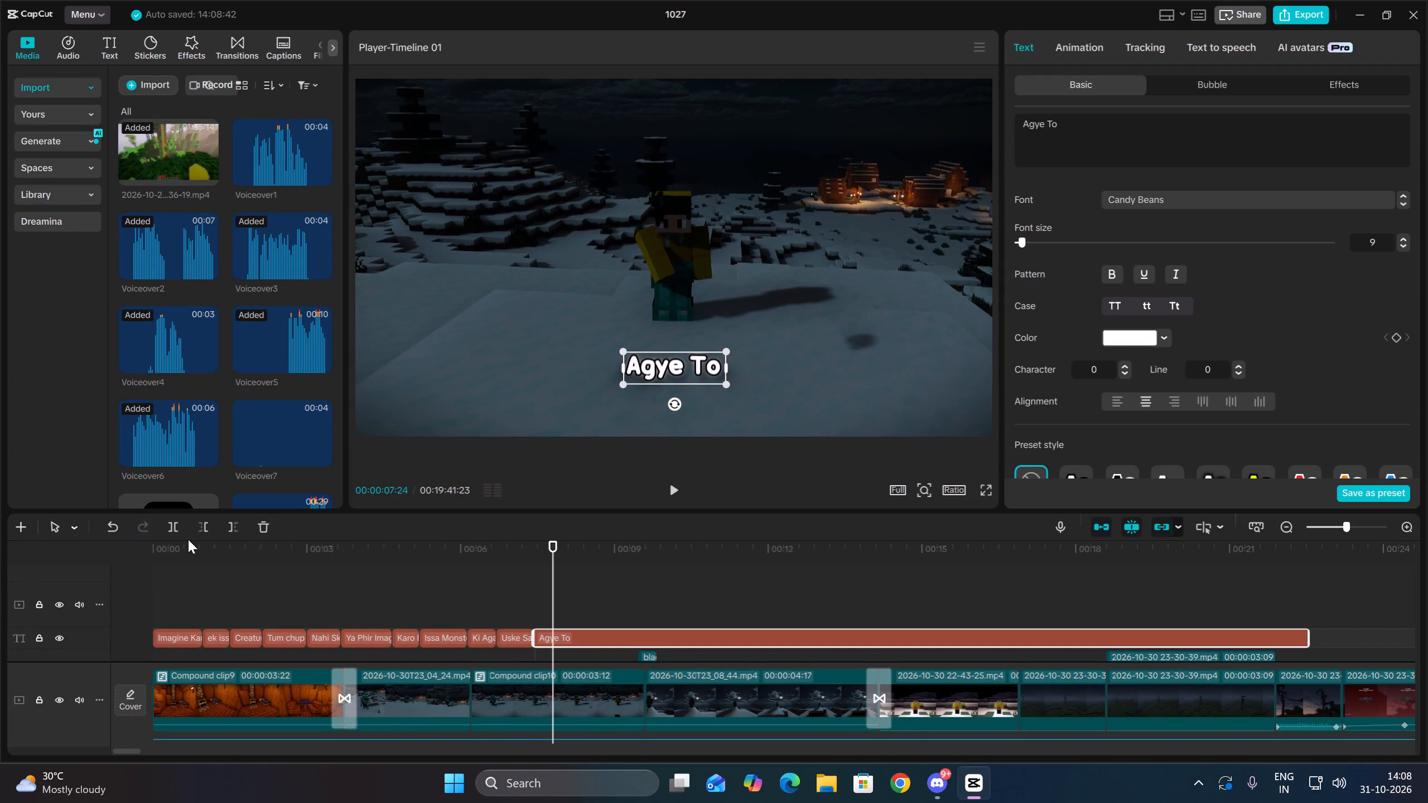
pyautogui.press('space')
pyautogui.press('space')
pyautogui.click(169, 526)
pyautogui.moveTo(1161, 139); pyautogui.dragTo(977, 107)
pyautogui.press('BackSpace')
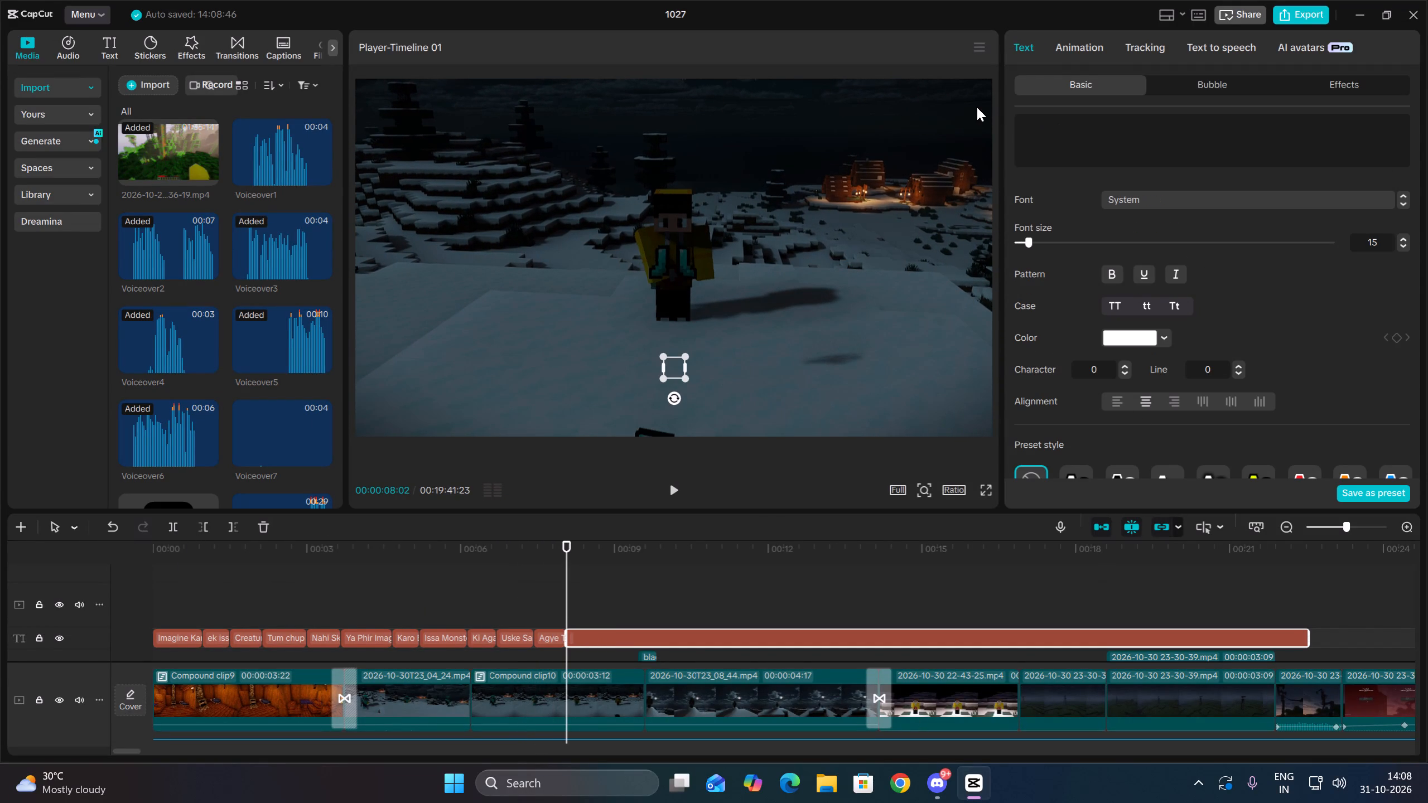
pyautogui.write('Bachna Possible')
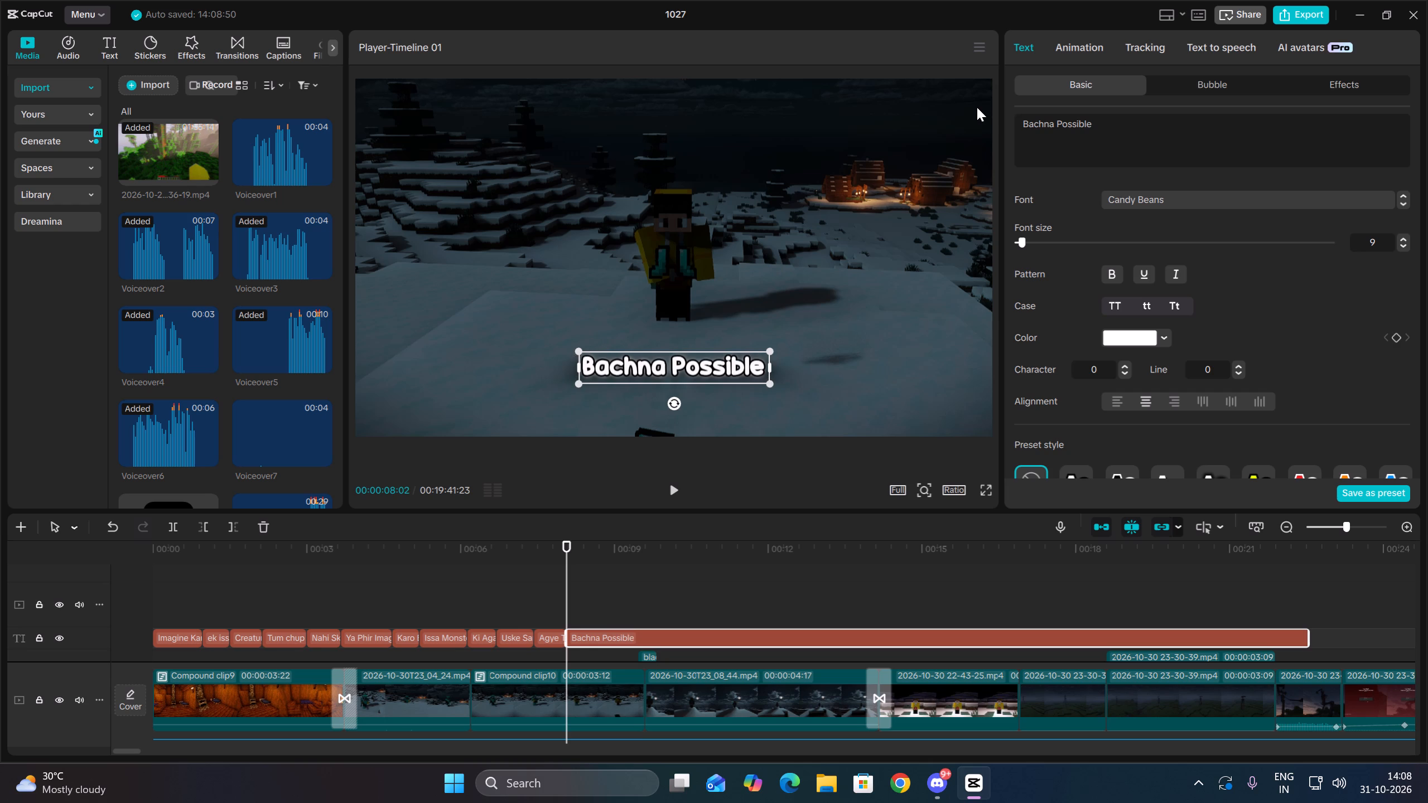
# Play on to 00:00:08:28, split the Bachna Possible text clip there, and reword the new segment as "Hi Nahi Hai".
pyautogui.rightClick(672, 490)
pyautogui.click(672, 490)
pyautogui.press('space')
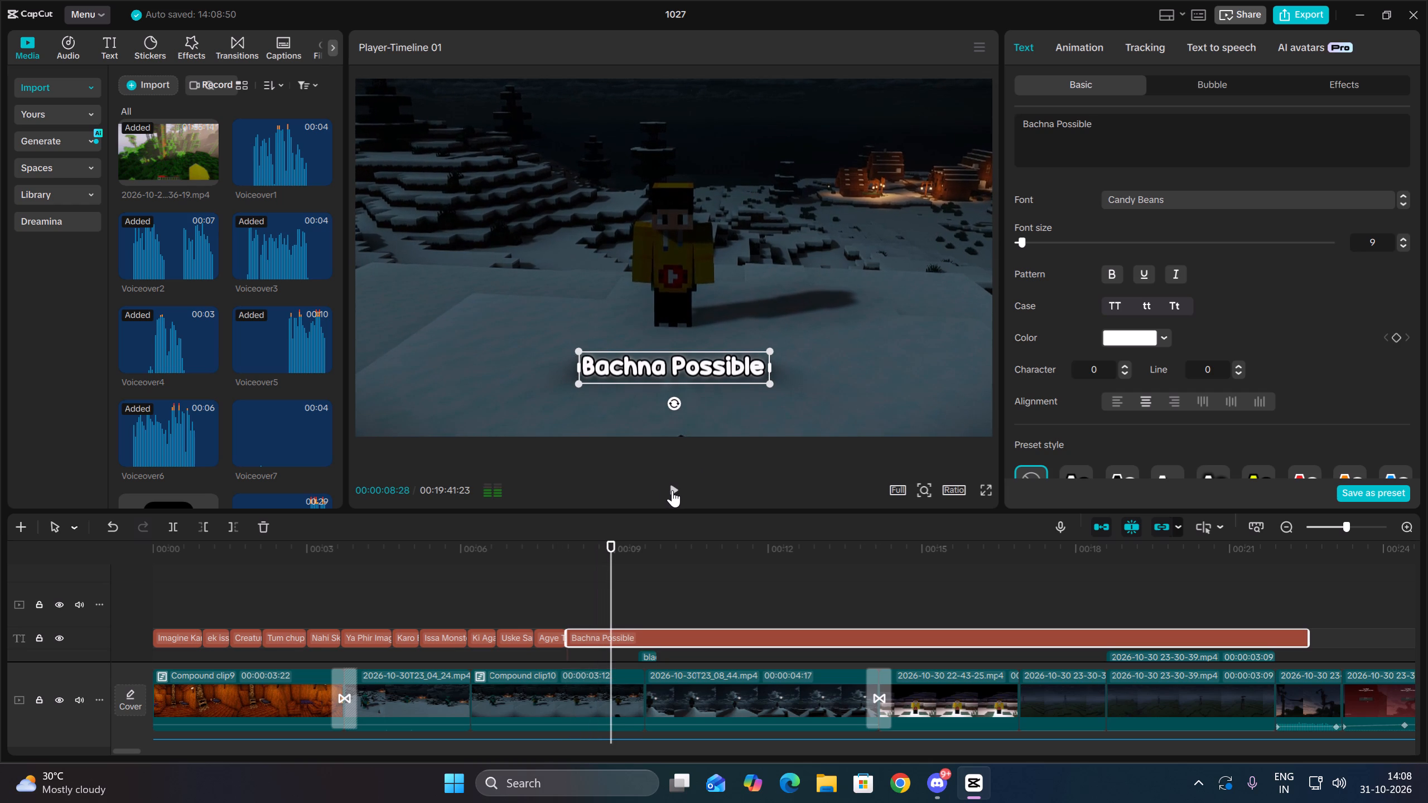
pyautogui.click(174, 521)
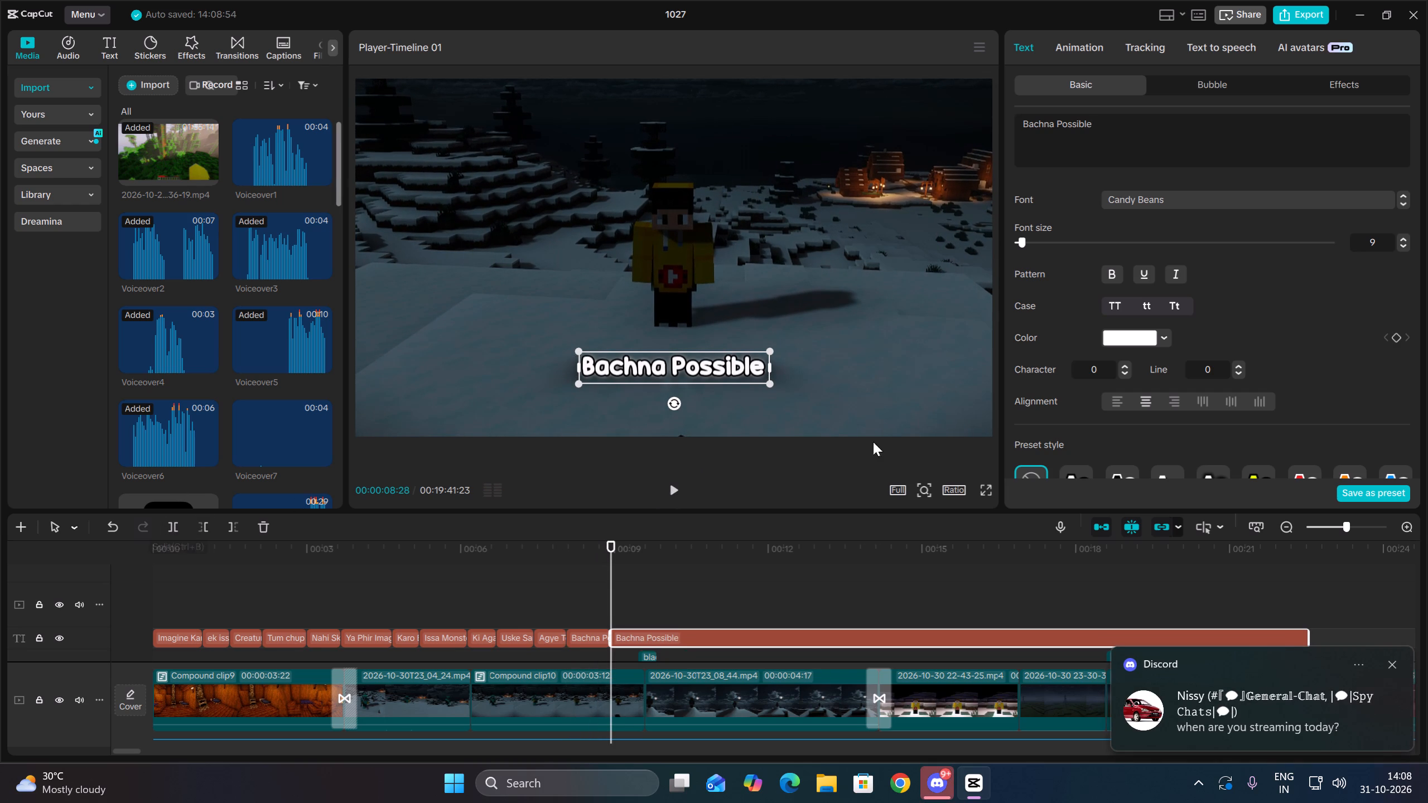
pyautogui.moveTo(1114, 139); pyautogui.dragTo(1031, 114)
pyautogui.press('BackSpace')
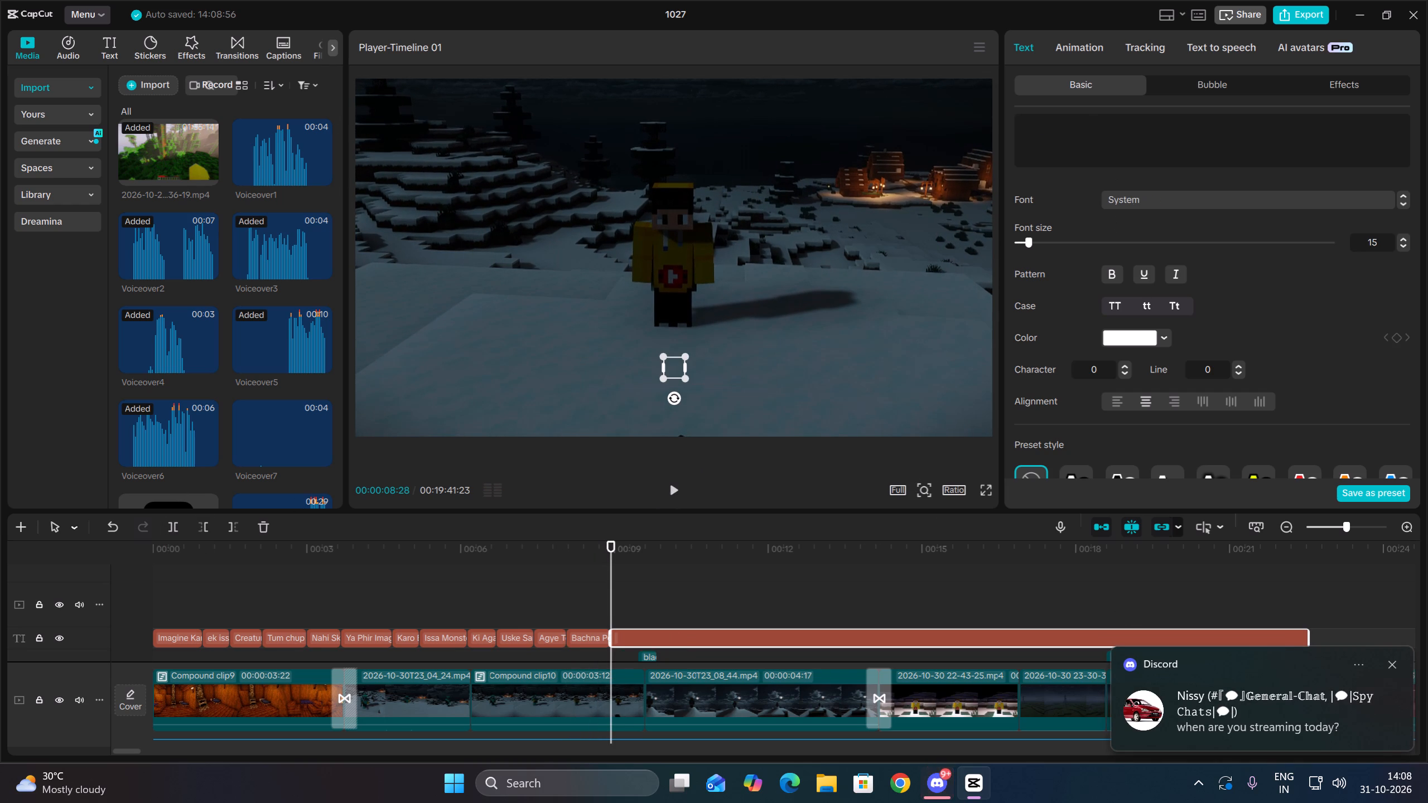
pyautogui.write('Hi Nahi Hai')
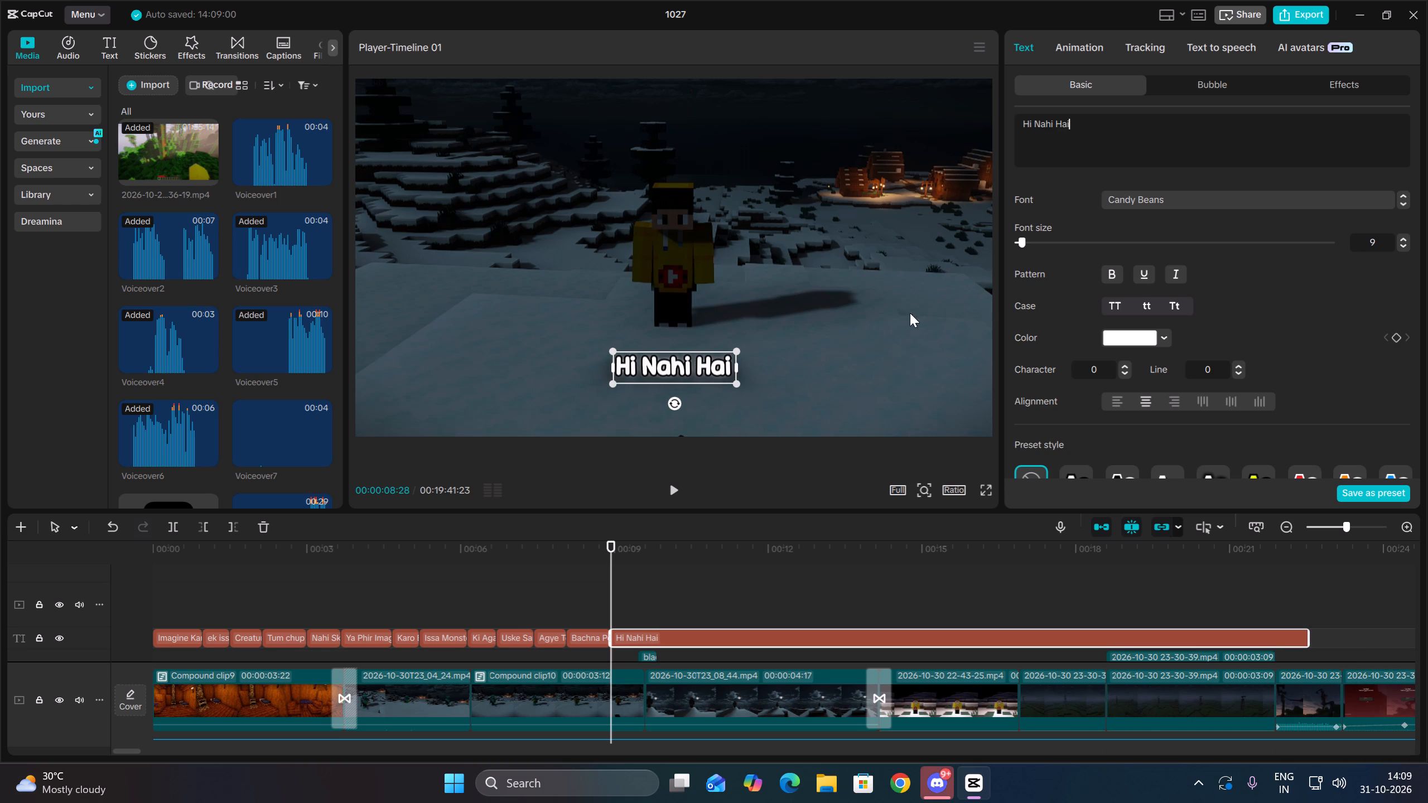
# Play on to 00:00:09:18, split the Hi Nahi Hai text clip there, and reword the new segment as "Aur Ab".
pyautogui.click(675, 485)
pyautogui.press('Up')
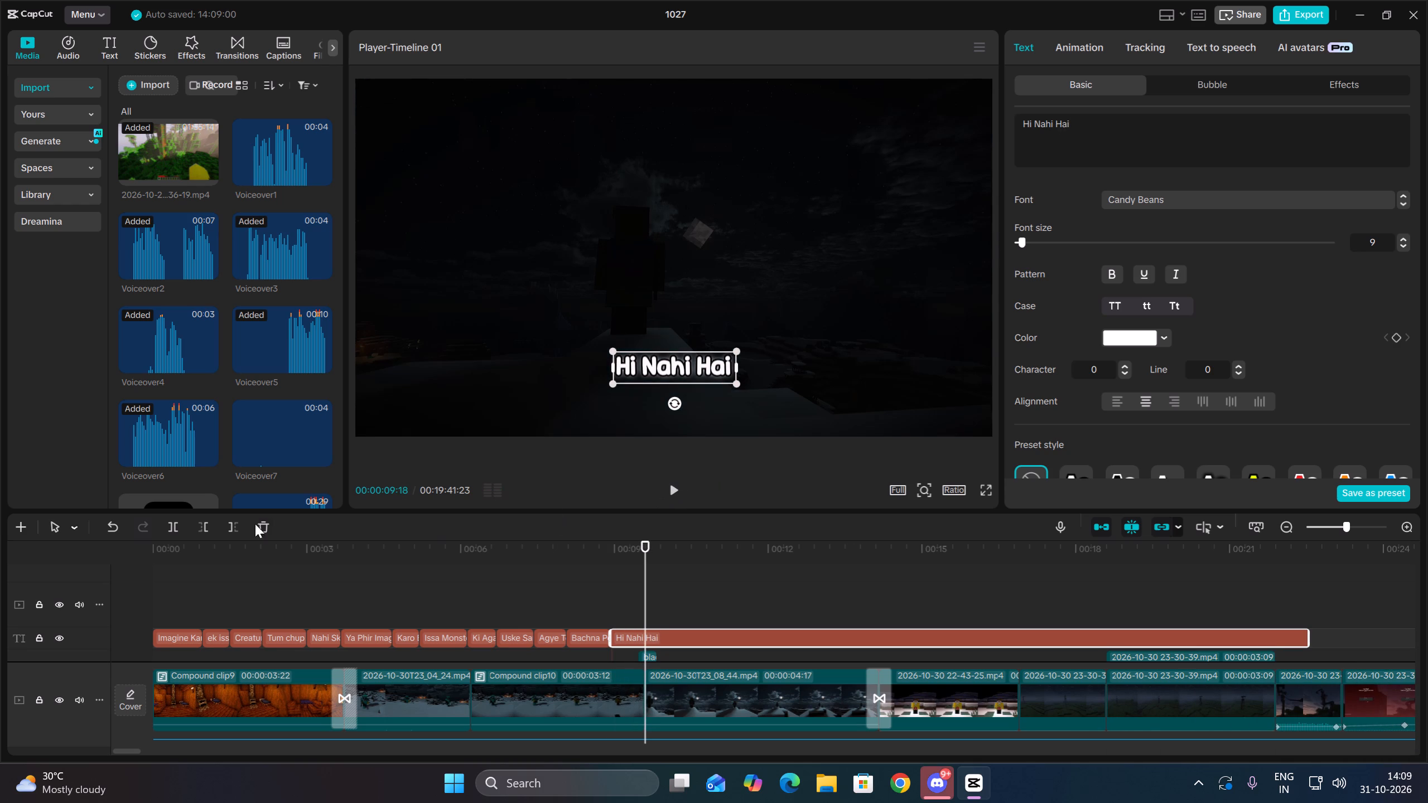
pyautogui.click(174, 525)
pyautogui.moveTo(1129, 132); pyautogui.dragTo(1010, 112)
pyautogui.press('BackSpace')
pyautogui.write('Aur Ab')
# Play on to 00:00:10:00, split the Aur Ab text clip there, and reword the new segment as "Imagine Karo".
pyautogui.click(674, 490)
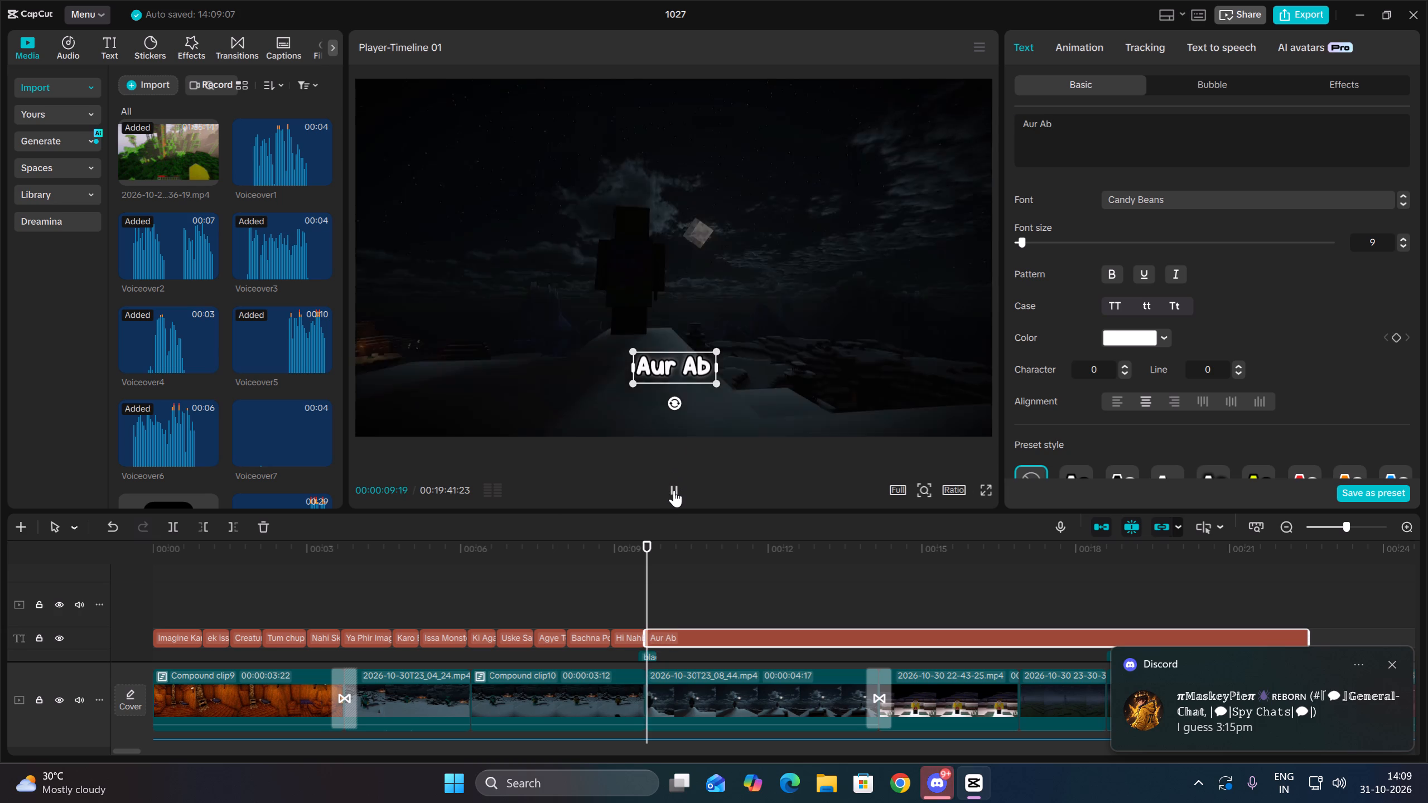
pyautogui.click(674, 490)
pyautogui.click(172, 532)
pyautogui.moveTo(1150, 149); pyautogui.dragTo(903, 114)
pyautogui.press('BackSpace')
pyautogui.write('Imagine Karo')
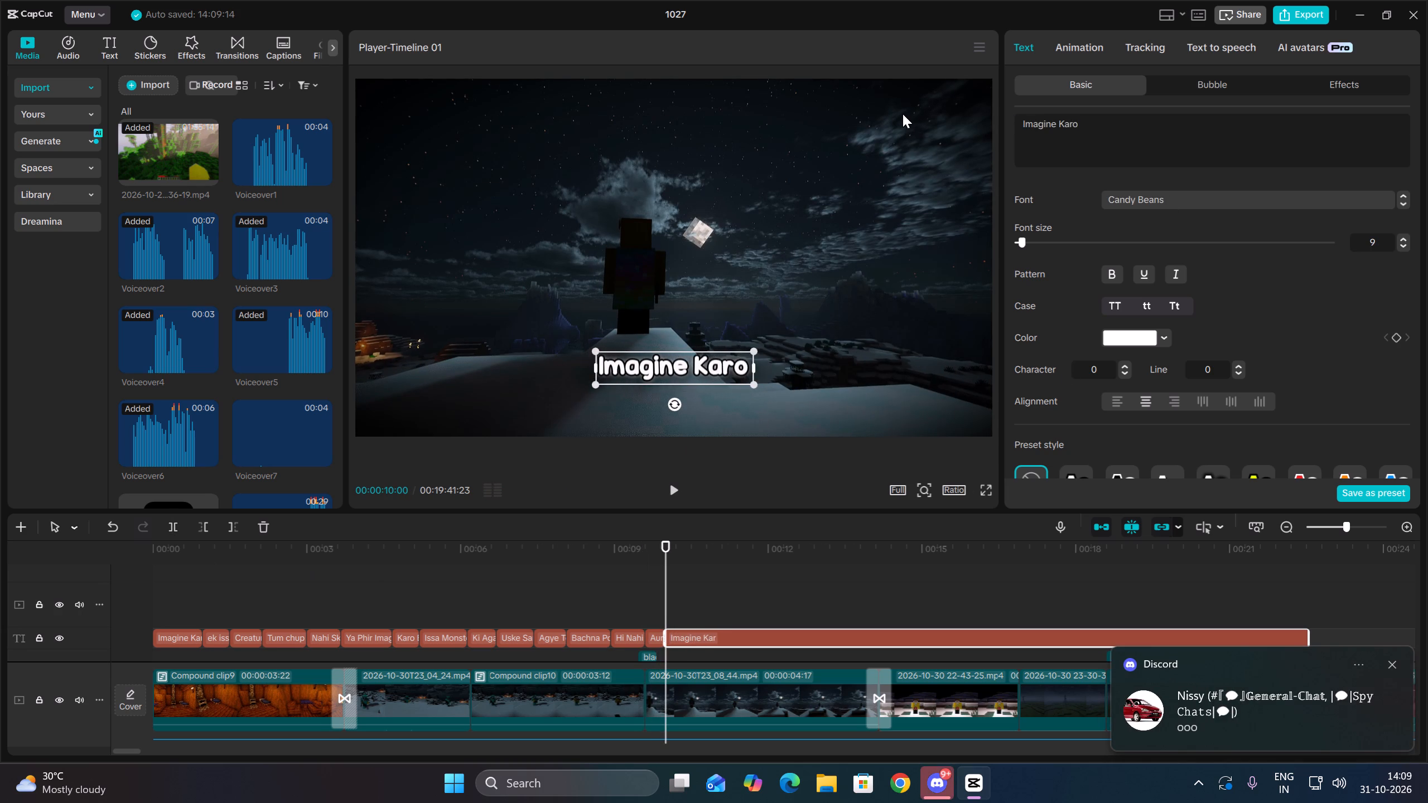
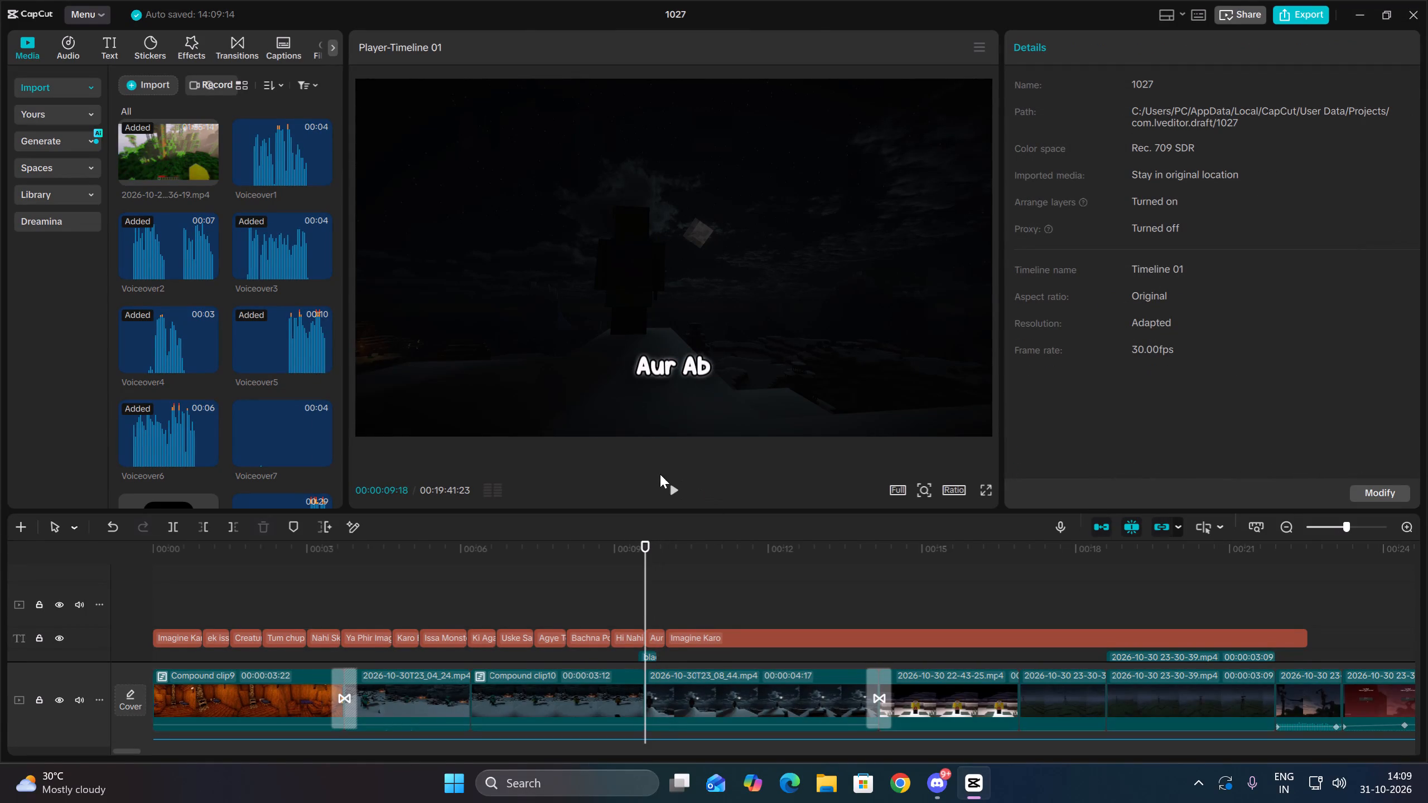
# Play on to 00:00:11:00, split the last Imagine Karo text clip there, and reword the new segment as "Ki Ushi Creature".
pyautogui.click(674, 486)
pyautogui.click(705, 630)
pyautogui.press('space')
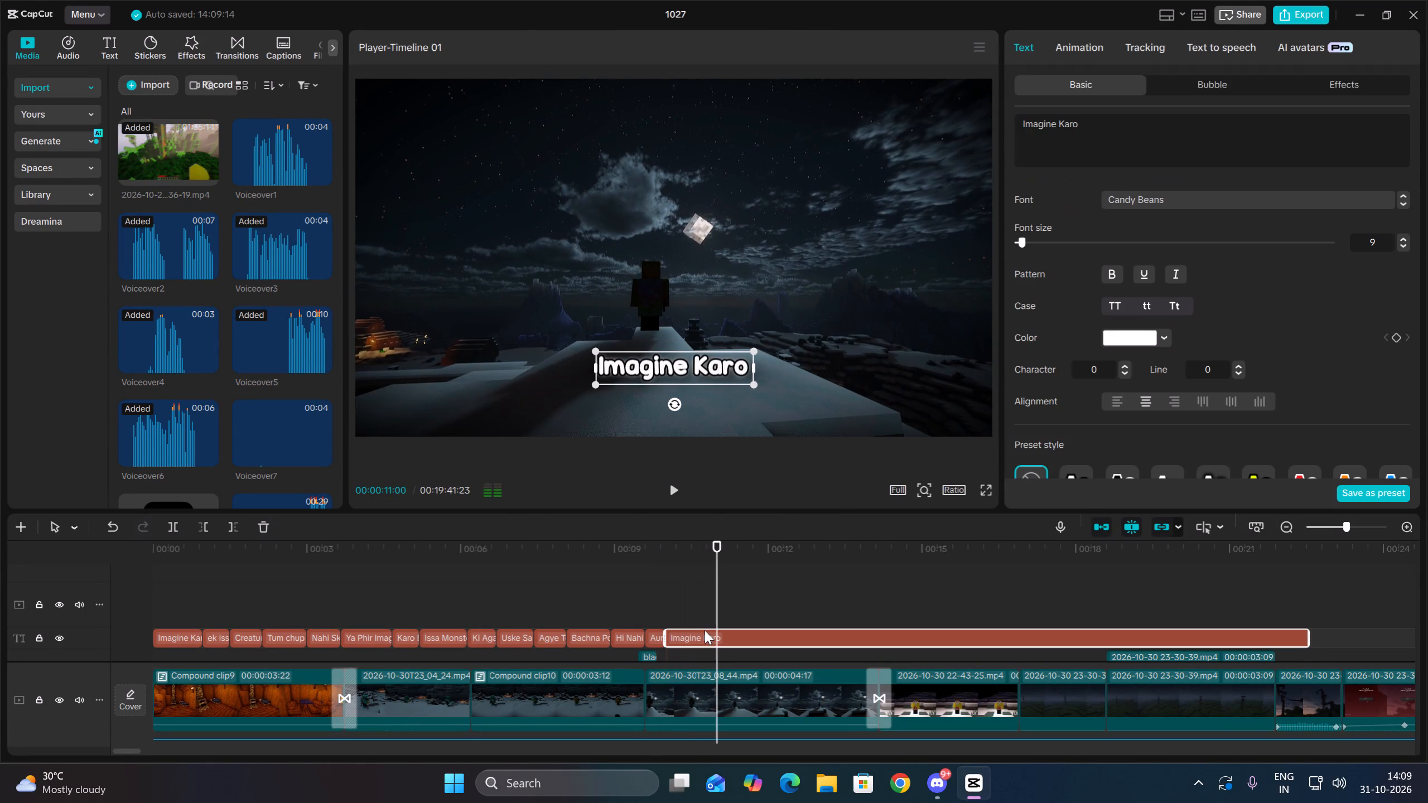
pyautogui.click(165, 523)
pyautogui.press('space')
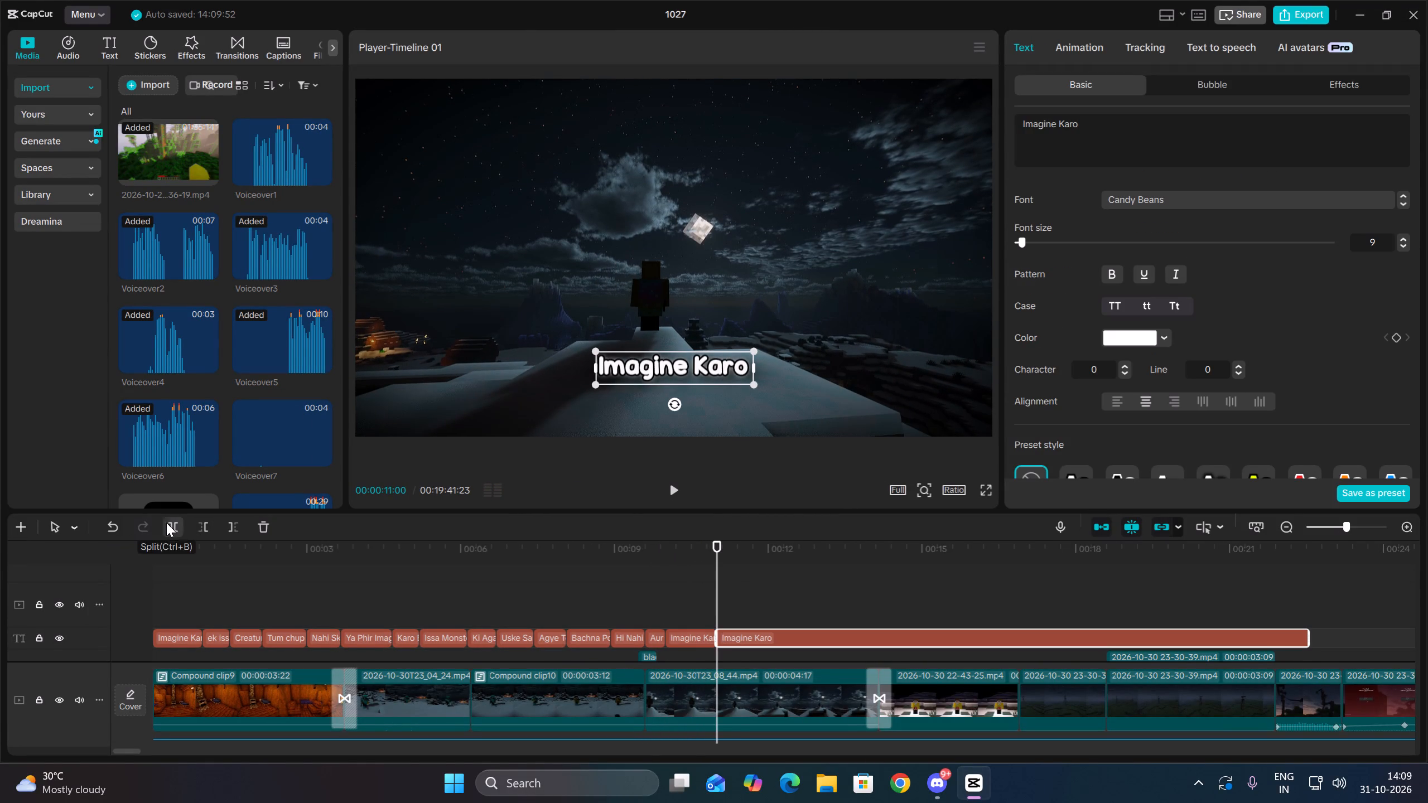
pyautogui.press('space')
pyautogui.moveTo(1119, 117); pyautogui.dragTo(1198, 137)
pyautogui.press('BackSpace')
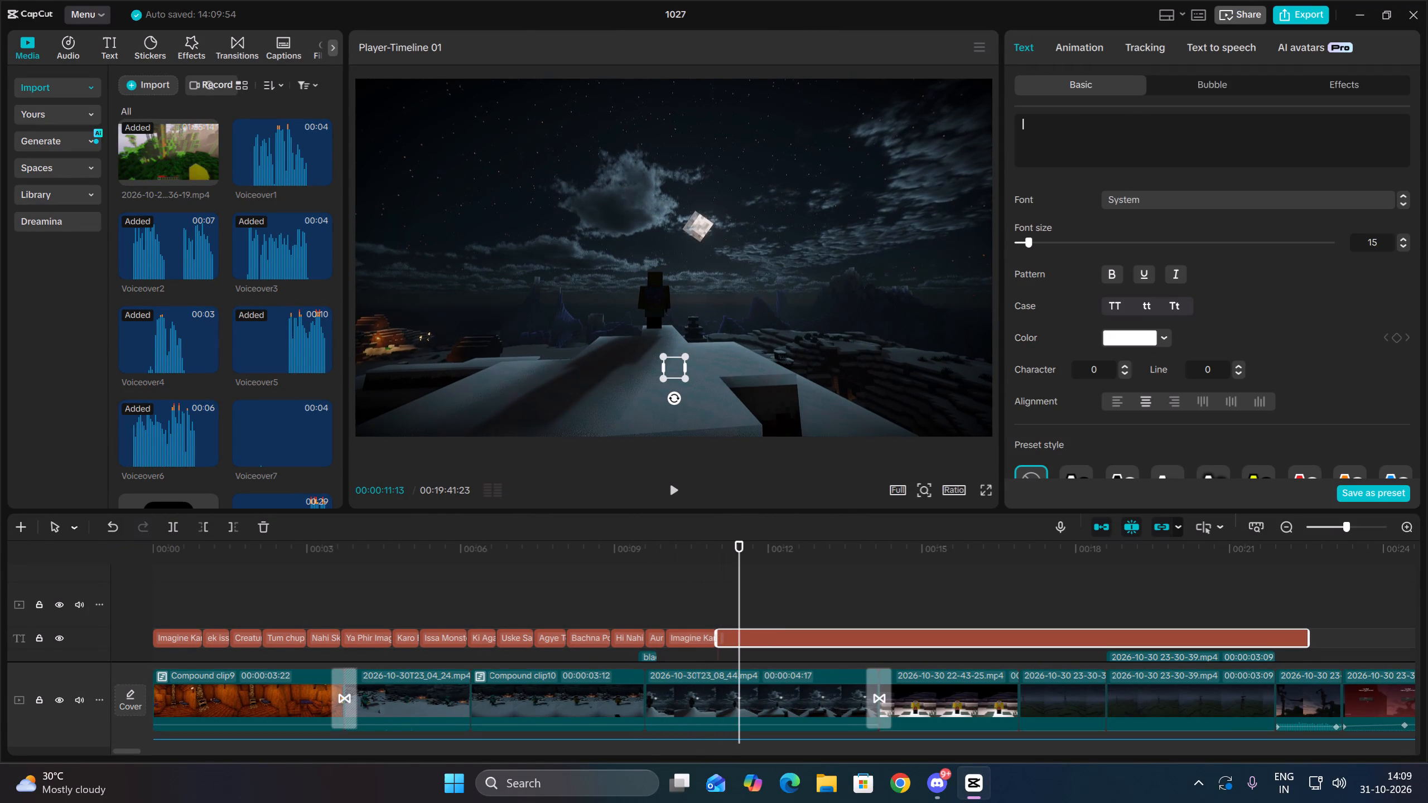
pyautogui.write('Ki Us')
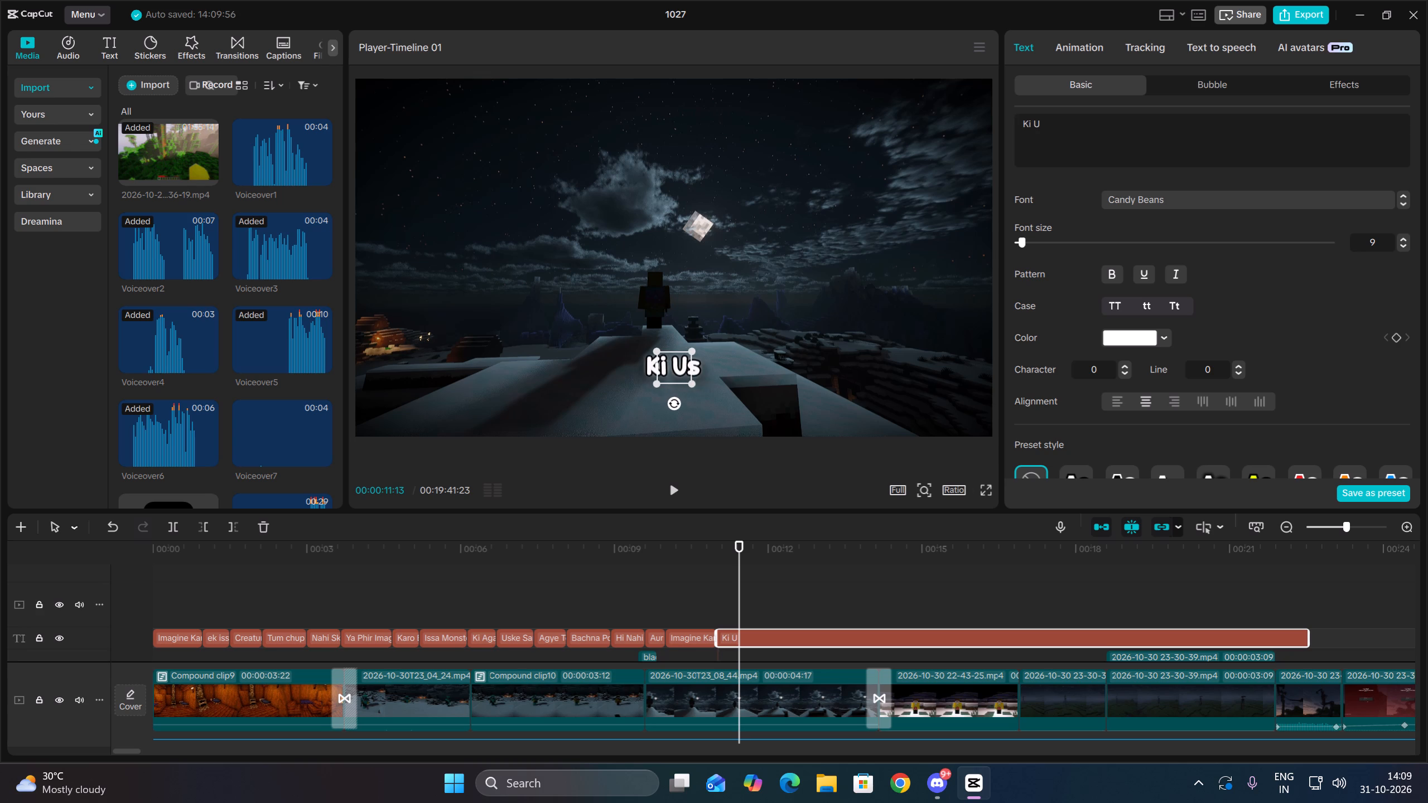
pyautogui.write('hi')
pyautogui.press('space')
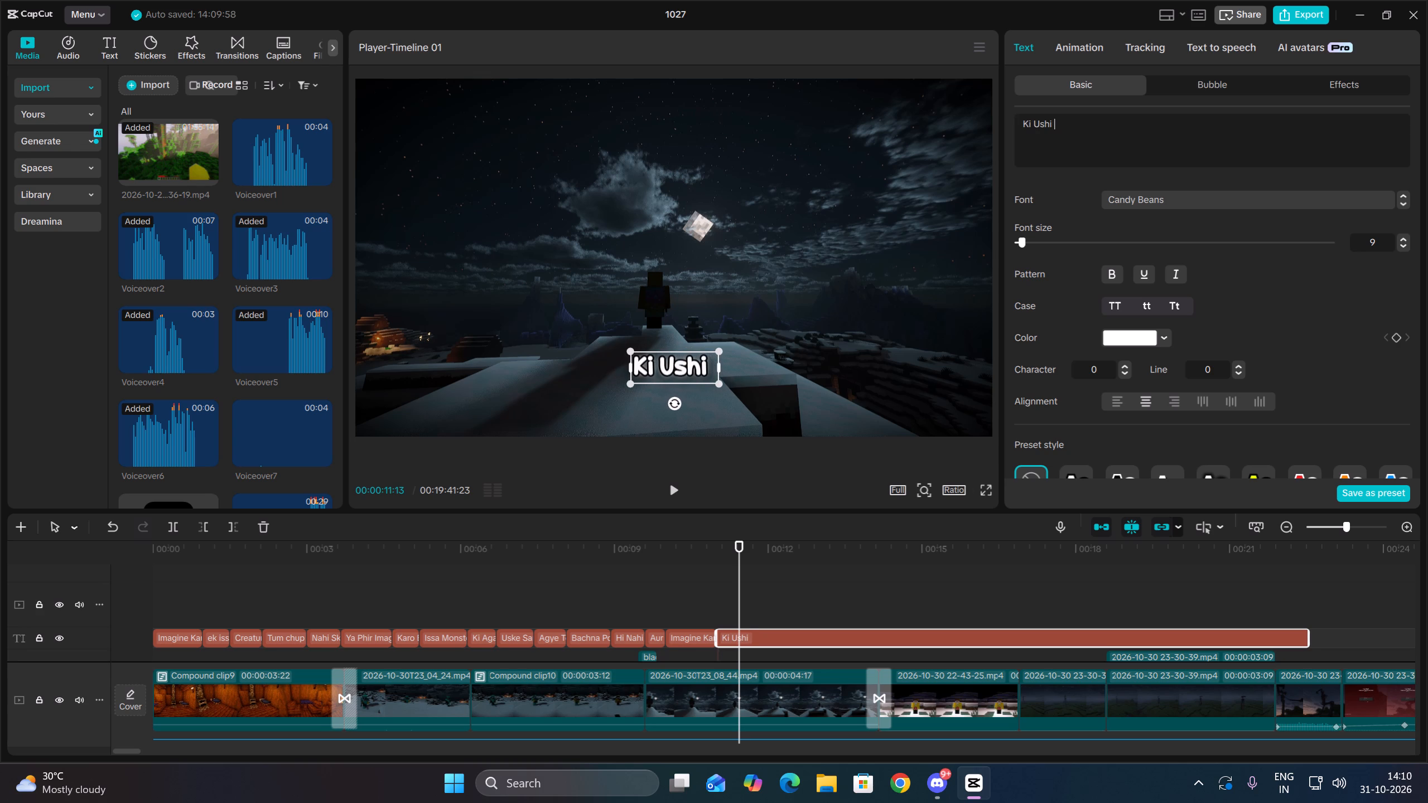
pyautogui.write('Creature')
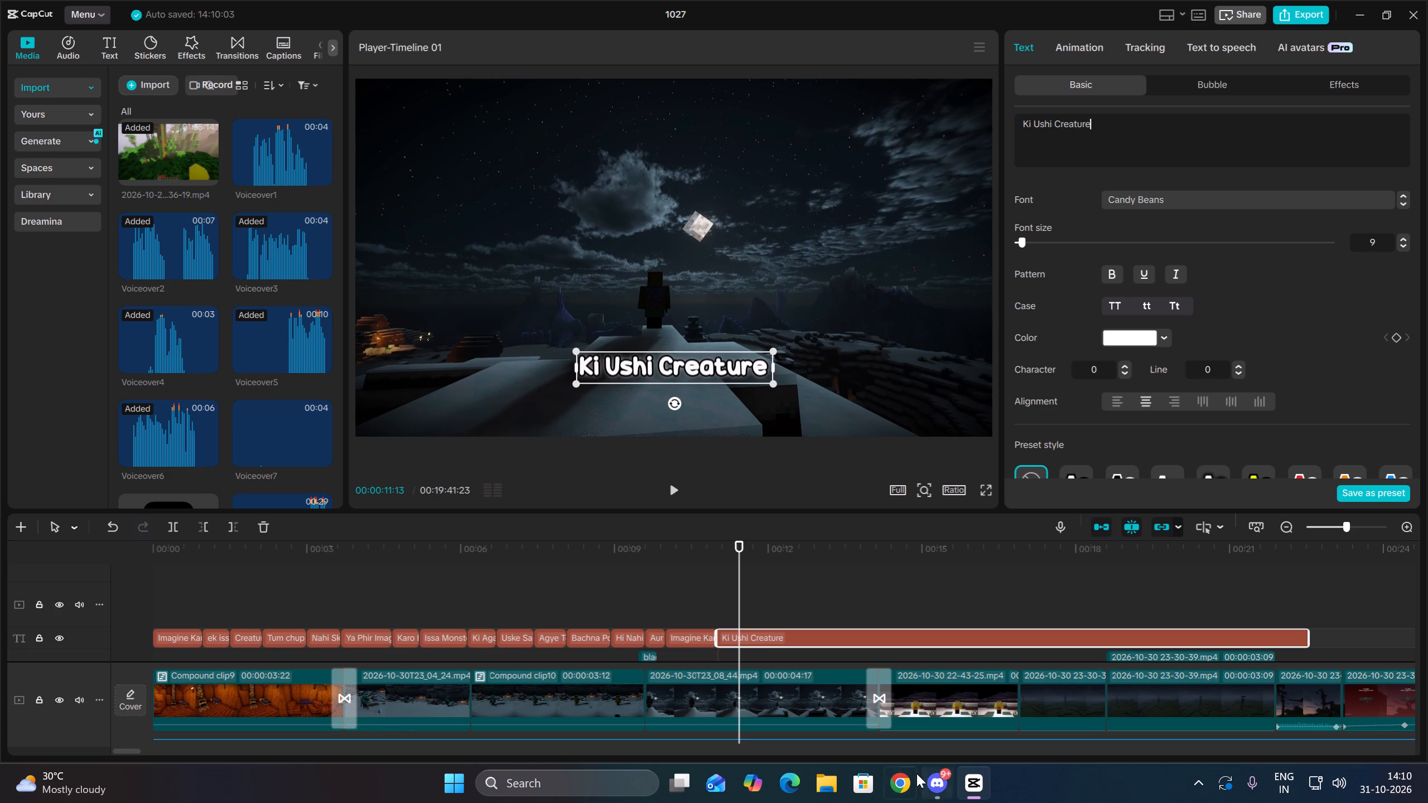
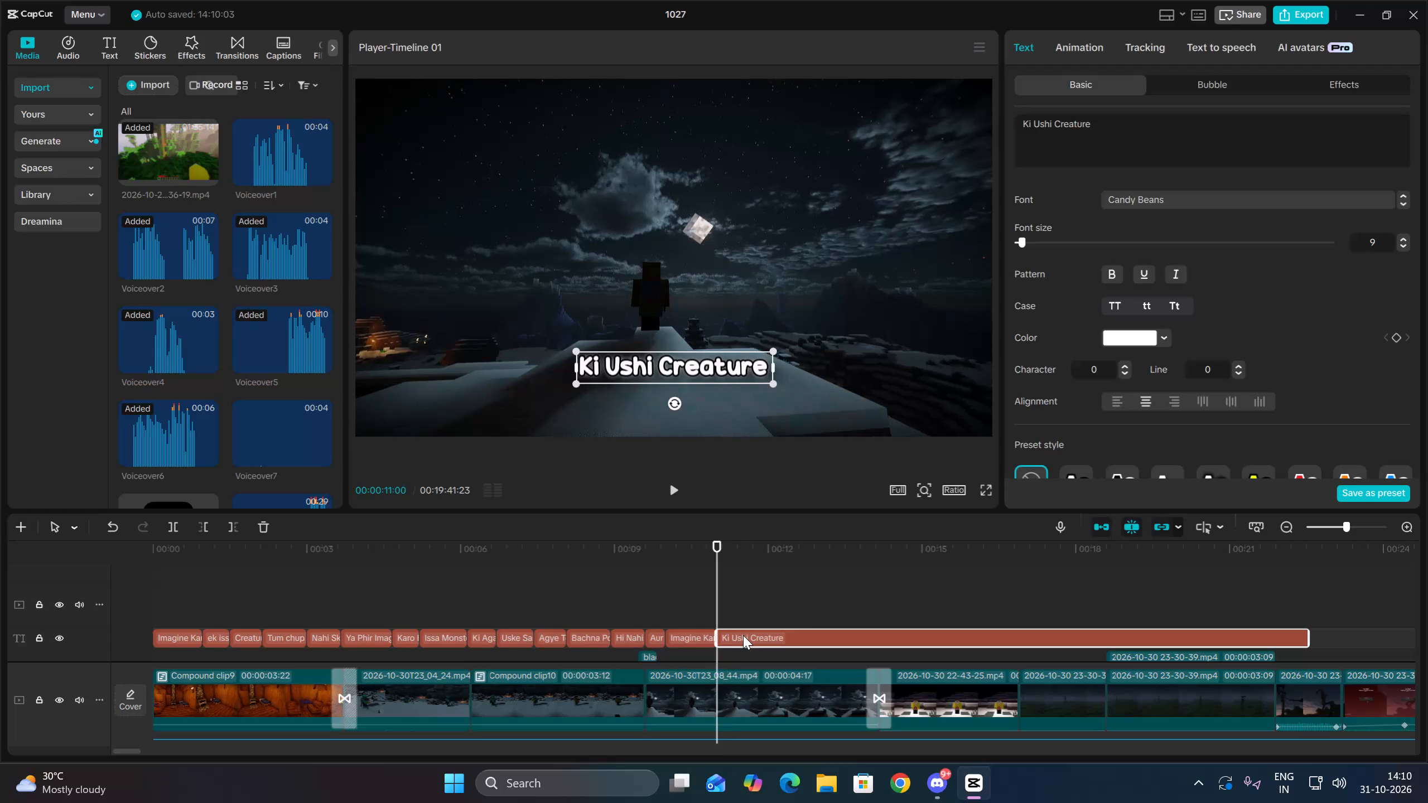
# Play on to 00:00:11:29, split the Ki Ushi Creature text clip there, and reword the new segment as "Ko Ab Tum".
pyautogui.press('space')
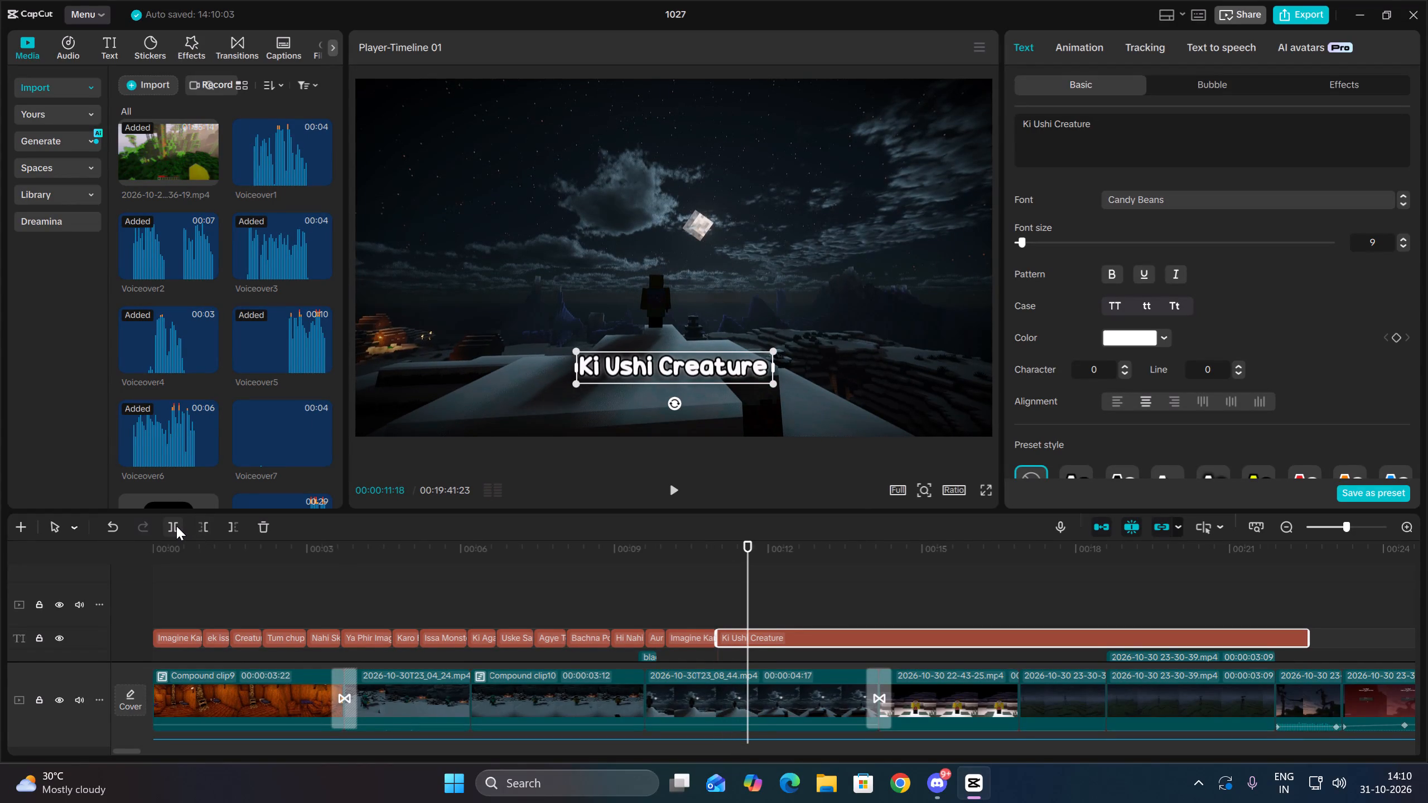
pyautogui.press('space')
pyautogui.press('space')
pyautogui.click(176, 526)
pyautogui.moveTo(1244, 132); pyautogui.dragTo(1008, 117)
pyautogui.press('BackSpace')
pyautogui.write('Ko A')
pyautogui.write('b Tum')
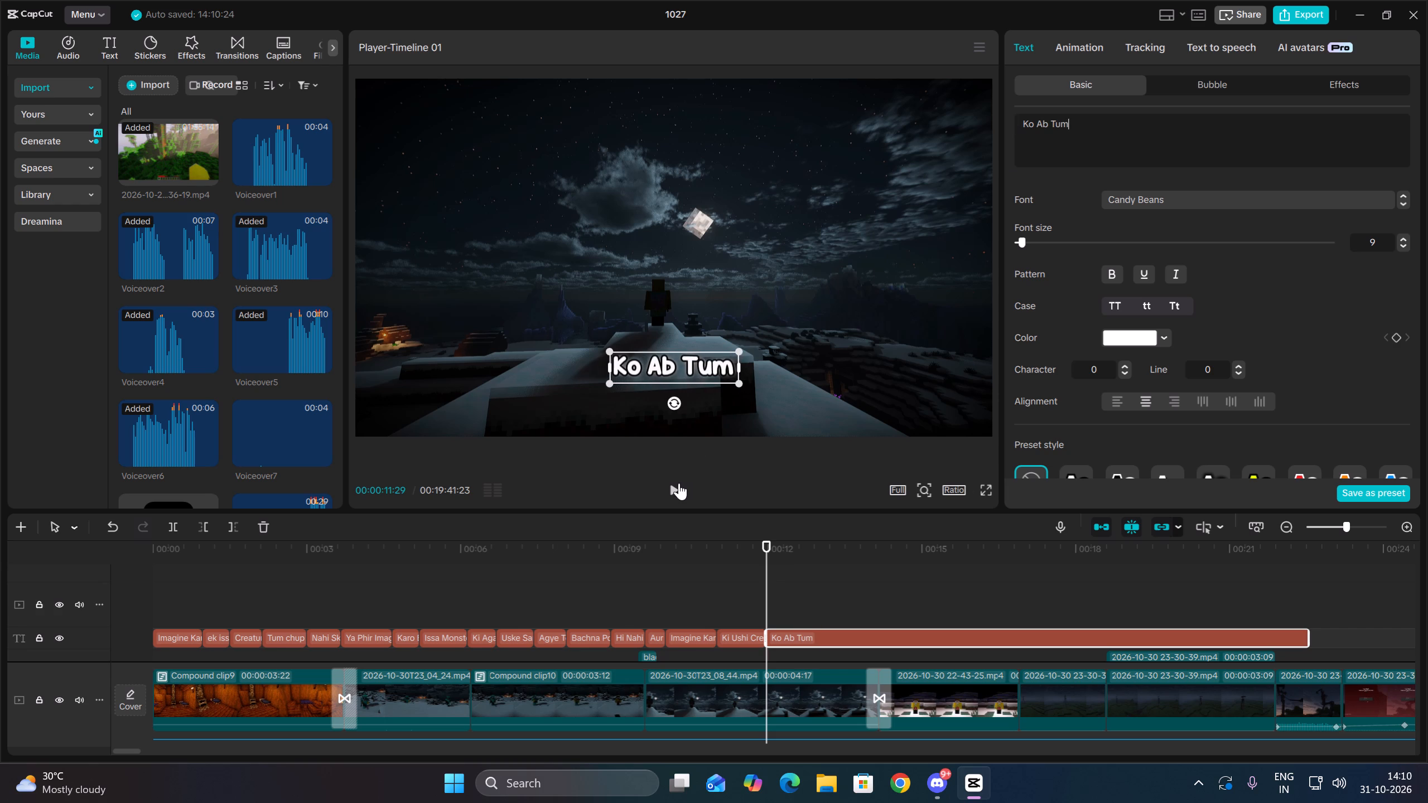
# Play on to 00:00:12:13, split the Ko Ab Tum text clip there, and reword the new segment as "Apne World Mai".
pyautogui.click(679, 483)
pyautogui.click(682, 483)
pyautogui.click(181, 524)
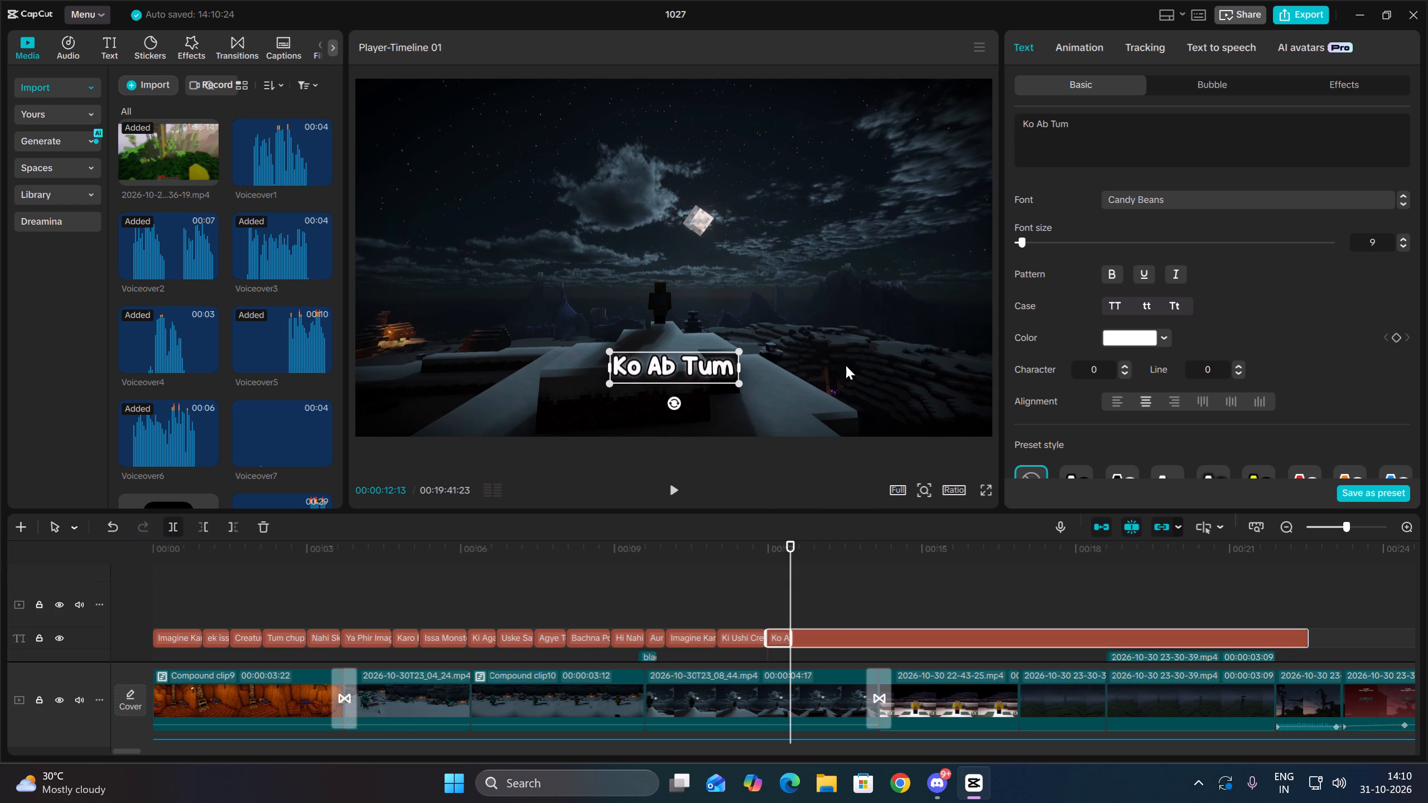
pyautogui.moveTo(1142, 126); pyautogui.dragTo(1032, 110)
pyautogui.press('BackSpace')
pyautogui.write('Apne World Mai')
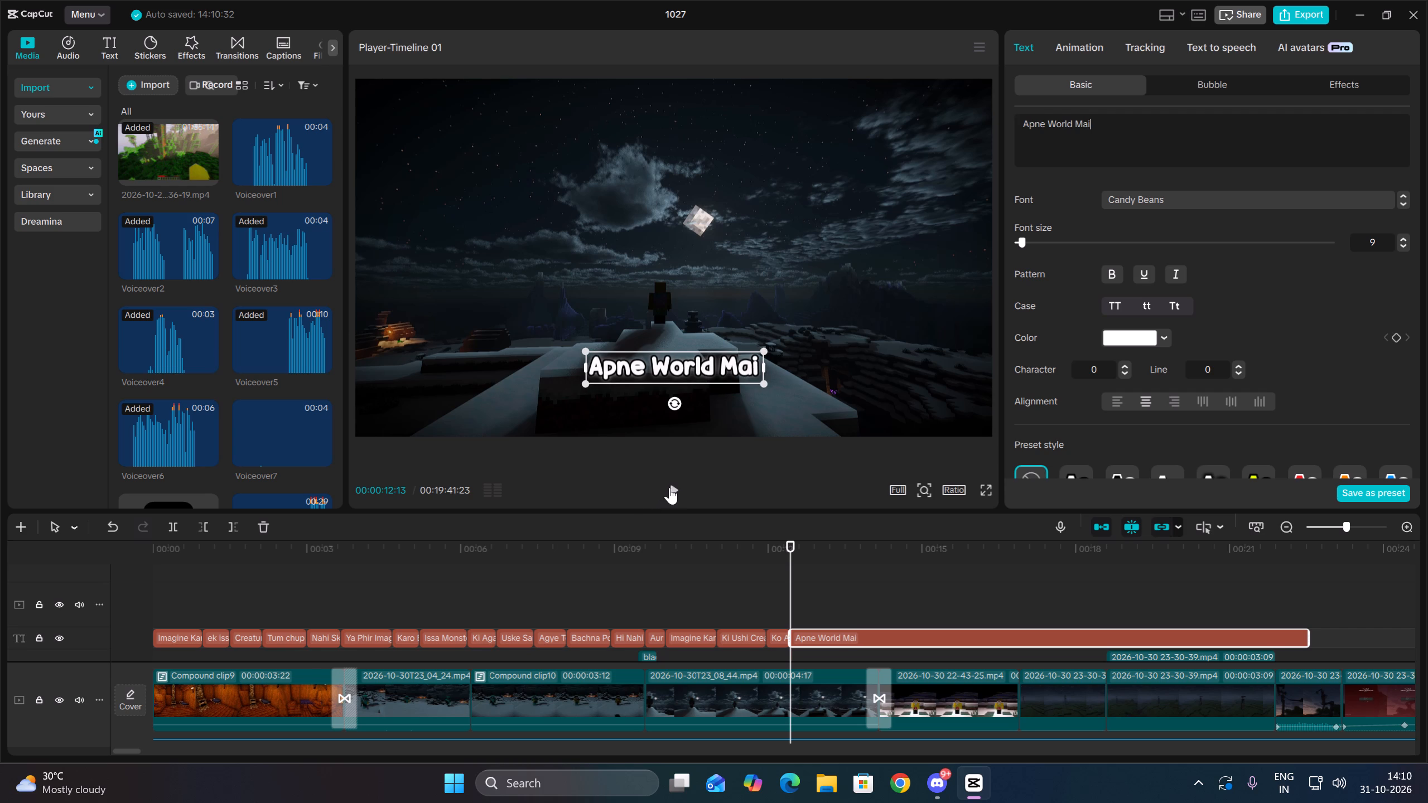
# Play on to 00:00:13:05, split the Apne World Mai text clip there, and reword the new segment as "Daldo Ge".
pyautogui.click(676, 487)
pyautogui.press('space')
pyautogui.click(171, 529)
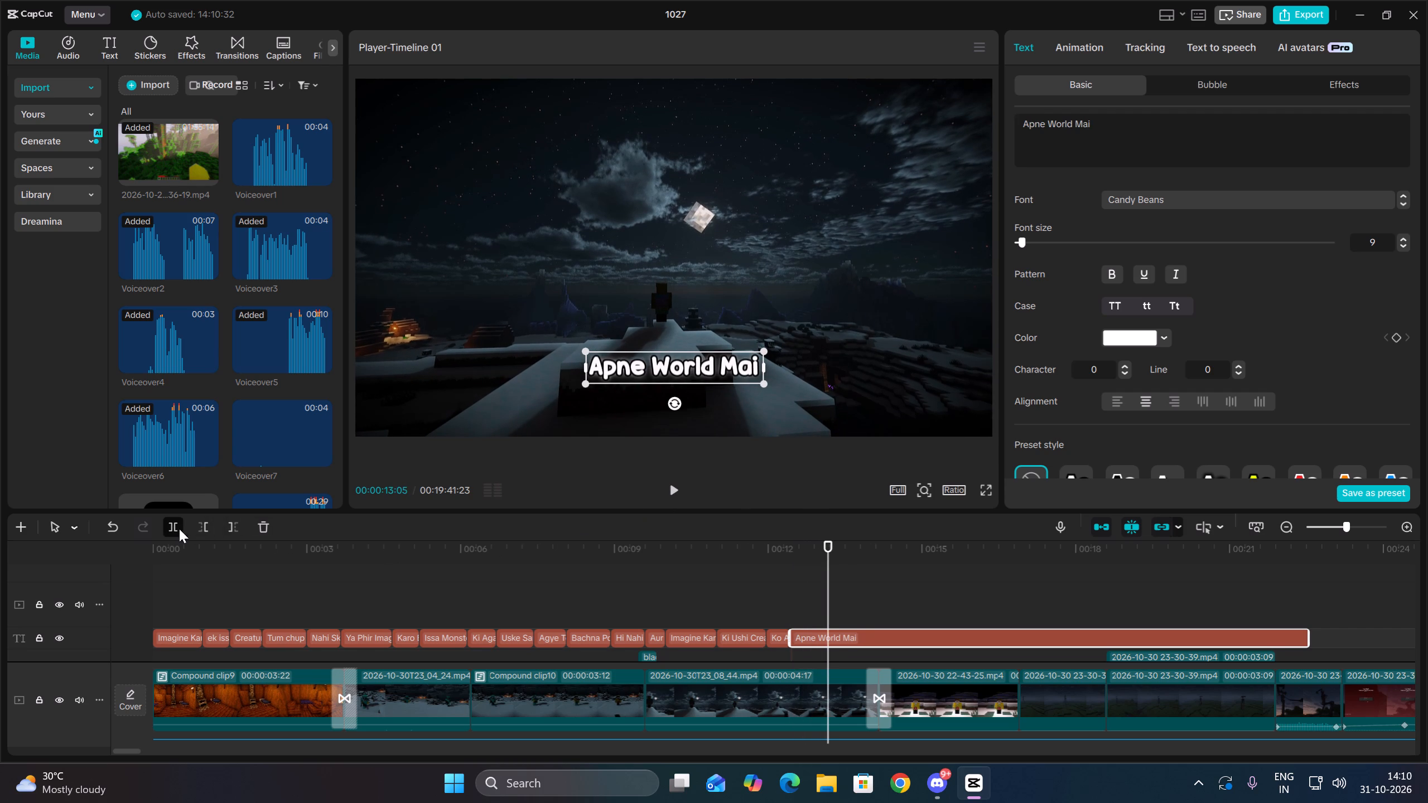
pyautogui.moveTo(1102, 110); pyautogui.dragTo(957, 119)
pyautogui.moveTo(1122, 139); pyautogui.dragTo(971, 115)
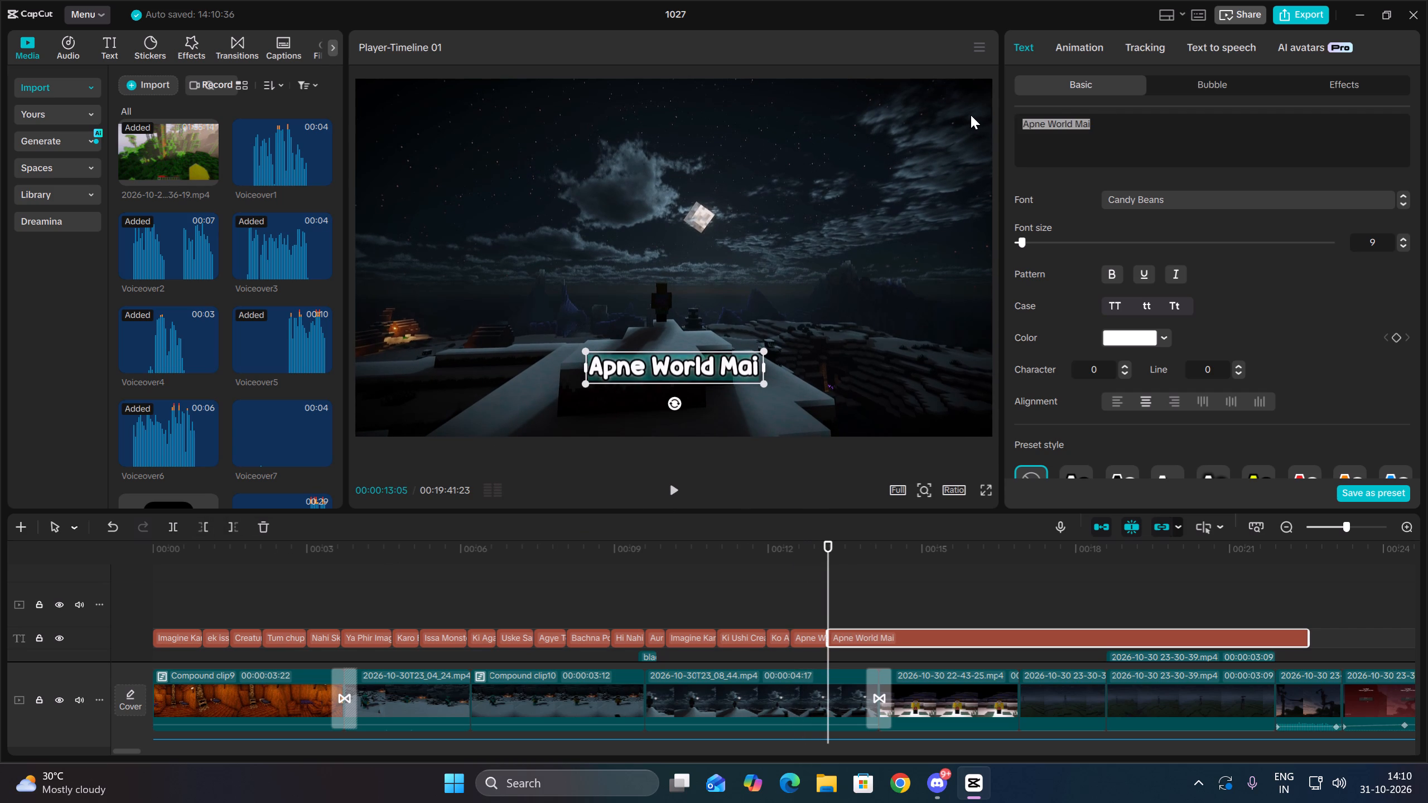
pyautogui.press('BackSpace')
pyautogui.write('Daldo')
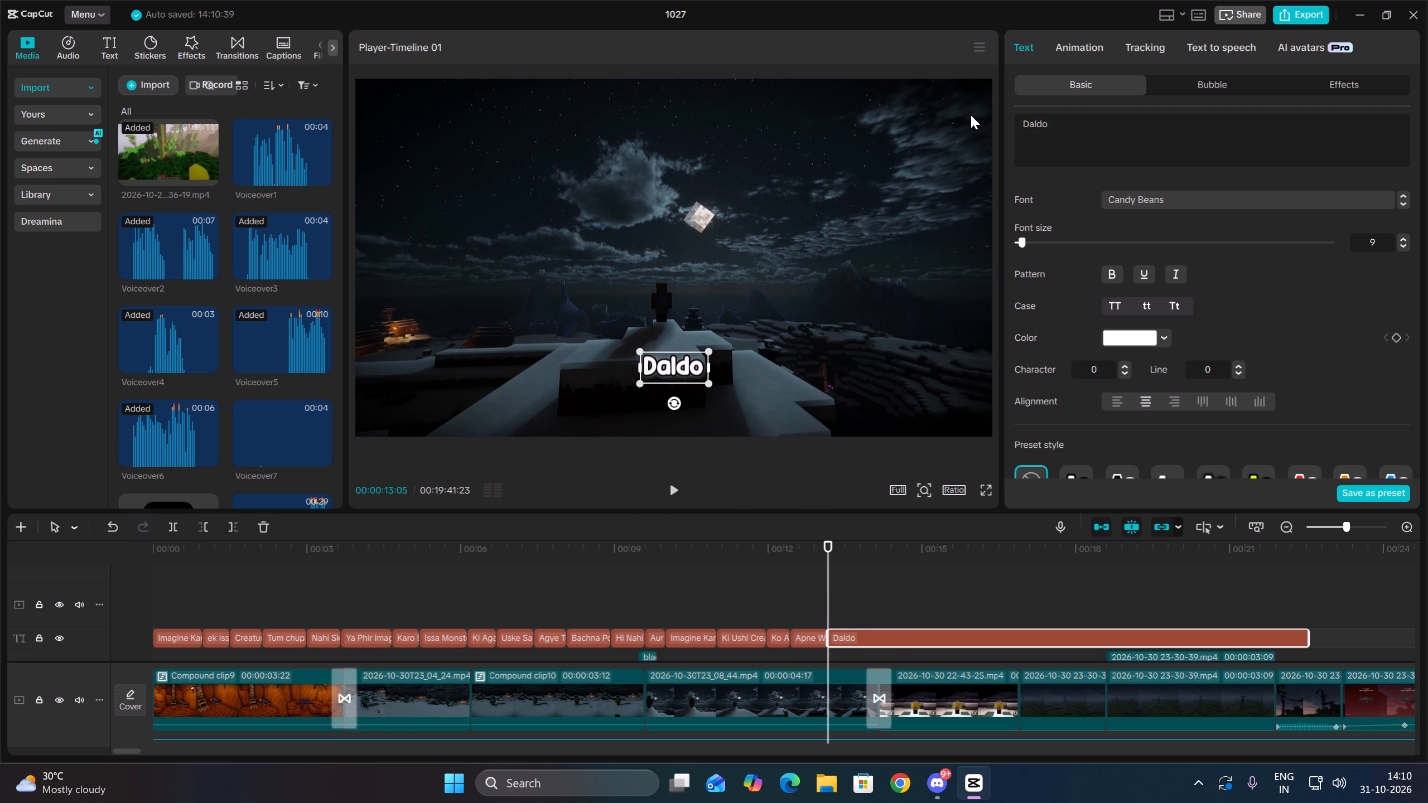
pyautogui.press('space')
pyautogui.write('Ge')
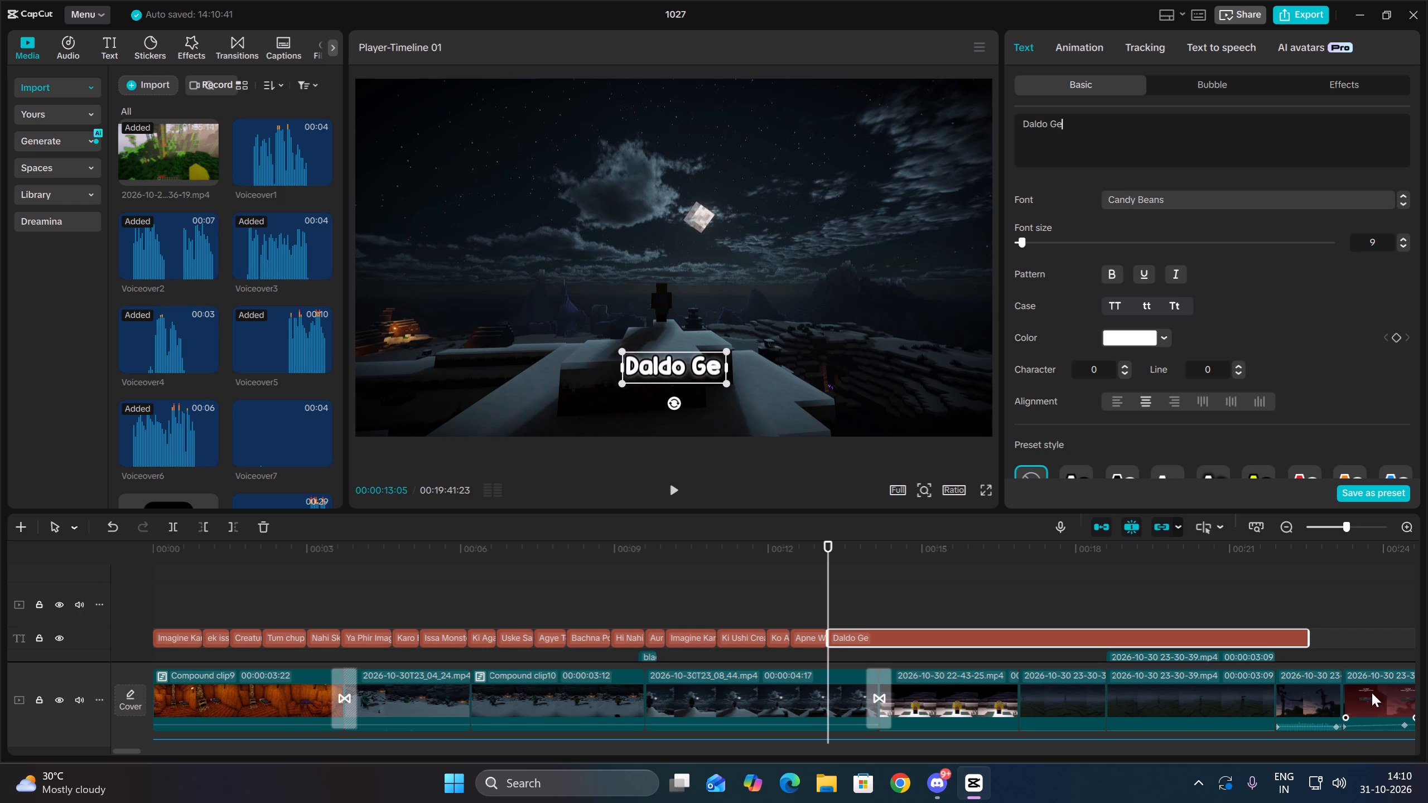
# Switch to Chrome with the first IndGamerBoy profile, review the channel's content in YouTube Studio, check the calendar, and return to CapCut.
pyautogui.click(1372, 778)
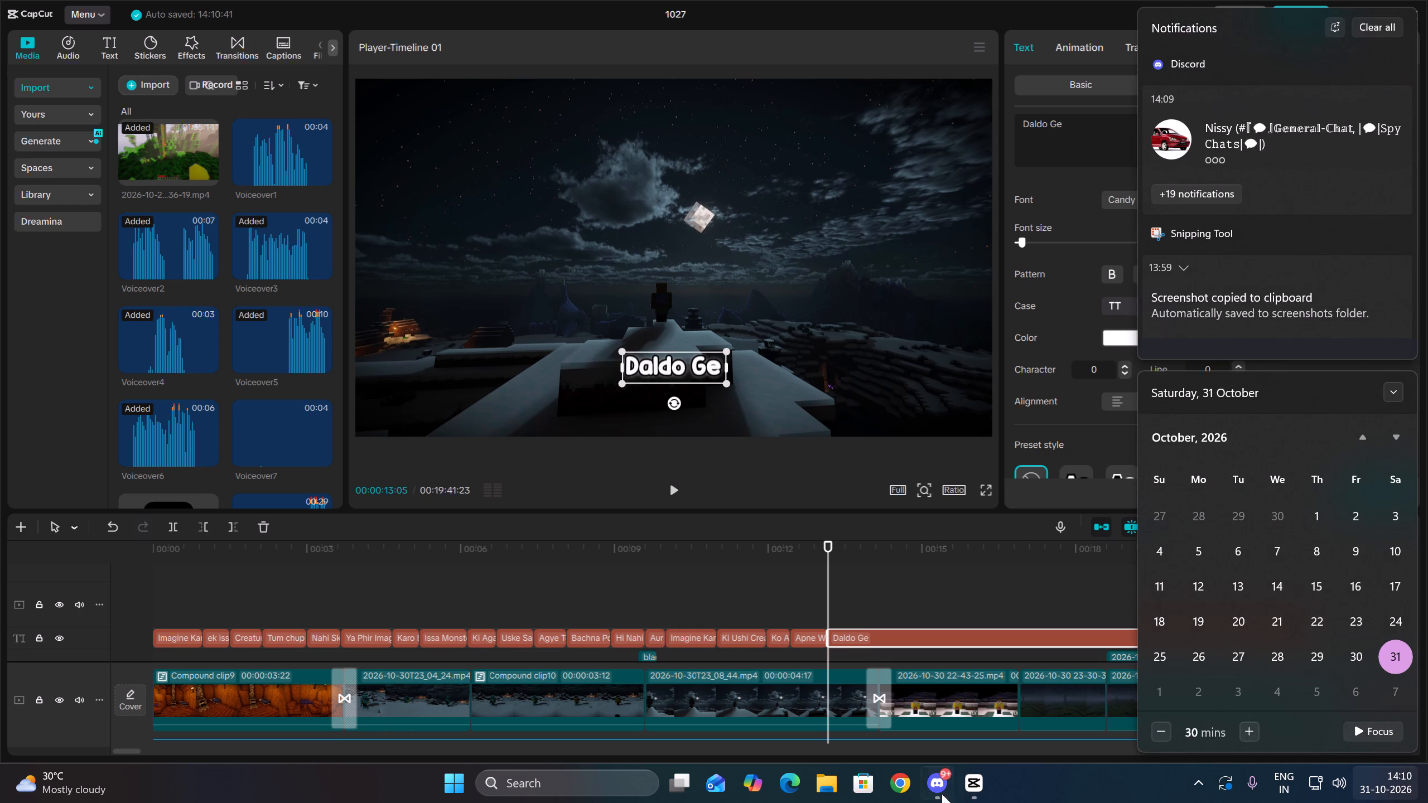
pyautogui.moveTo(1074, 802); pyautogui.dragTo(1069, 802)
pyautogui.click(902, 784)
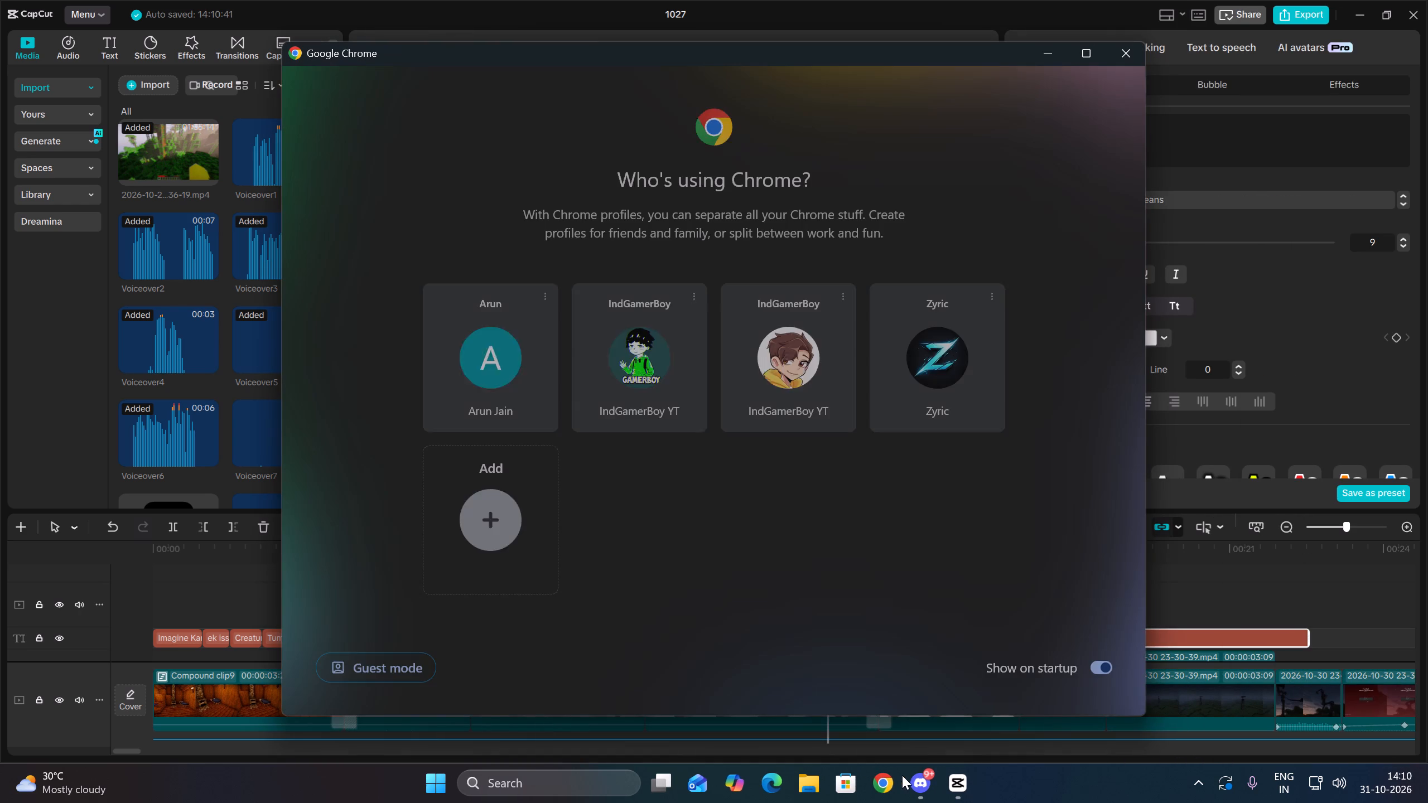
pyautogui.click(623, 384)
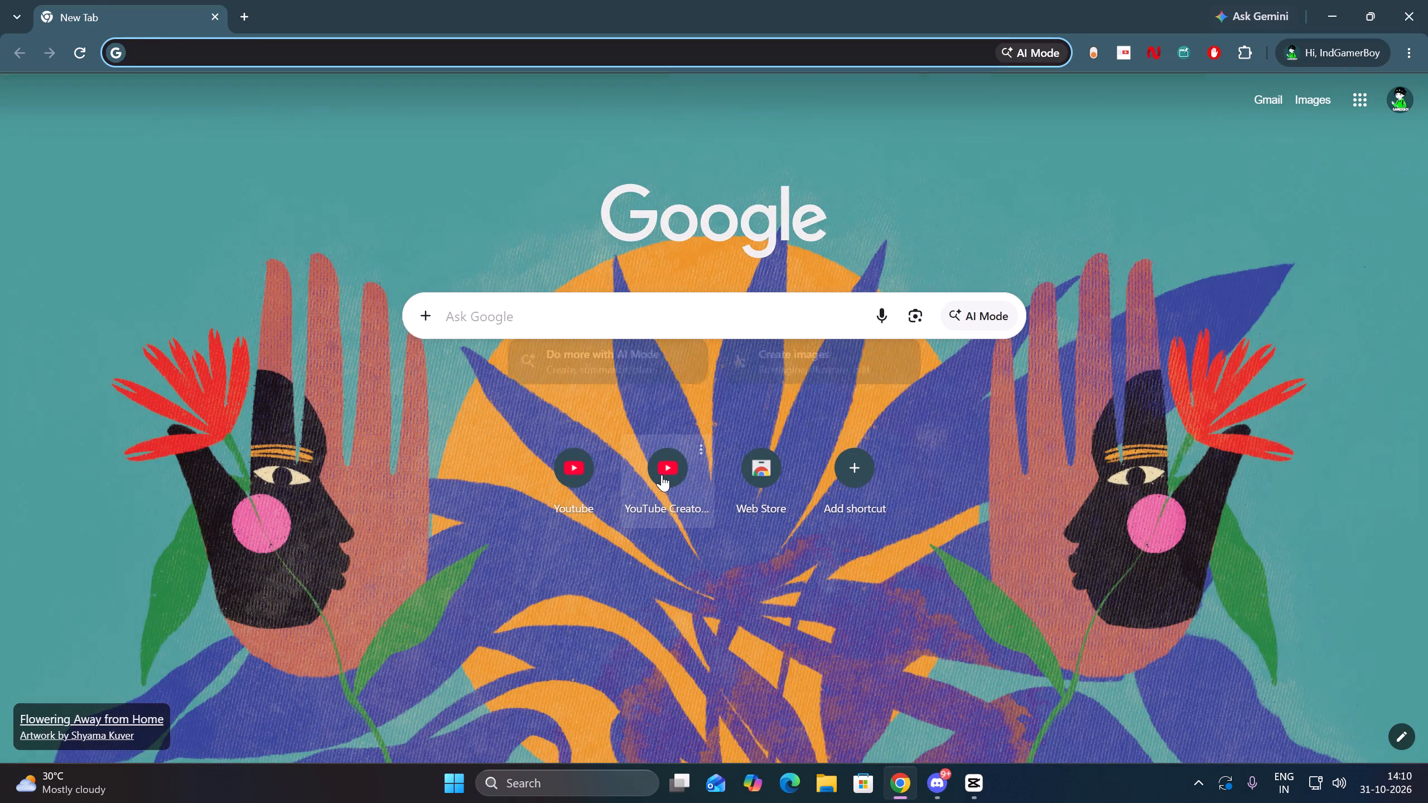
pyautogui.click(662, 475)
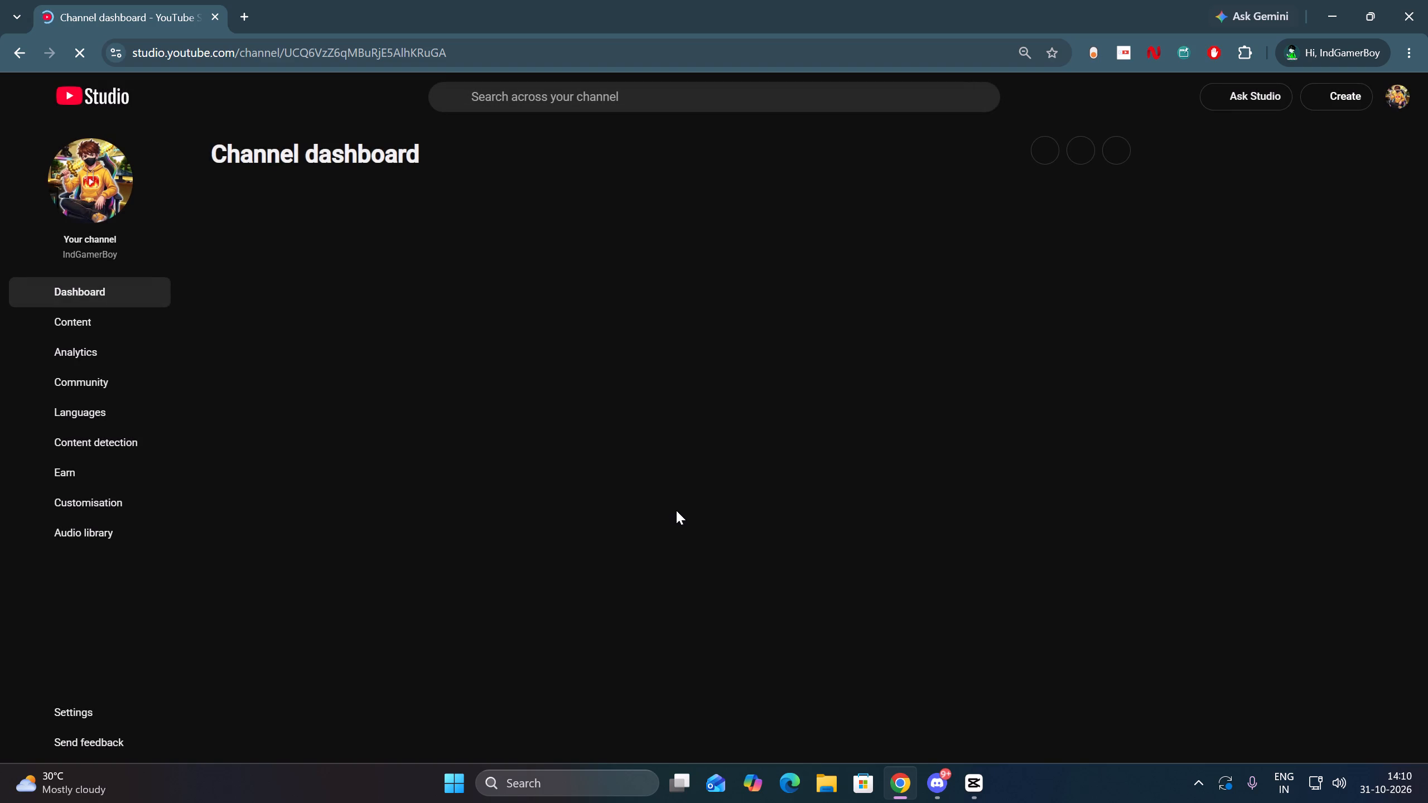
pyautogui.click(100, 333)
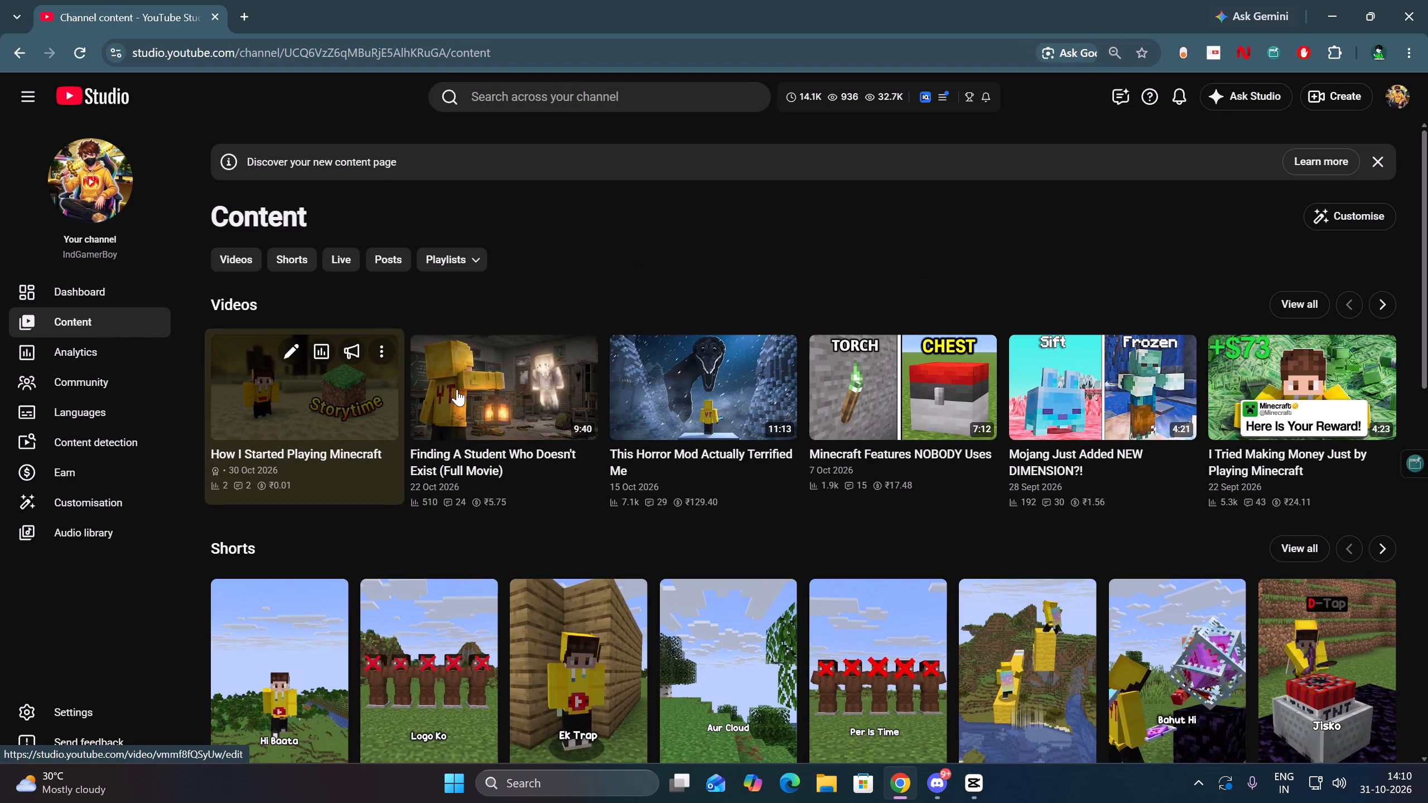
pyautogui.click(1363, 777)
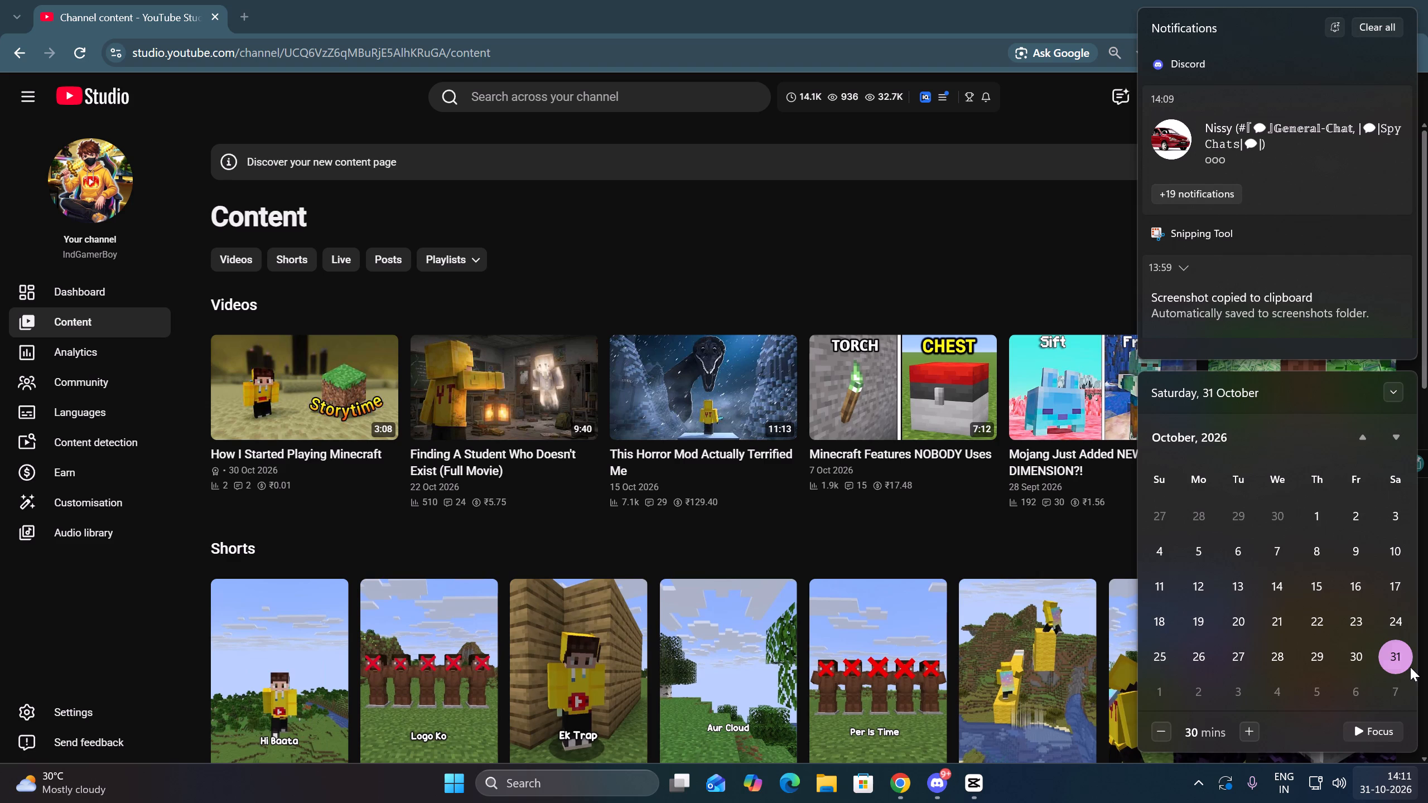
pyautogui.click(1072, 802)
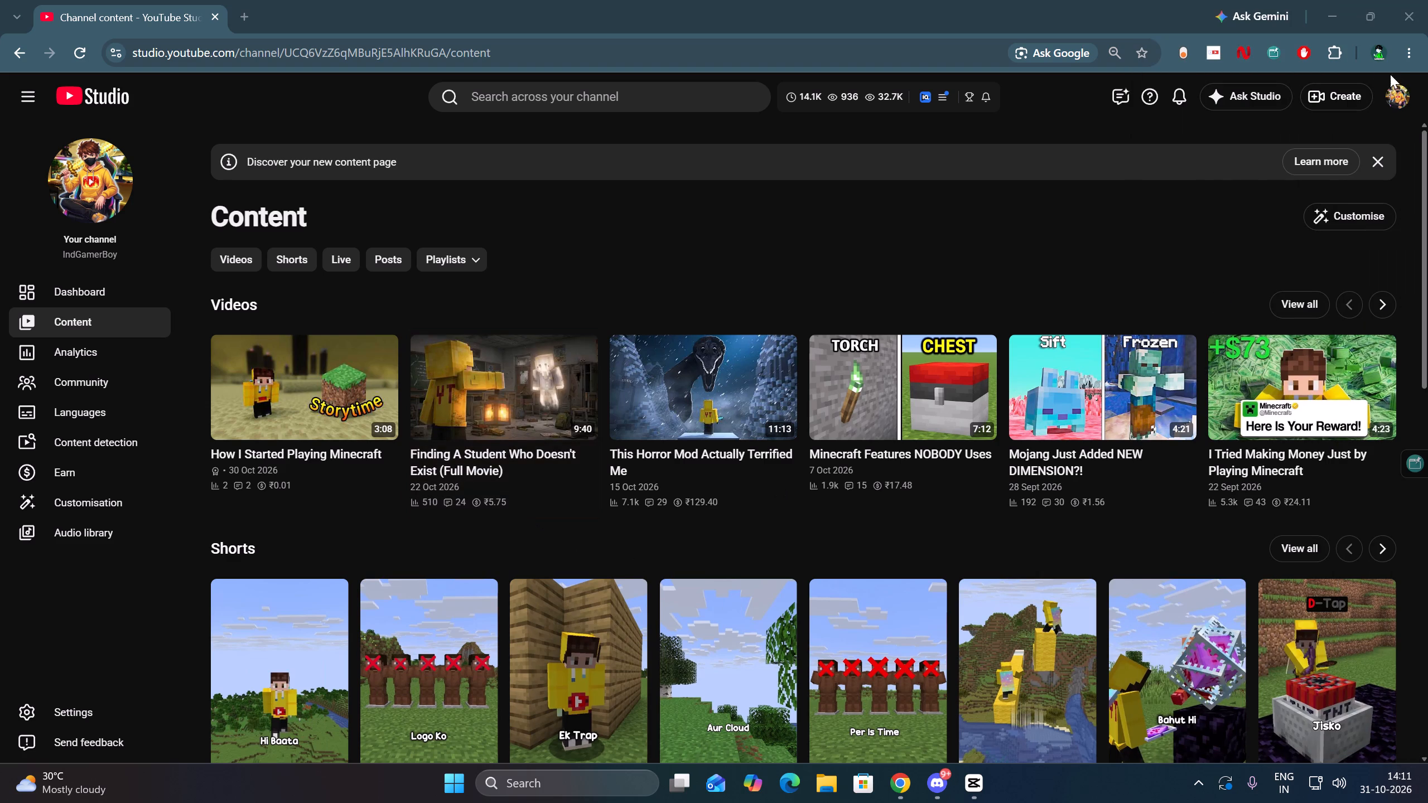
pyautogui.click(1334, 17)
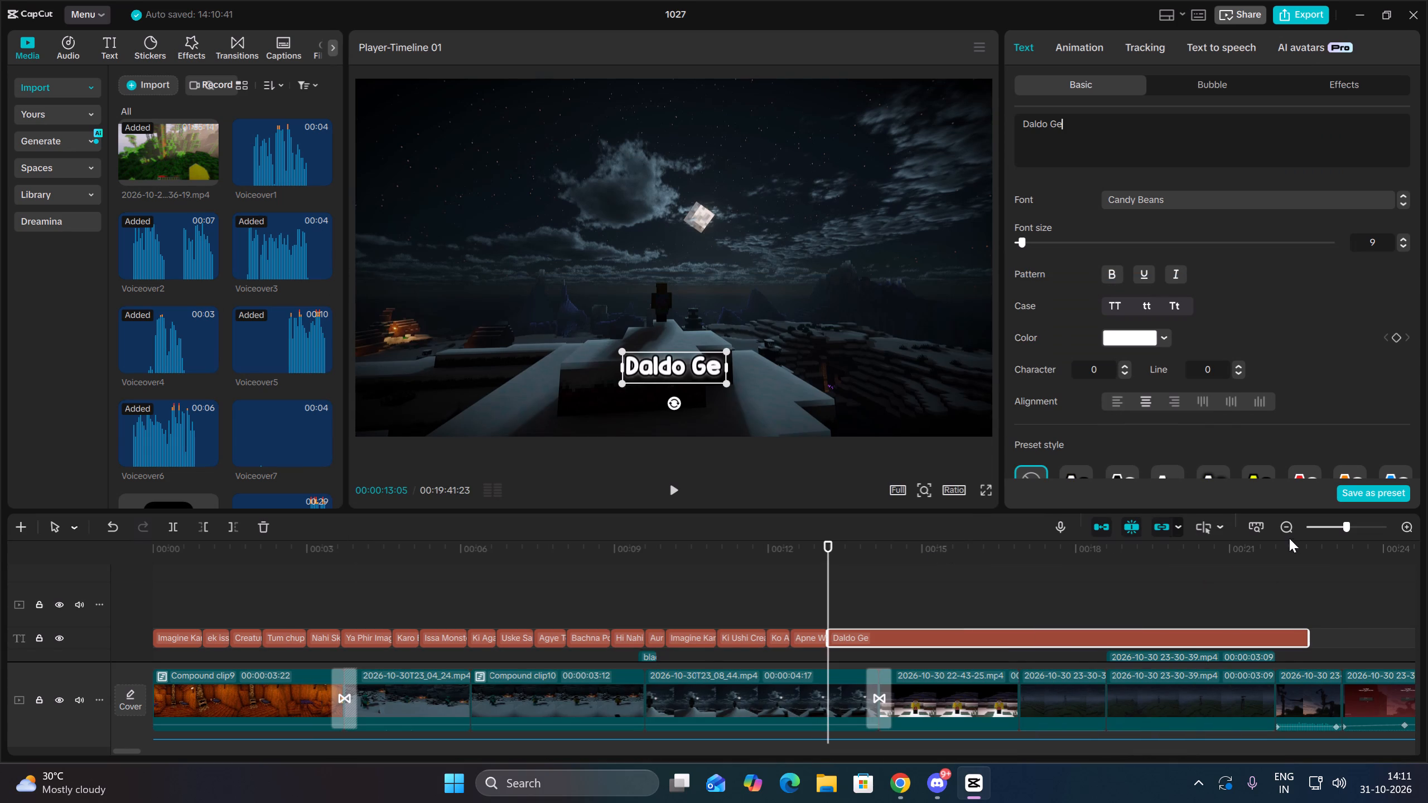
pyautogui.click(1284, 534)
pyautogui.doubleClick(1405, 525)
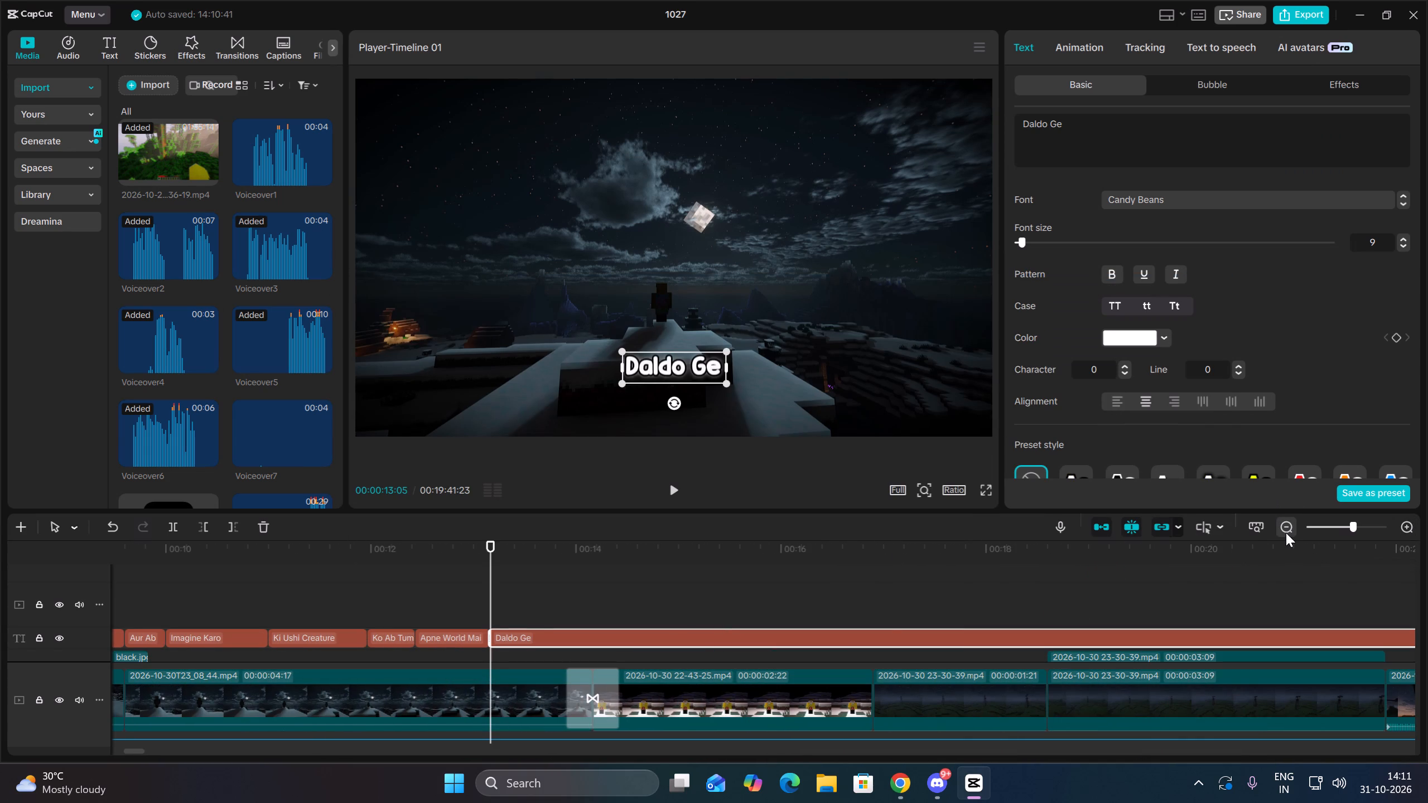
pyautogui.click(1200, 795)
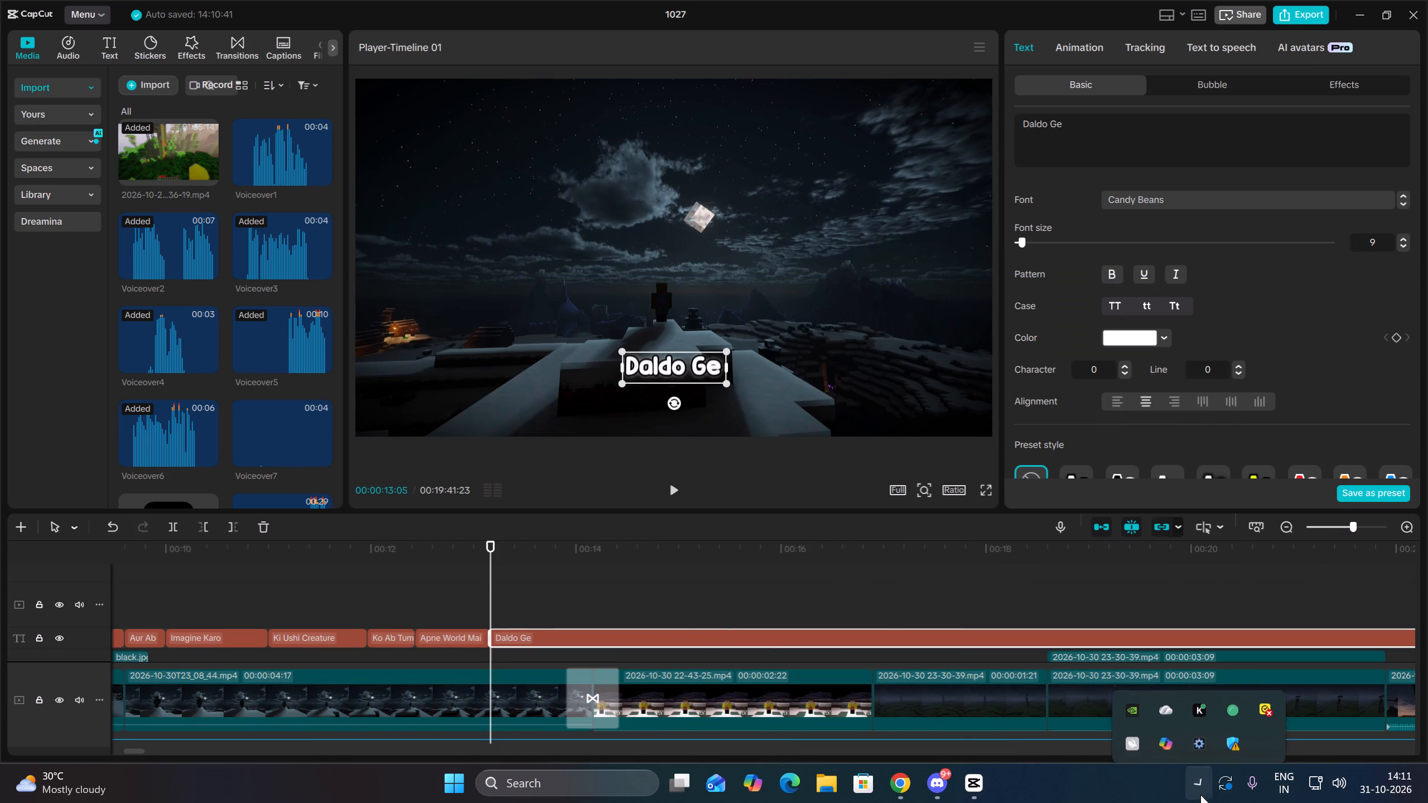
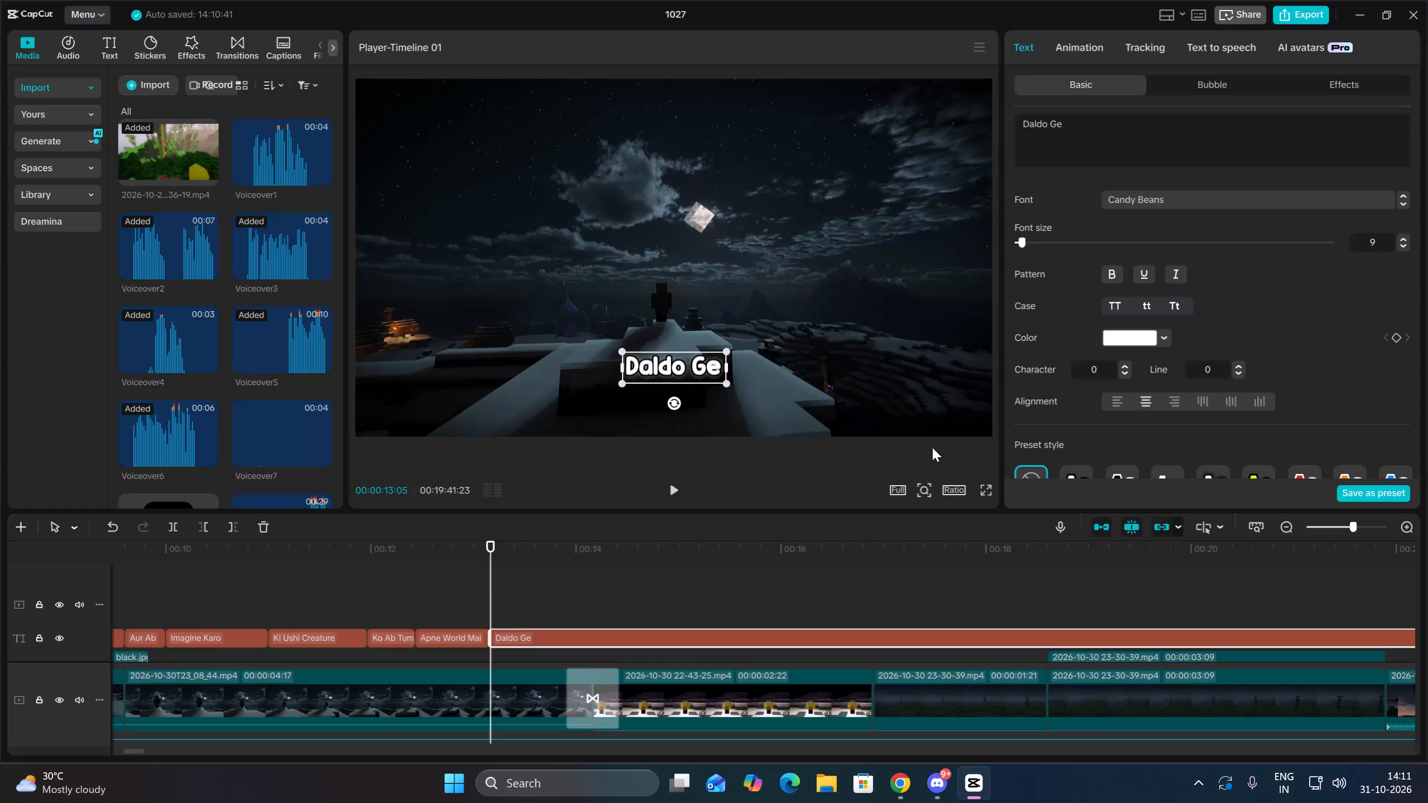
# Play on briefly to 00:00:13:14 and examine the full project timeline and the extent of the Daldo Ge text clip.
pyautogui.doubleClick(675, 492)
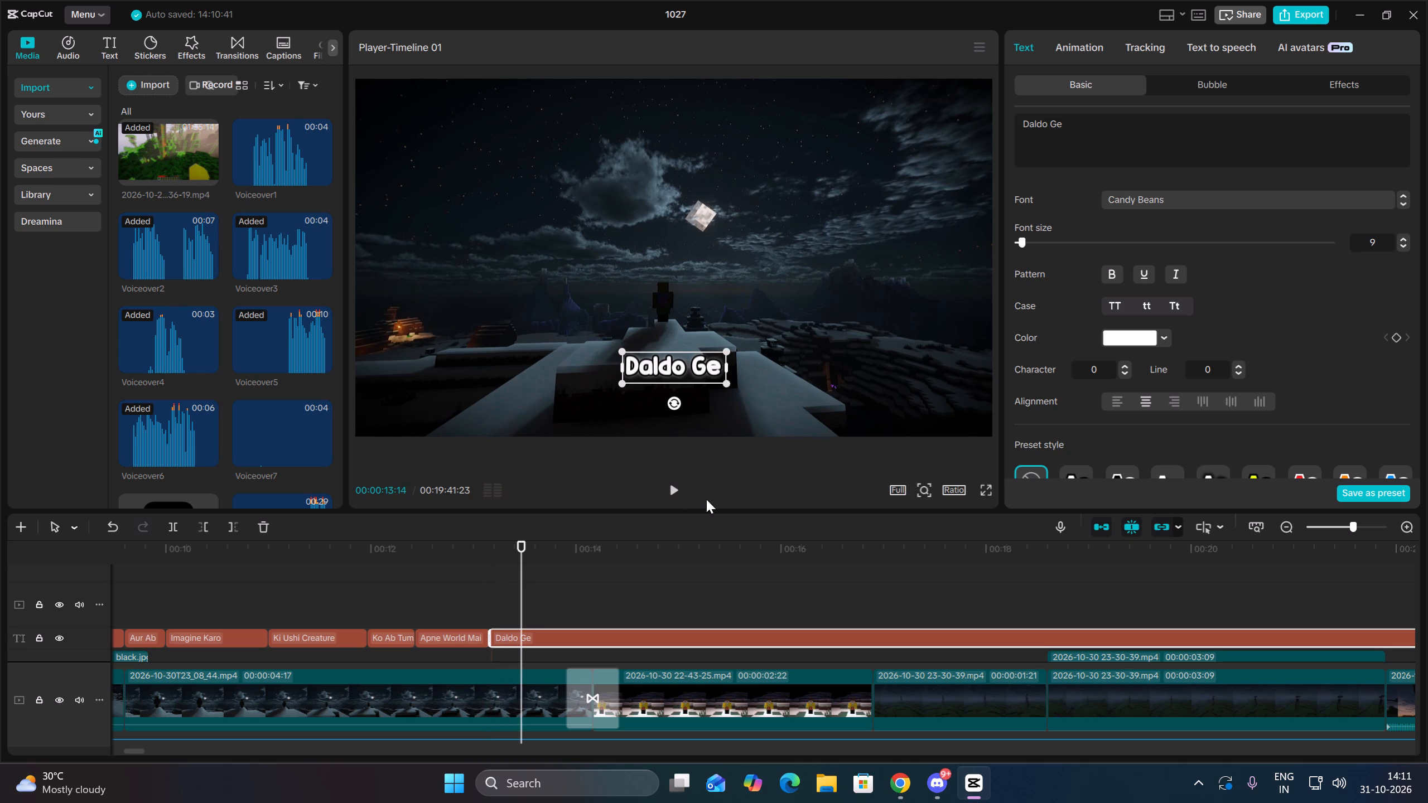
pyautogui.doubleClick(1290, 529)
pyautogui.click(1290, 529)
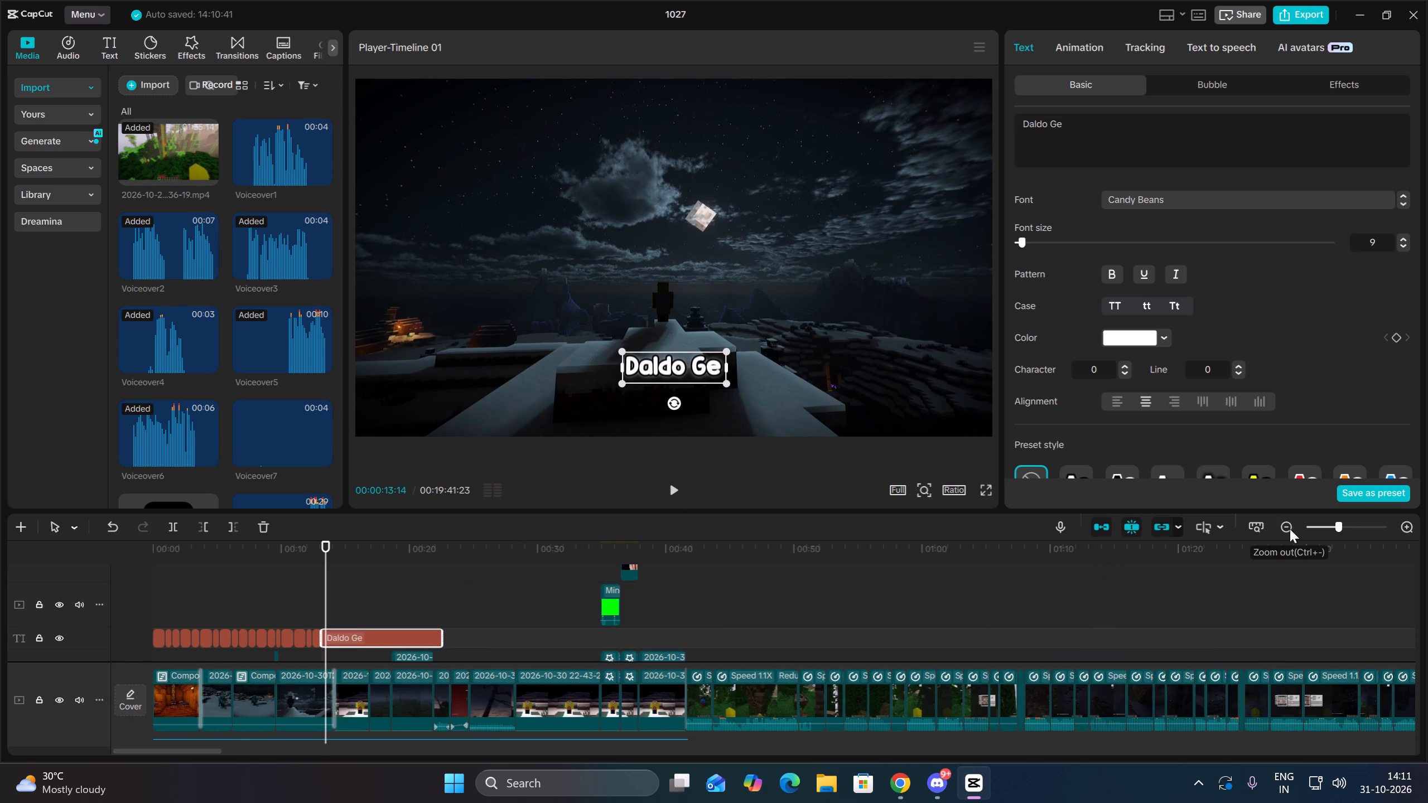
pyautogui.click(1290, 529)
pyautogui.click(1290, 529)
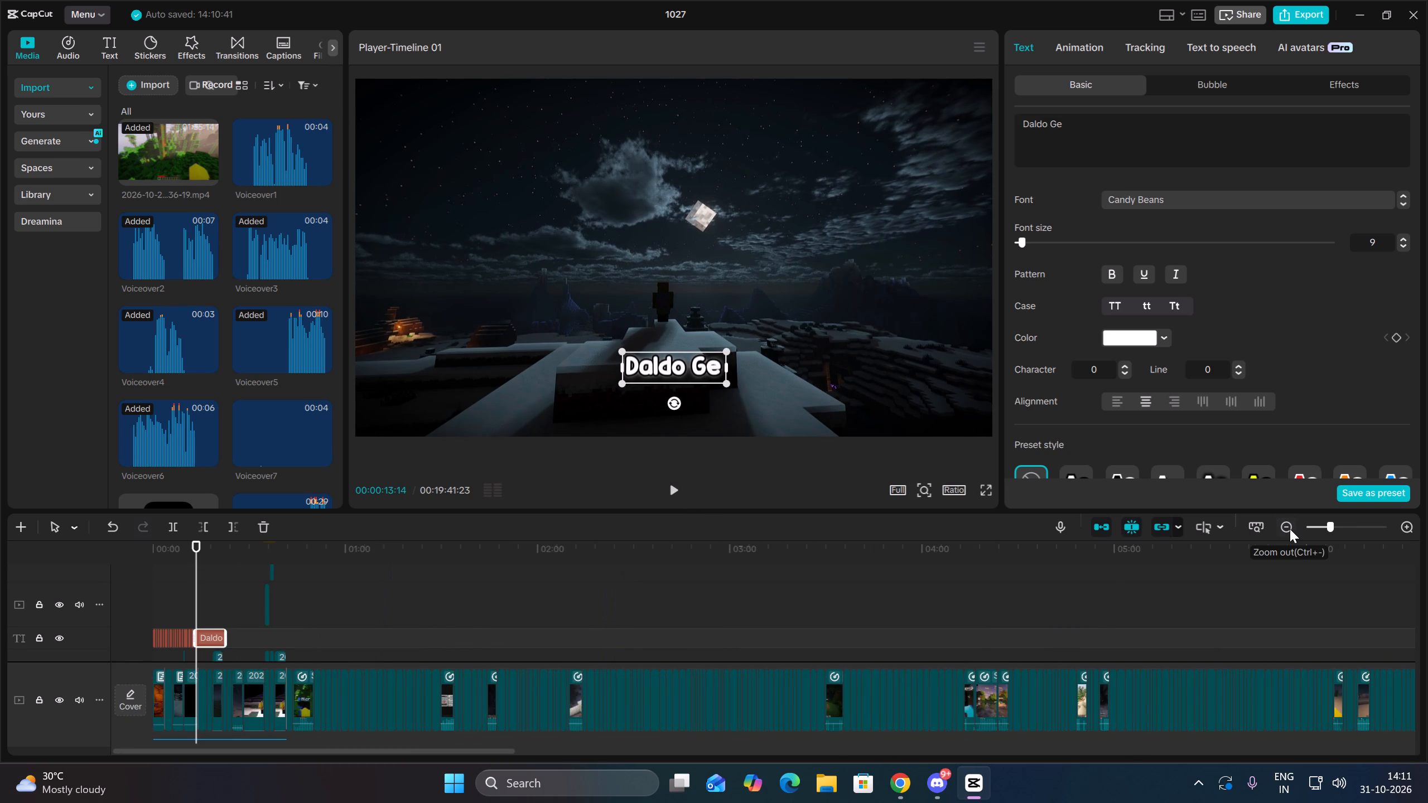
pyautogui.click(1290, 529)
pyautogui.click(1290, 529)
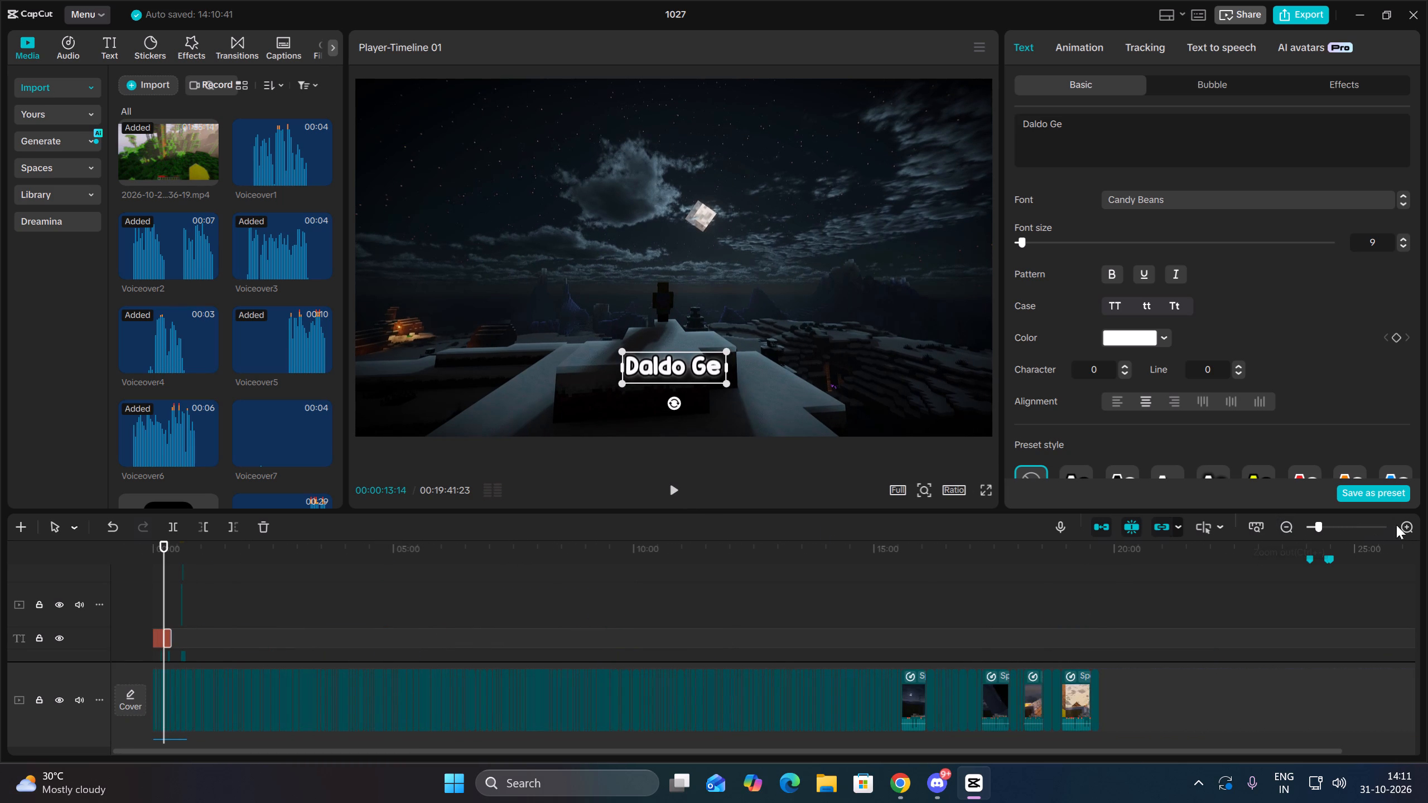
pyautogui.tripleClick(1402, 521)
pyautogui.doubleClick(1402, 521)
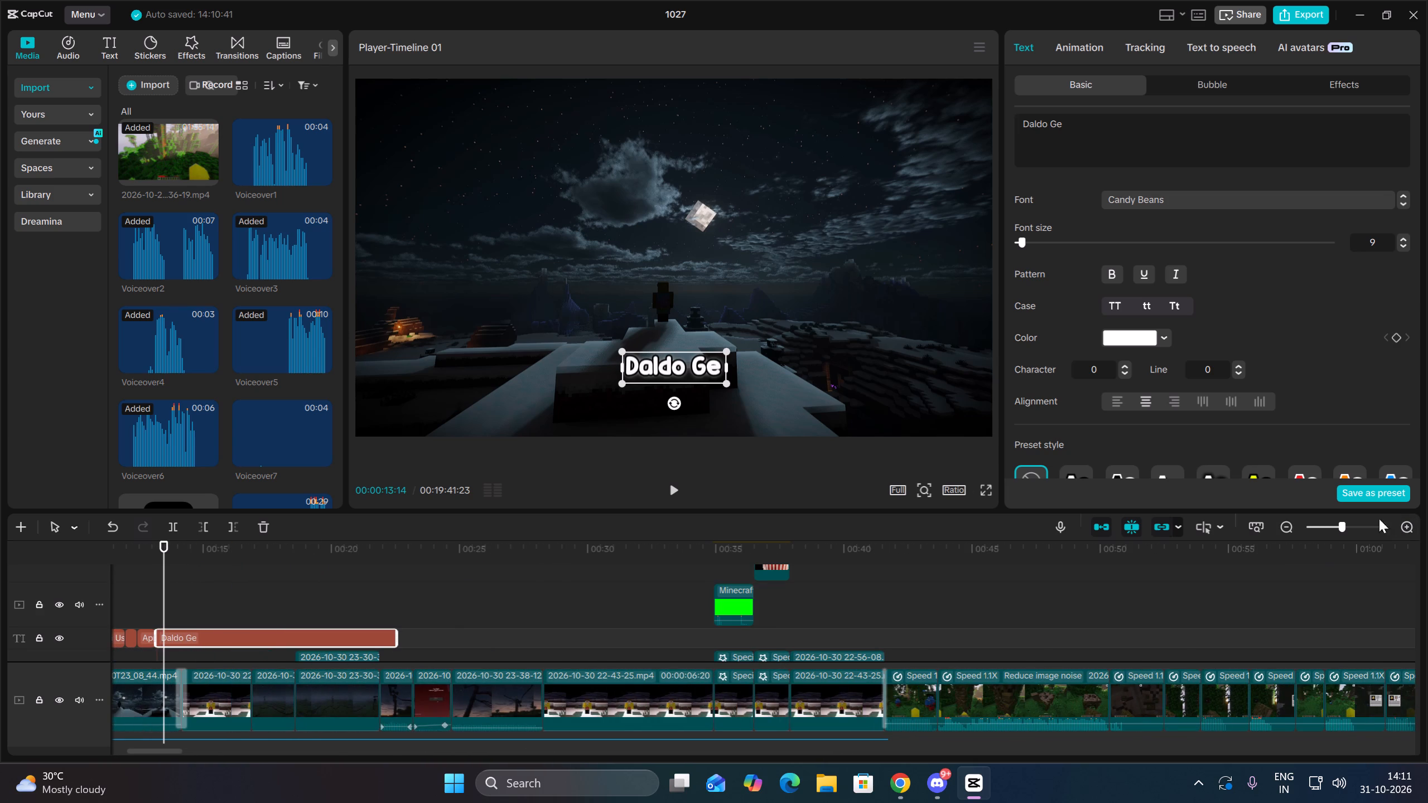
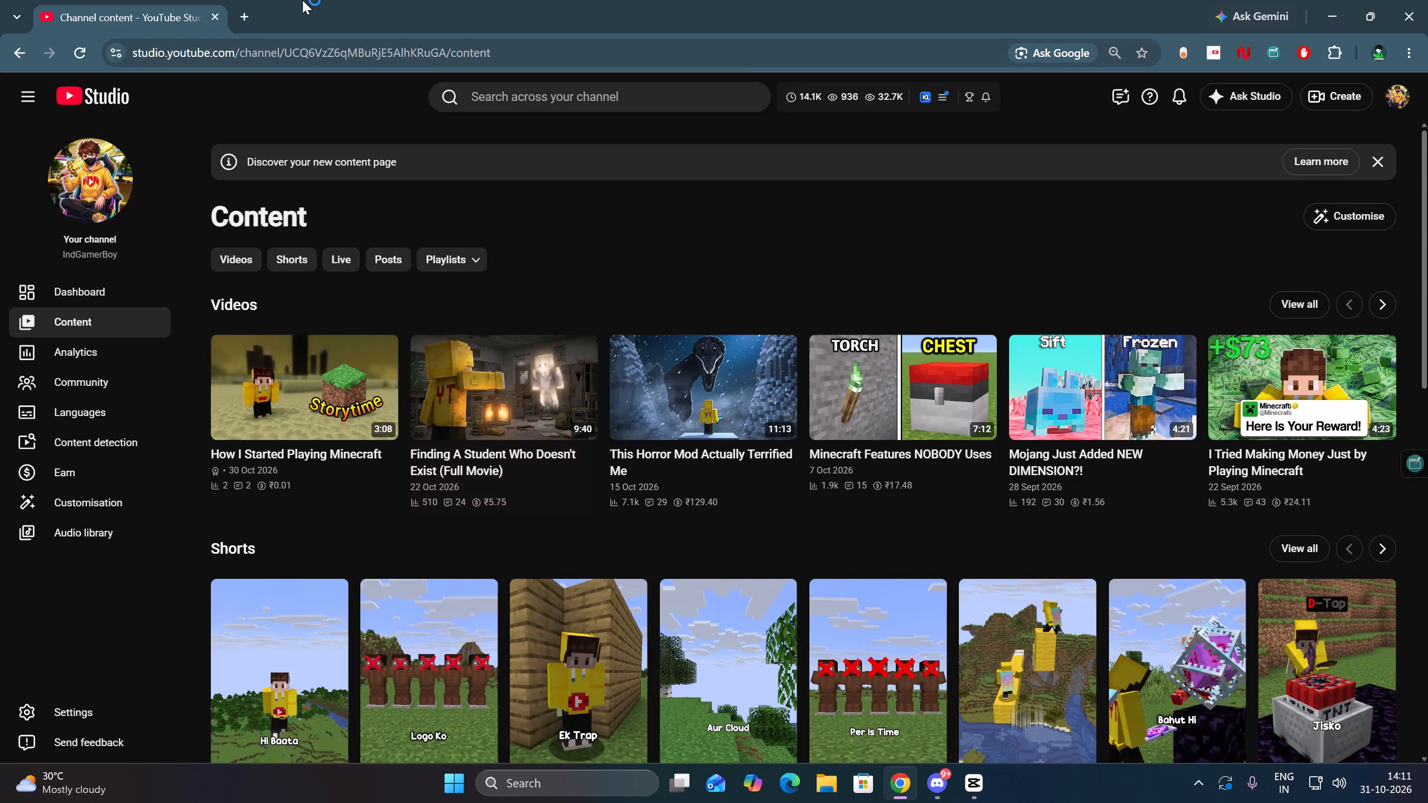
# Open the YouTube home page in a separate tab and browse the recommended videos, closing the browser when done.
pyautogui.click(239, 15)
pyautogui.click(206, 14)
pyautogui.click(214, 14)
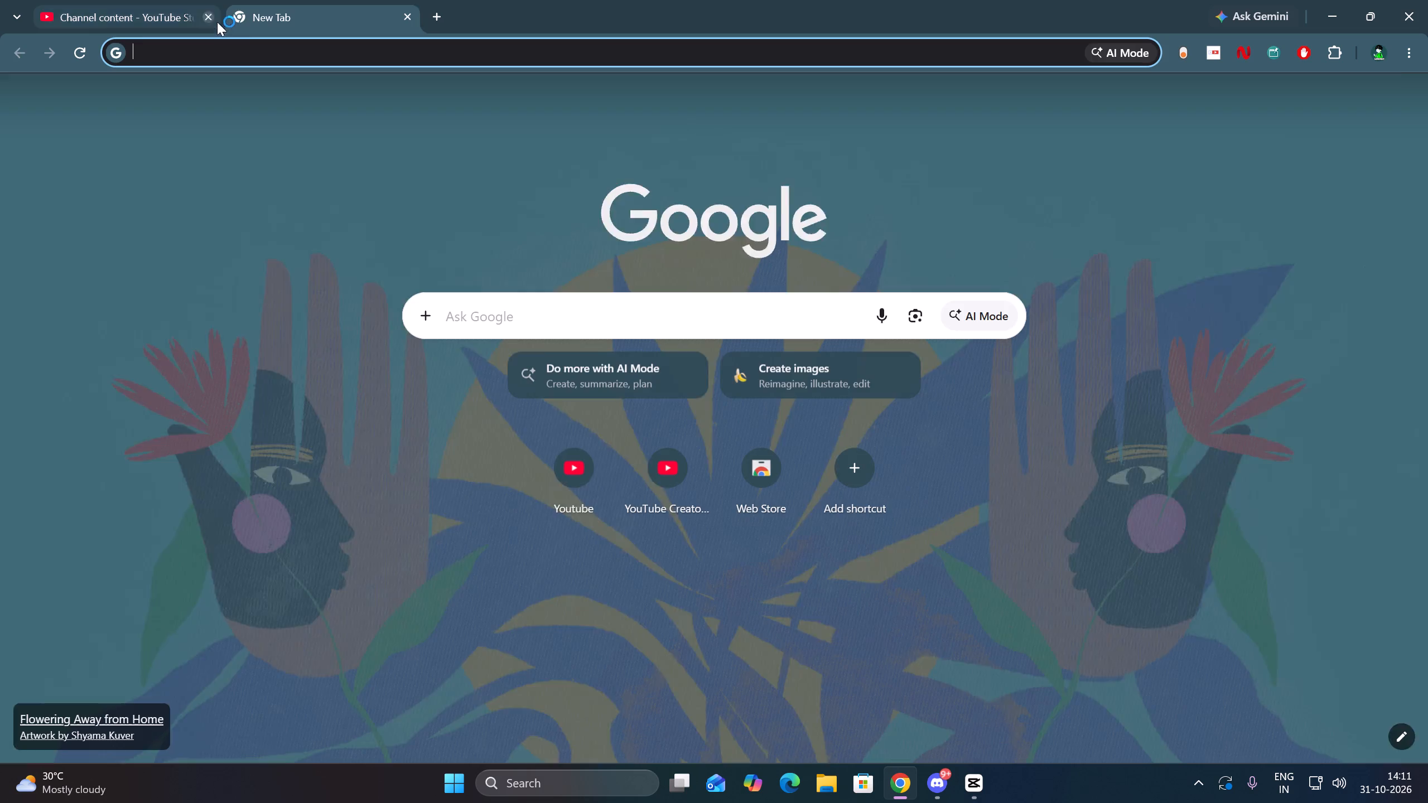
pyautogui.click(556, 493)
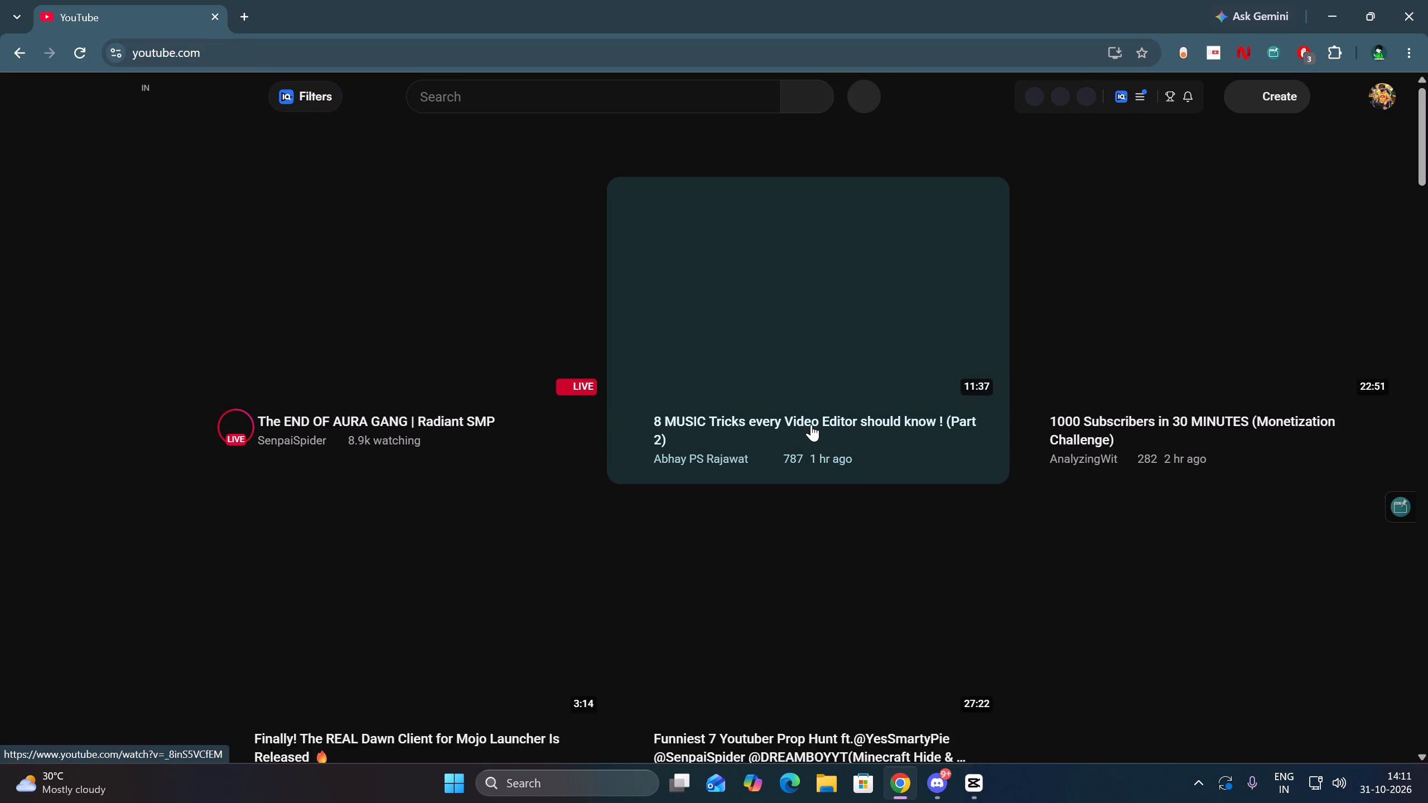
pyautogui.scroll(-2, 811, 424)
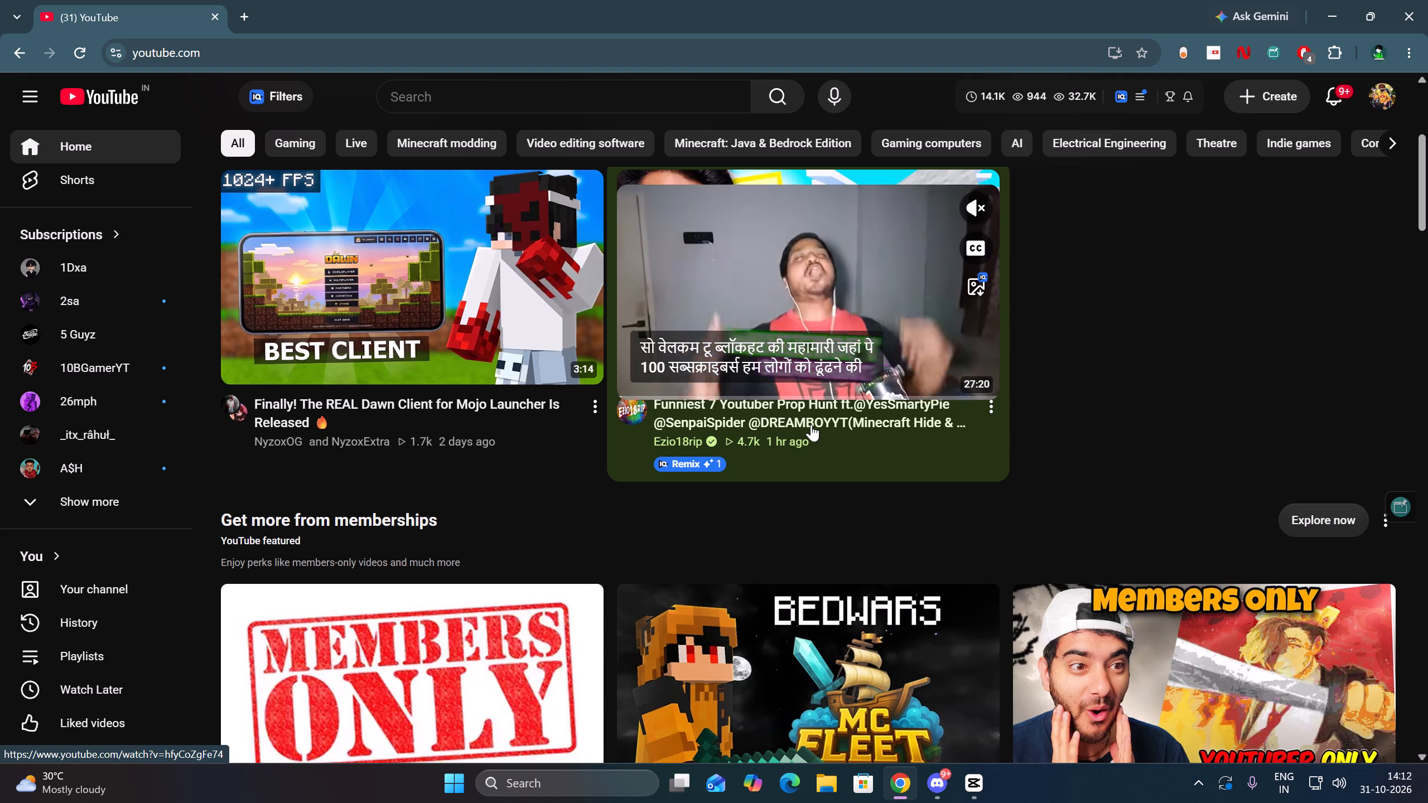
pyautogui.scroll(-5, 811, 424)
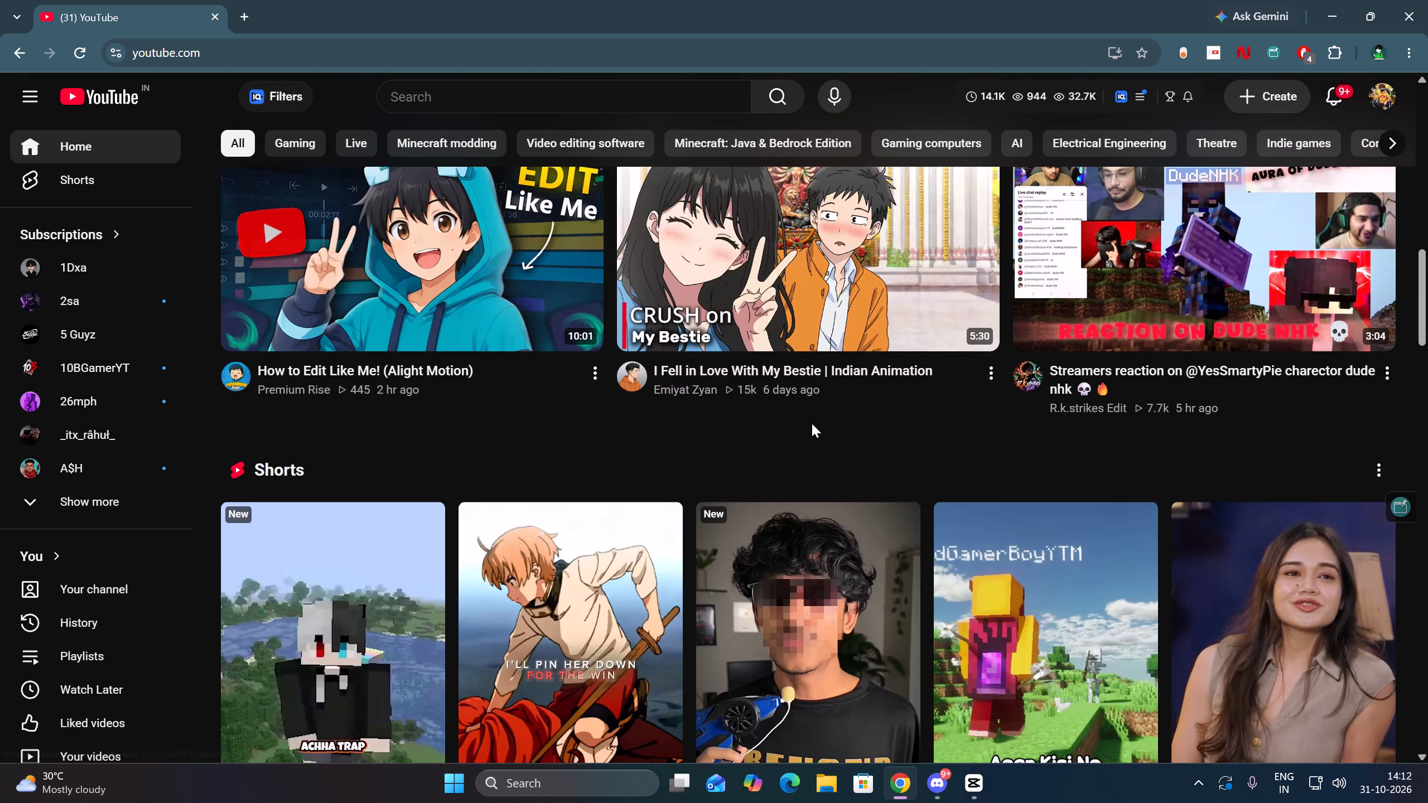
pyautogui.scroll(-4, 812, 423)
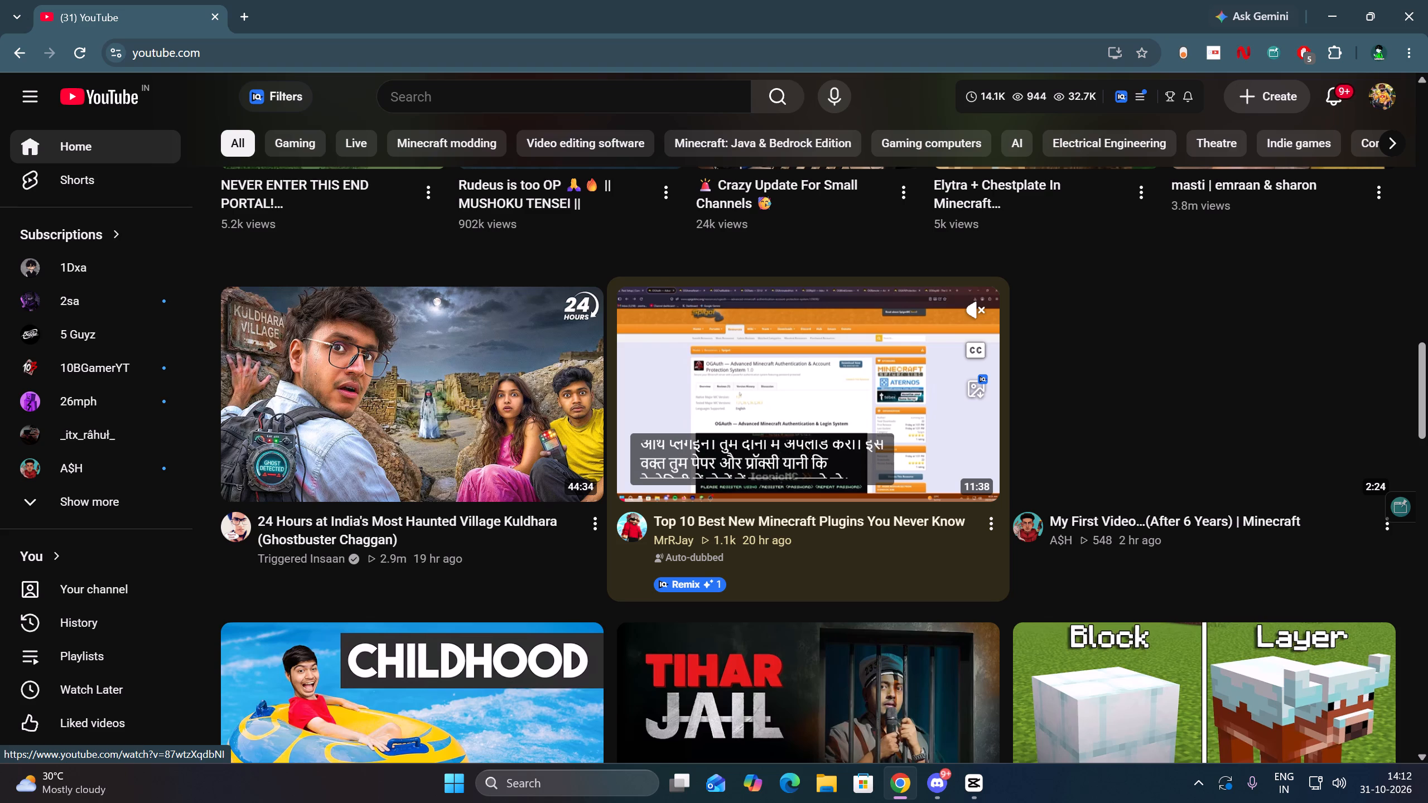
pyautogui.scroll(-3, 821, 471)
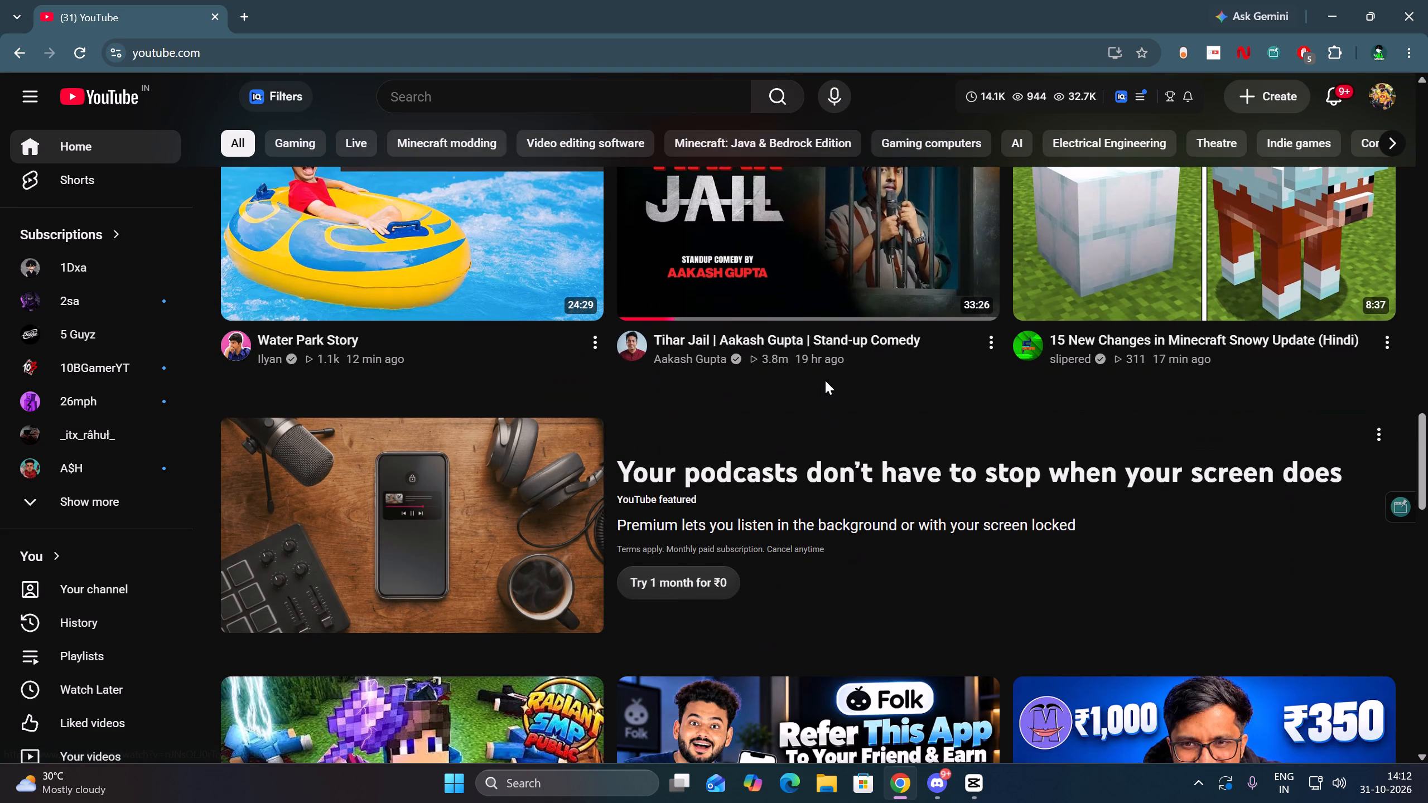
pyautogui.scroll(-3, 825, 380)
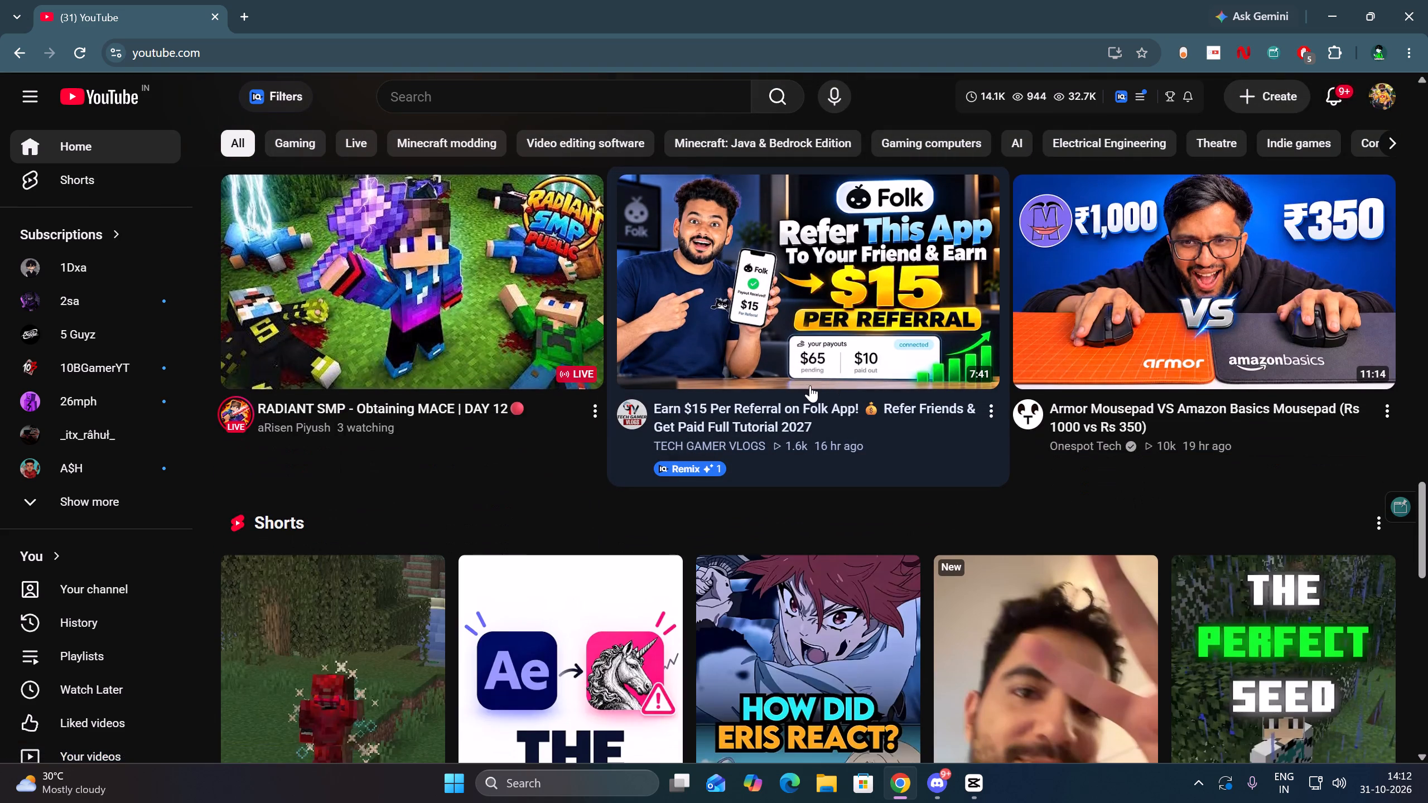
pyautogui.scroll(1, 817, 381)
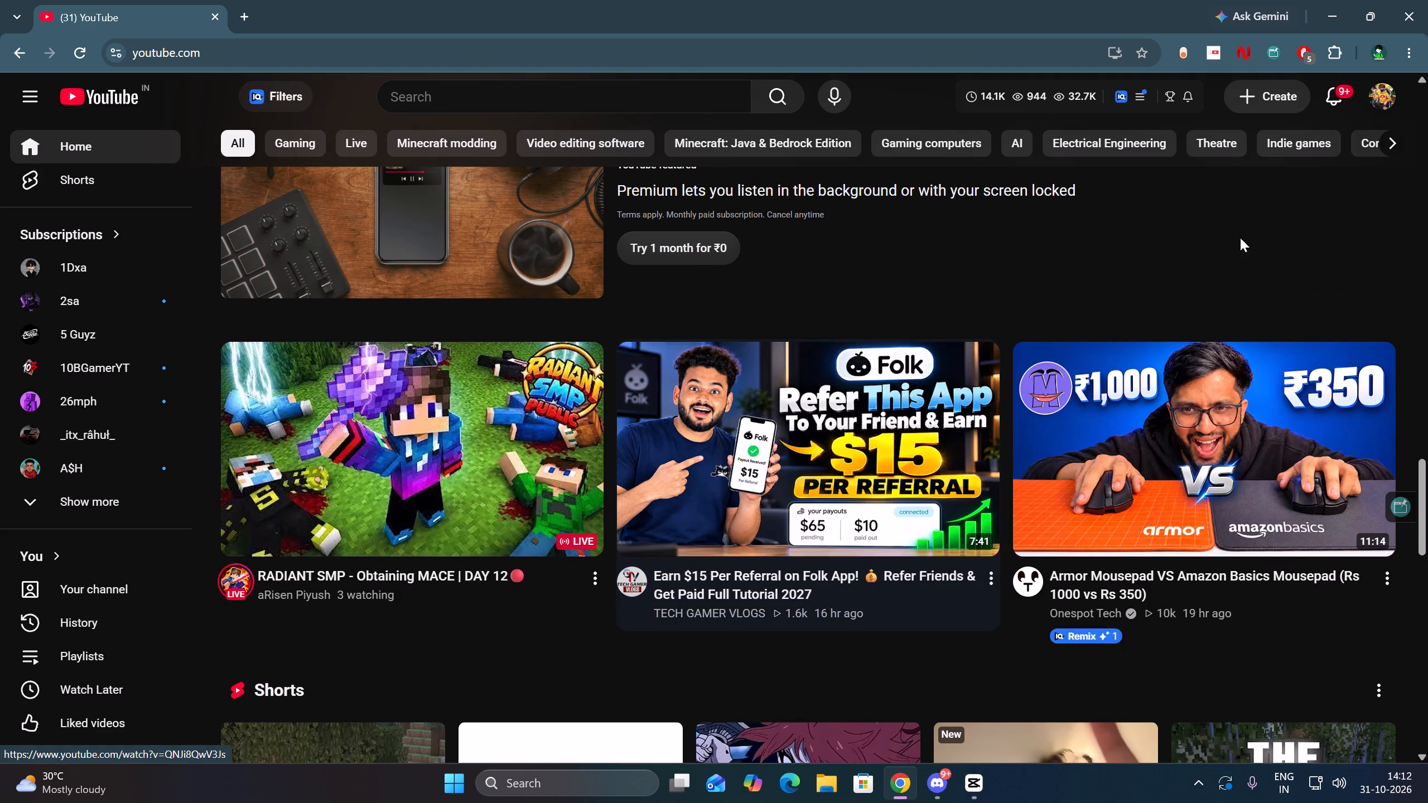
pyautogui.click(1408, 7)
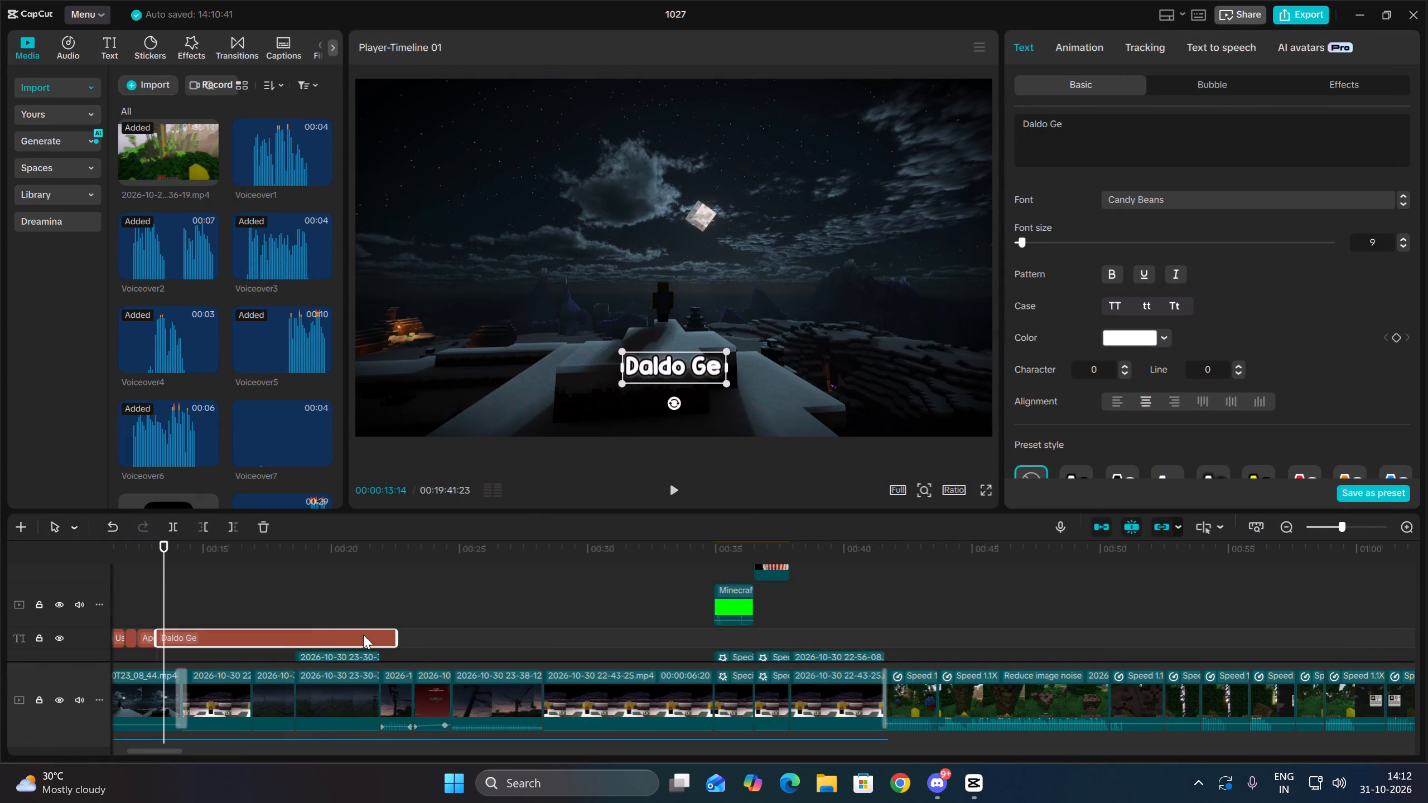
# Extend the end of the Daldo Ge text clip to the cut at about 00:41 on the timeline.
pyautogui.moveTo(399, 631); pyautogui.dragTo(885, 648)
# Listen to the voiceover under the Daldo Ge text clip and change its text to Dalte Ho.
pyautogui.click(1406, 528)
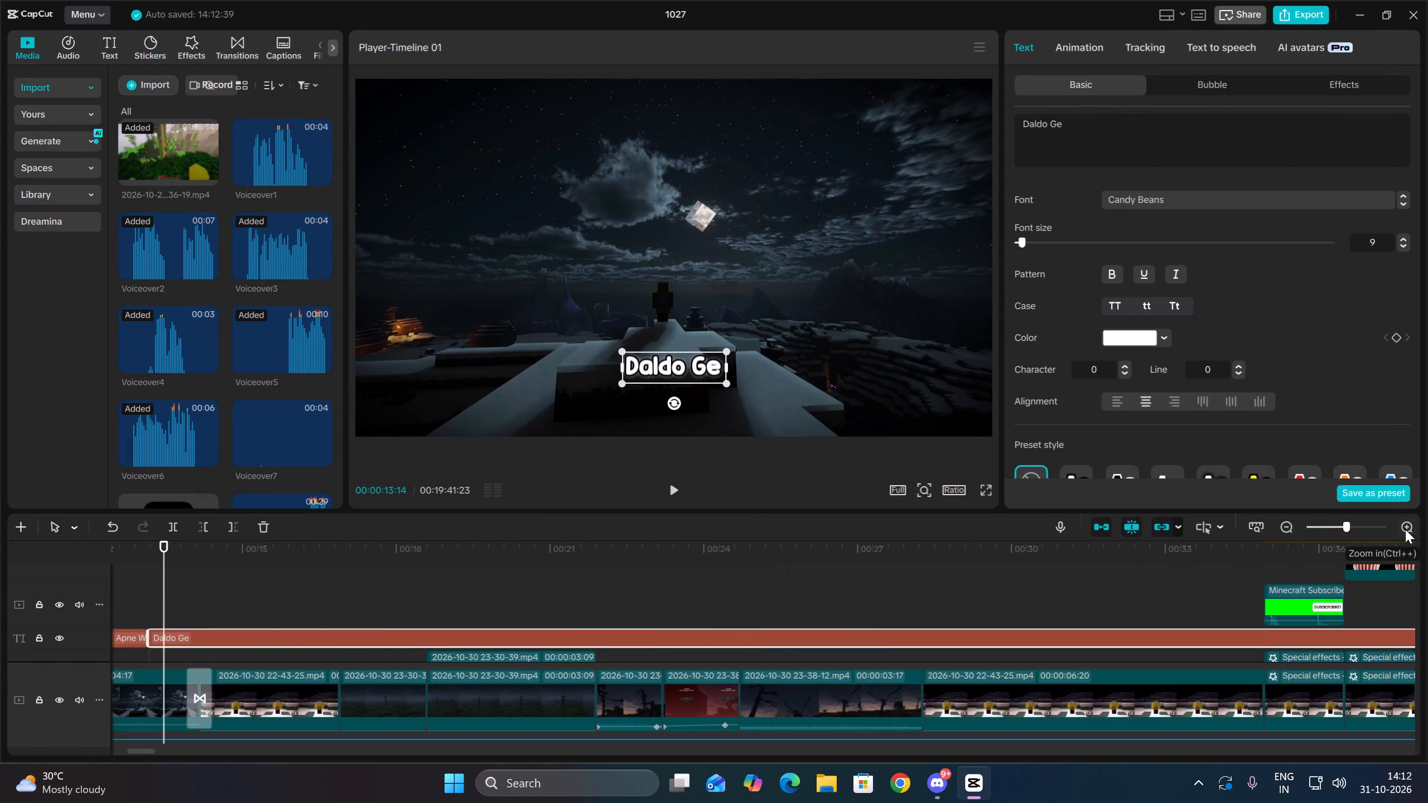
pyautogui.press('Up')
pyautogui.press('space')
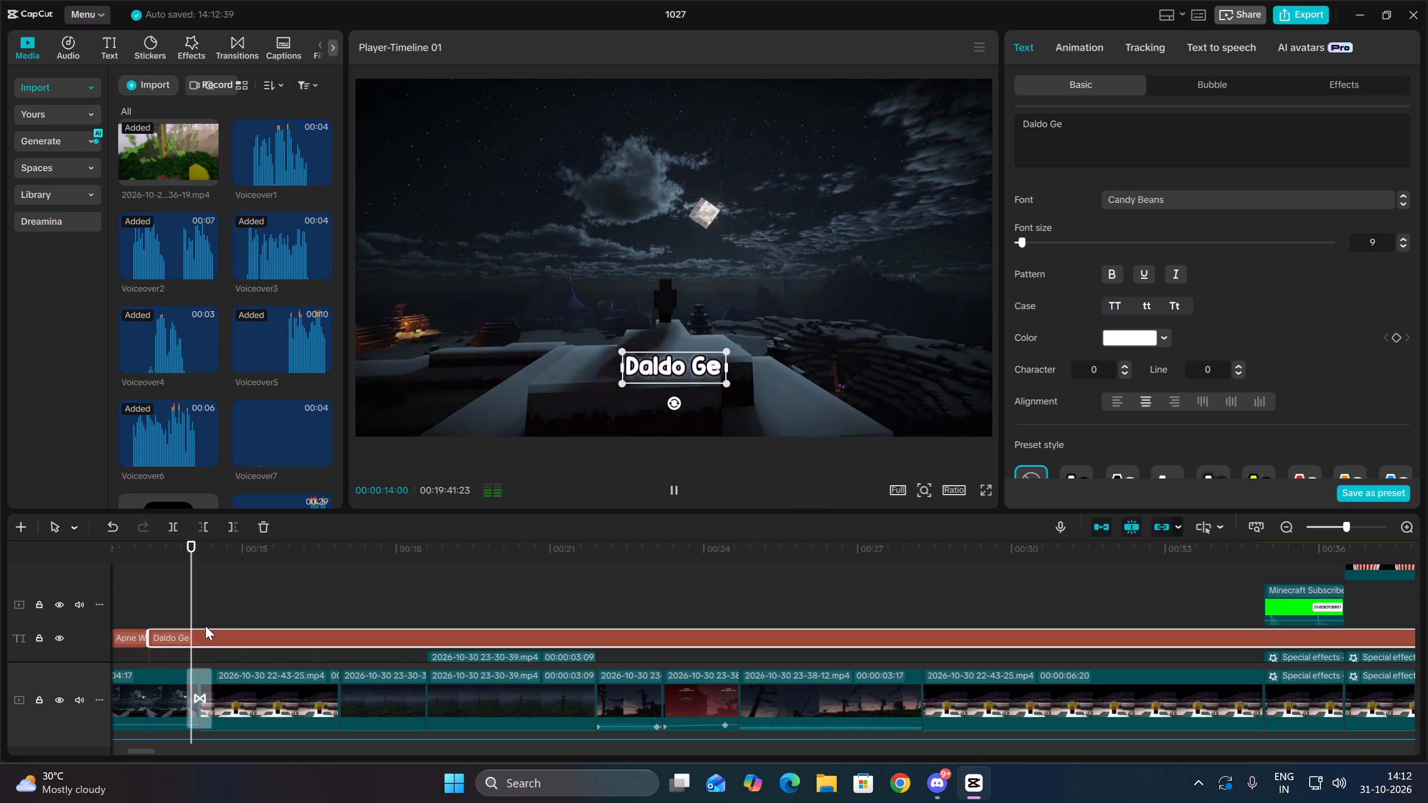
pyautogui.press('space')
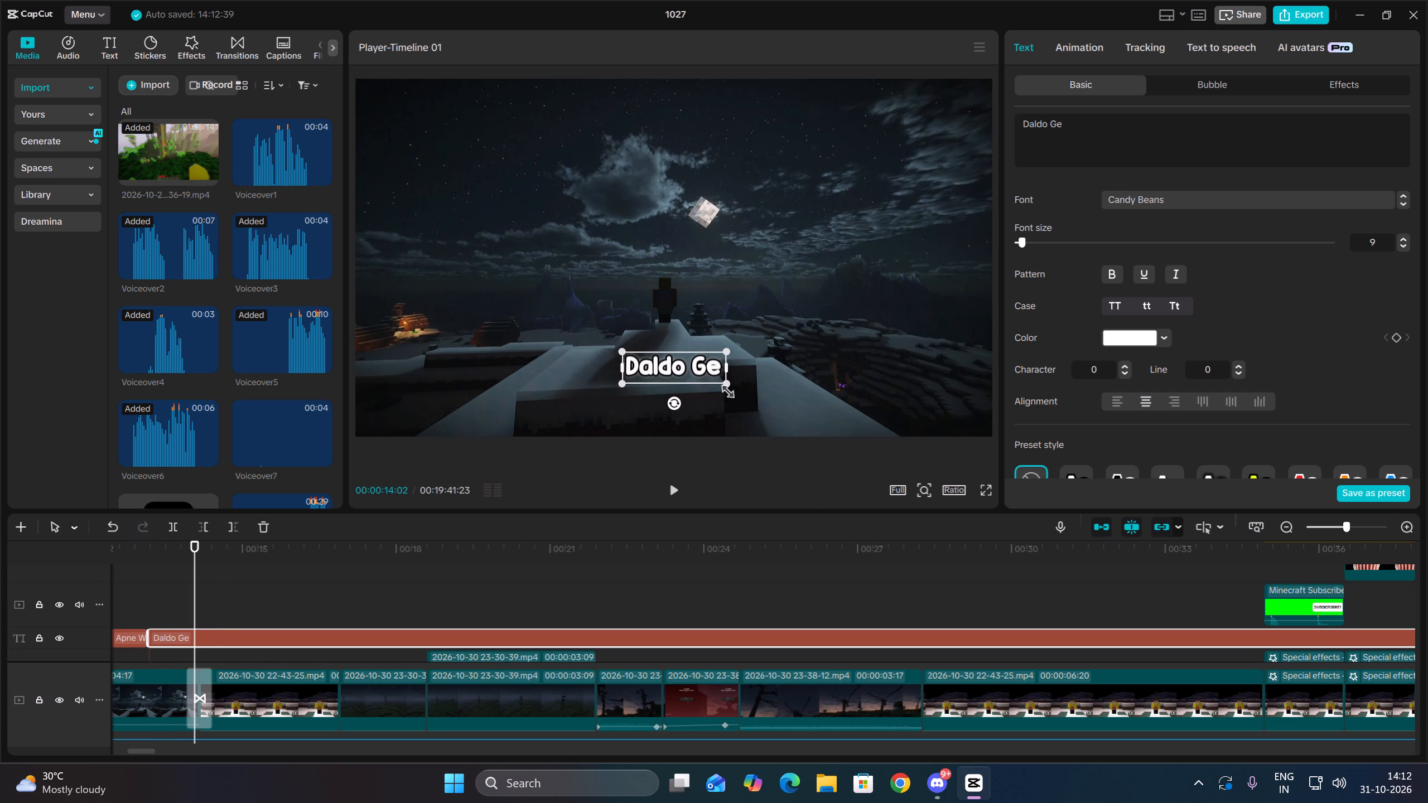
pyautogui.click(1125, 128)
pyautogui.press('BackSpace')
pyautogui.press('BackSpace')
pyautogui.press('BackSpace')
pyautogui.press('BackSpace')
pyautogui.press('BackSpace')
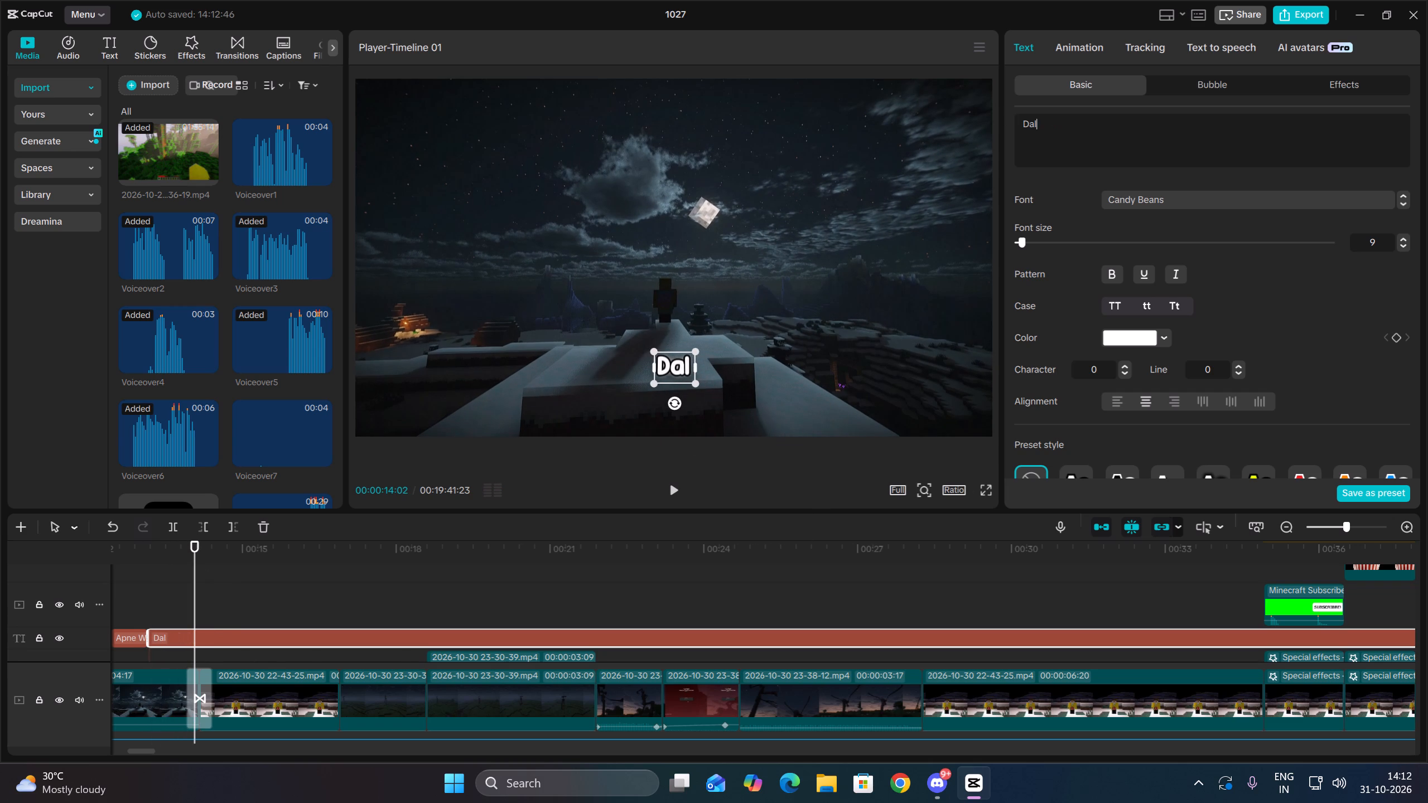
pyautogui.write('te G')
pyautogui.press('BackSpace')
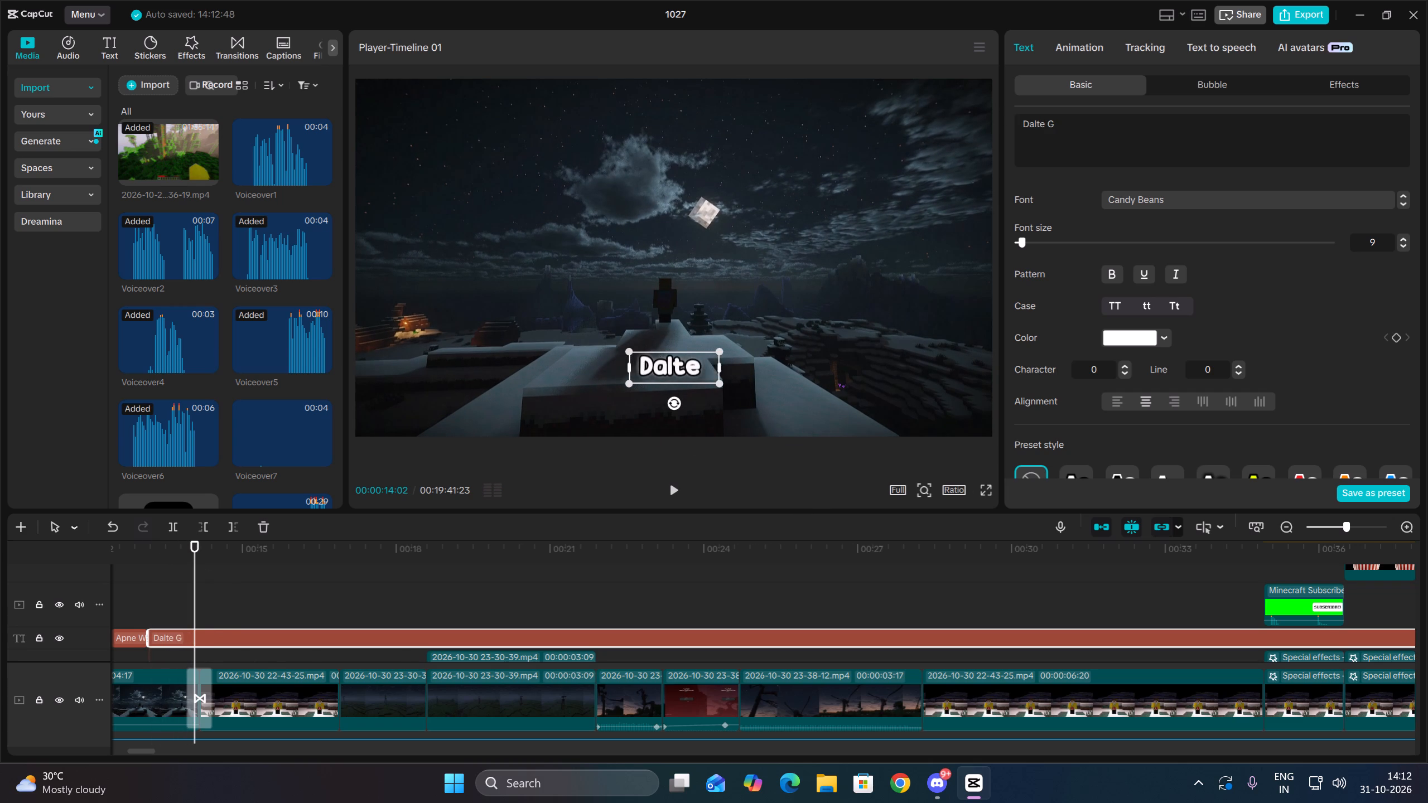
pyautogui.write('Ho')
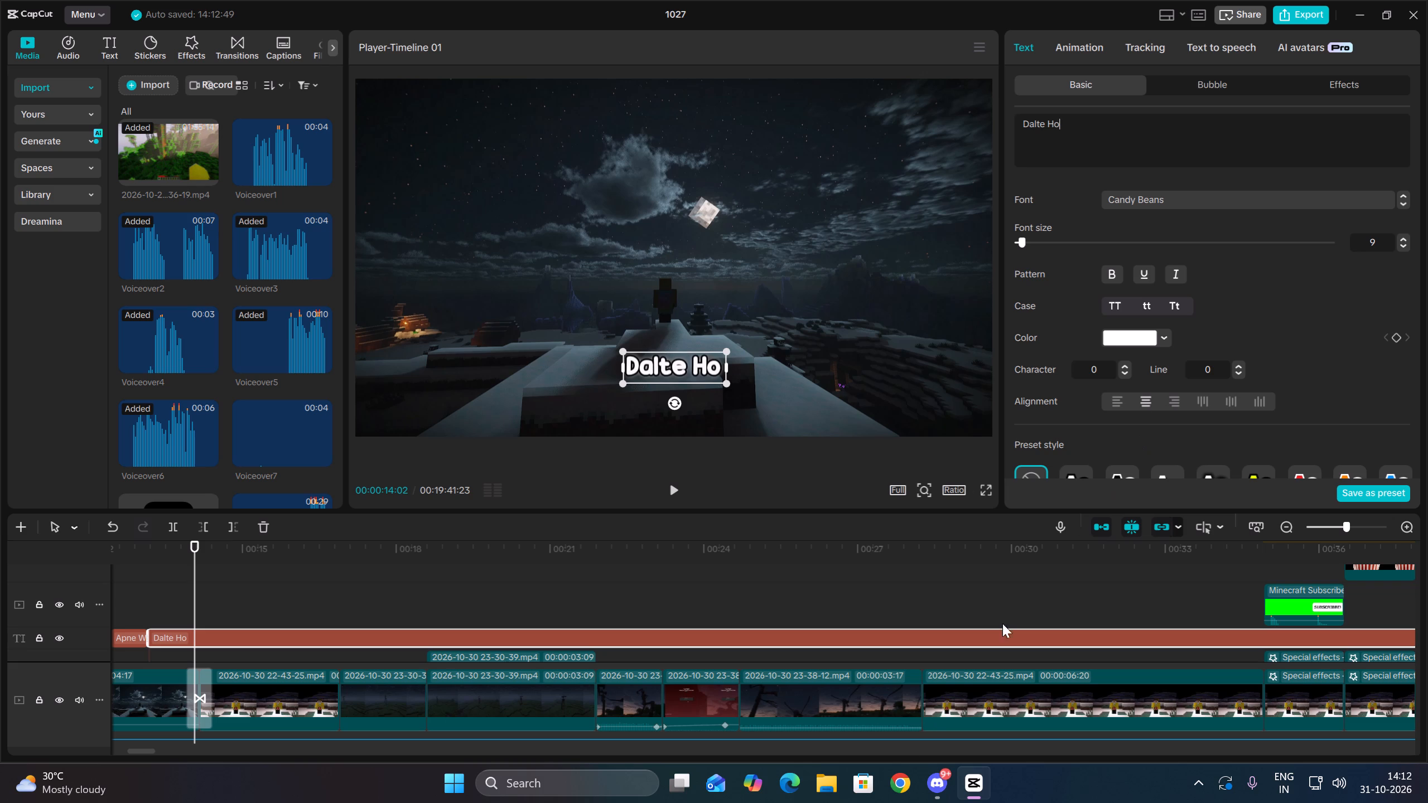
pyautogui.click(971, 802)
pyautogui.click(963, 787)
# Replay the Dalte Ho text clip from its start and split it at 00:00:14:04, where the phrase ends.
pyautogui.click(140, 623)
pyautogui.click(176, 643)
pyautogui.press('Up')
pyautogui.press('Up')
pyautogui.press('Up')
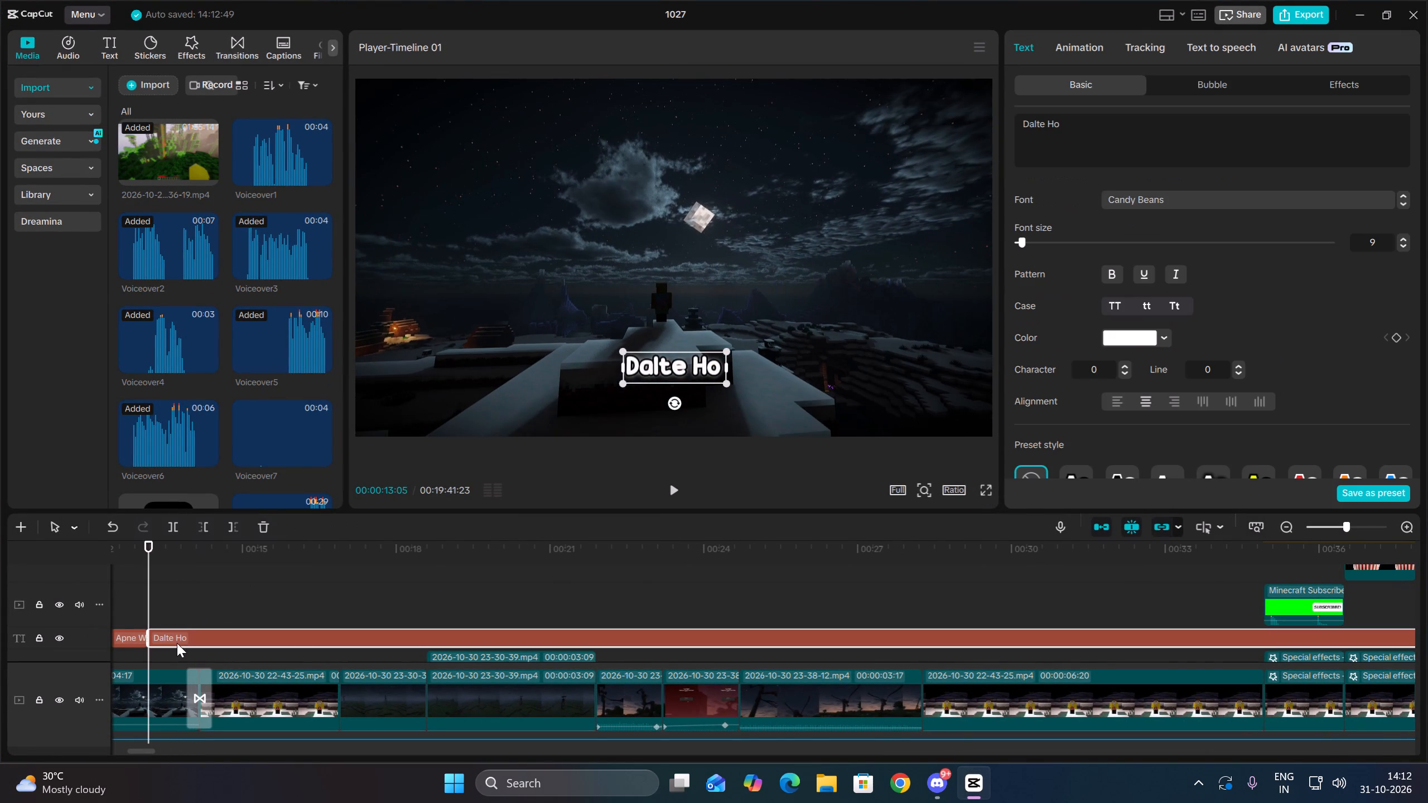
pyautogui.press('space')
pyautogui.press('space')
pyautogui.click(176, 524)
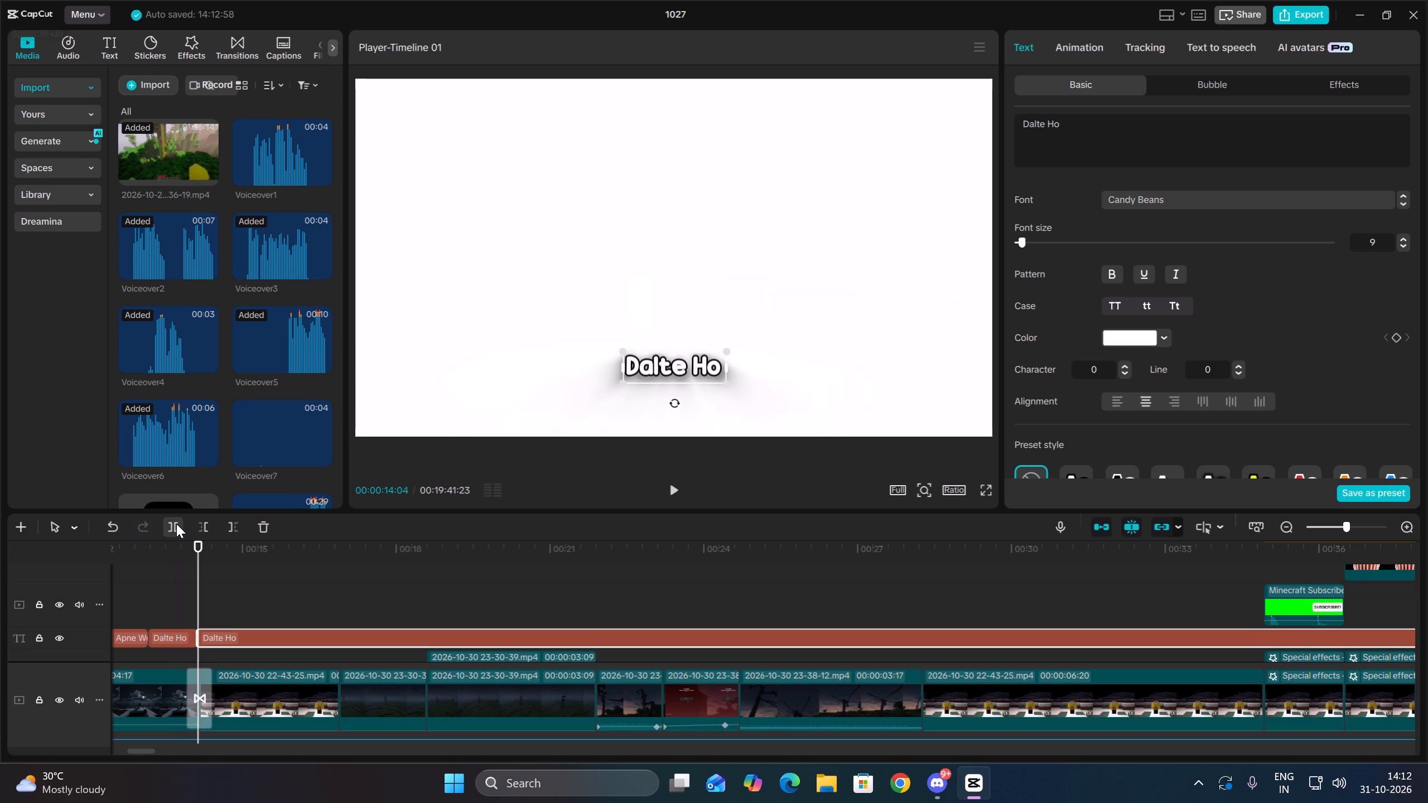
# Listen to the following words and replace the text of the segment after the split with Well!
pyautogui.press('space')
pyautogui.press('space')
pyautogui.moveTo(1144, 127); pyautogui.dragTo(938, 109)
pyautogui.press('BackSpace')
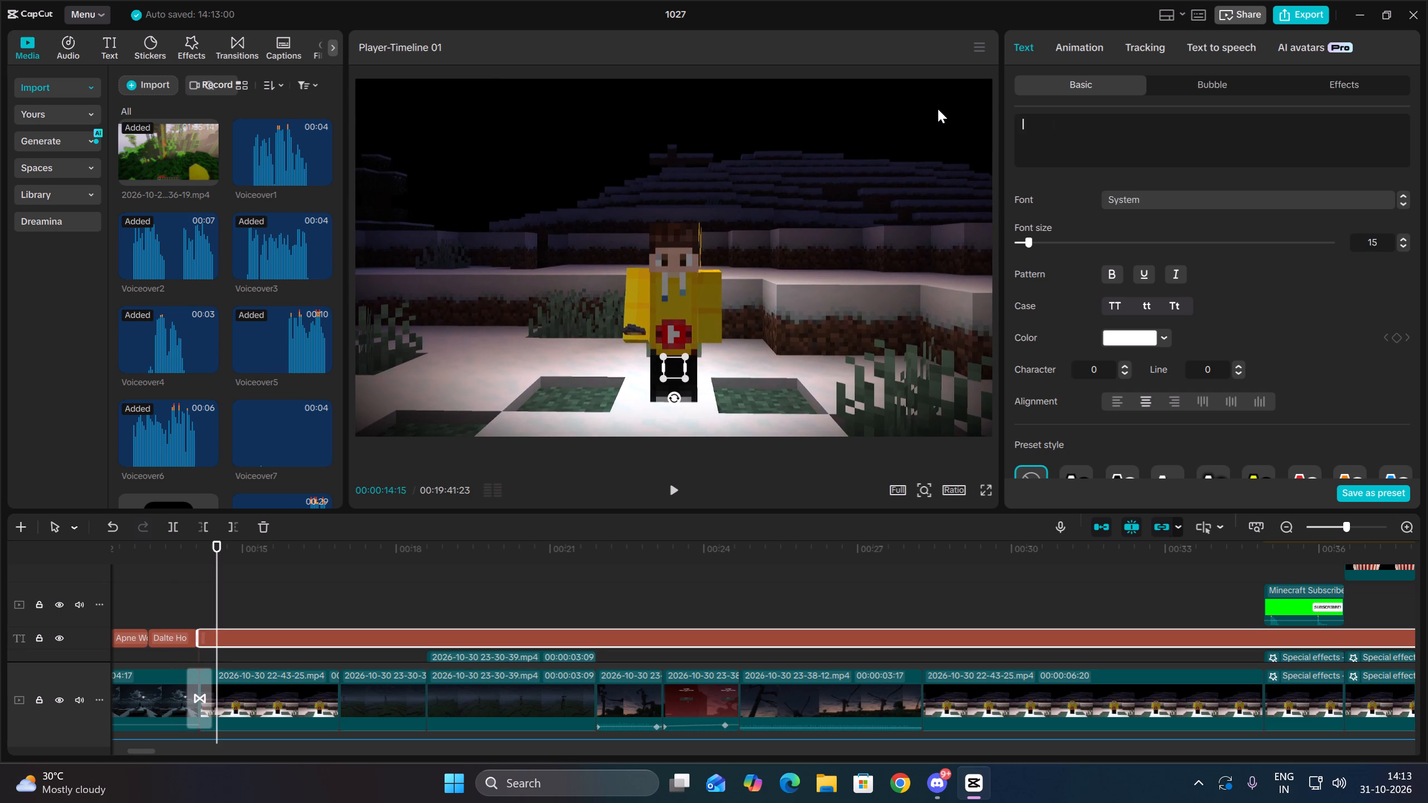
pyautogui.write('Well')
pyautogui.press('space')
pyautogui.press('BackSpace')
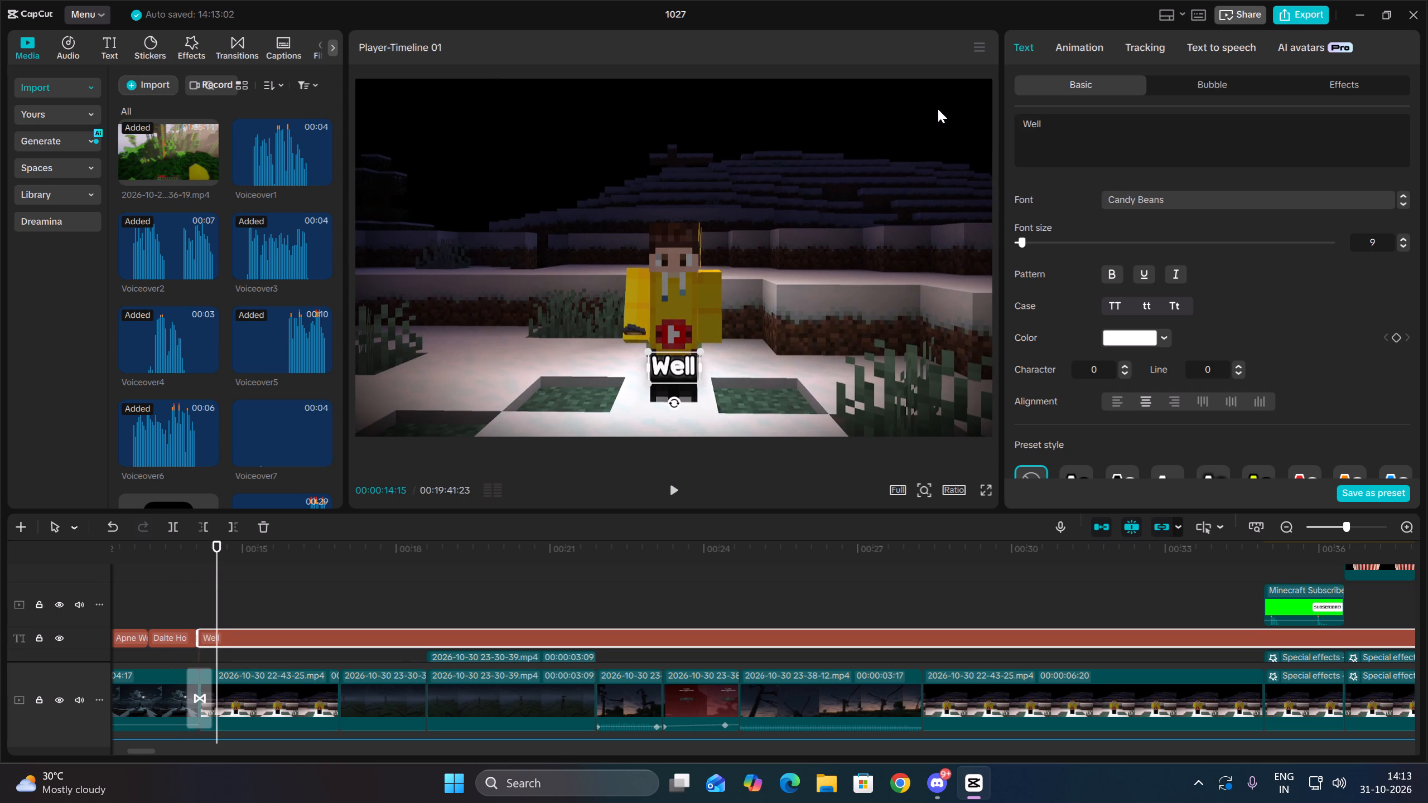
pyautogui.hotkey('shift', '!')
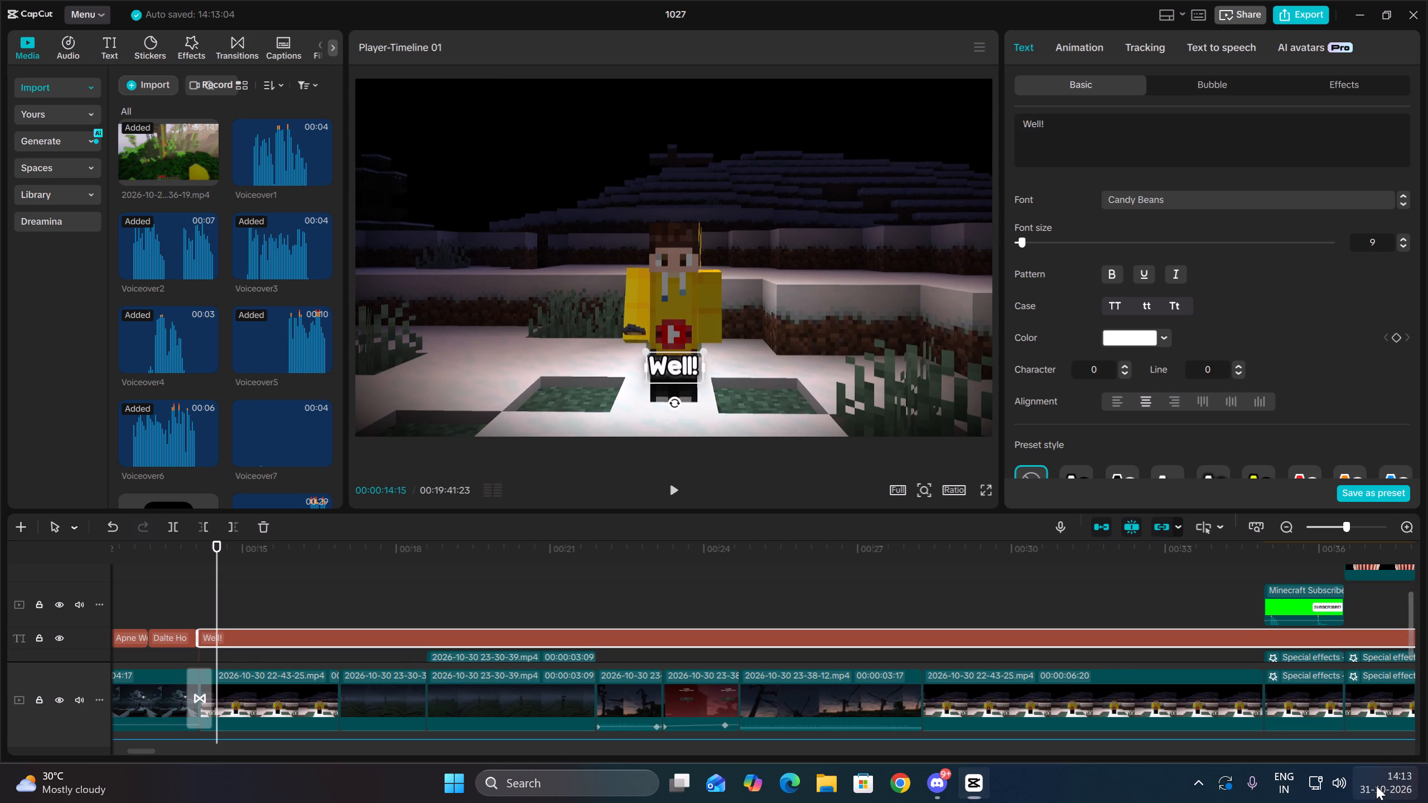
# Open the system calendar and check the dates from 1 to 3 November.
pyautogui.click(1376, 786)
pyautogui.click(1171, 792)
pyautogui.click(1381, 799)
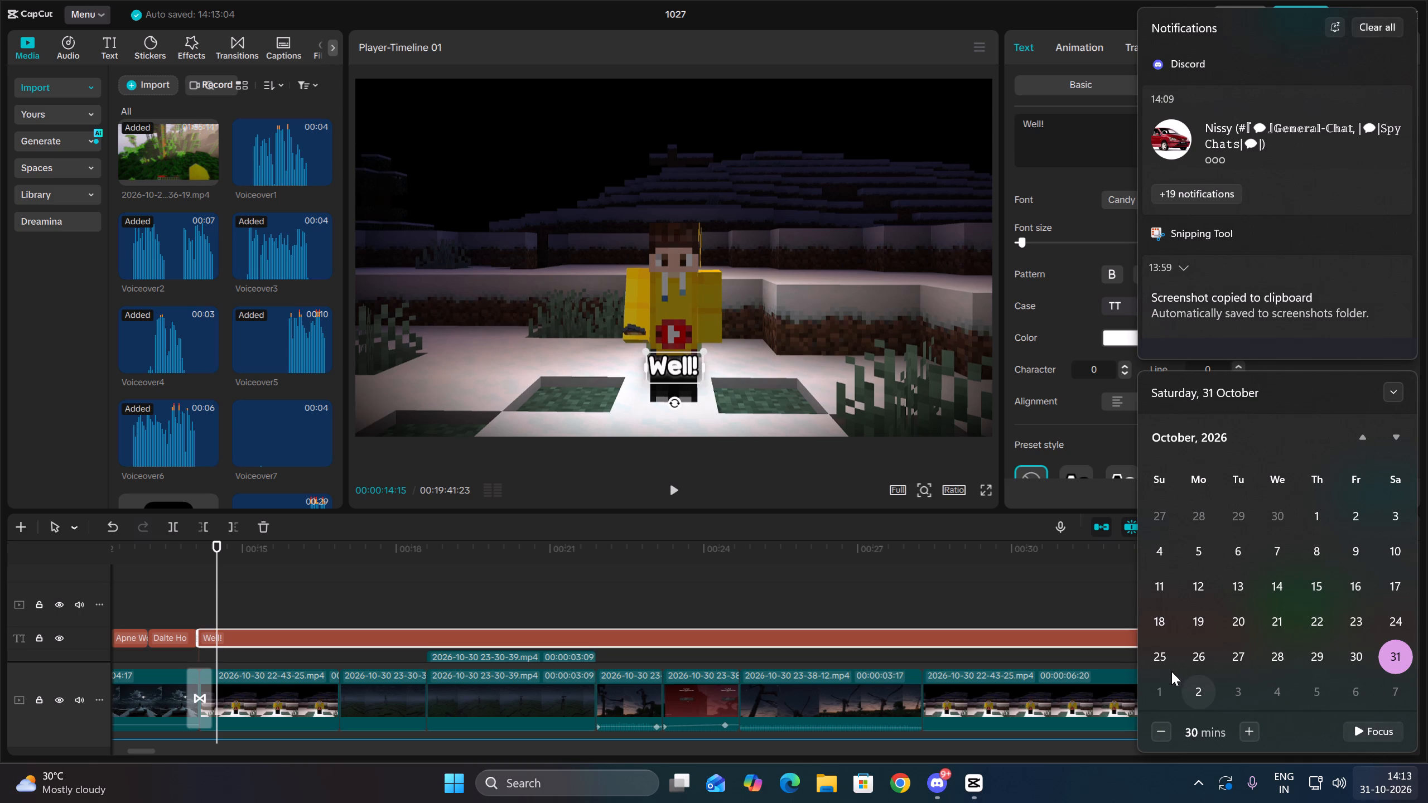
pyautogui.click(1170, 671)
pyautogui.click(1160, 681)
pyautogui.click(1198, 700)
pyautogui.click(1247, 680)
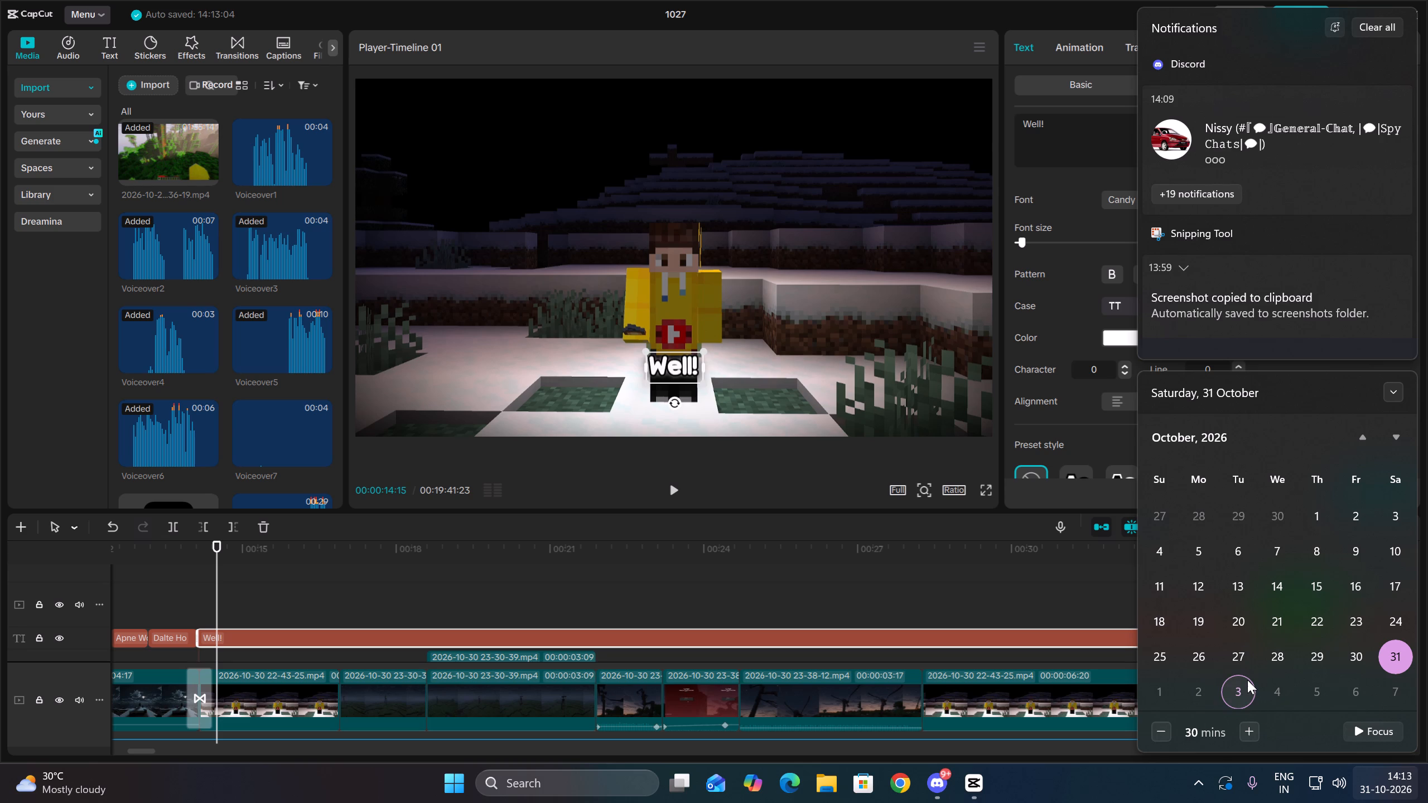
pyautogui.scroll(-3, 1247, 680)
pyautogui.scroll(3, 1247, 680)
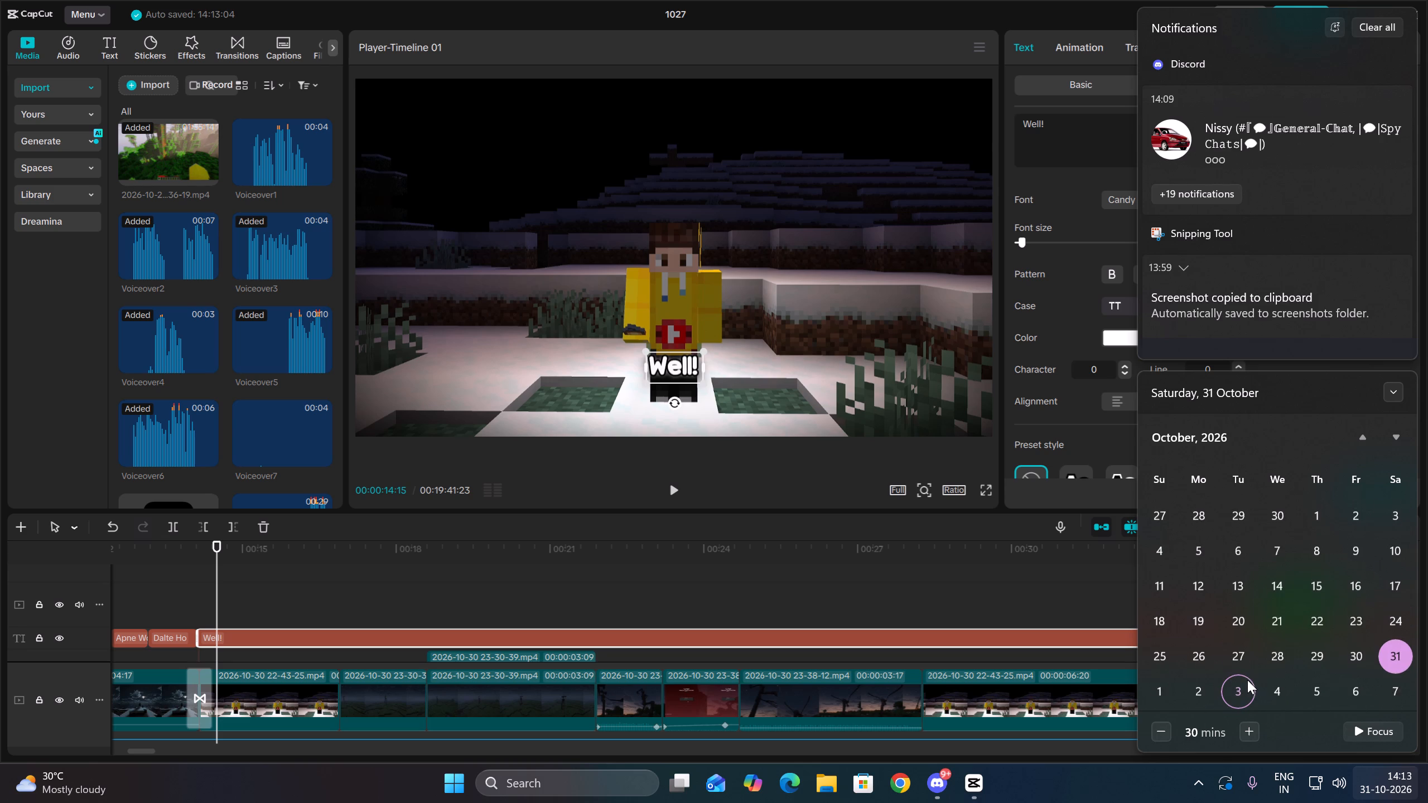
pyautogui.click(1104, 784)
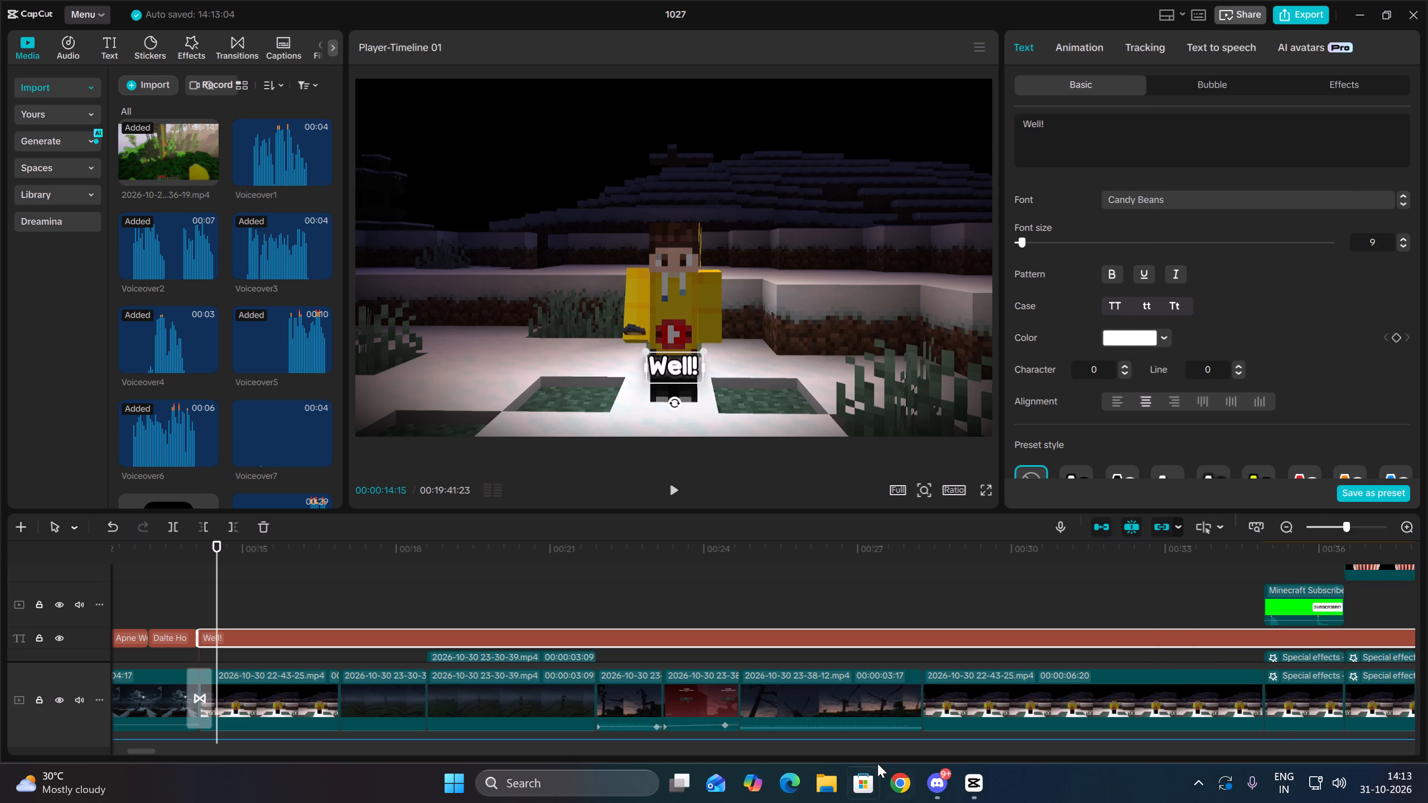
# Switch to Chrome with the IndGamerBoy profile and view the channel's content page in YouTube Studio.
pyautogui.click(899, 767)
pyautogui.click(643, 376)
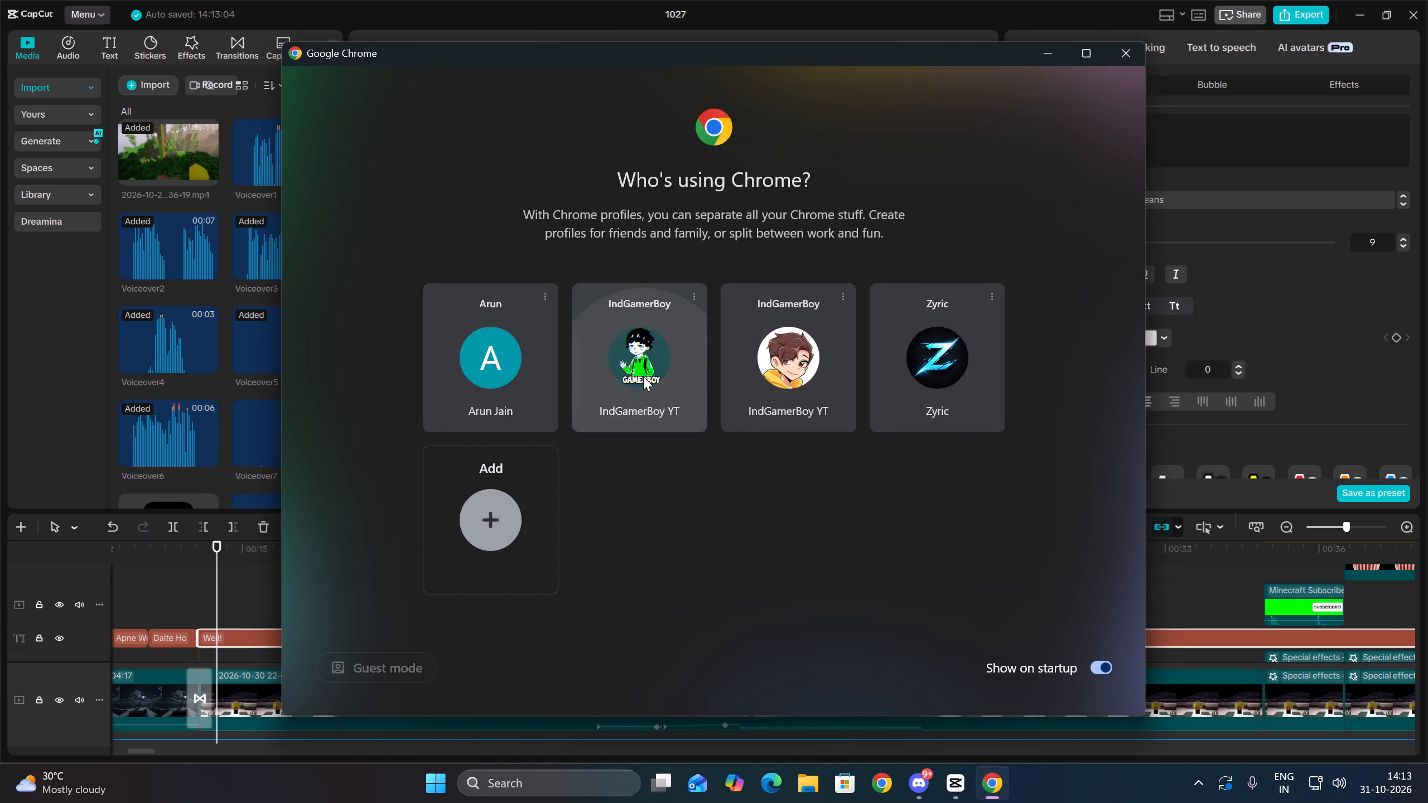
pyautogui.click(648, 471)
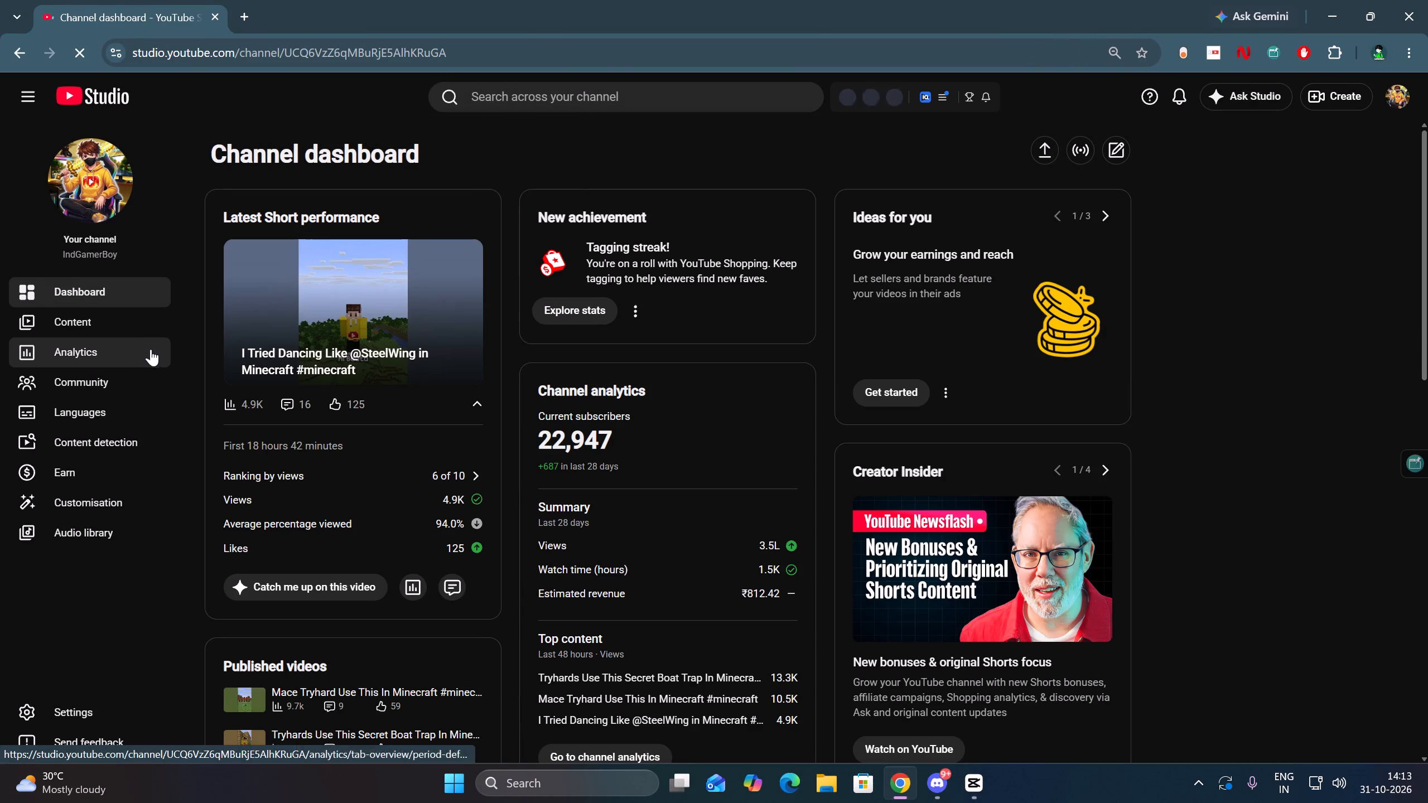
pyautogui.click(142, 327)
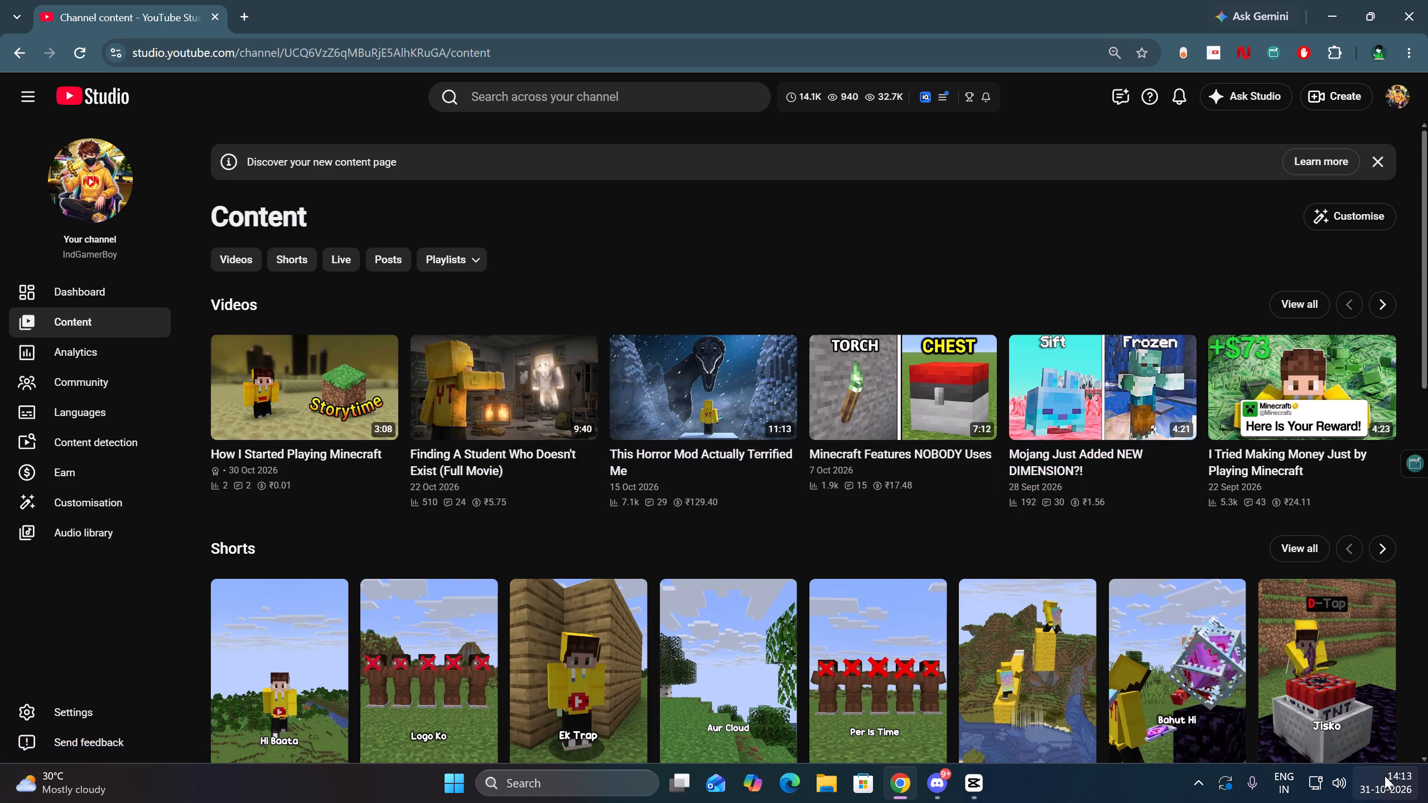
pyautogui.click(1334, 20)
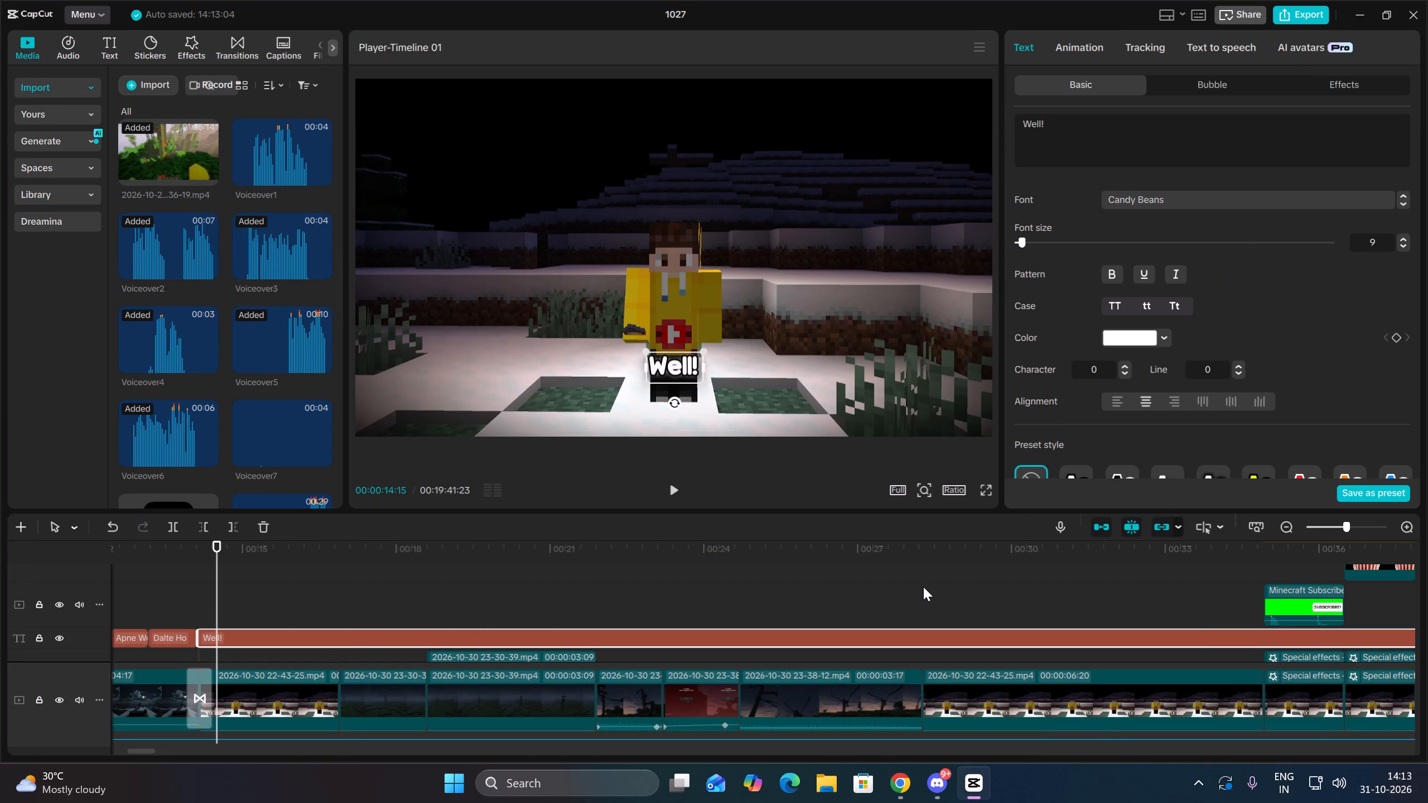
# Replay the Well! text clip in CapCut from its start and split it where the word ends, just before 00:15.
pyautogui.click(208, 606)
pyautogui.click(219, 637)
pyautogui.press('Up')
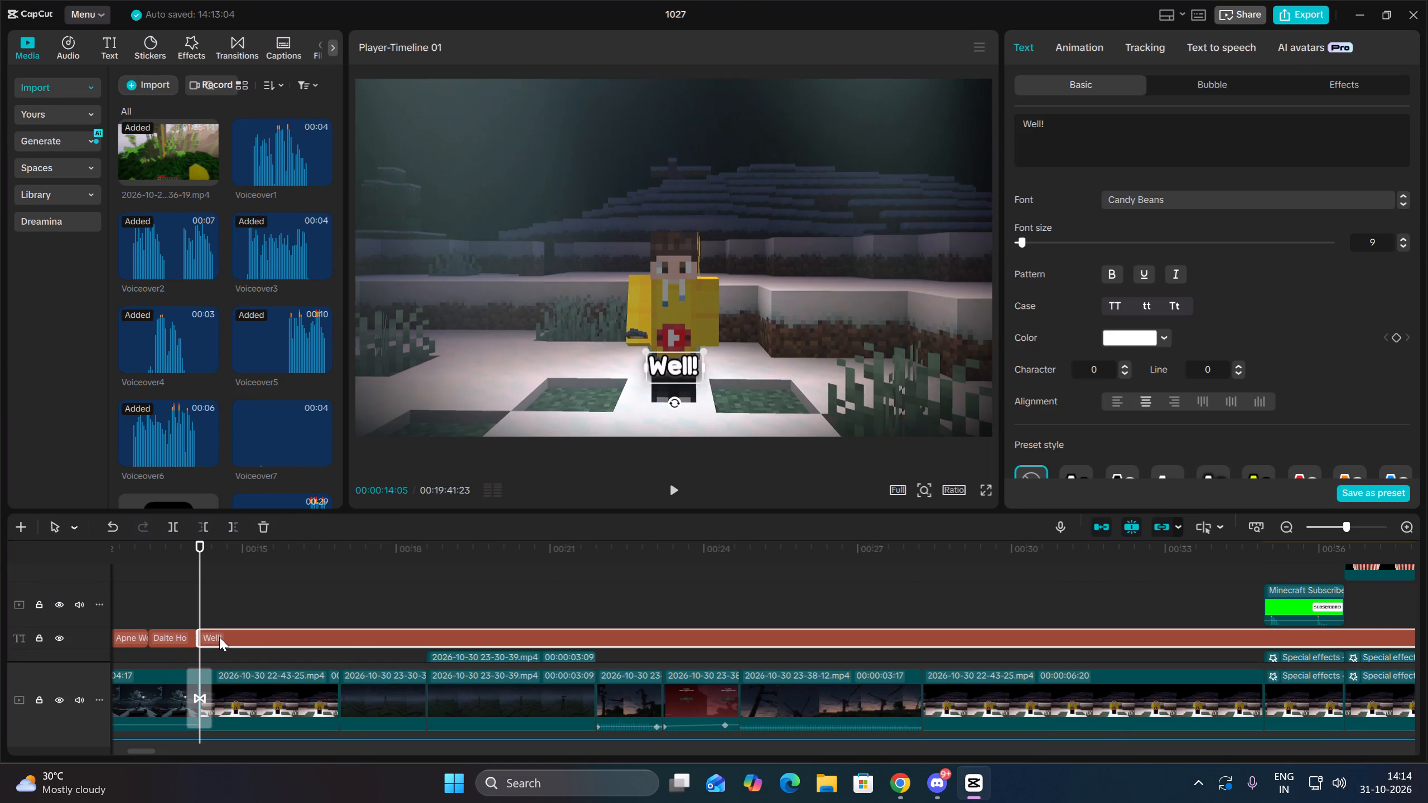
pyautogui.press('space')
pyautogui.press('space')
pyautogui.click(173, 526)
# Listen to the next words and replace the text of the segment after the Well! split with Yahi.
pyautogui.press('space')
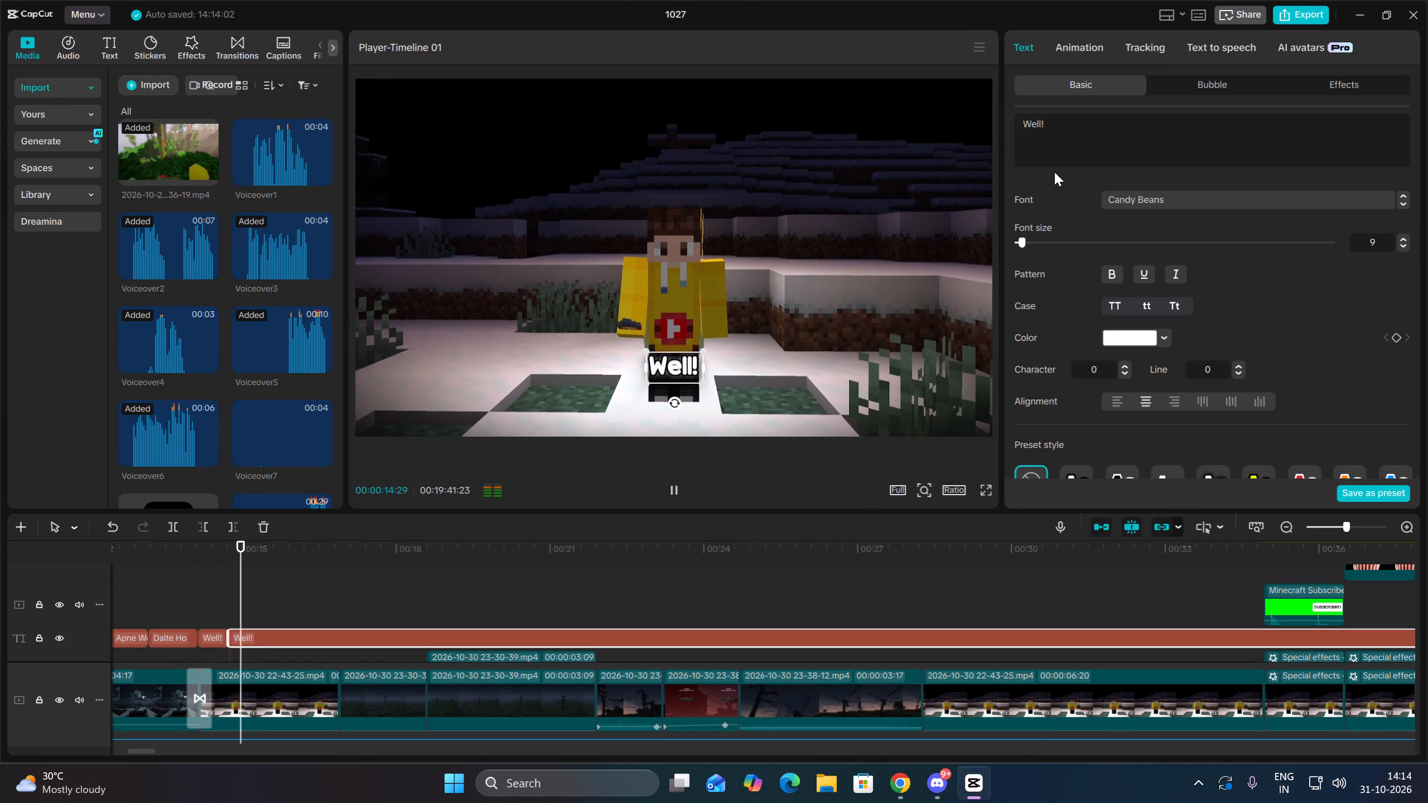
pyautogui.press('space')
pyautogui.moveTo(1078, 132); pyautogui.dragTo(960, 108)
pyautogui.press('BackSpace')
pyautogui.write('Yahi')
pyautogui.press('space')
# Switch to YouTube Studio and open the analytics of the video Finding A Student Who Doesn't Exist (Full Movie).
pyautogui.hotkey('alt', 'Tab')
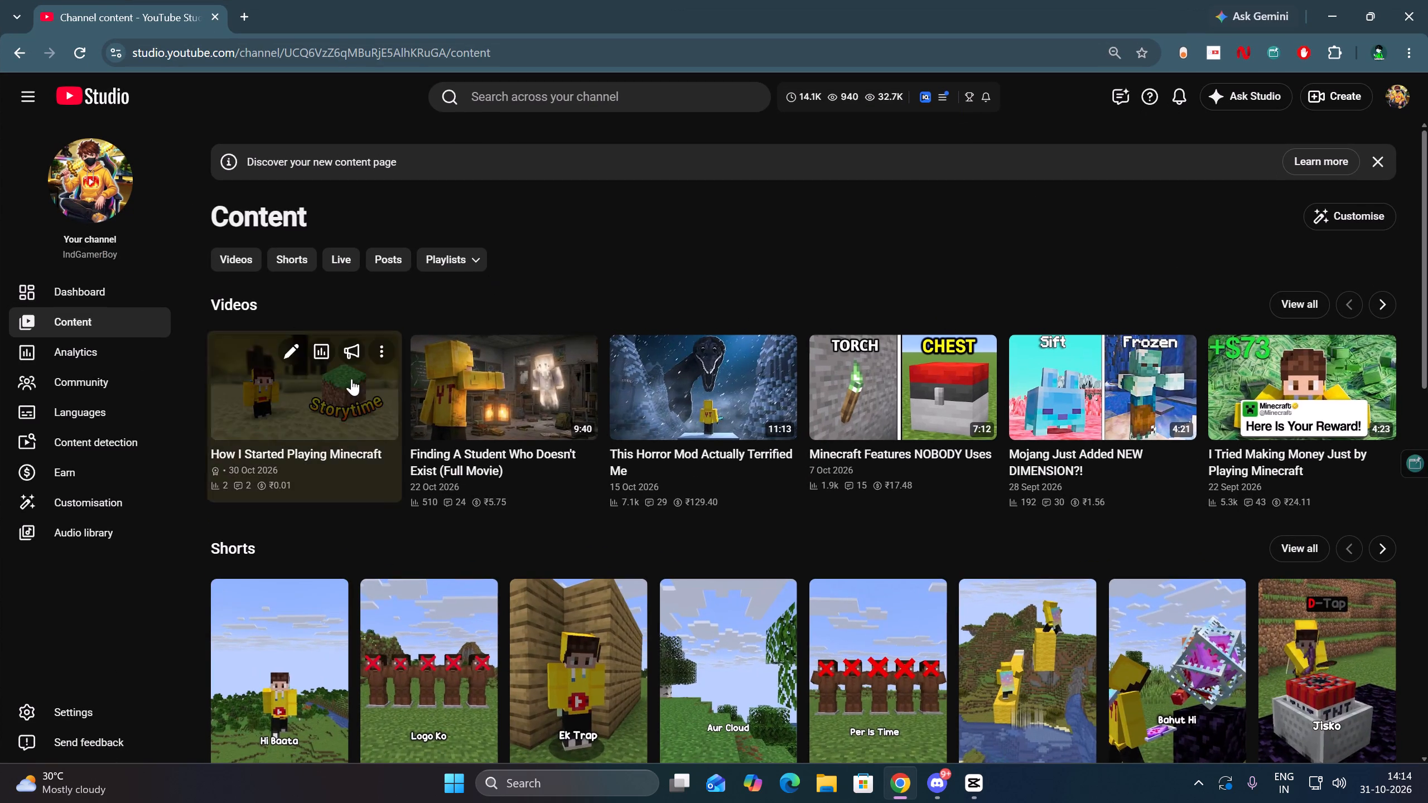
pyautogui.click(520, 349)
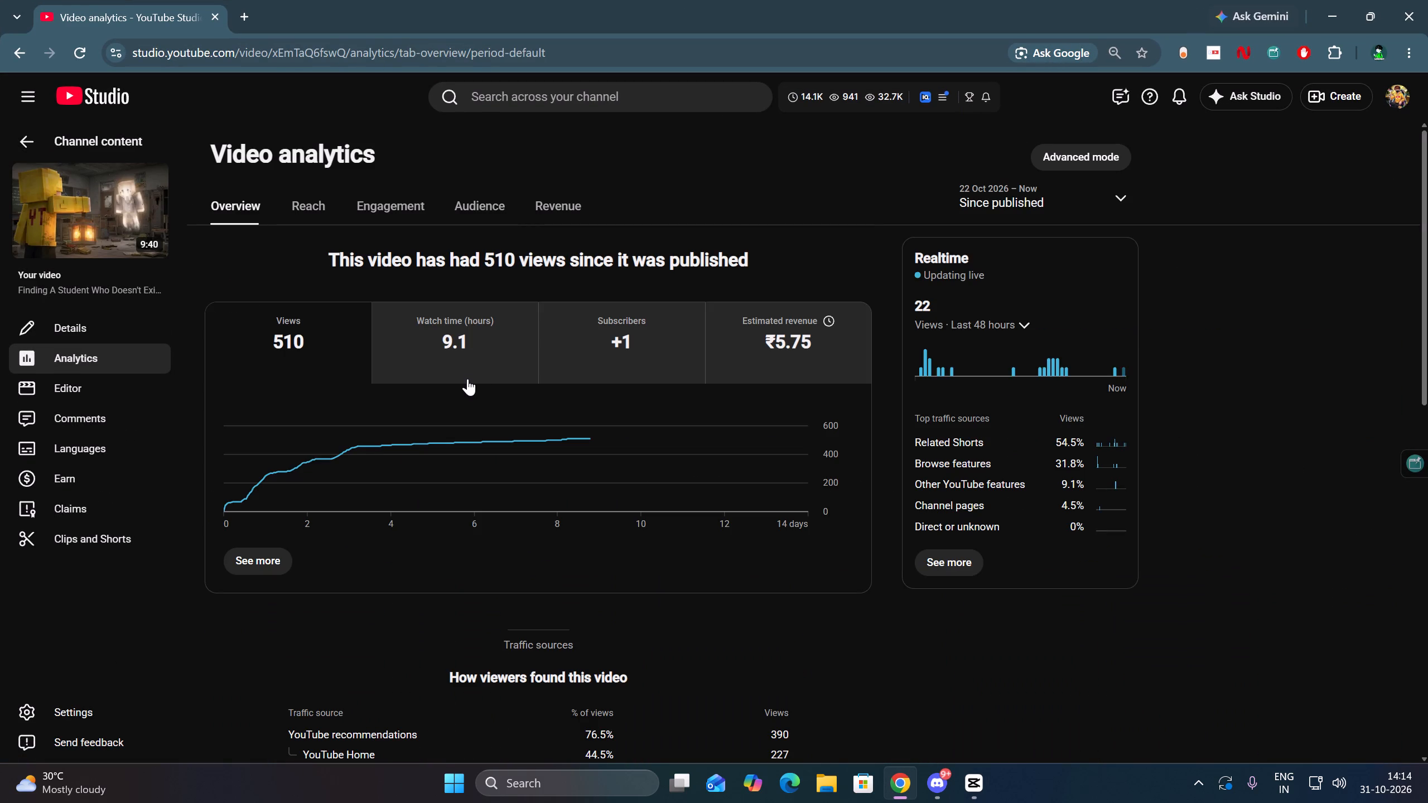
# Examine the video's Reach analytics, comparing the charts for thumbnail impressions and thumbnail click-through rate.
pyautogui.click(321, 216)
pyautogui.click(359, 287)
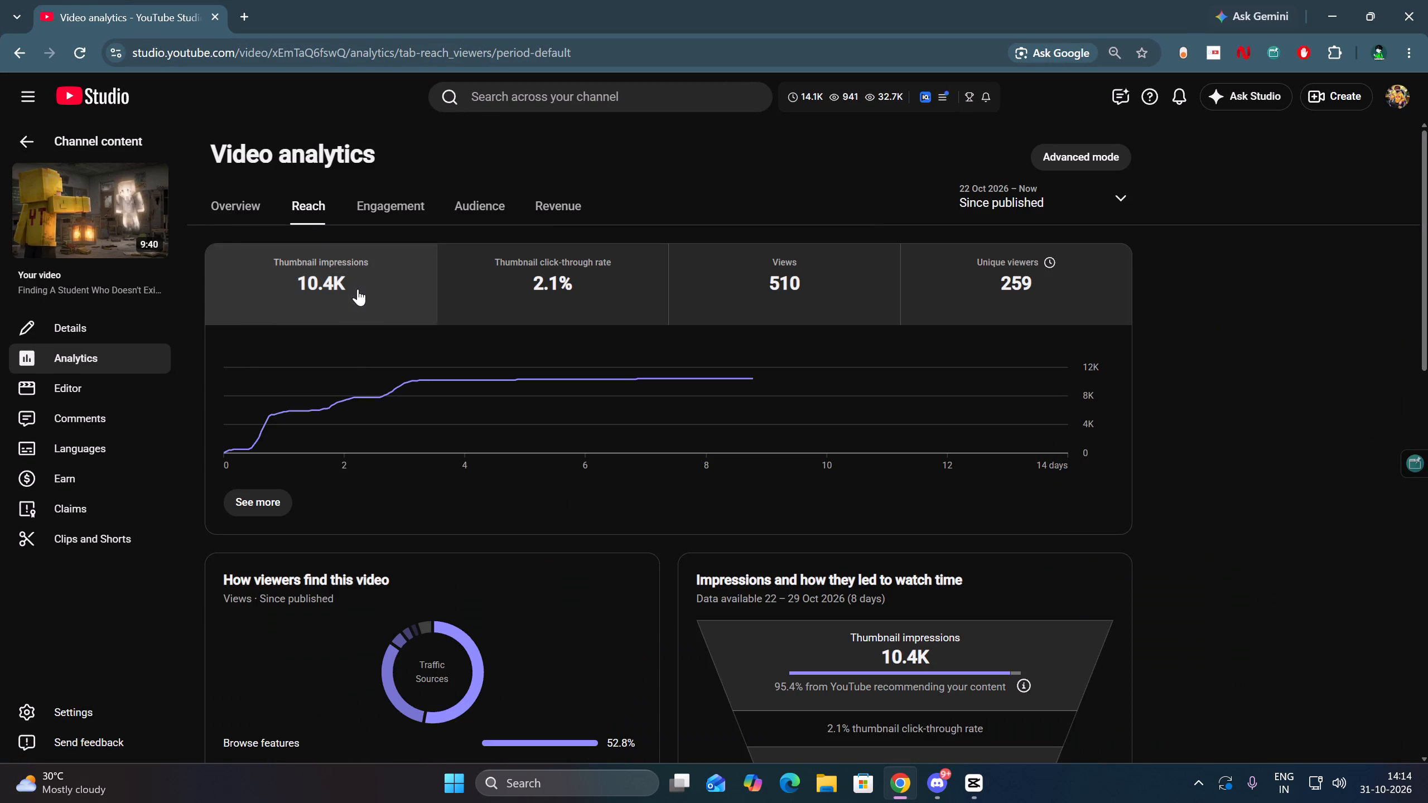
pyautogui.click(343, 283)
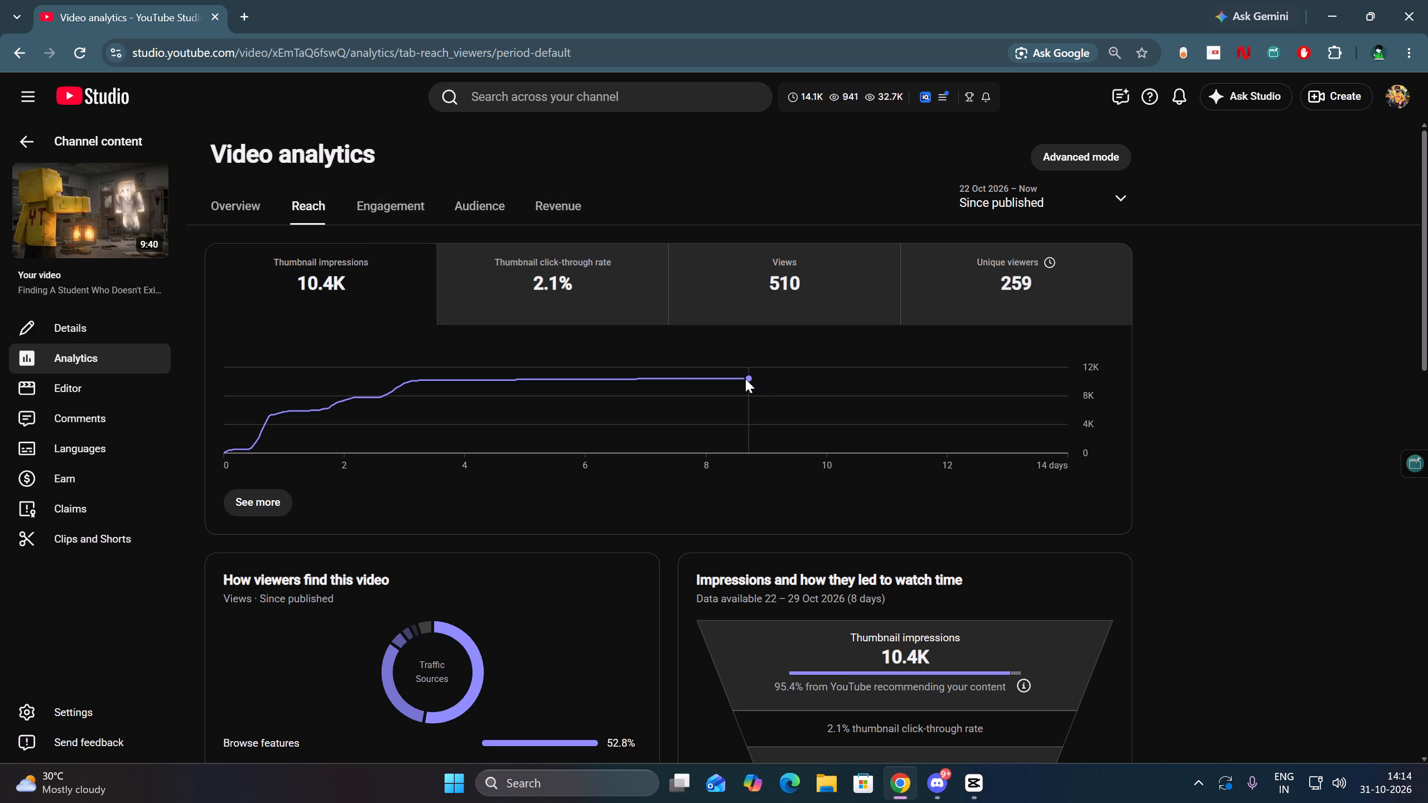
pyautogui.click(571, 306)
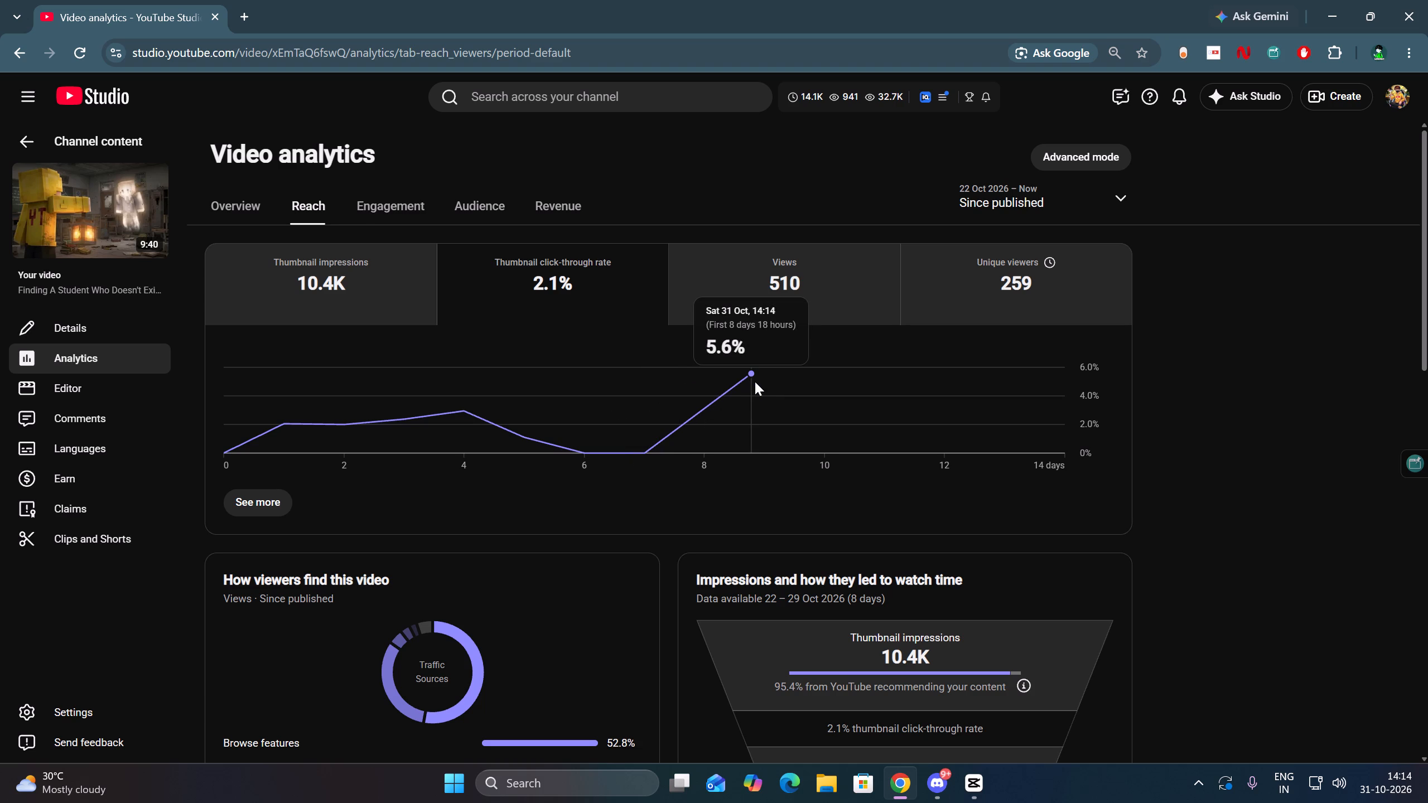
pyautogui.click(395, 289)
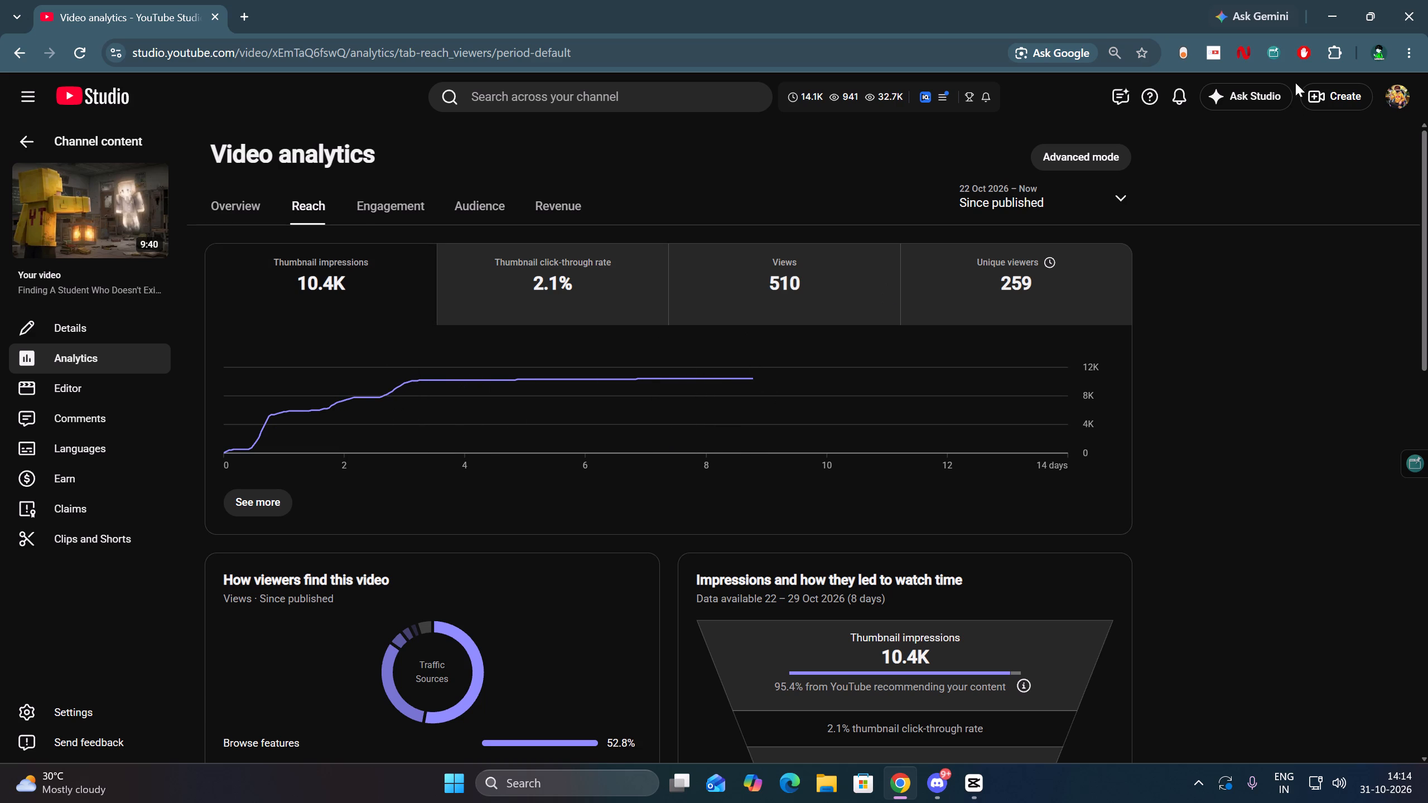
pyautogui.click(1328, 1)
# Replace the video analytics tab in Chrome with a new tab, open YouTube there, and switch back to CapCut.
pyautogui.click(898, 786)
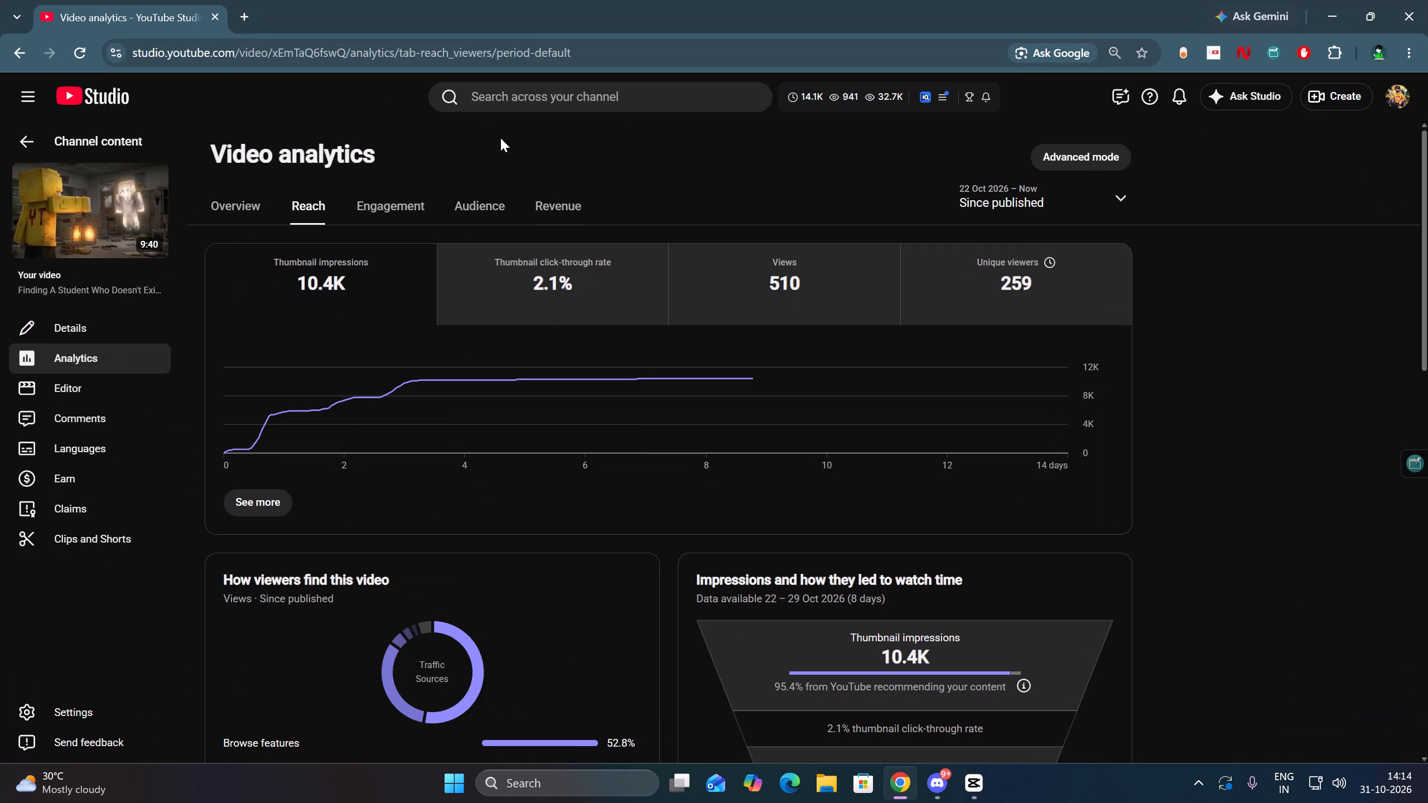
pyautogui.click(245, 17)
pyautogui.click(210, 14)
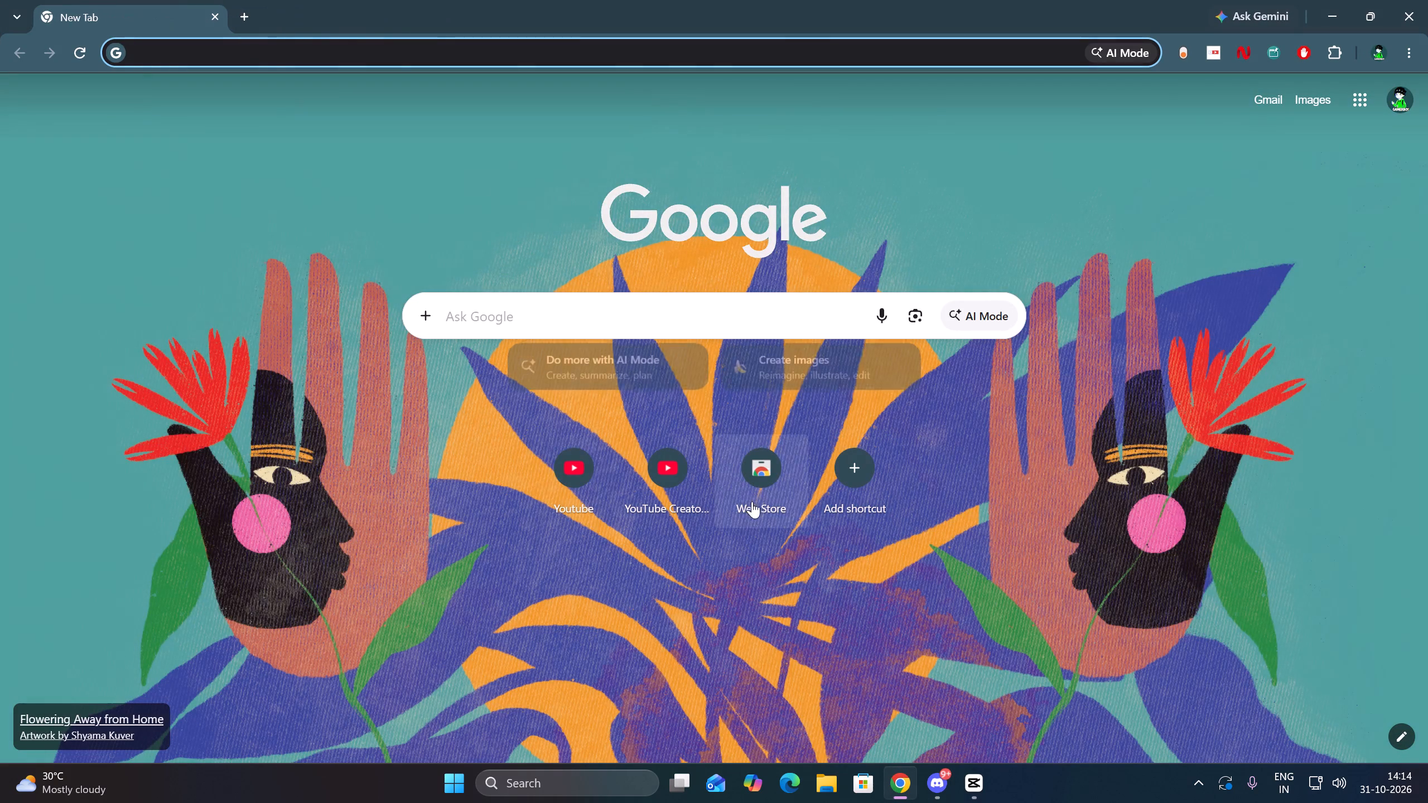
pyautogui.click(558, 464)
pyautogui.hotkey('alt', 'Tab')
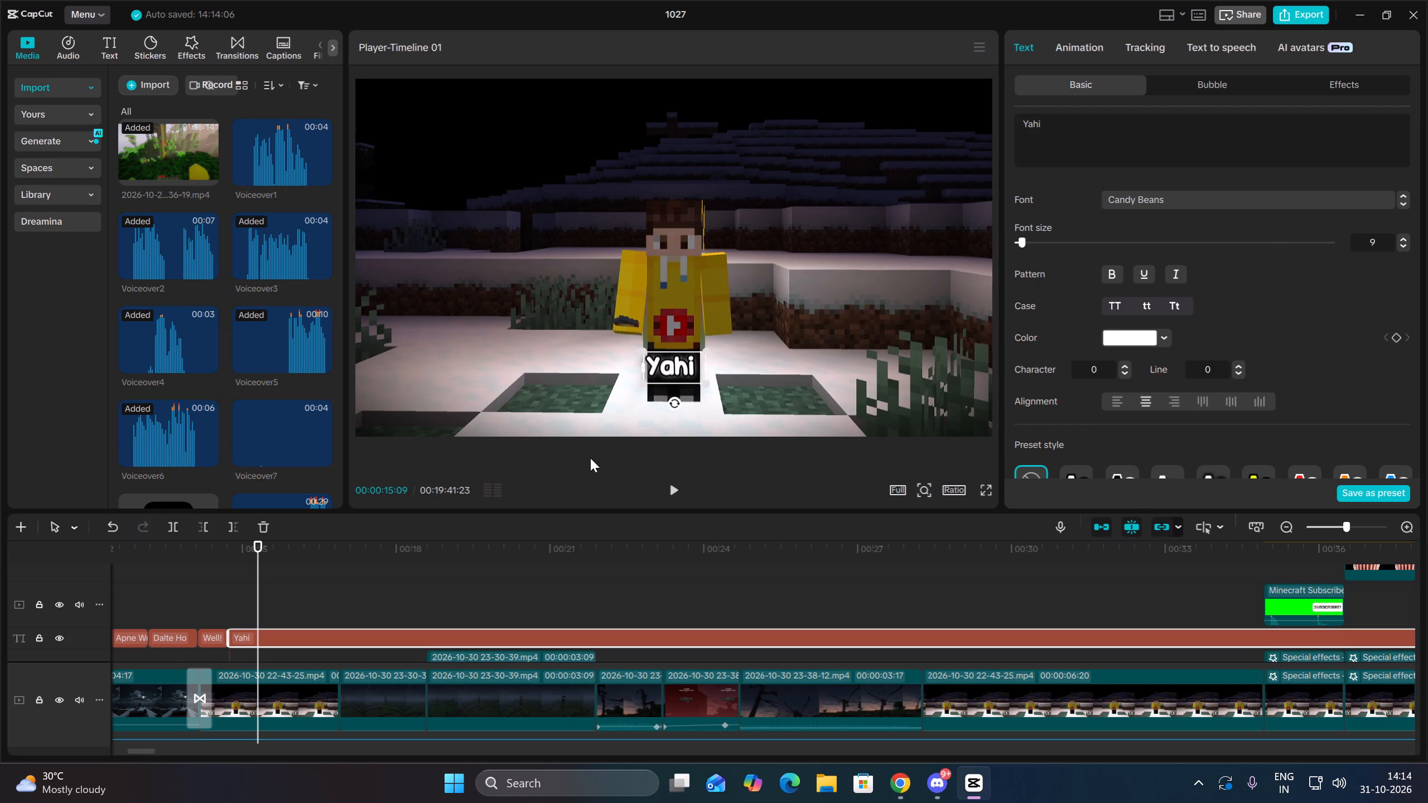
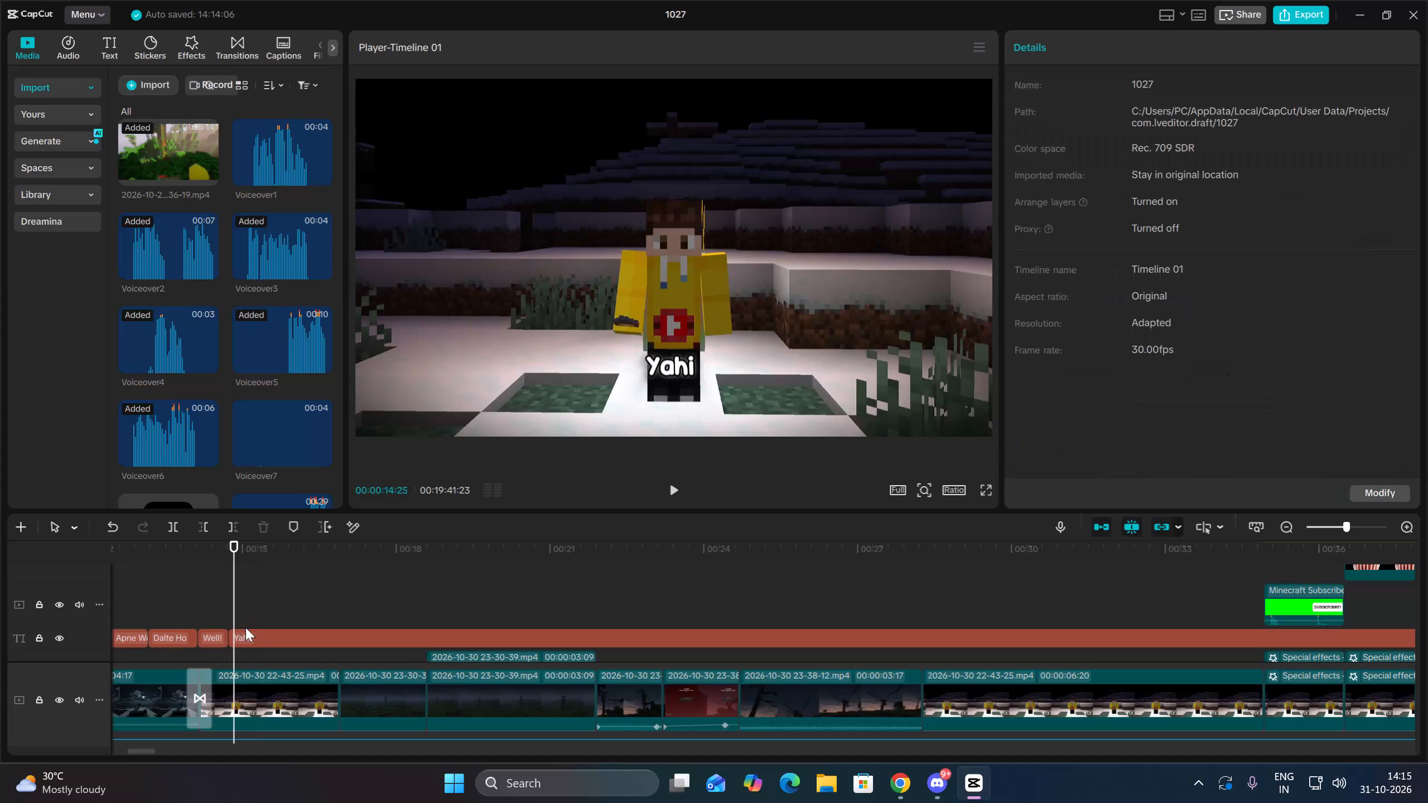
# Replay the voiceover over the Yahi caption segment and extend its text to Yahi Chez Hai.
pyautogui.click(250, 641)
pyautogui.press('Up')
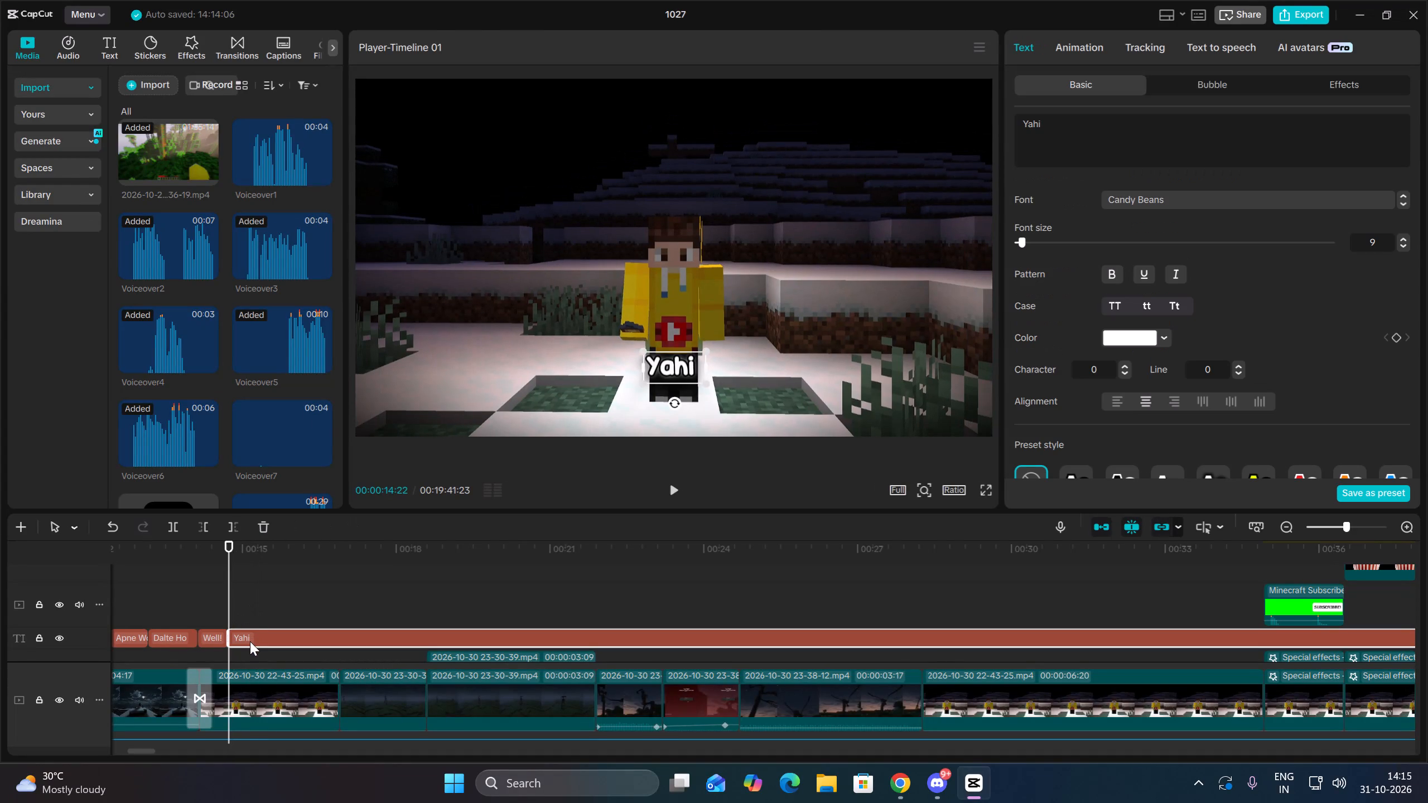
pyautogui.press('space')
pyautogui.press('space')
pyautogui.click(1034, 143)
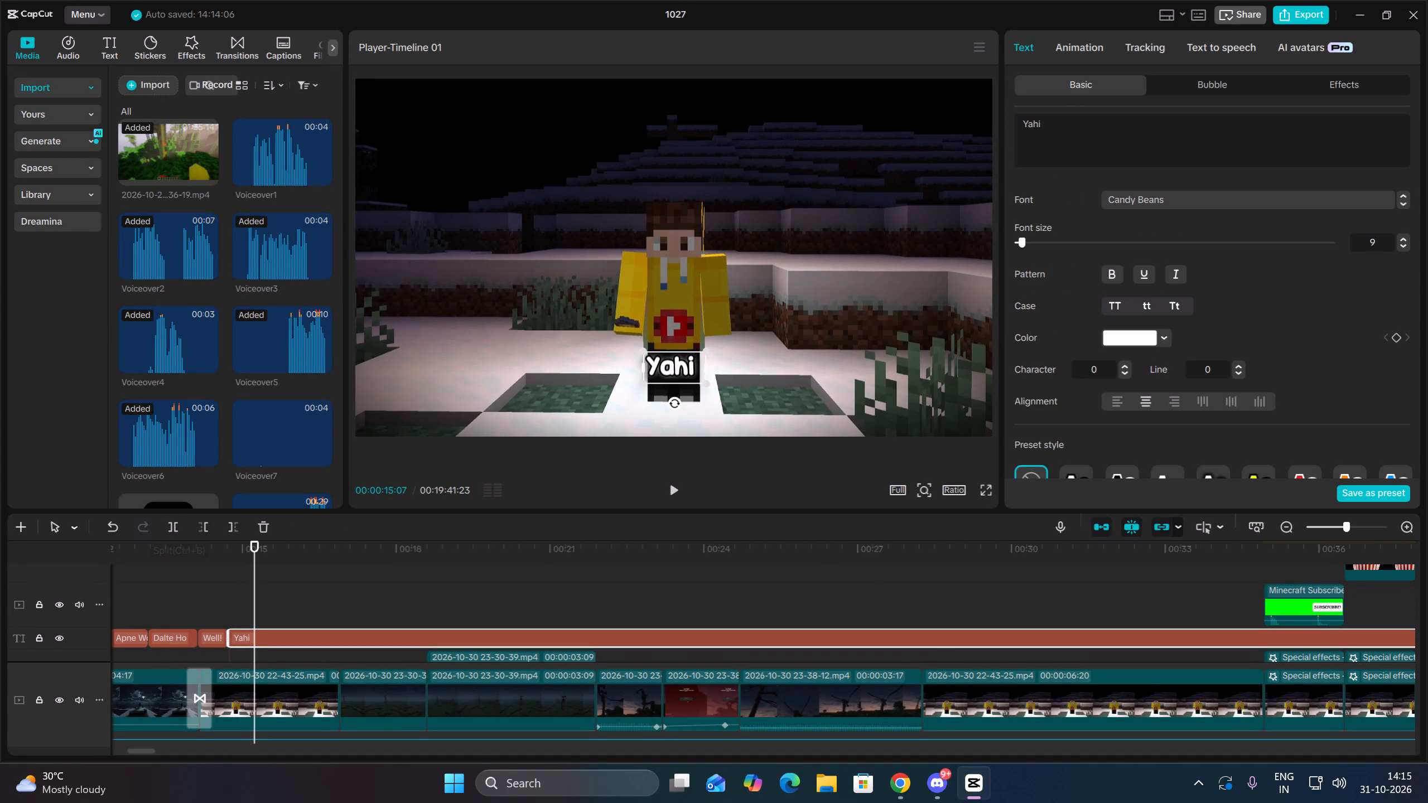
pyautogui.write('Chez Hai')
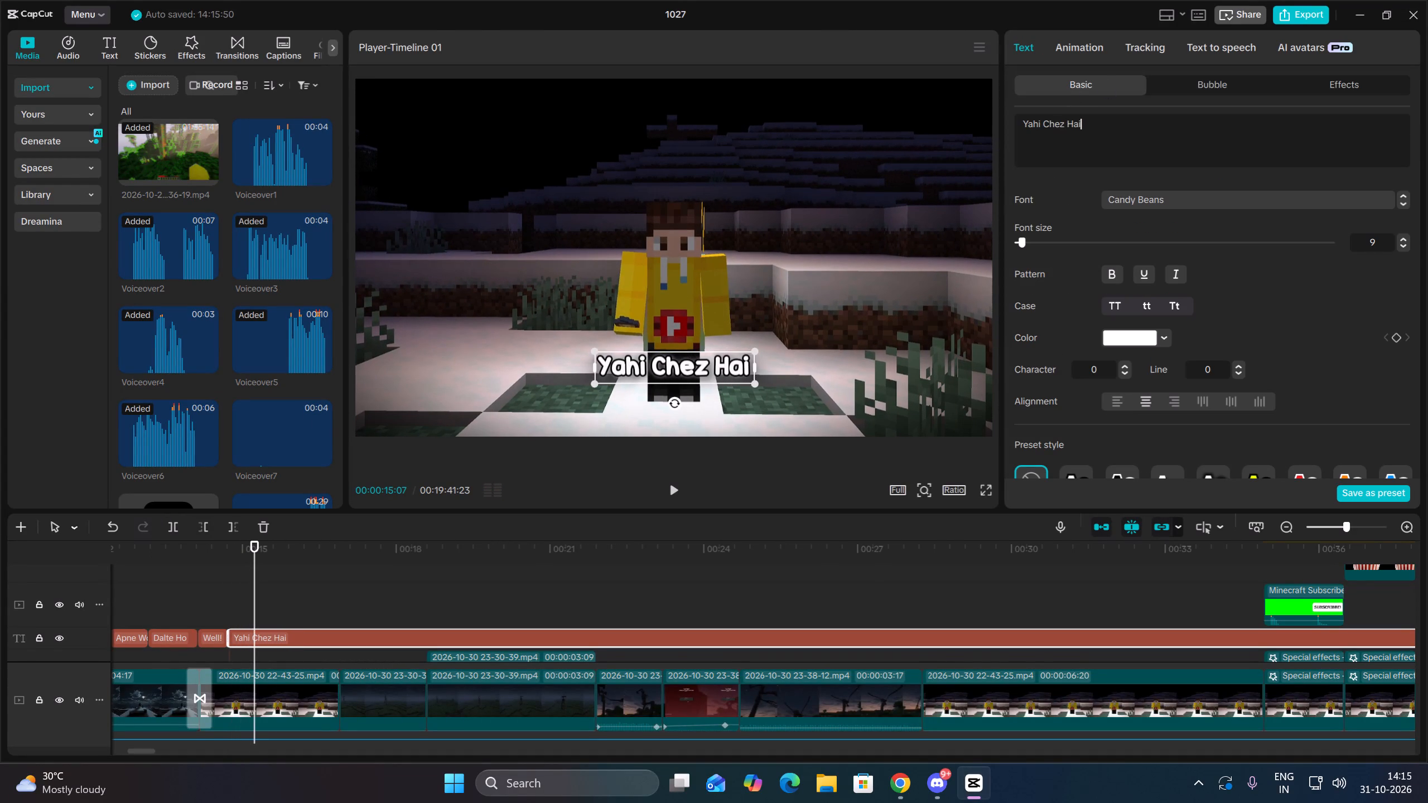
# Listen to the voiceover and split the Yahi Chez Hai caption at 00:00:15:13, where the phrase ends.
pyautogui.click(667, 484)
pyautogui.press('space')
pyautogui.press('Up')
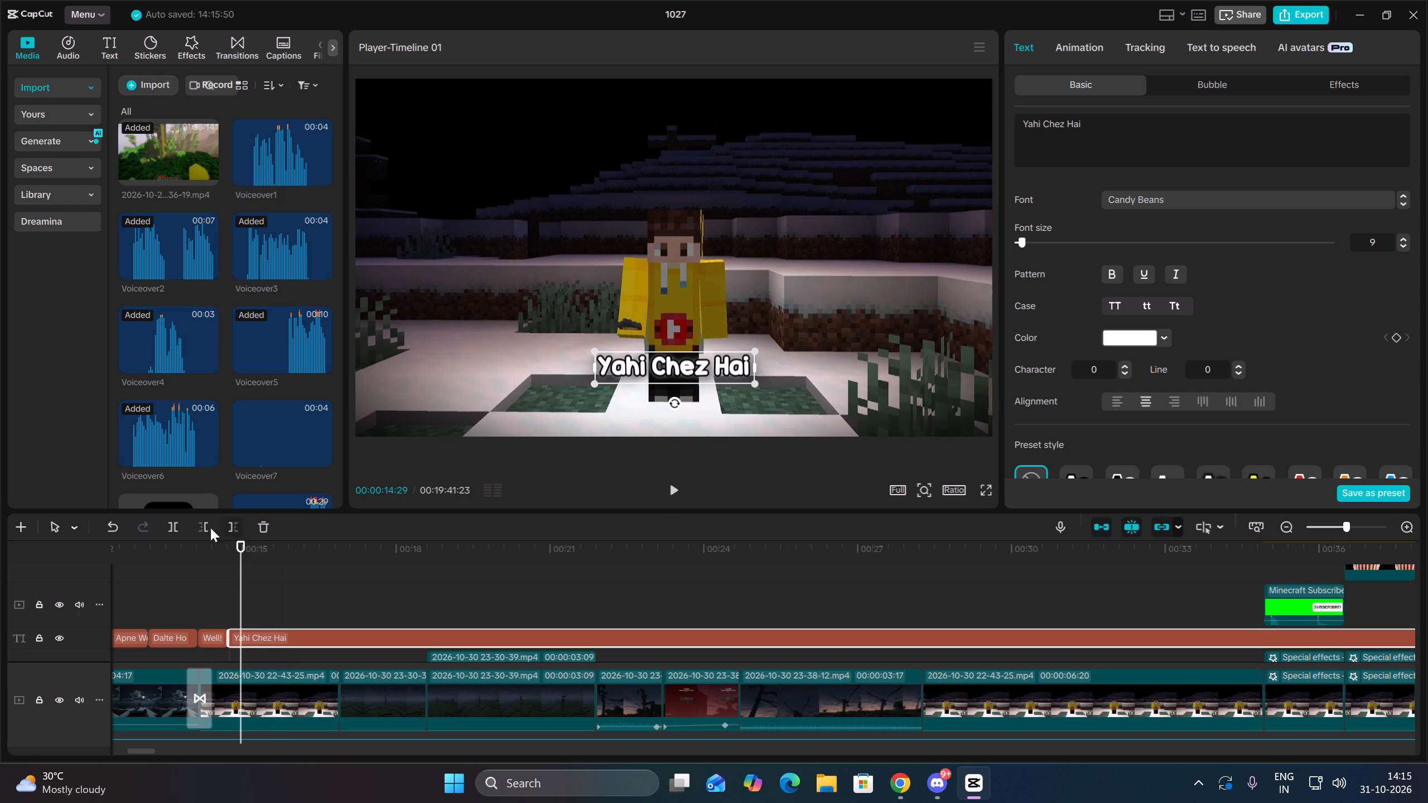
pyautogui.press('space')
pyautogui.press('space')
pyautogui.click(183, 524)
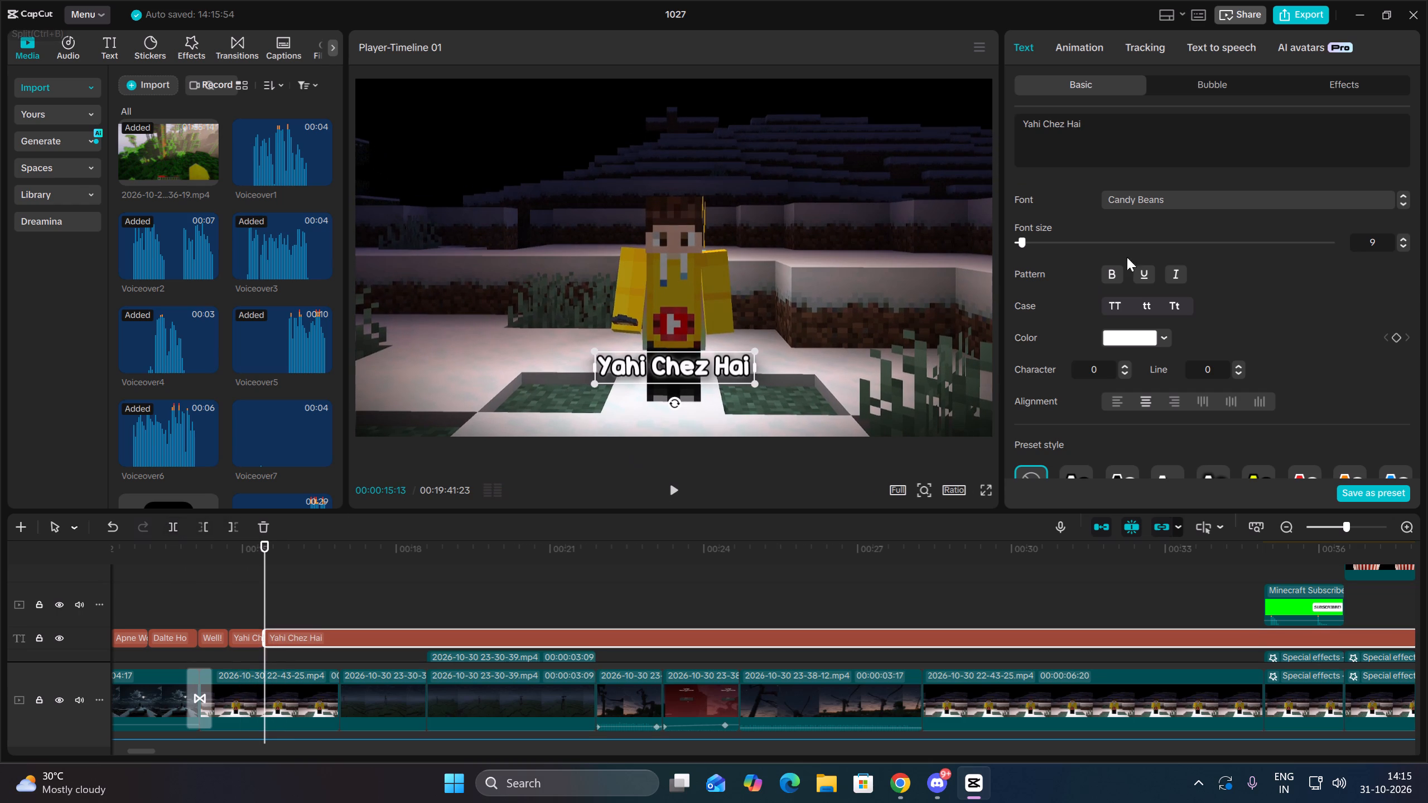
# Replace the text of the new segment after the Yahi Chez Hai split with Joki Mene.
pyautogui.moveTo(1127, 153); pyautogui.dragTo(1010, 118)
pyautogui.press('BackSpace')
pyautogui.write('Jo Ki')
pyautogui.press('BackSpace')
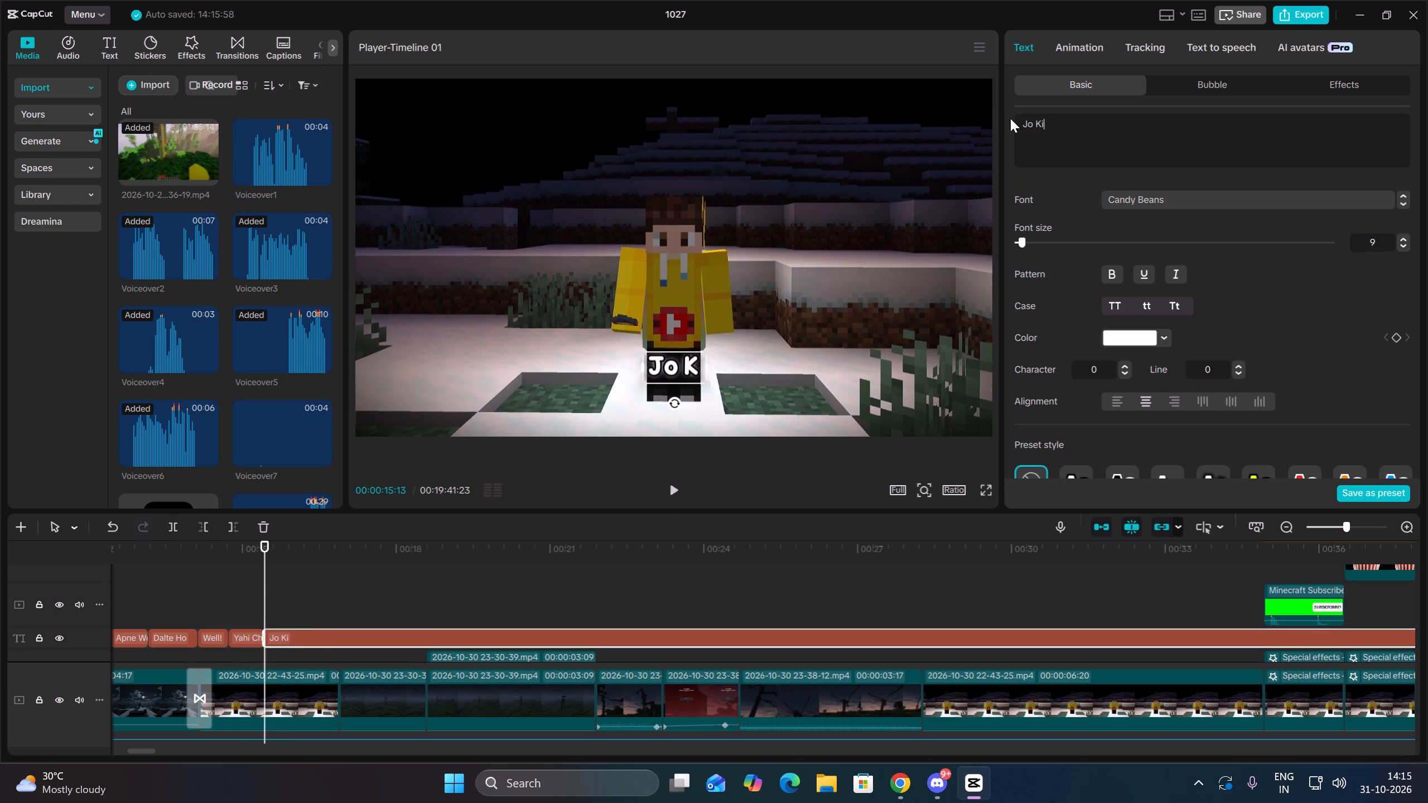
pyautogui.press('BackSpace')
pyautogui.press('BackSpace')
pyautogui.write('ki Mene Kar')
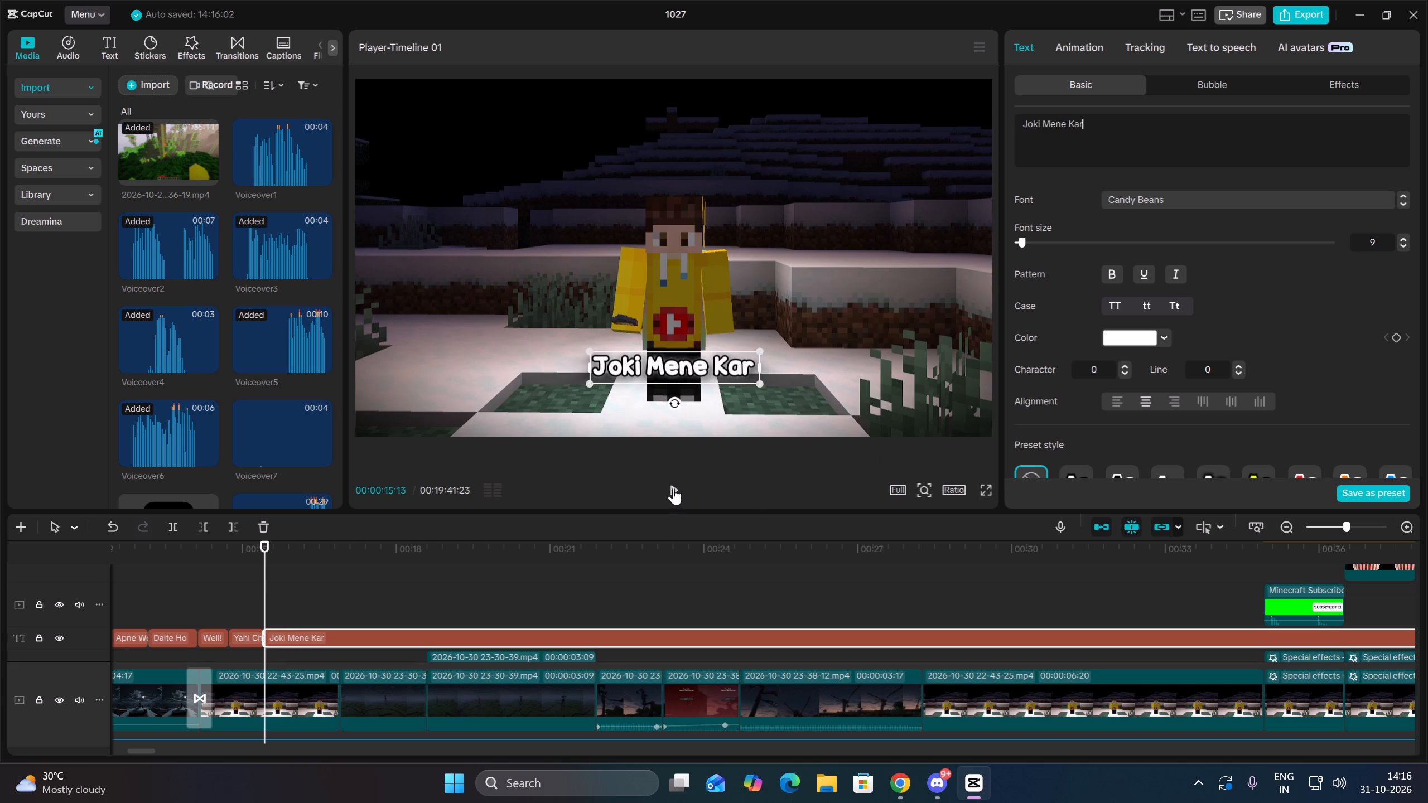
pyautogui.press('BackSpace')
pyautogui.press('BackSpace')
pyautogui.press('BackSpace')
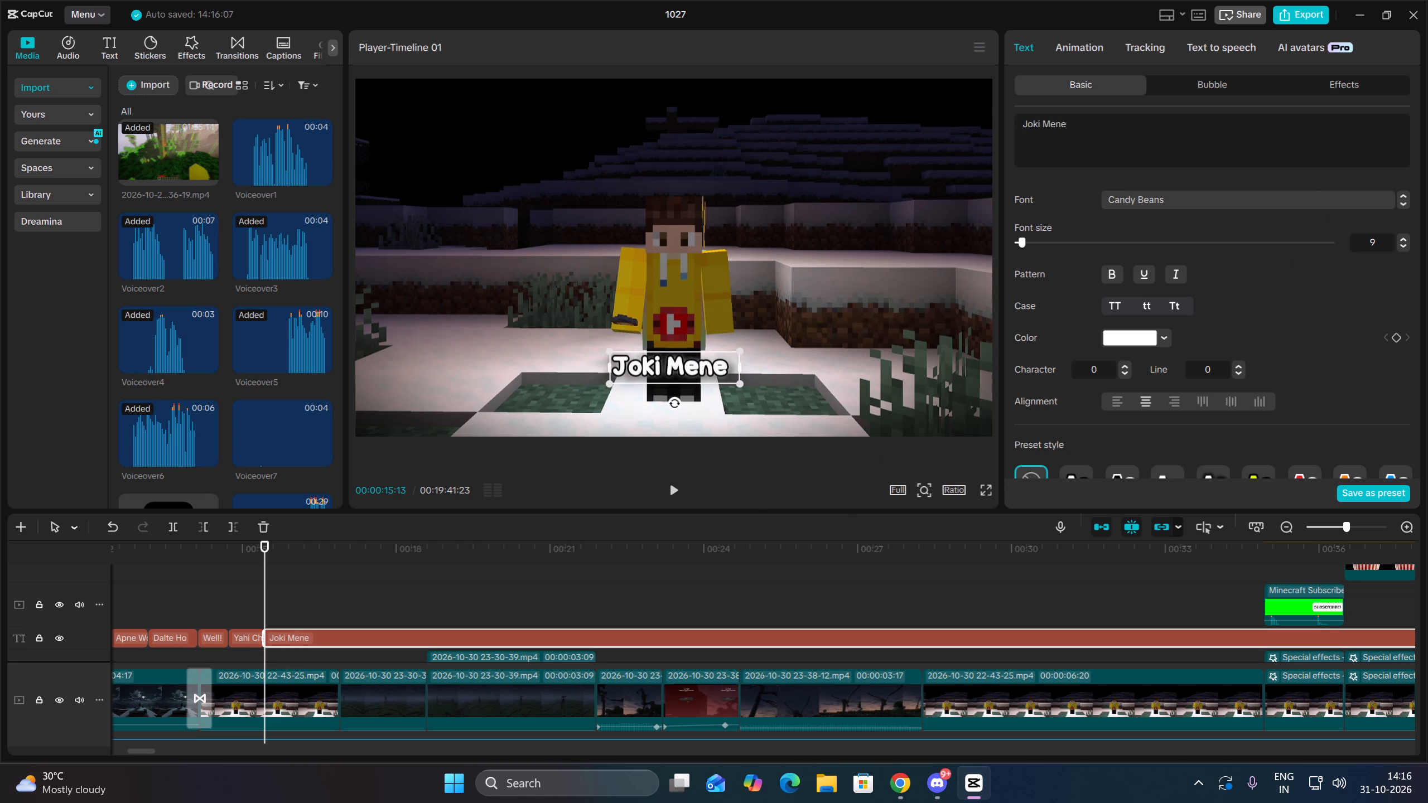
pyautogui.press('BackSpace')
# Play the following words and split the Joki Mene caption at 00:00:16:08.
pyautogui.click(671, 497)
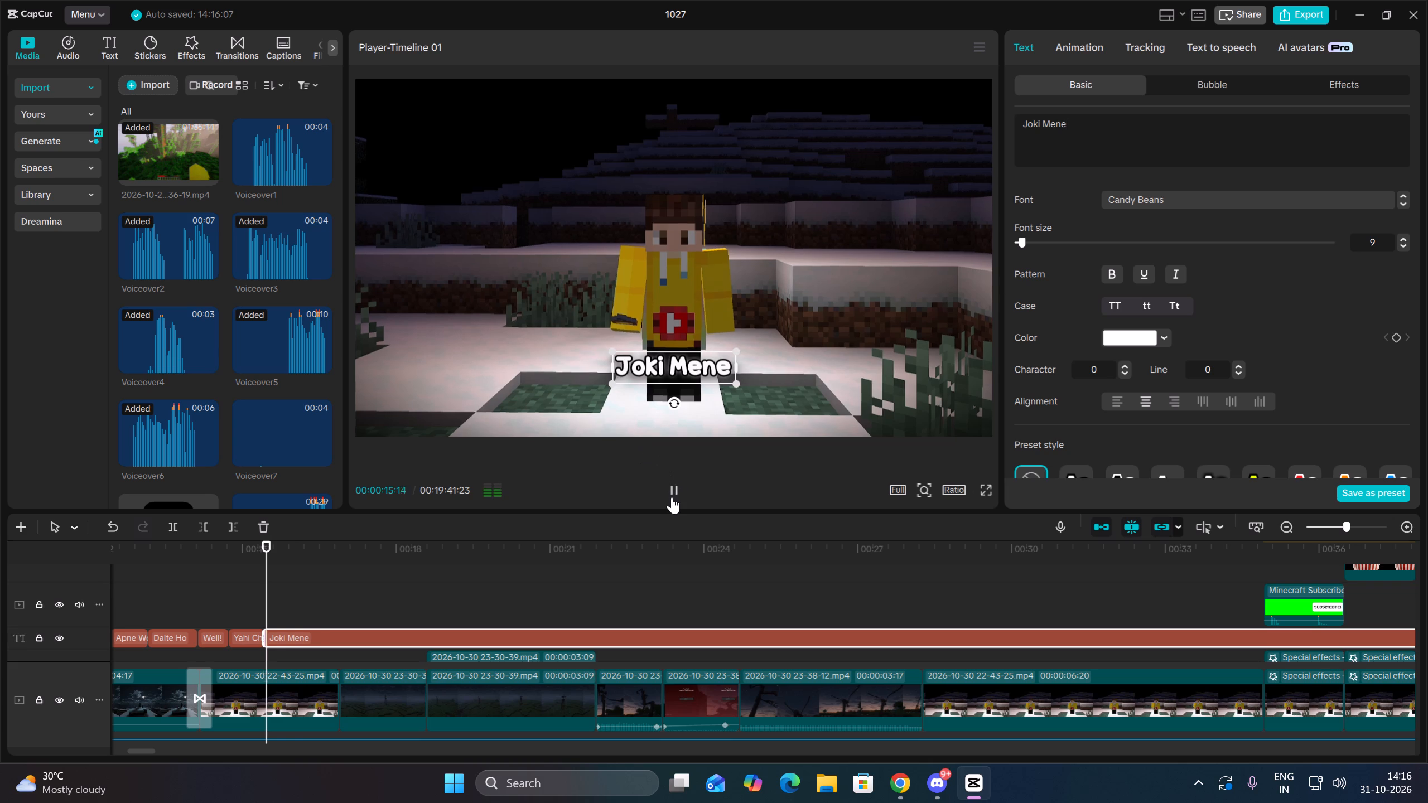
pyautogui.press('space')
pyautogui.press('space')
pyautogui.press('space')
pyautogui.click(174, 523)
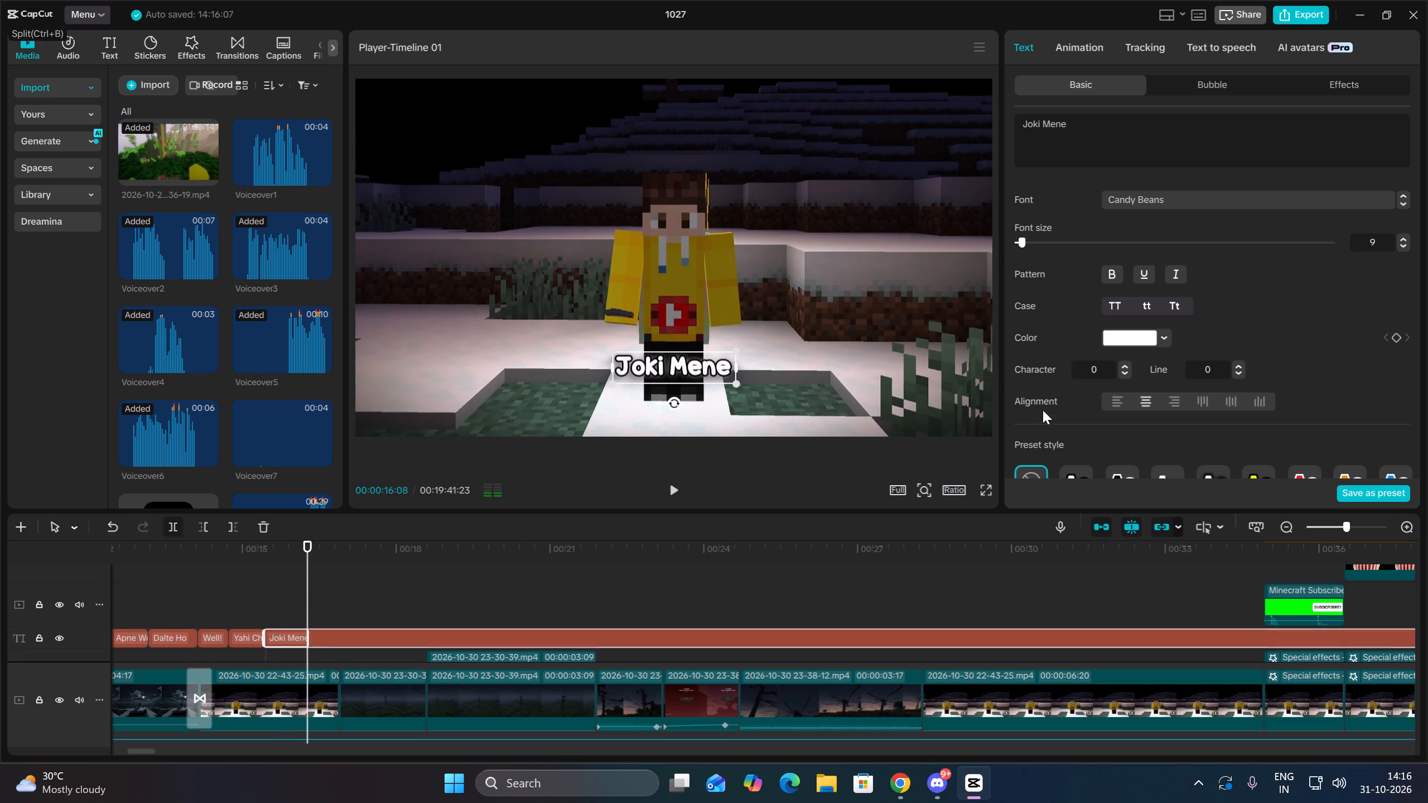
# Replace the text of the segment after the Joki Mene split with kardi Hai!
pyautogui.moveTo(1098, 131); pyautogui.dragTo(968, 122)
pyautogui.press('BackSpace')
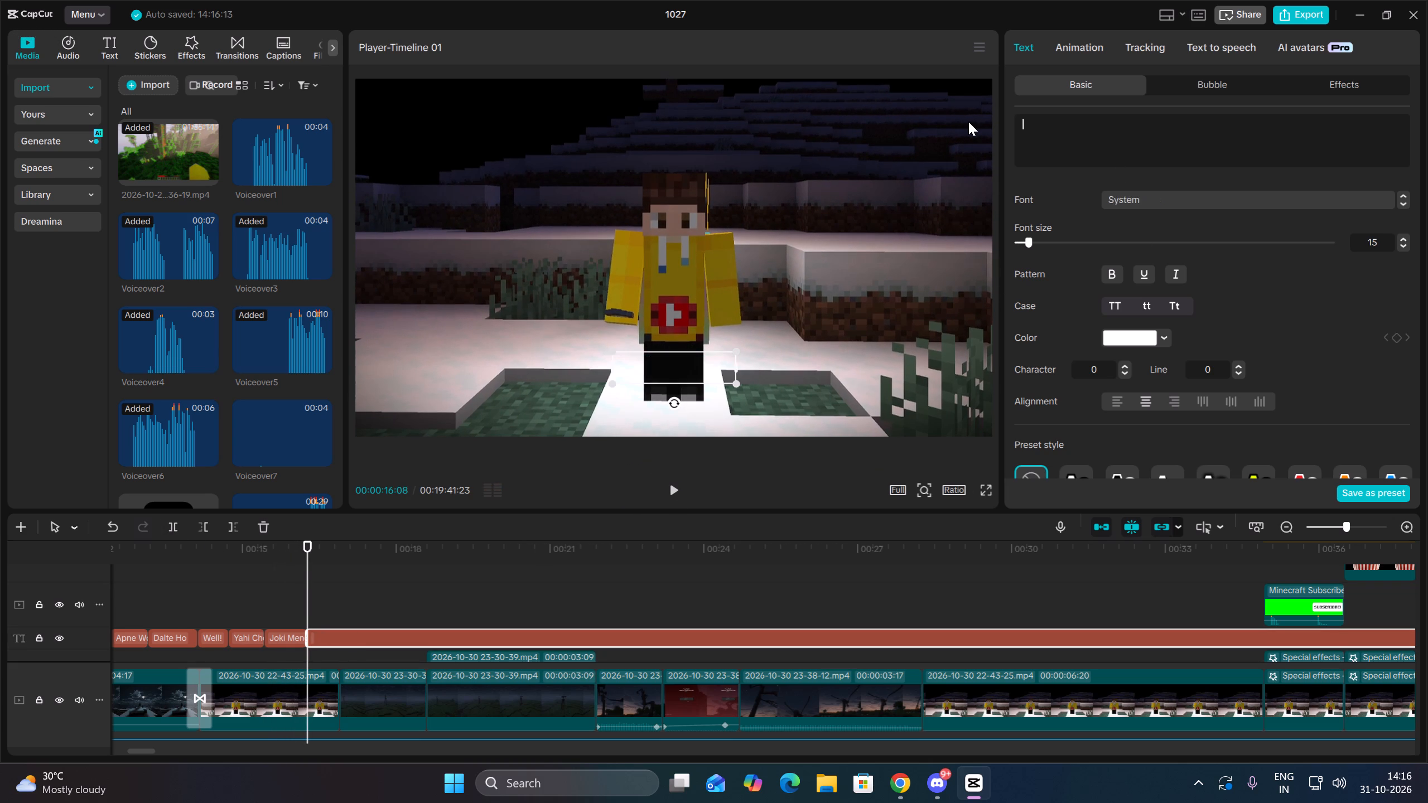
pyautogui.write('kardi')
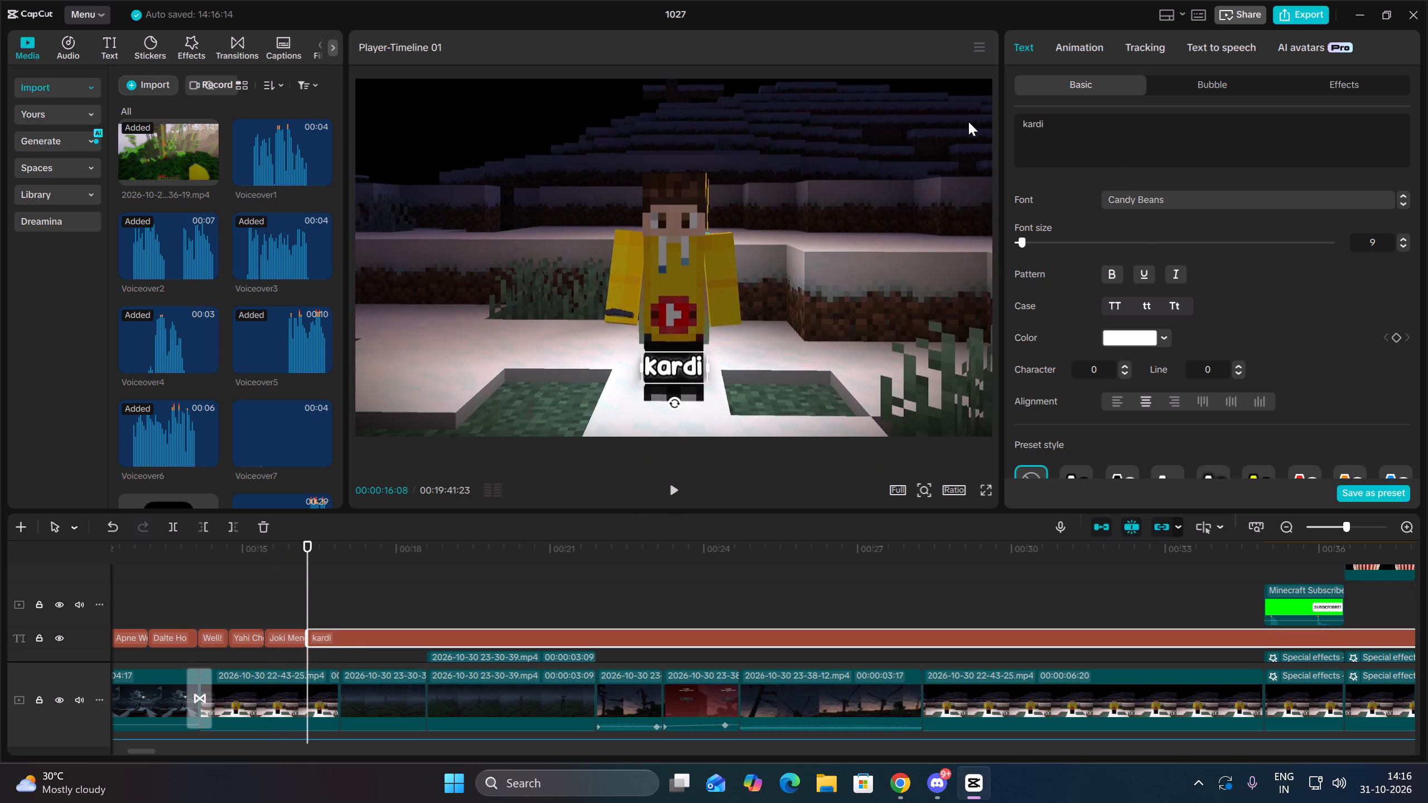
pyautogui.press('space')
pyautogui.write('Hai')
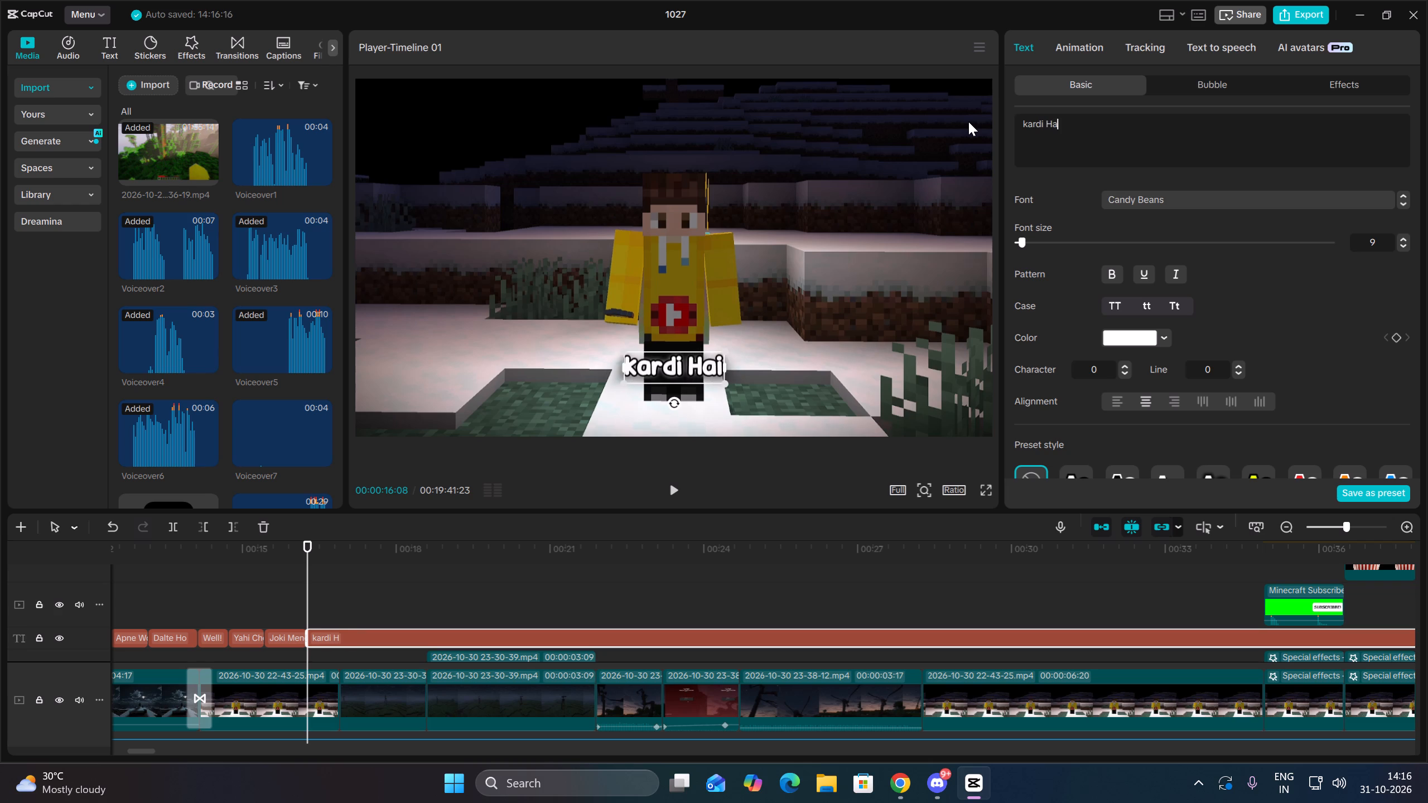
pyautogui.hotkey('shift', '!')
# Play to the end of the spoken phrase and split the kardi Hai! caption at 00:00:16:28.
pyautogui.click(678, 484)
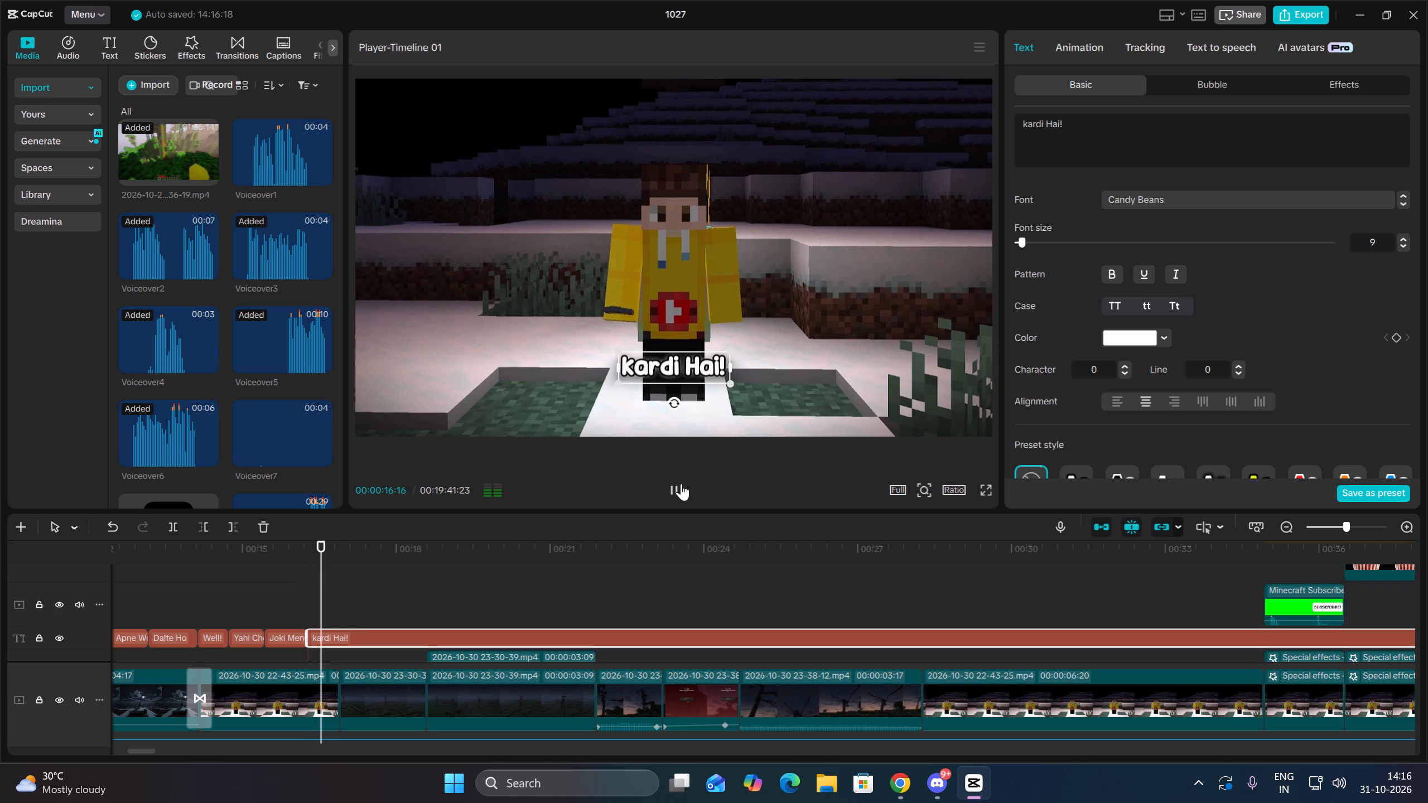
pyautogui.click(681, 483)
pyautogui.doubleClick(681, 483)
pyautogui.press('Up')
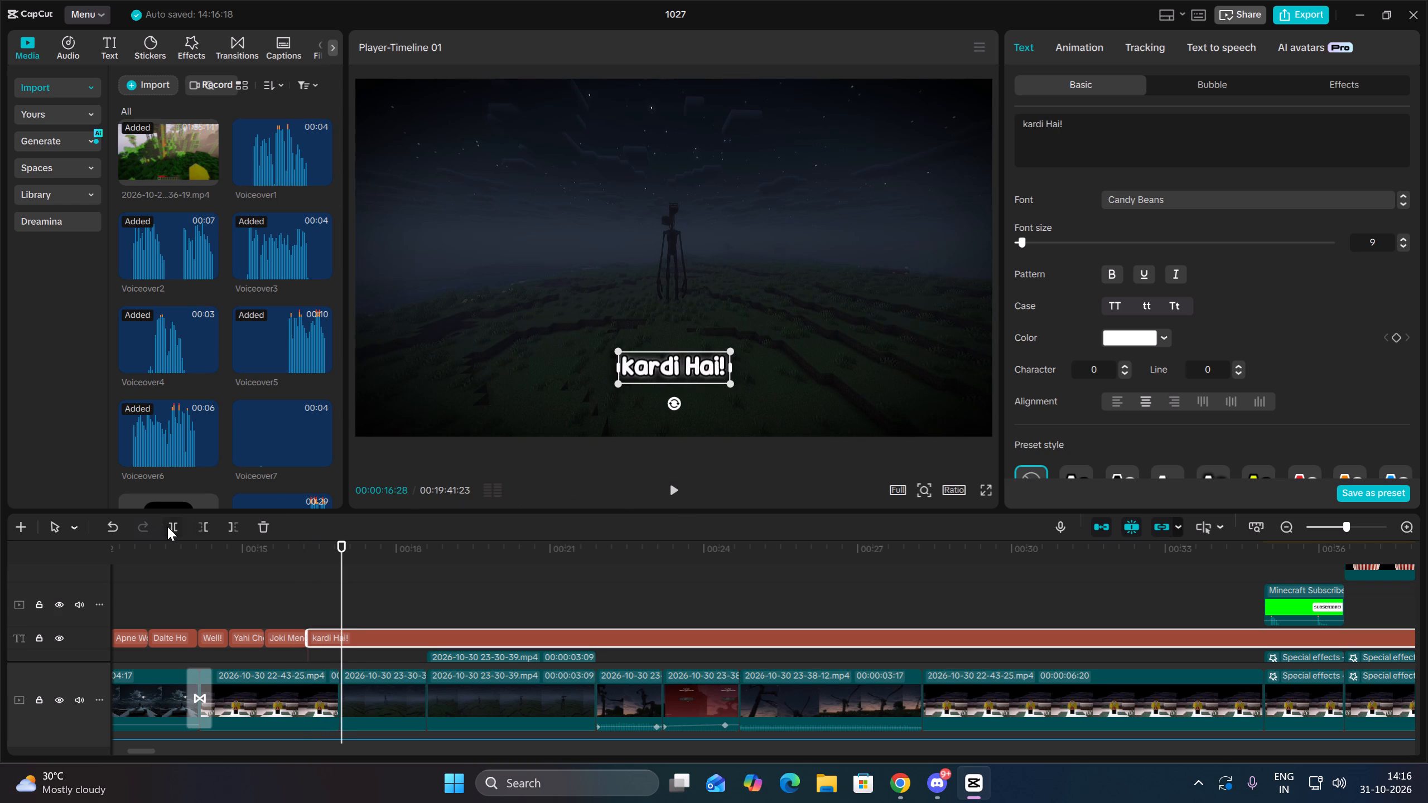
pyautogui.click(167, 526)
# Switch to YouTube in Chrome and search for IndGamerBoy.
pyautogui.click(886, 783)
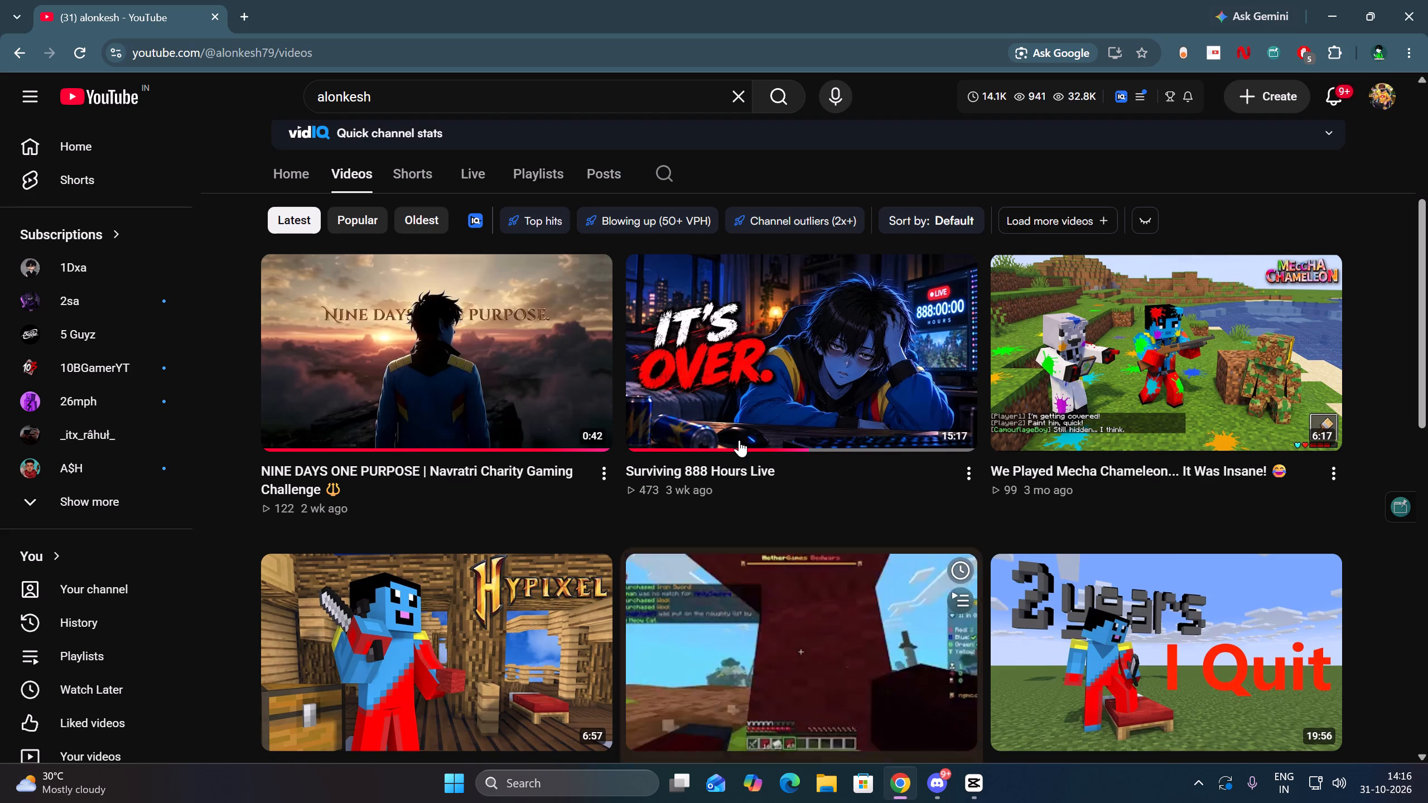
pyautogui.moveTo(440, 95); pyautogui.dragTo(308, 78)
pyautogui.press('BackSpace')
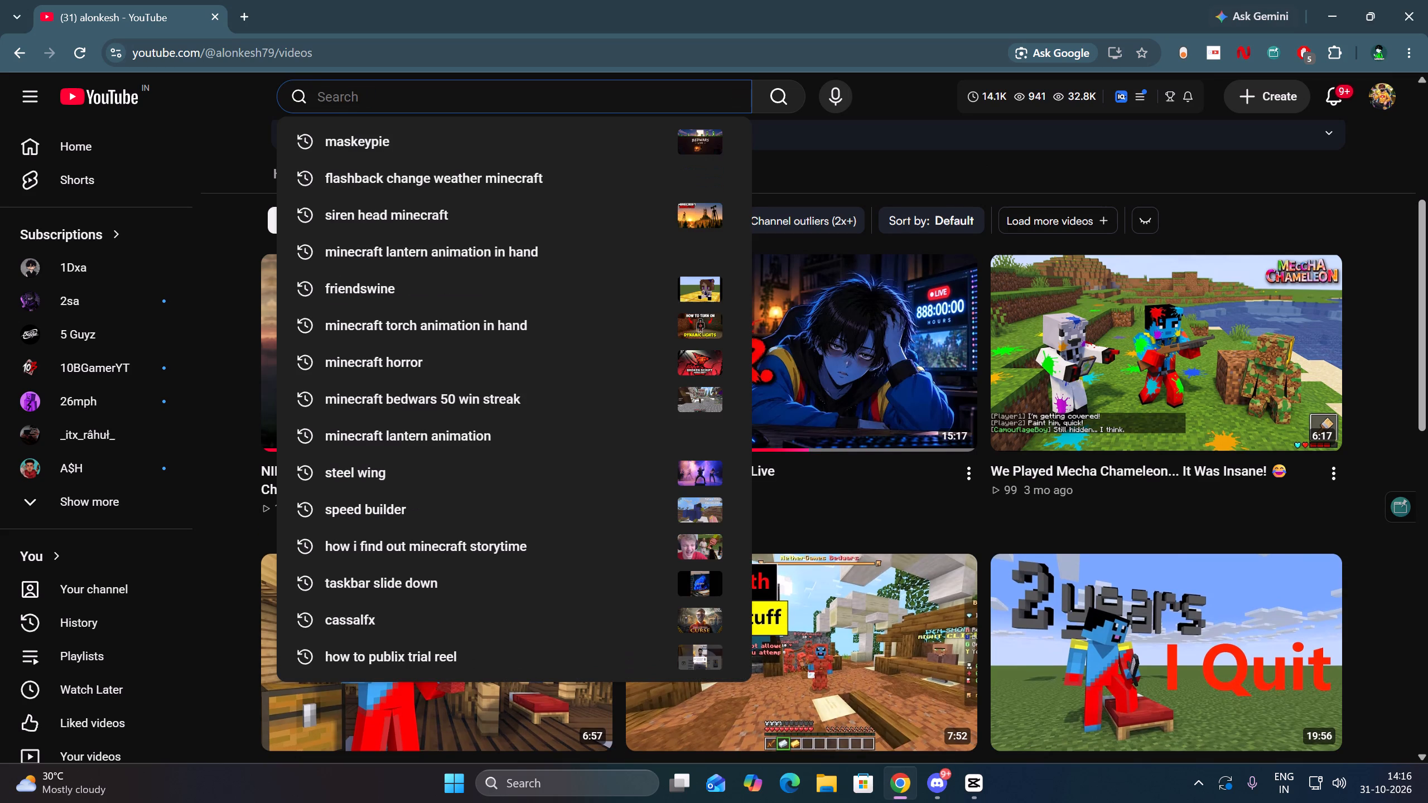
pyautogui.write('IndGamerBoy')
pyautogui.press('Return')
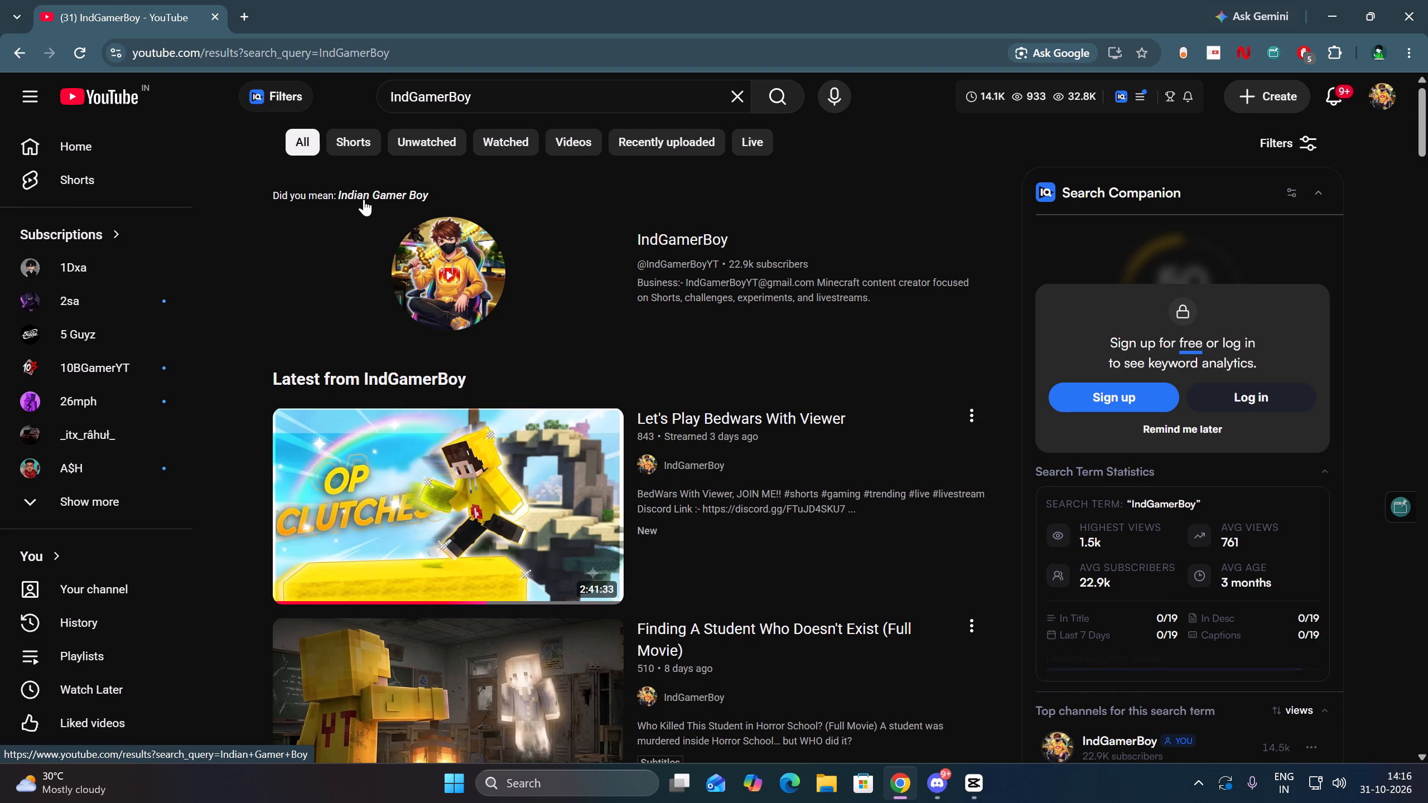
# Follow the suggested spelling Indian Gamer Boy, check the IndGamerBoy channel's handle and page, and return to the results.
pyautogui.click(364, 199)
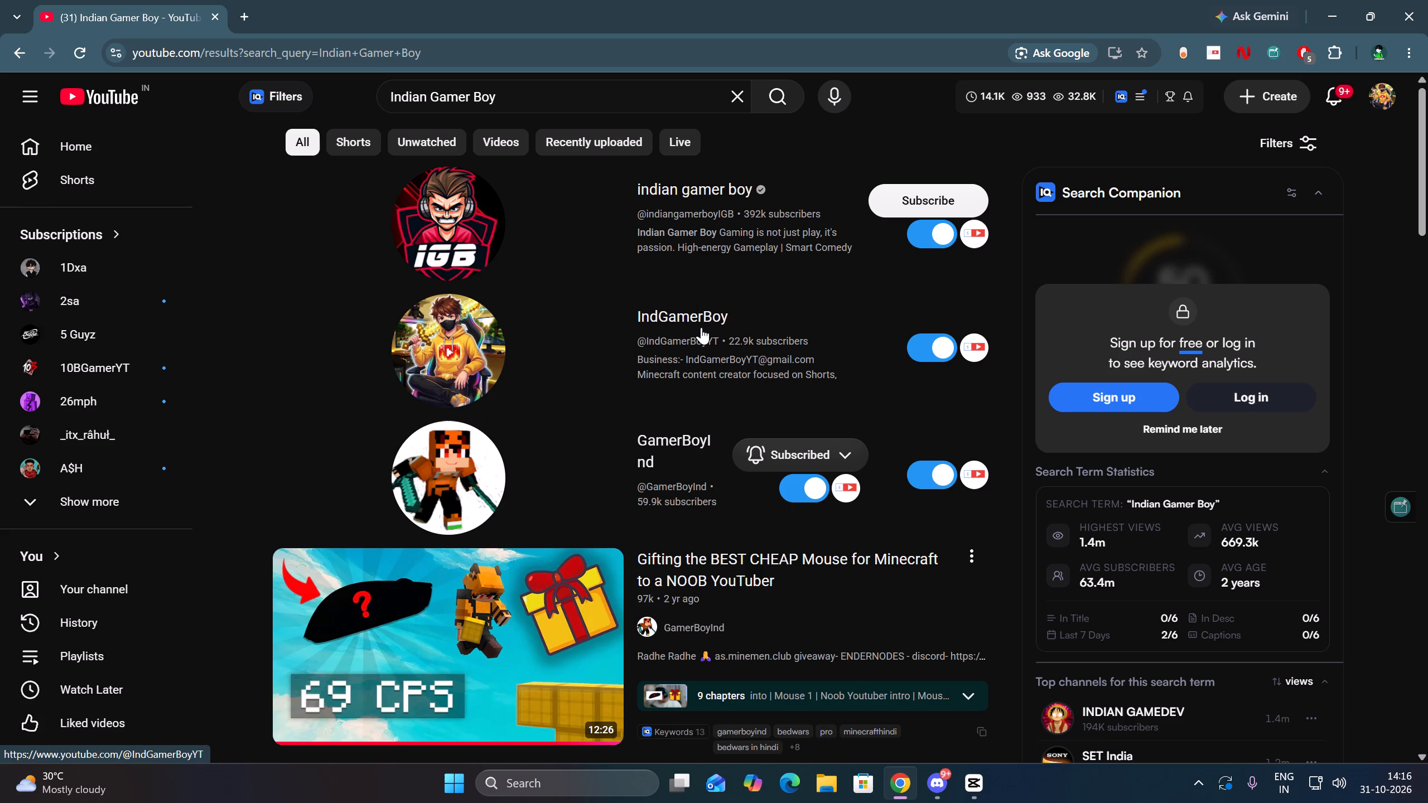
pyautogui.moveTo(839, 348); pyautogui.dragTo(657, 347)
pyautogui.moveTo(632, 343); pyautogui.dragTo(828, 336)
pyautogui.click(828, 336)
pyautogui.click(828, 336)
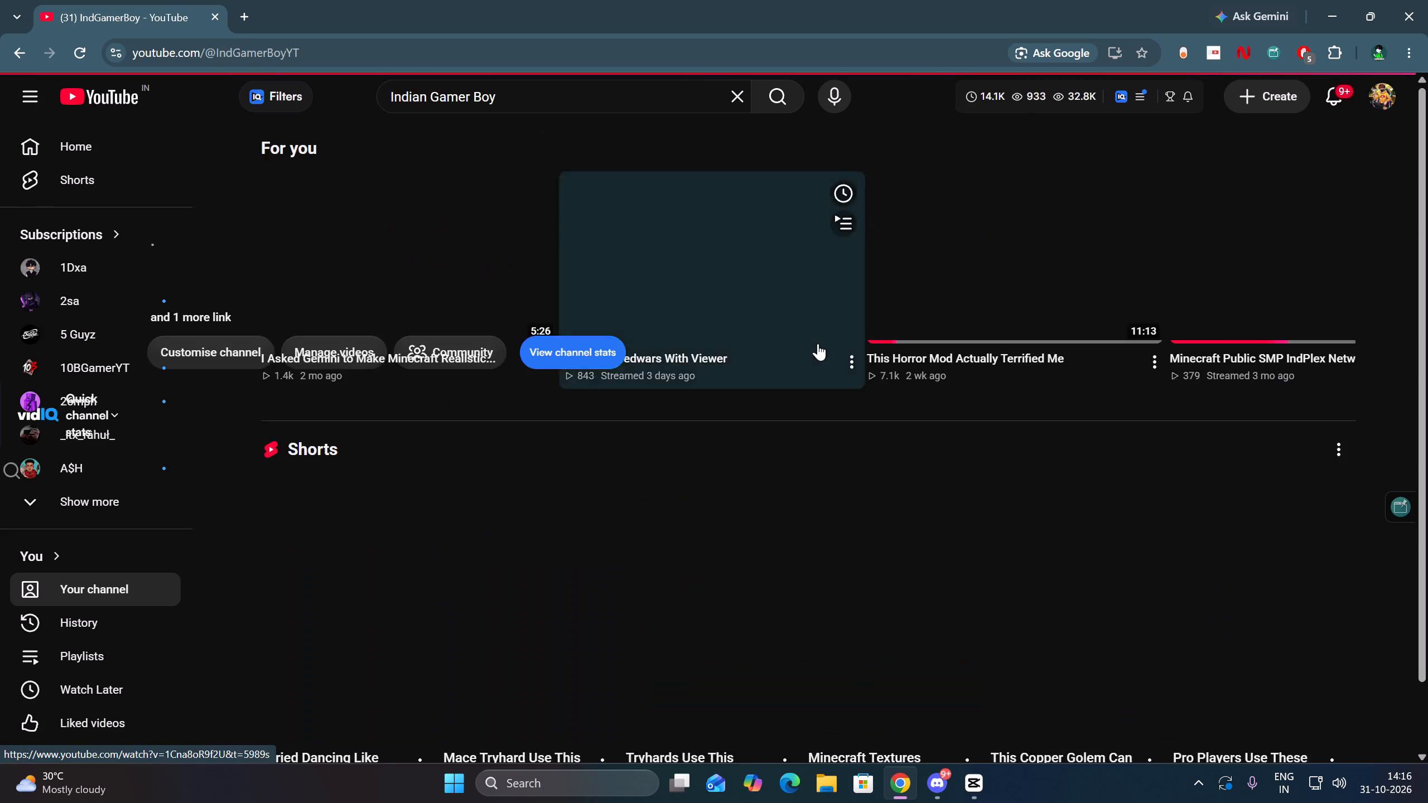
pyautogui.click(22, 55)
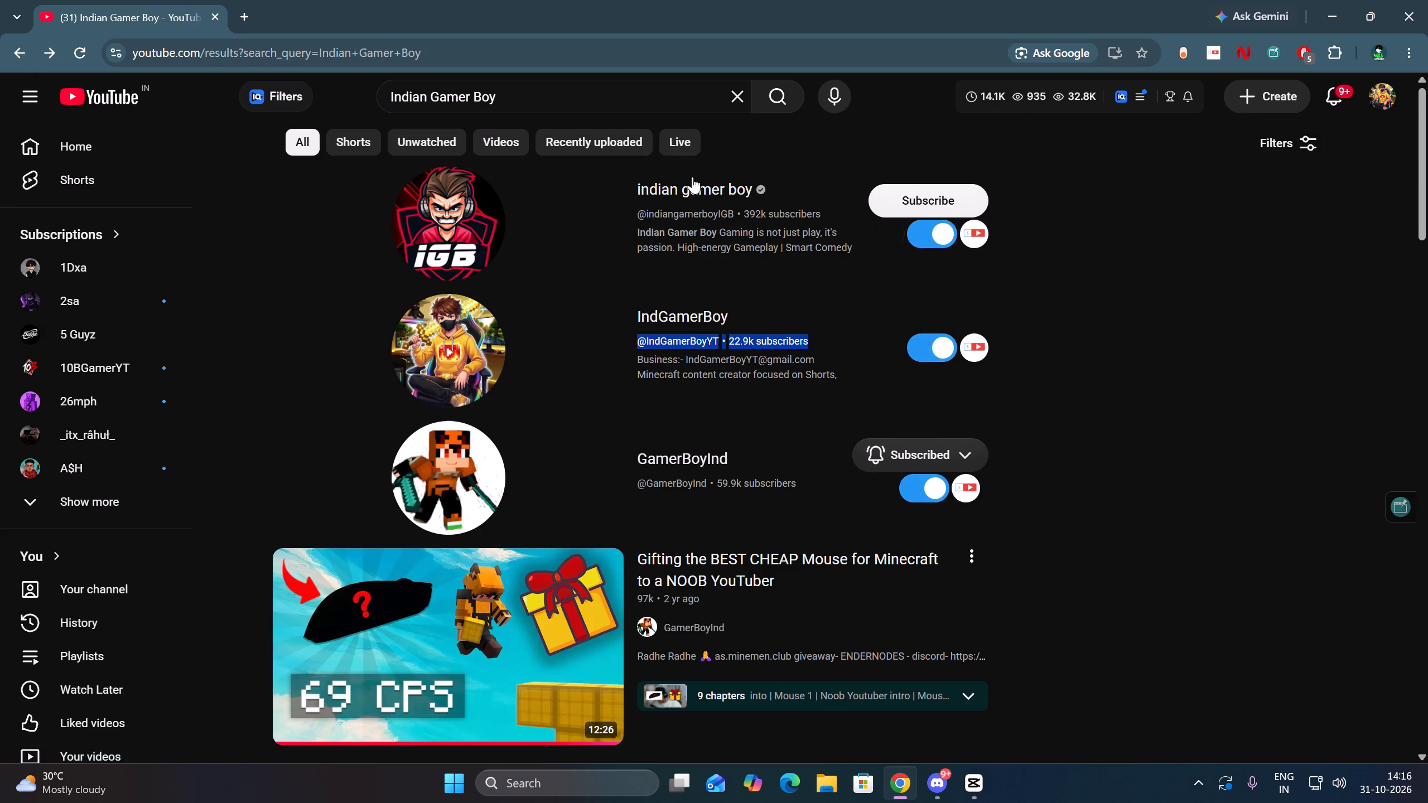
# Open the indian gamer boy channel's videos, sort them by Popular, and check the channel name in the header.
pyautogui.click(684, 188)
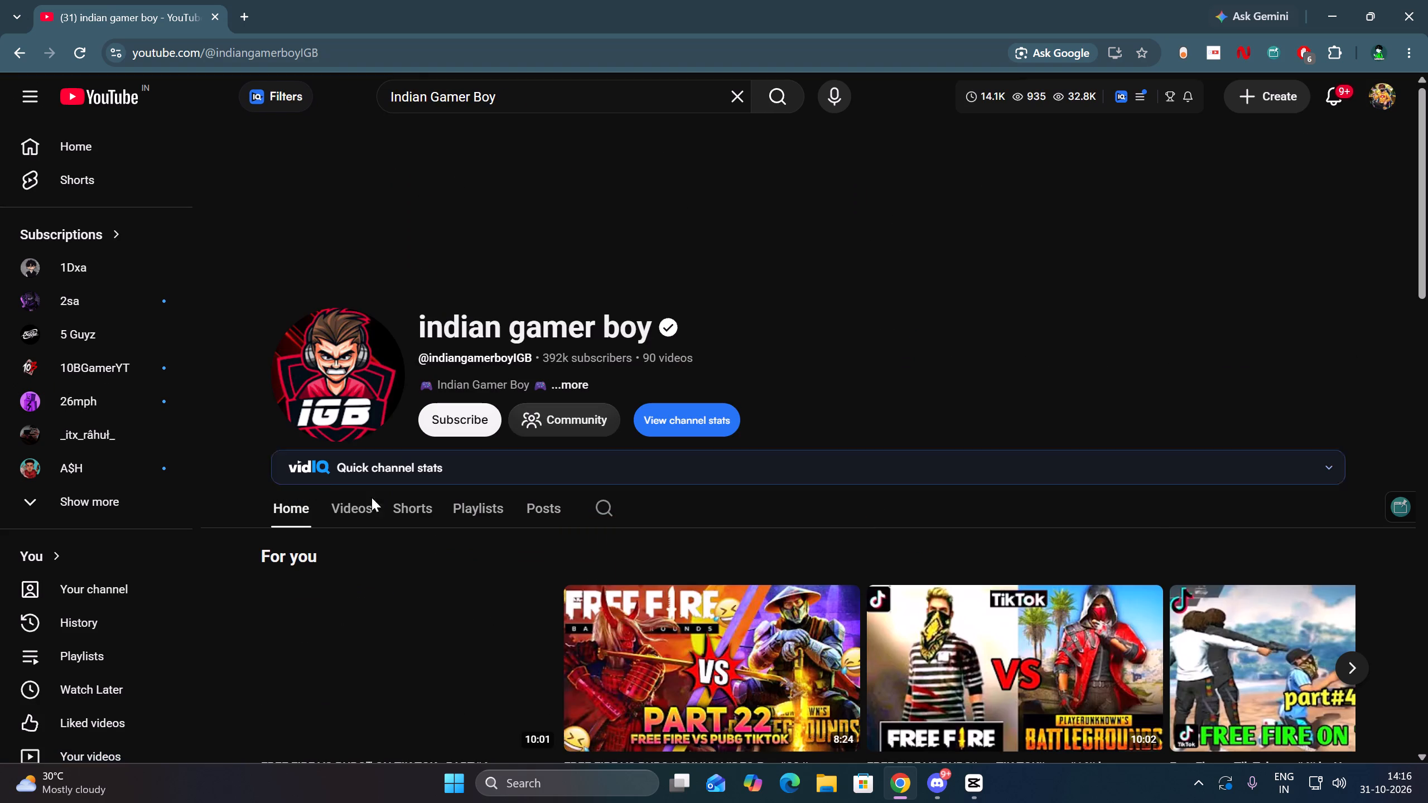
pyautogui.click(368, 504)
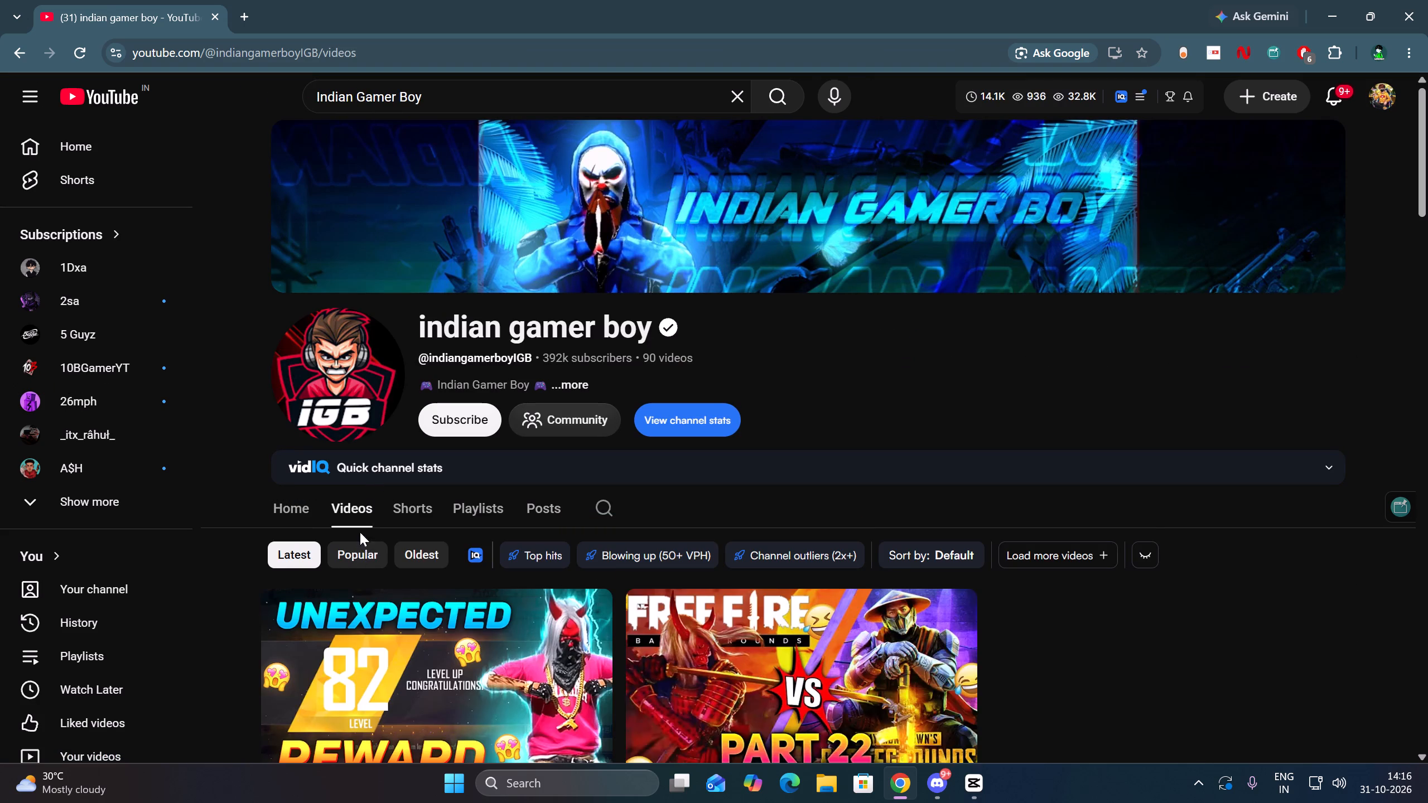
pyautogui.scroll(-1, 368, 503)
pyautogui.click(362, 385)
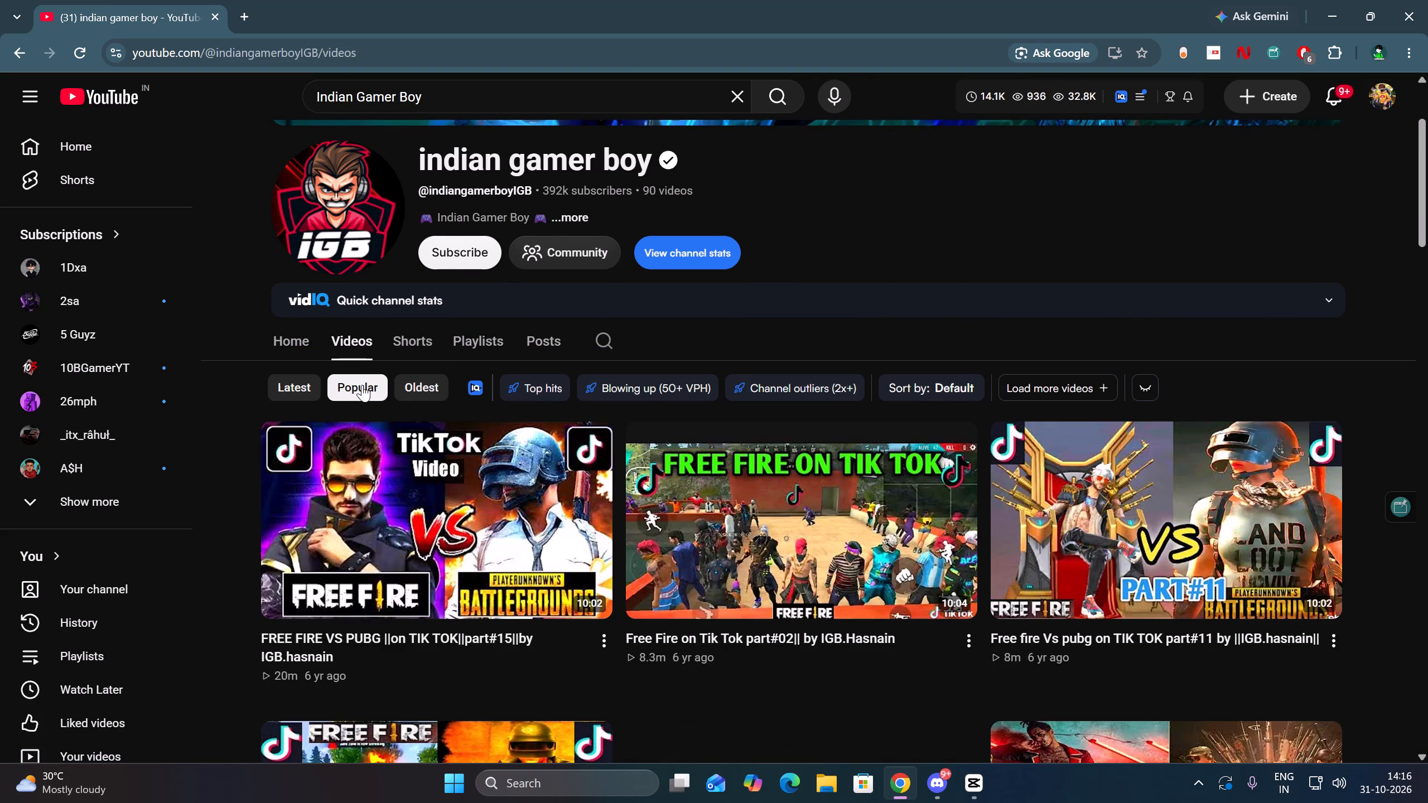
pyautogui.scroll(1, 459, 233)
pyautogui.moveTo(423, 323); pyautogui.dragTo(660, 313)
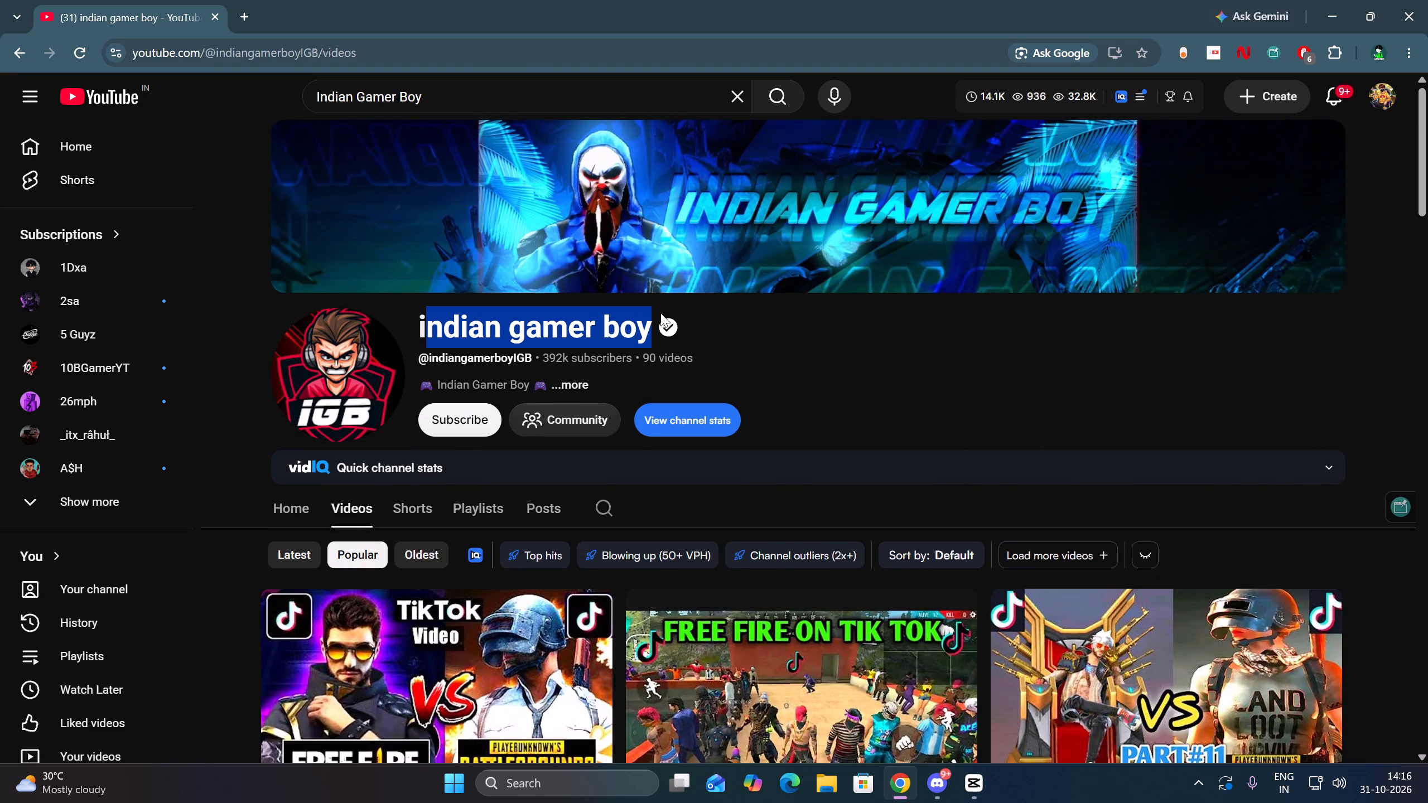
pyautogui.moveTo(660, 313); pyautogui.dragTo(683, 315)
pyautogui.click(680, 315)
# Return to the Indian Gamer Boy results and compare the indian gamer boy channel's name with the IGB ending of its handle.
pyautogui.click(25, 53)
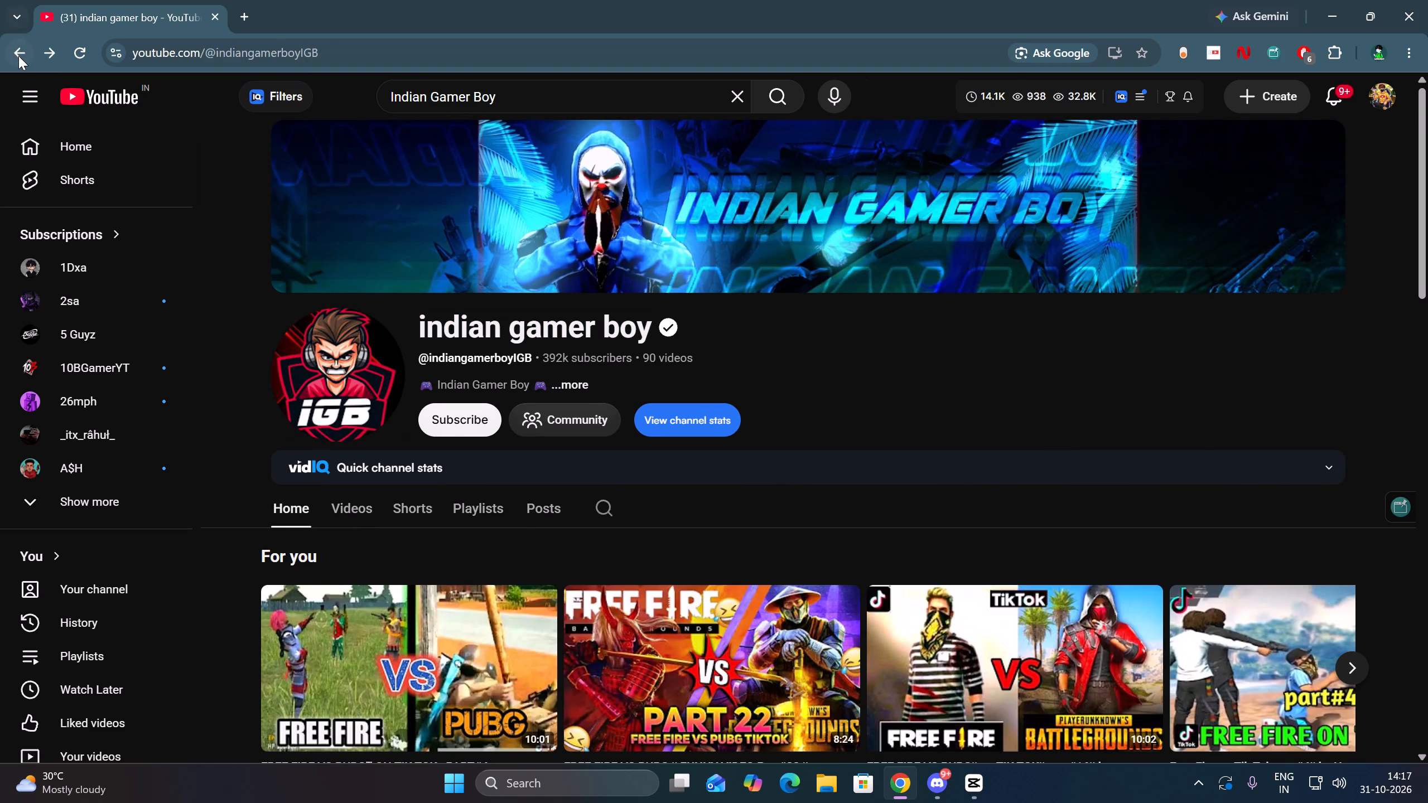
pyautogui.click(18, 56)
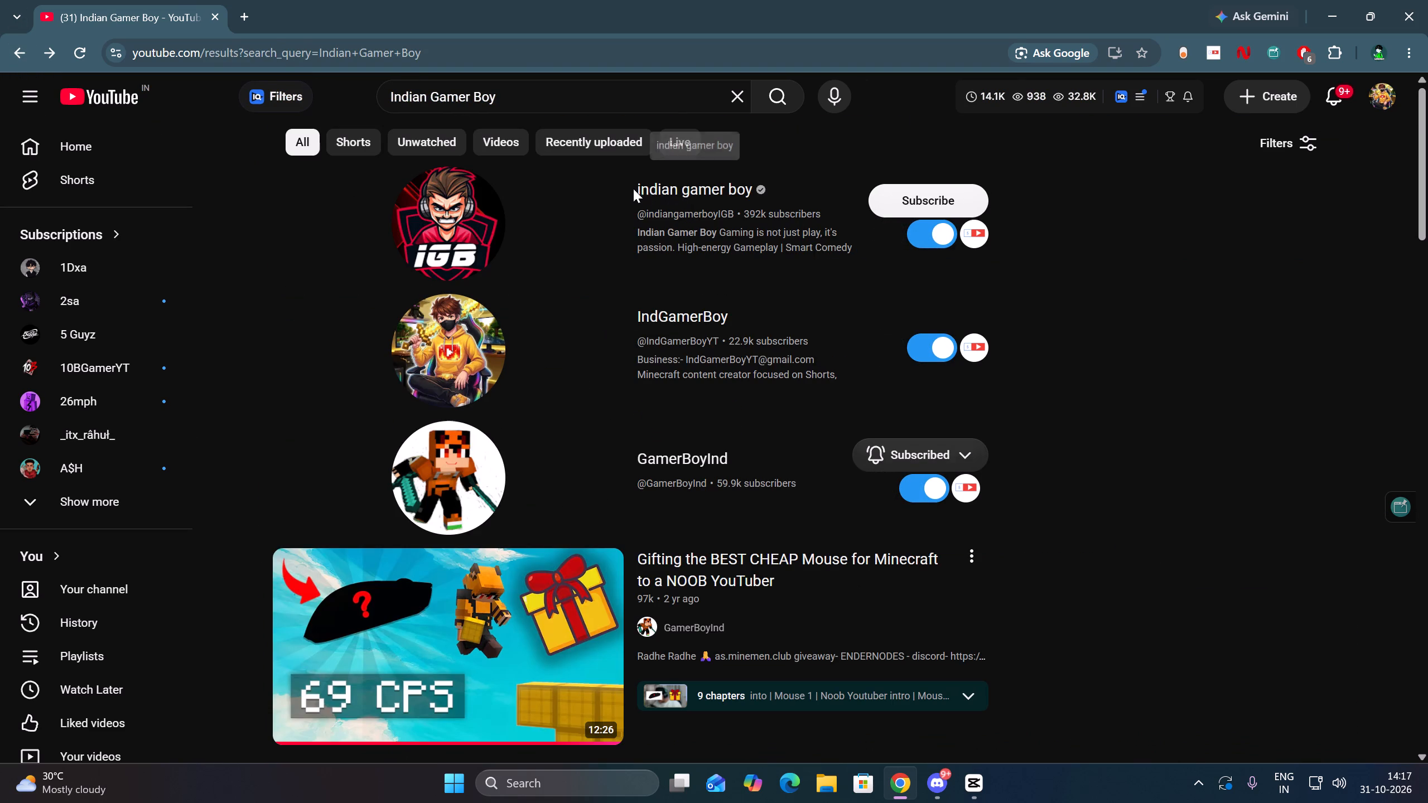
pyautogui.moveTo(633, 188); pyautogui.dragTo(795, 173)
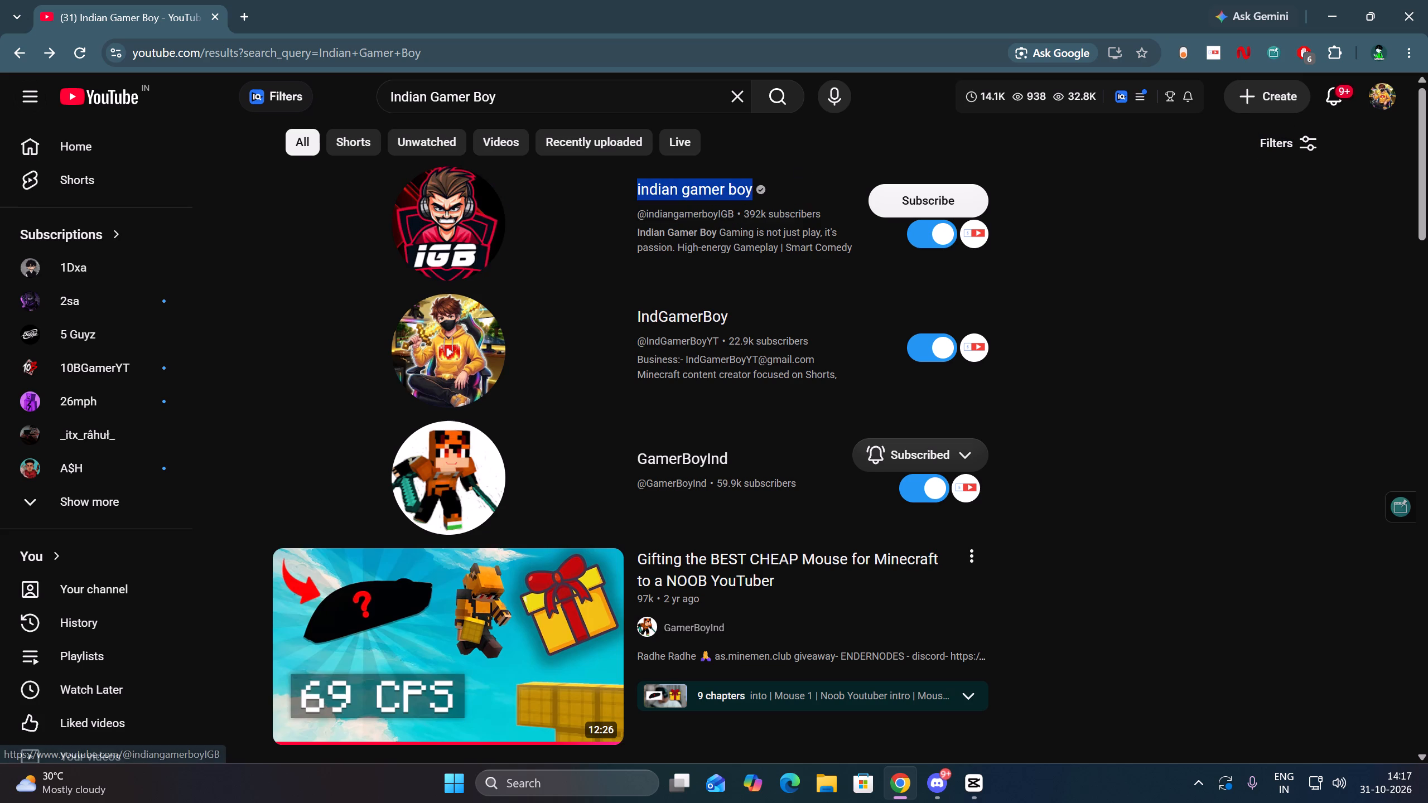
pyautogui.moveTo(795, 173); pyautogui.dragTo(795, 187)
pyautogui.click(787, 187)
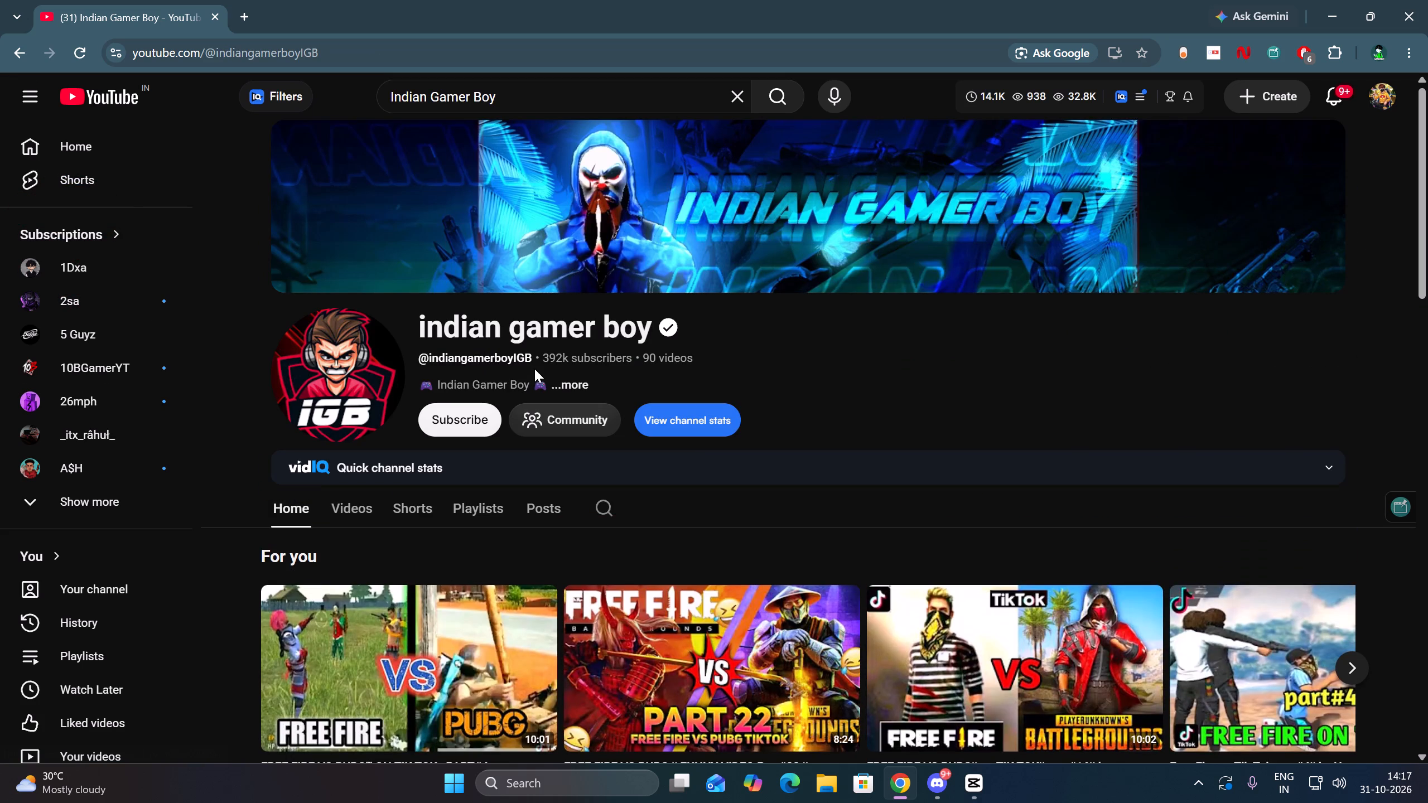
pyautogui.moveTo(514, 355); pyautogui.dragTo(533, 355)
pyautogui.click(17, 56)
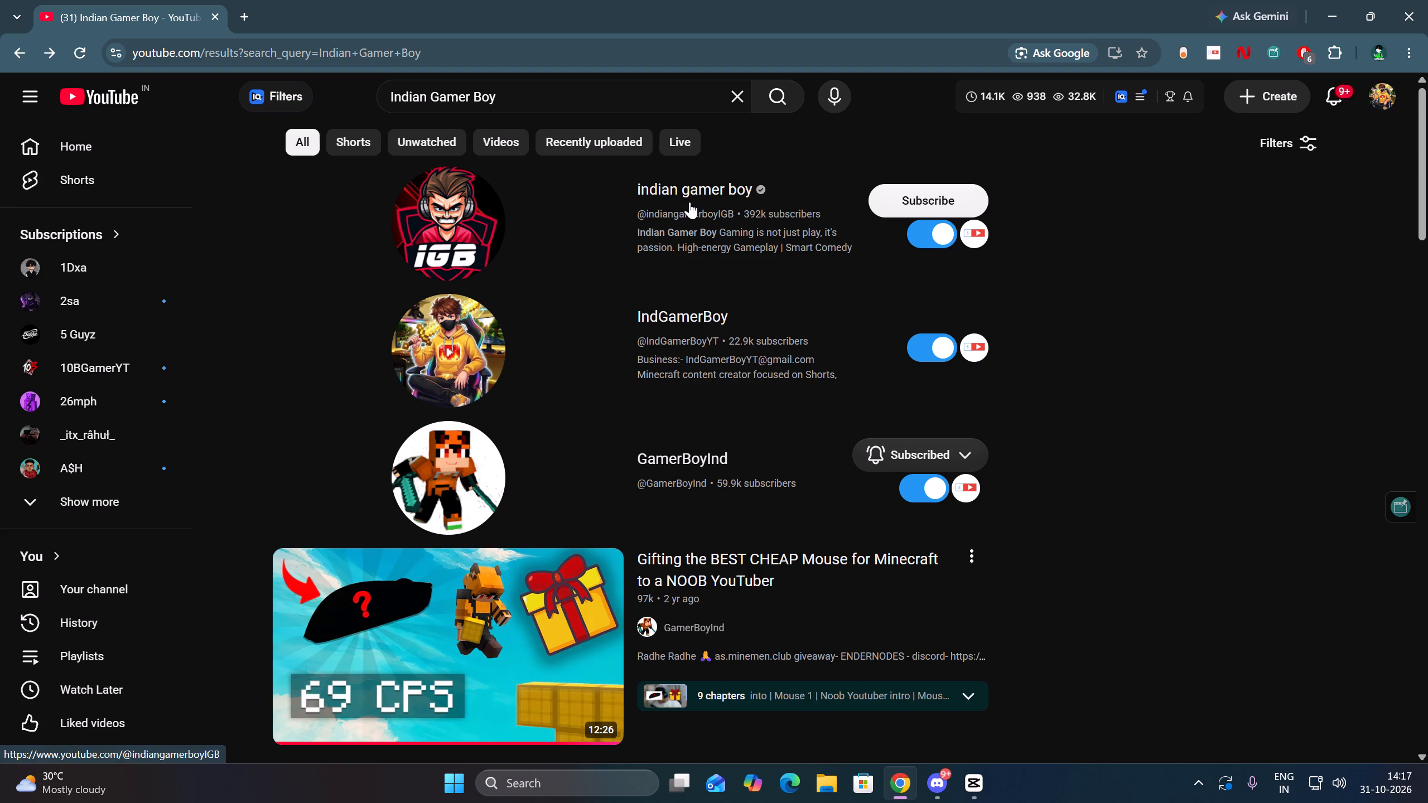
pyautogui.click(720, 195)
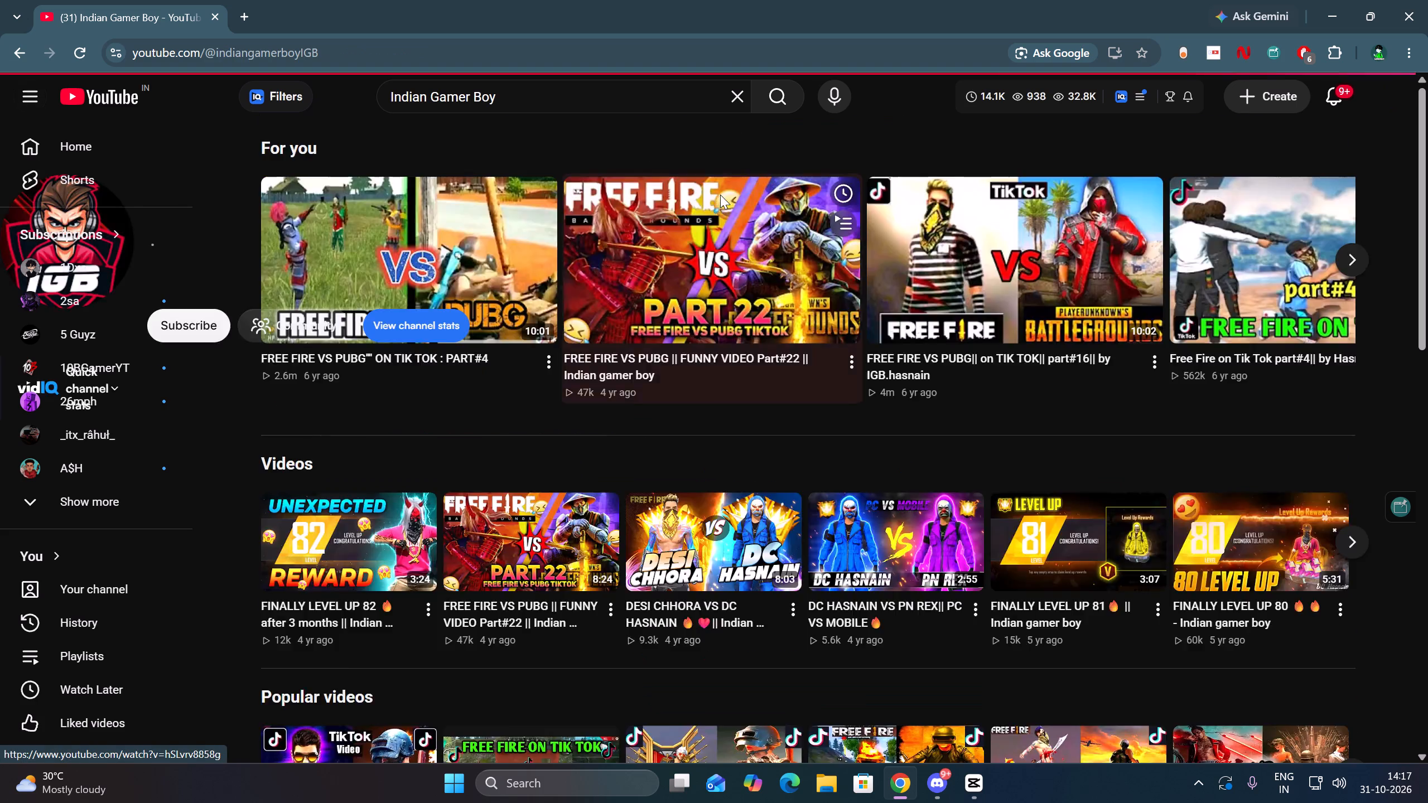
pyautogui.click(508, 362)
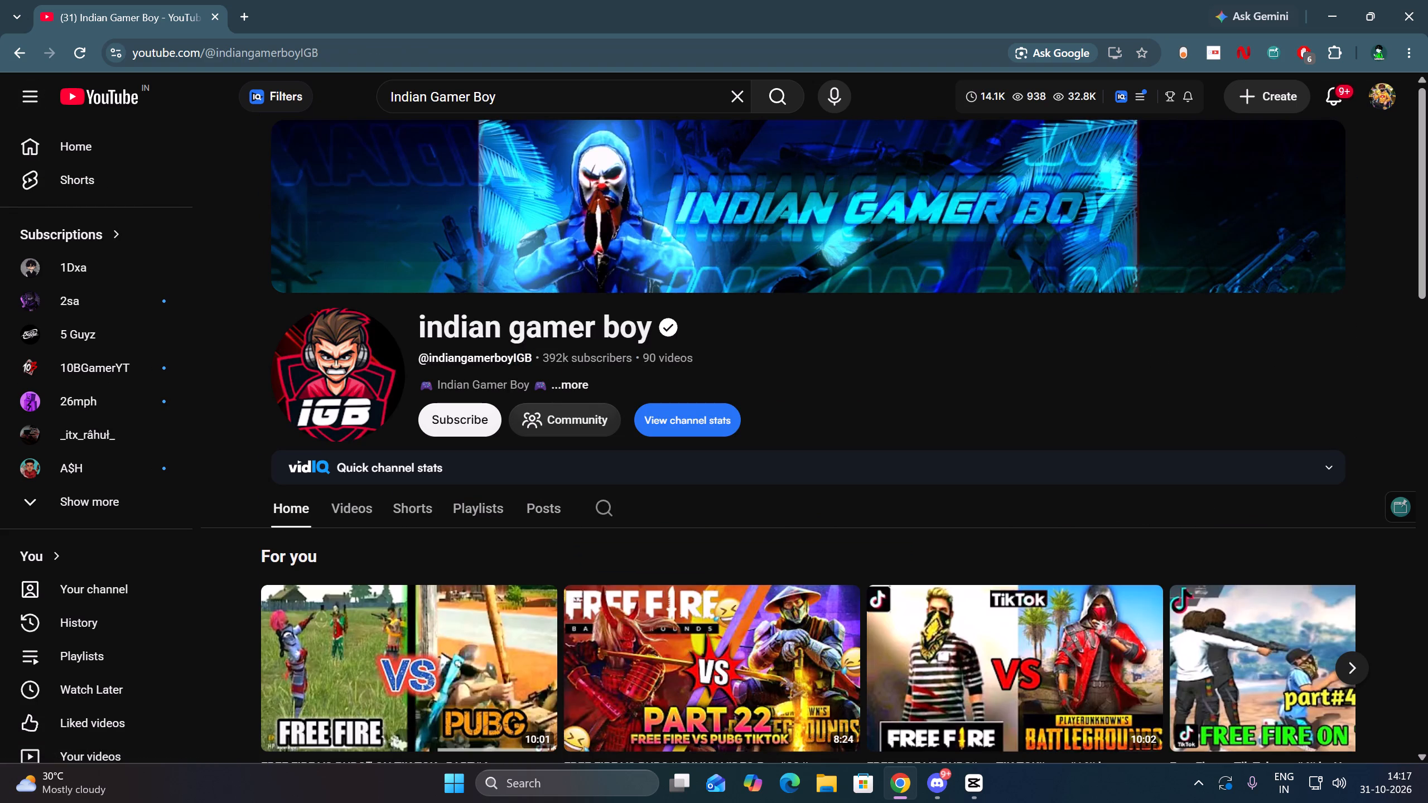
pyautogui.moveTo(513, 360); pyautogui.dragTo(516, 360)
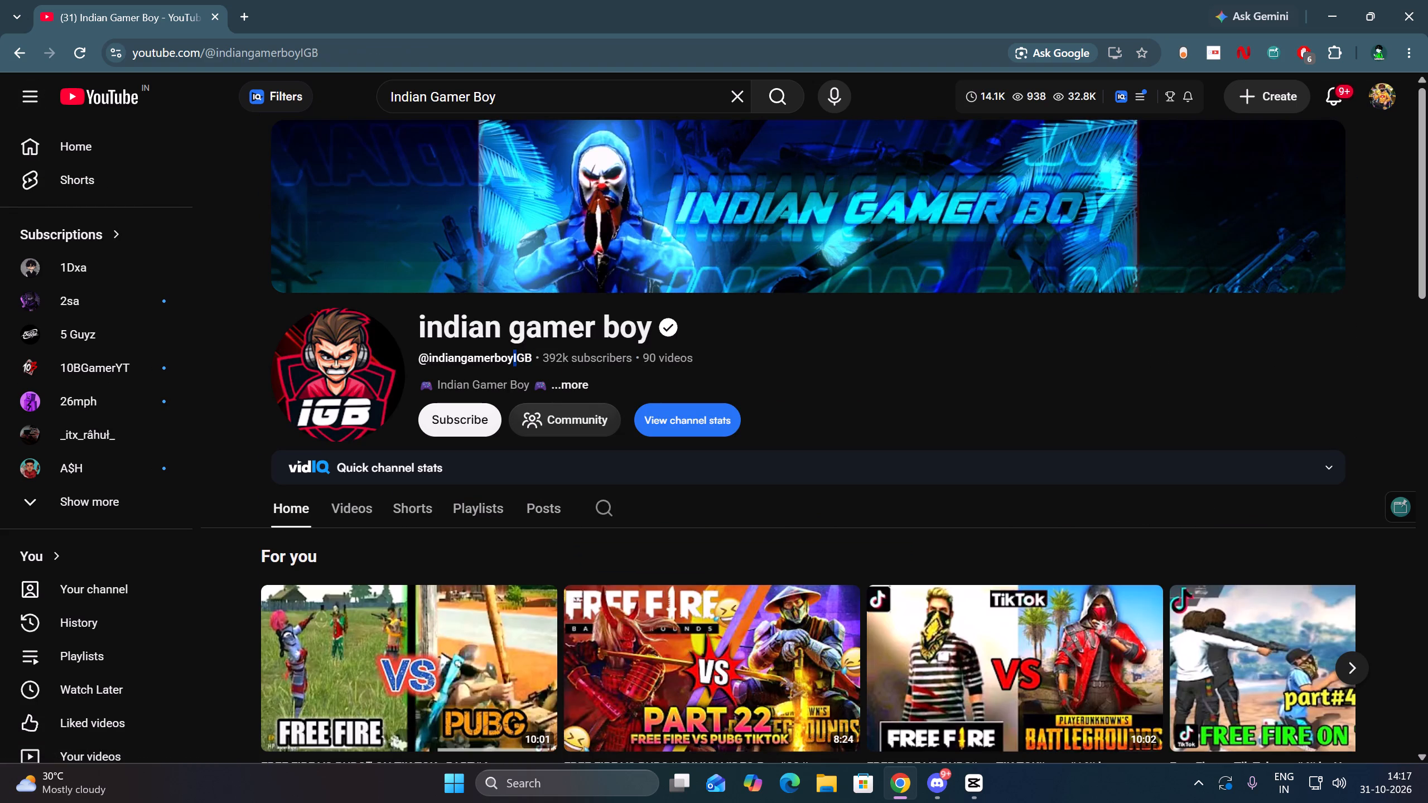
pyautogui.moveTo(516, 360); pyautogui.dragTo(534, 355)
pyautogui.click(525, 360)
# Leave the indian gamer boy channel, view the GamerBoyInd channel page from the results, and return to the results.
pyautogui.moveTo(460, 324); pyautogui.dragTo(507, 325)
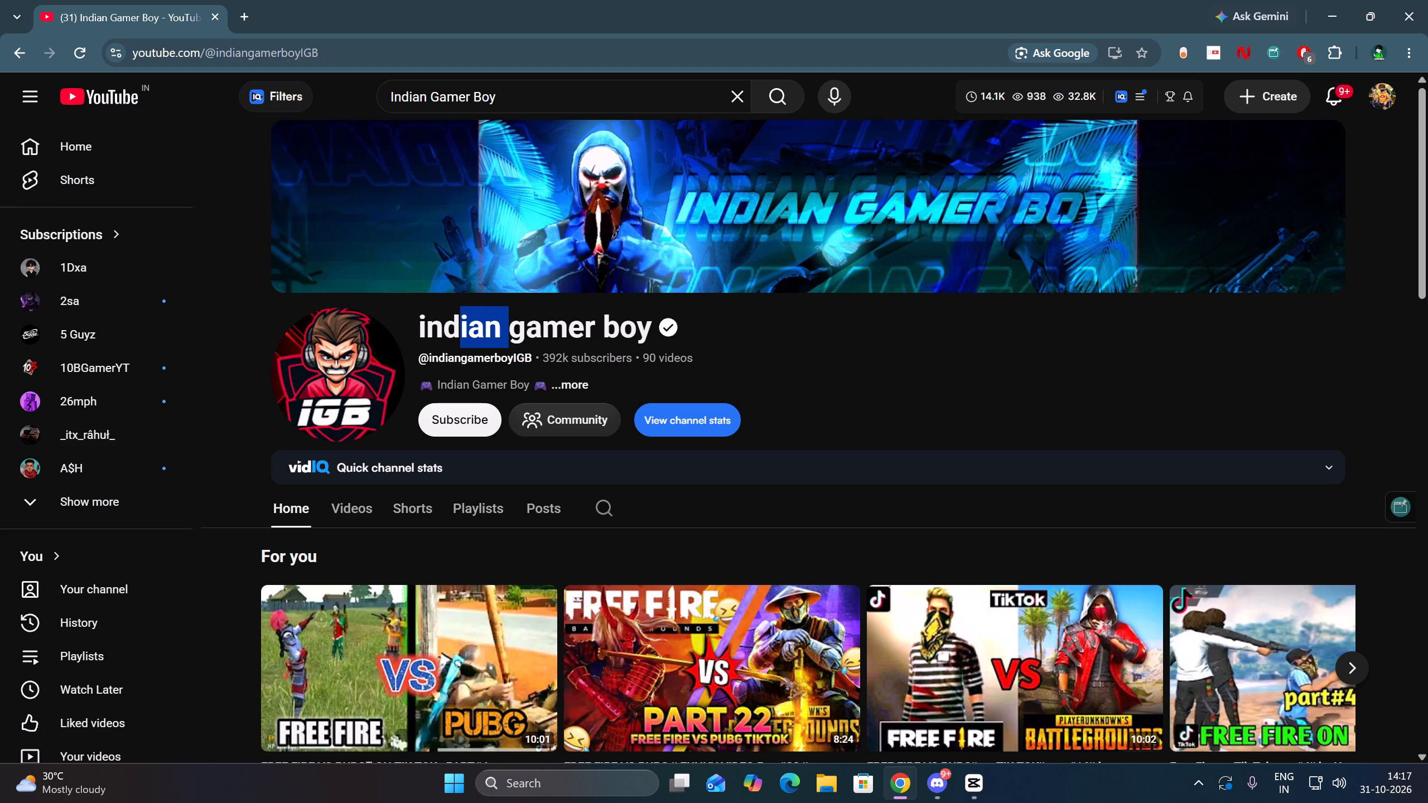
pyautogui.click(22, 43)
pyautogui.scroll(-1, 647, 371)
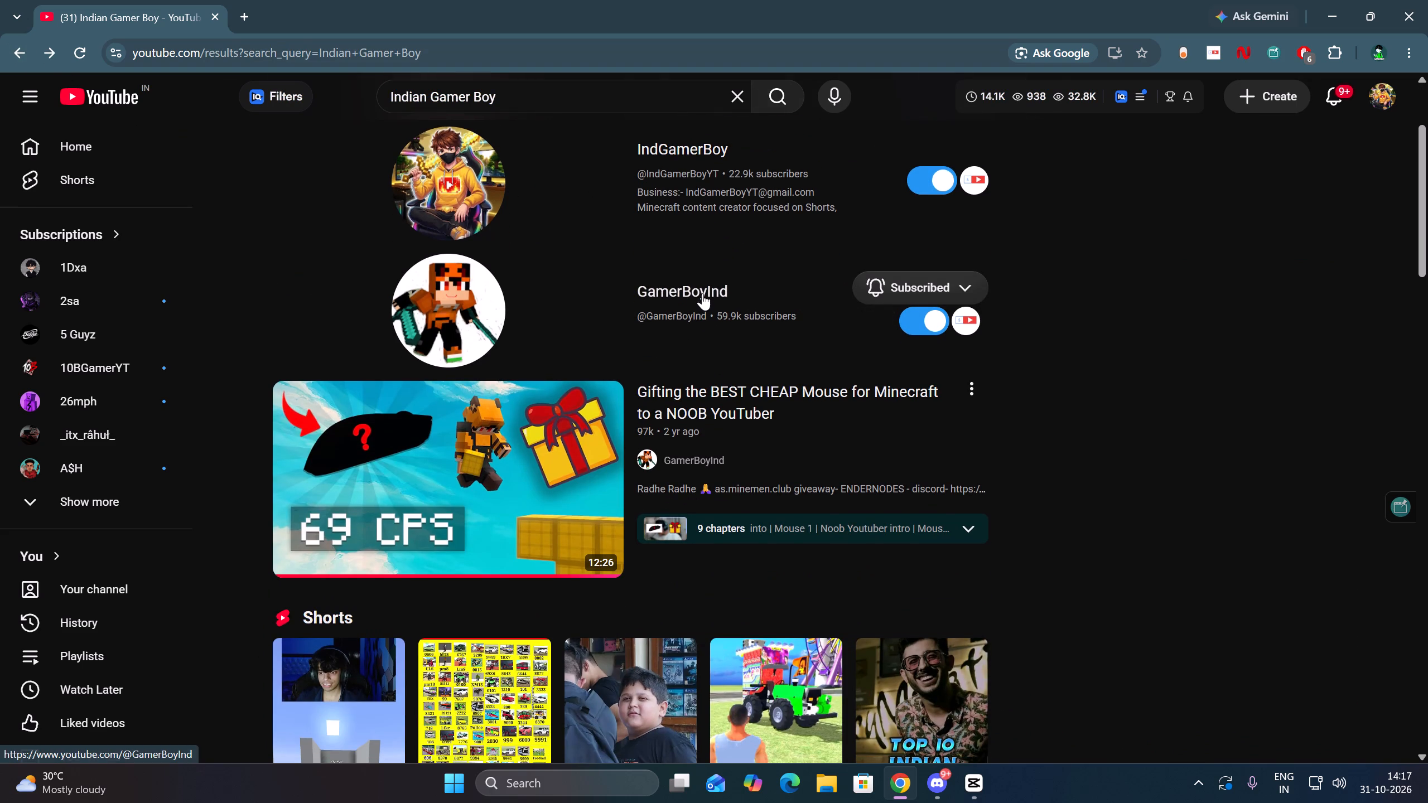
pyautogui.click(705, 289)
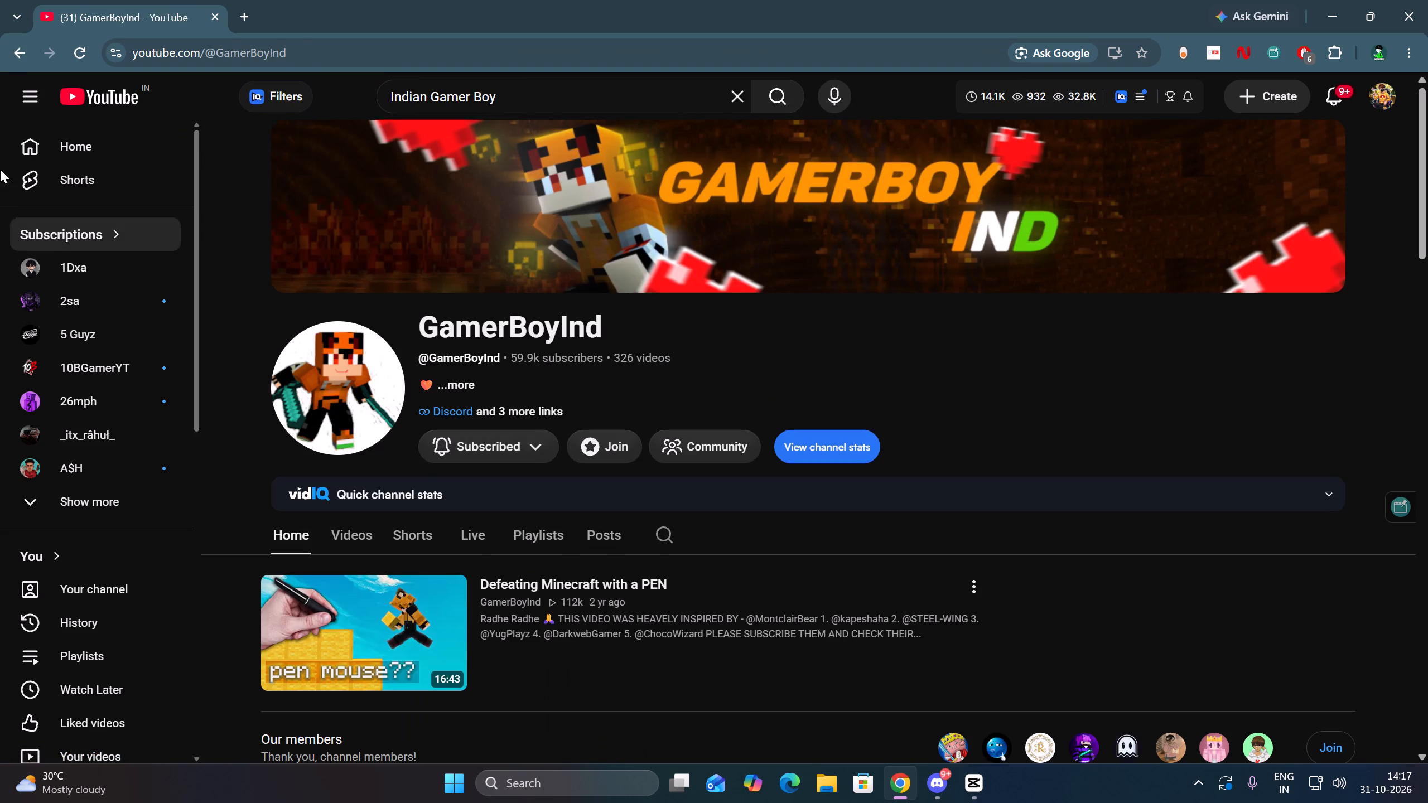
pyautogui.click(13, 55)
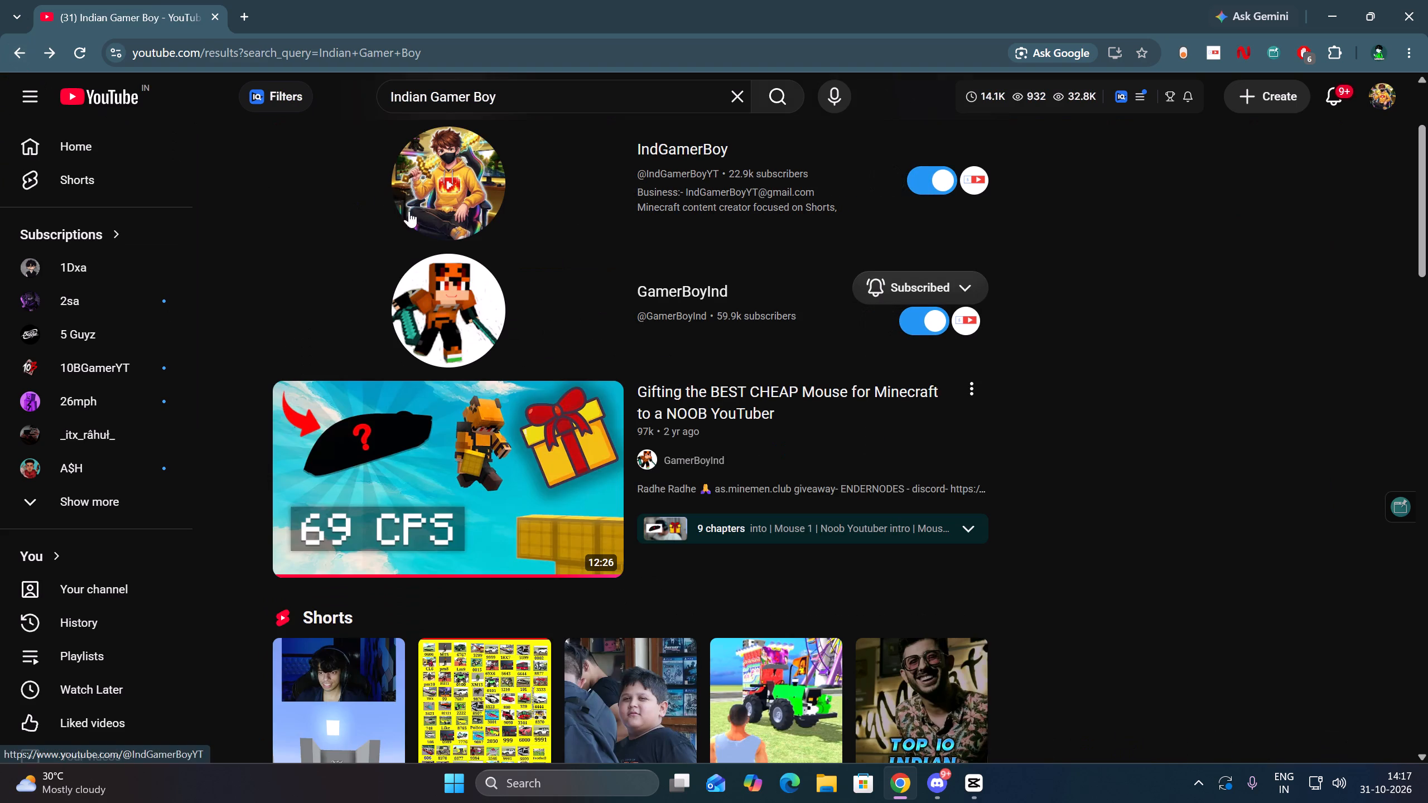
# Shorten the YouTube search text to IndGamerBoy and run the search again.
pyautogui.scroll(2, 492, 255)
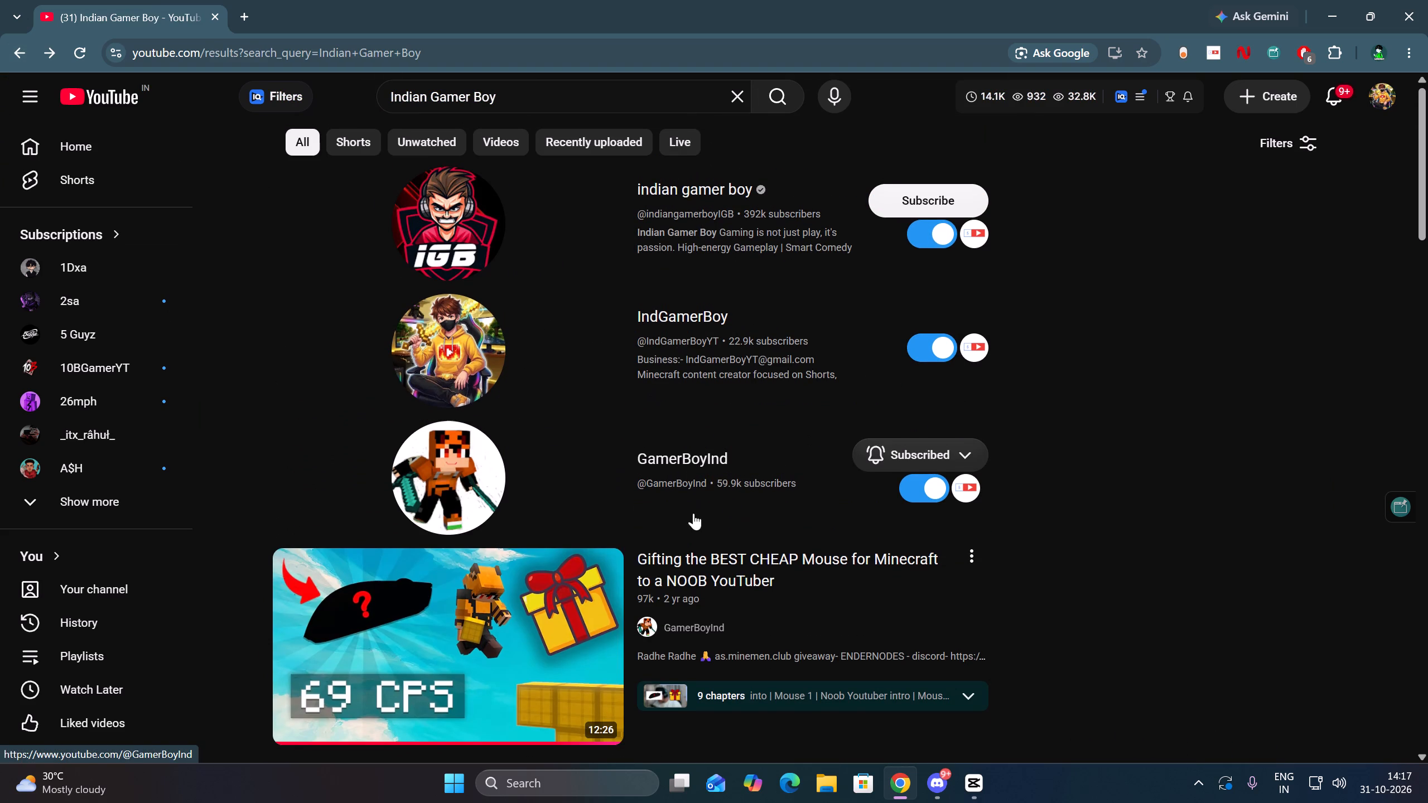
pyautogui.click(433, 96)
pyautogui.press('BackSpace')
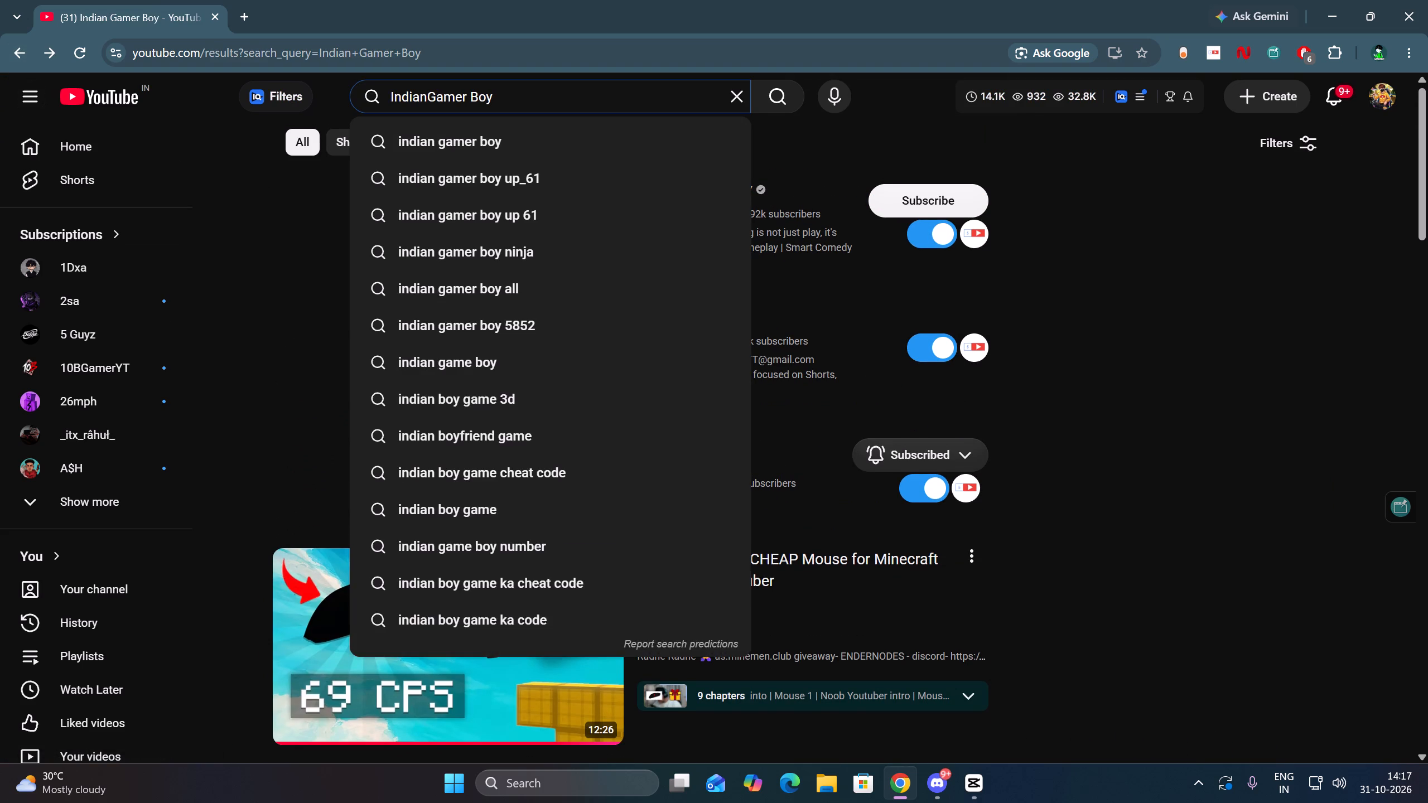
pyautogui.press('BackSpace')
pyautogui.press('BackSpace')
pyautogui.press('BackSpace')
pyautogui.click(489, 100)
pyautogui.click(455, 100)
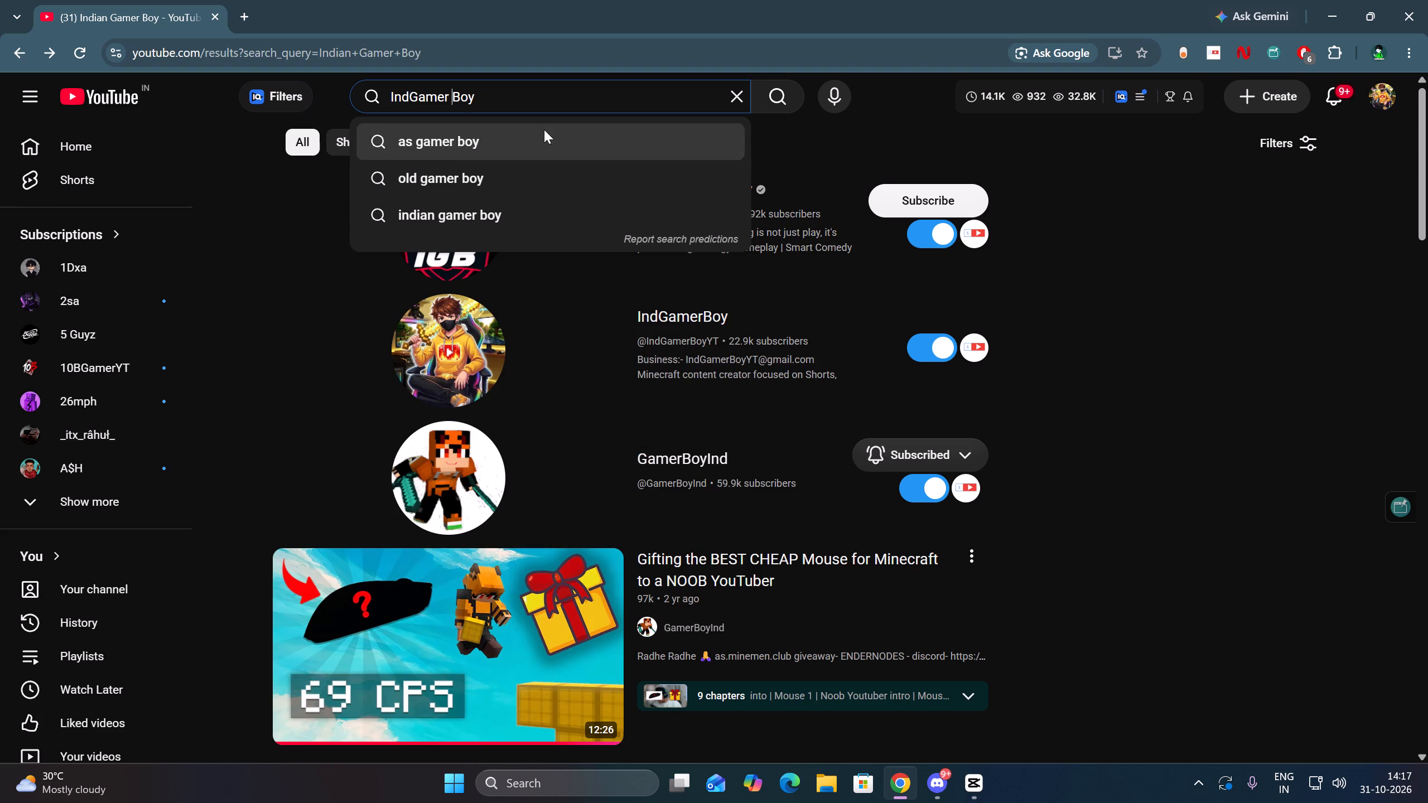
pyautogui.press('BackSpace')
pyautogui.press('Return')
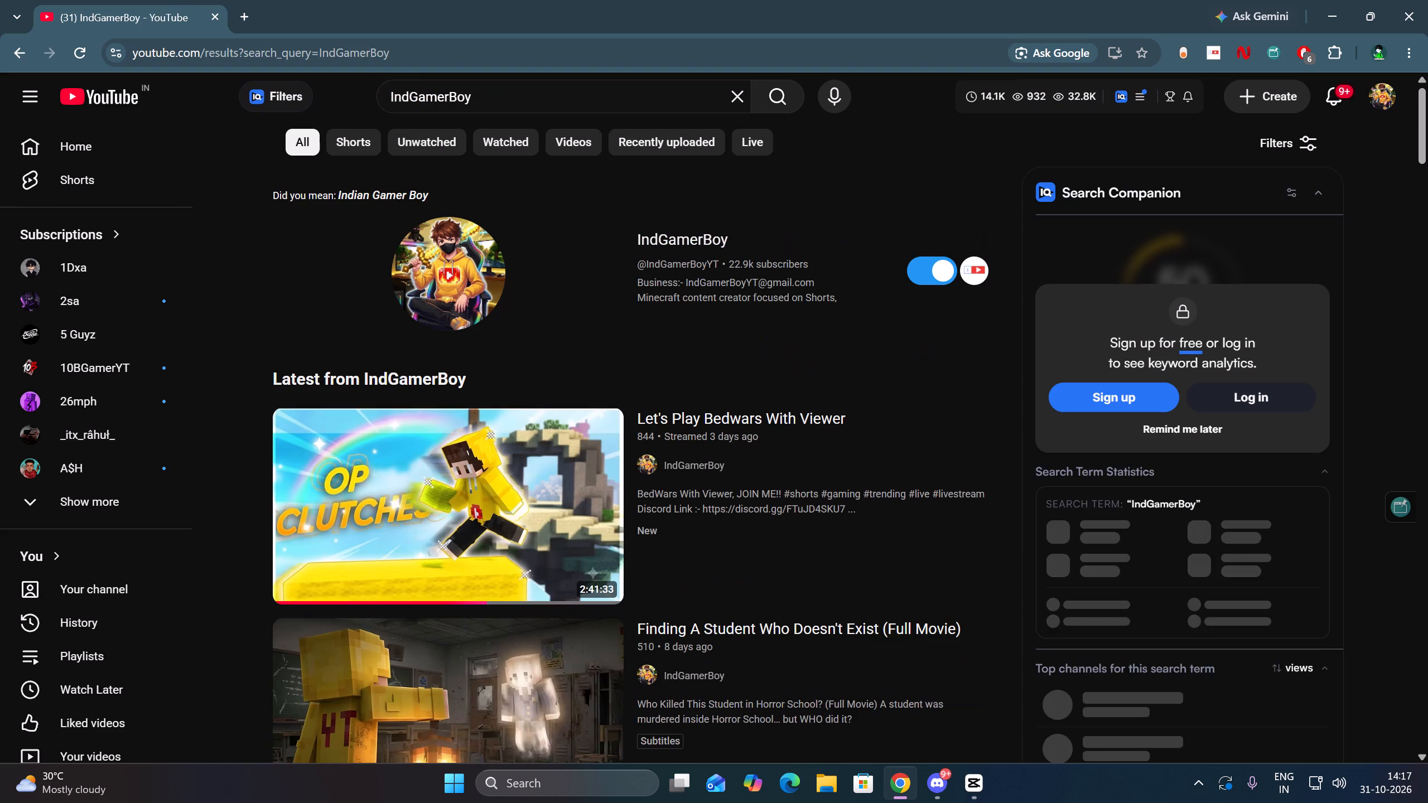
# Look through the IndGamerBoy search results for similarly named channels and videos.
pyautogui.scroll(-6, 541, 299)
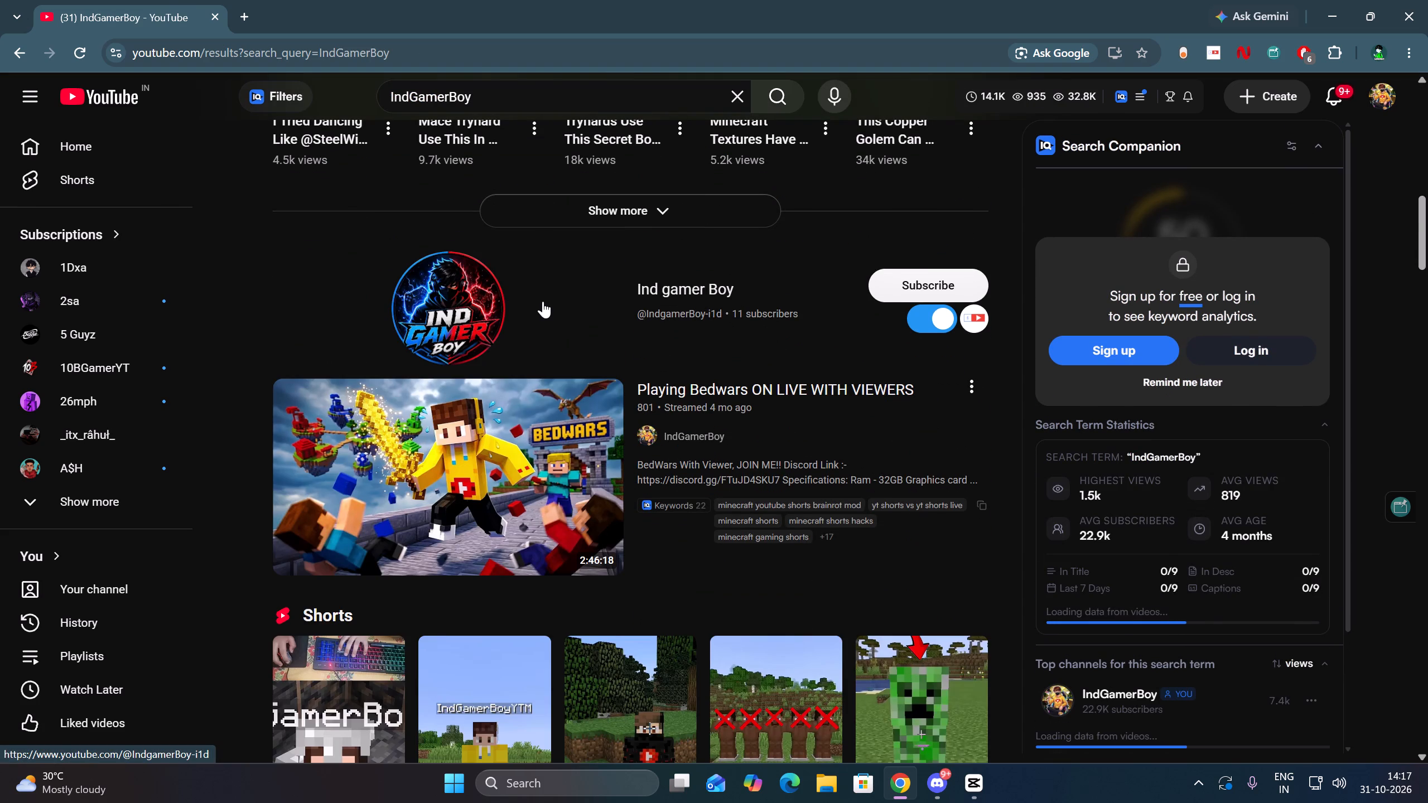
pyautogui.scroll(-11, 543, 301)
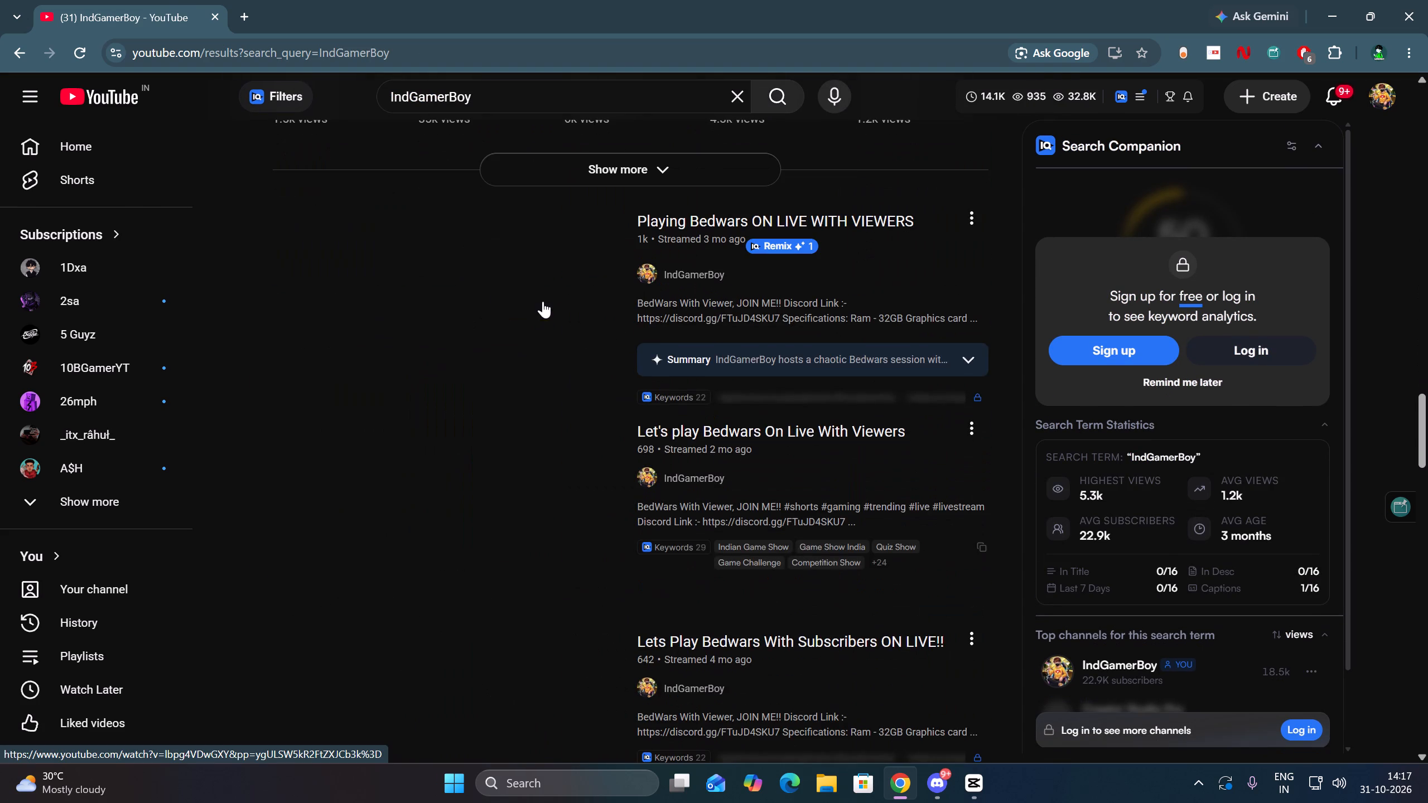
pyautogui.scroll(-6, 543, 301)
pyautogui.scroll(10, 543, 301)
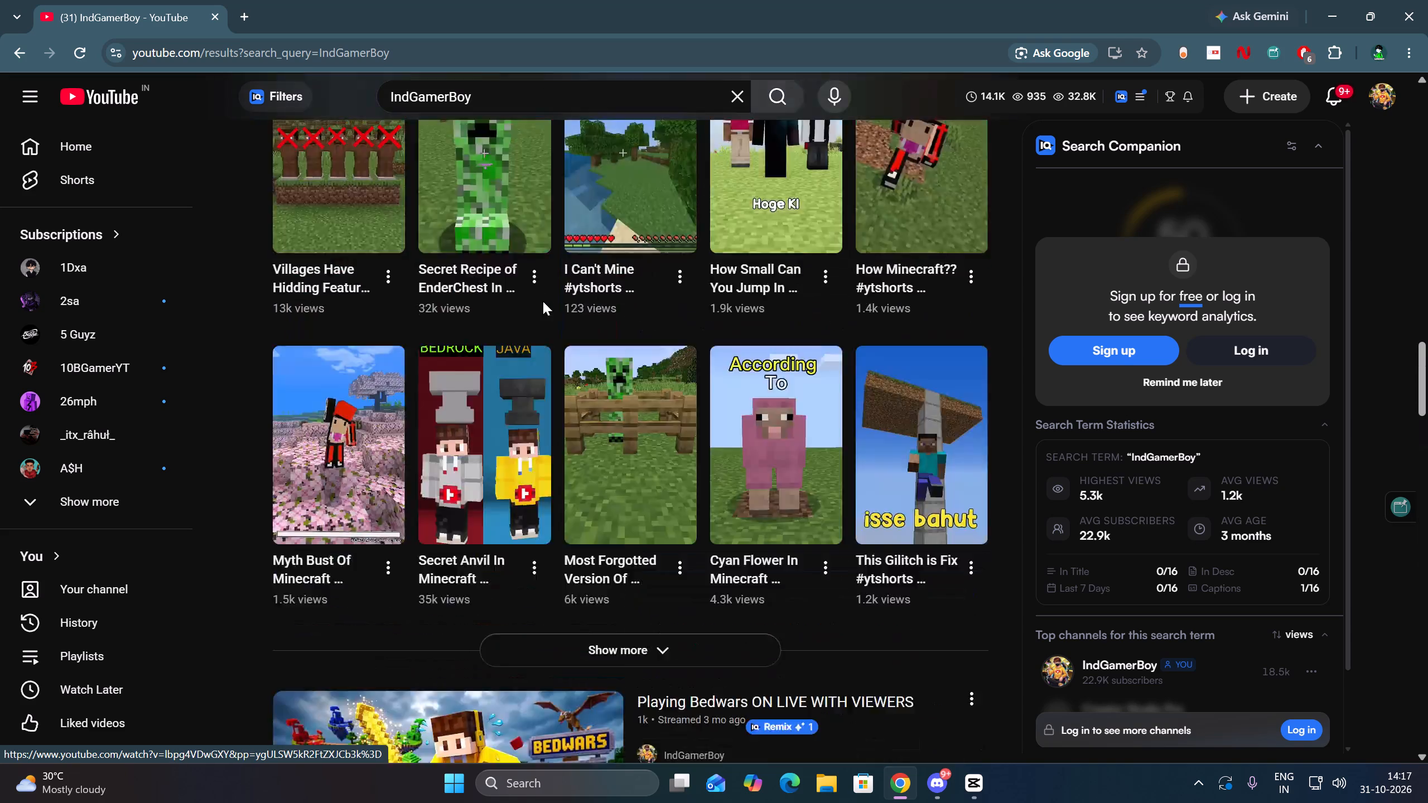
pyautogui.scroll(20, 543, 301)
# Filter the IndGamerBoy results by the Channels type and examine the GamerBoyInd entry's handle and subscriber count.
pyautogui.click(1255, 135)
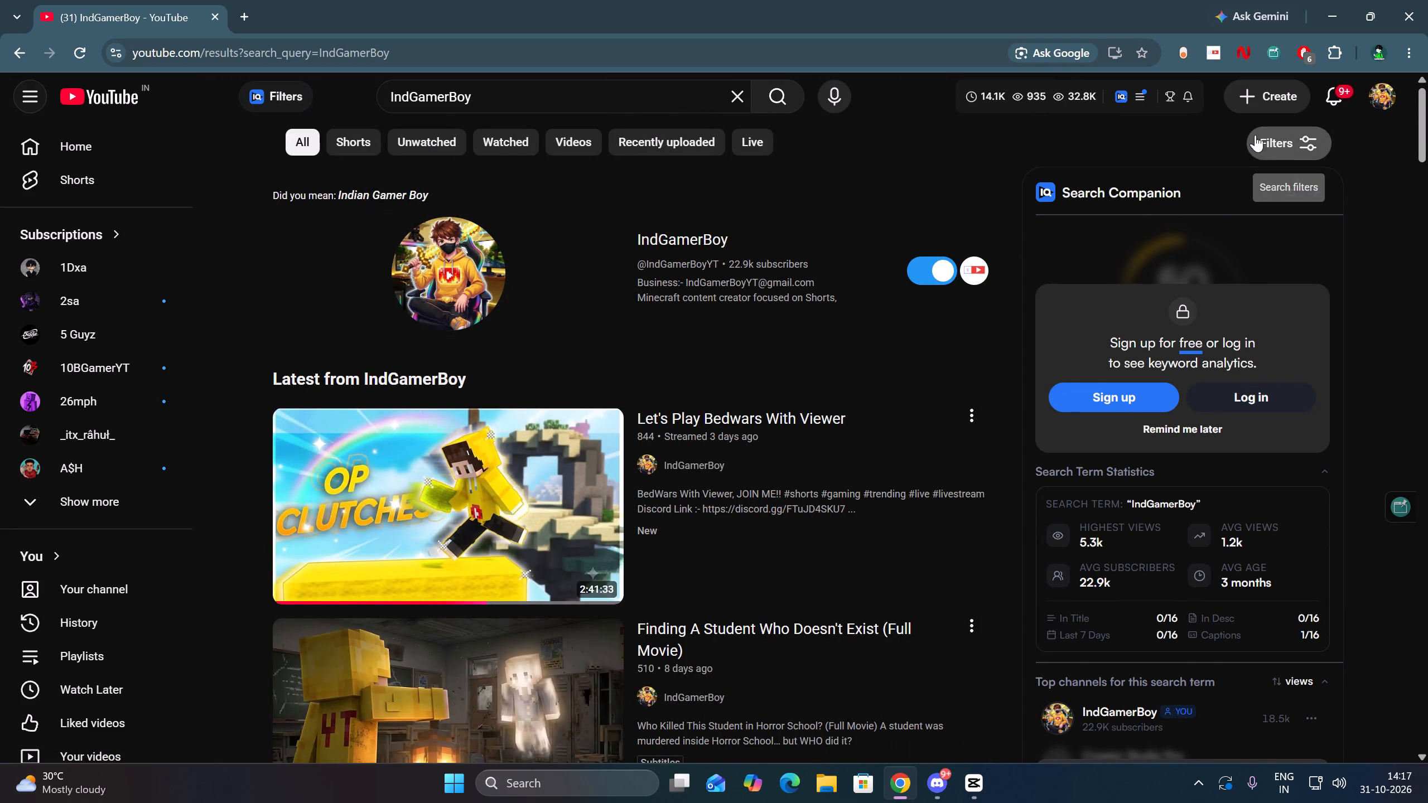
pyautogui.click(460, 375)
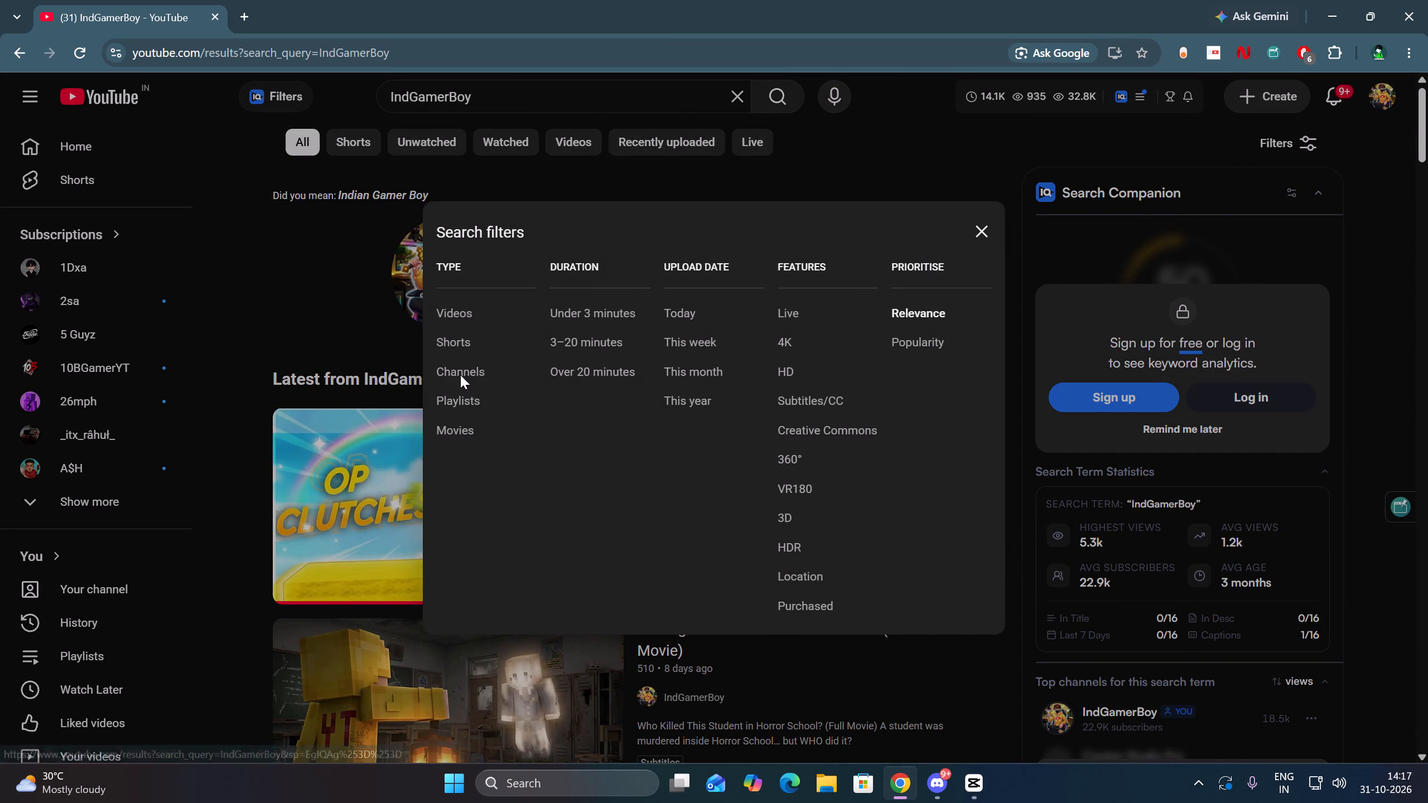
pyautogui.scroll(-3, 486, 356)
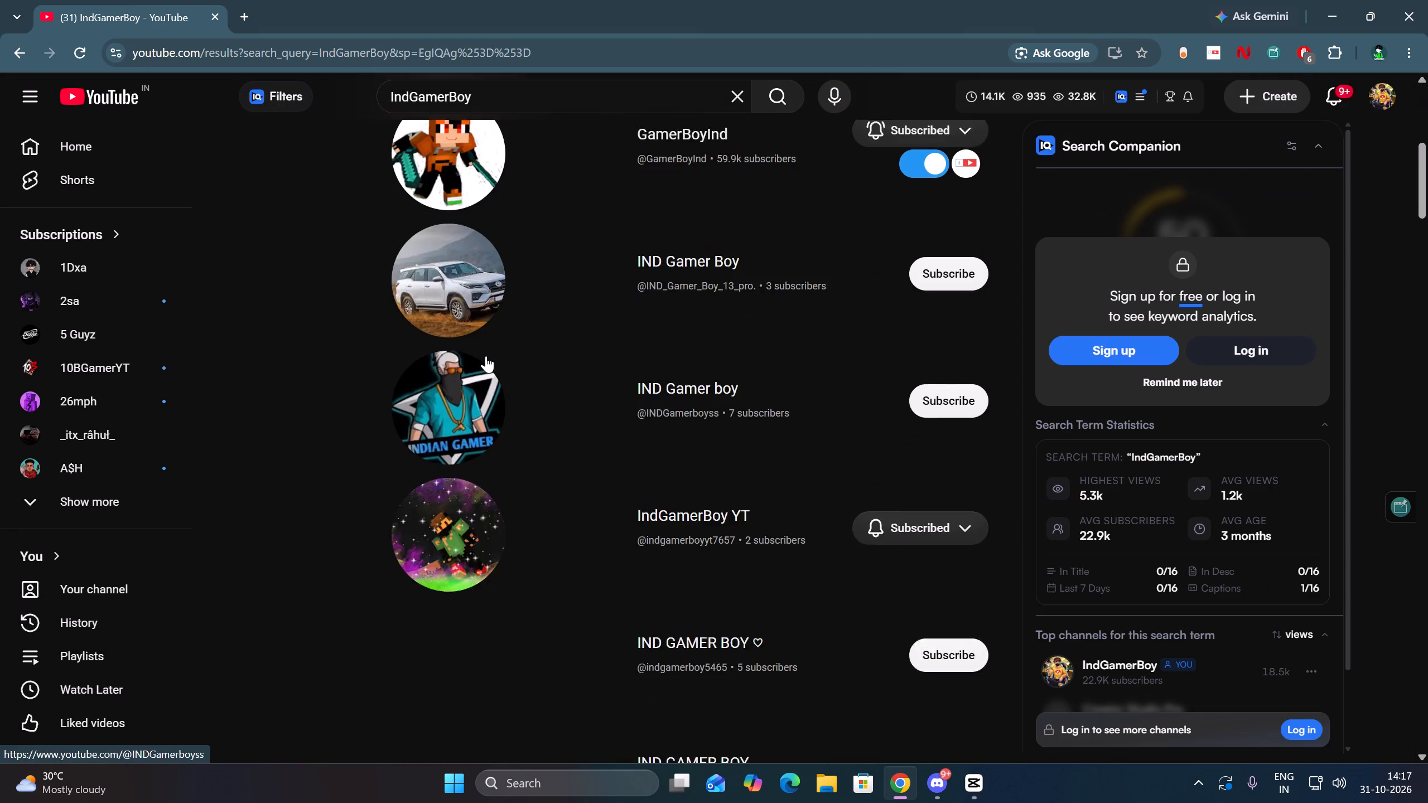
pyautogui.scroll(2, 486, 356)
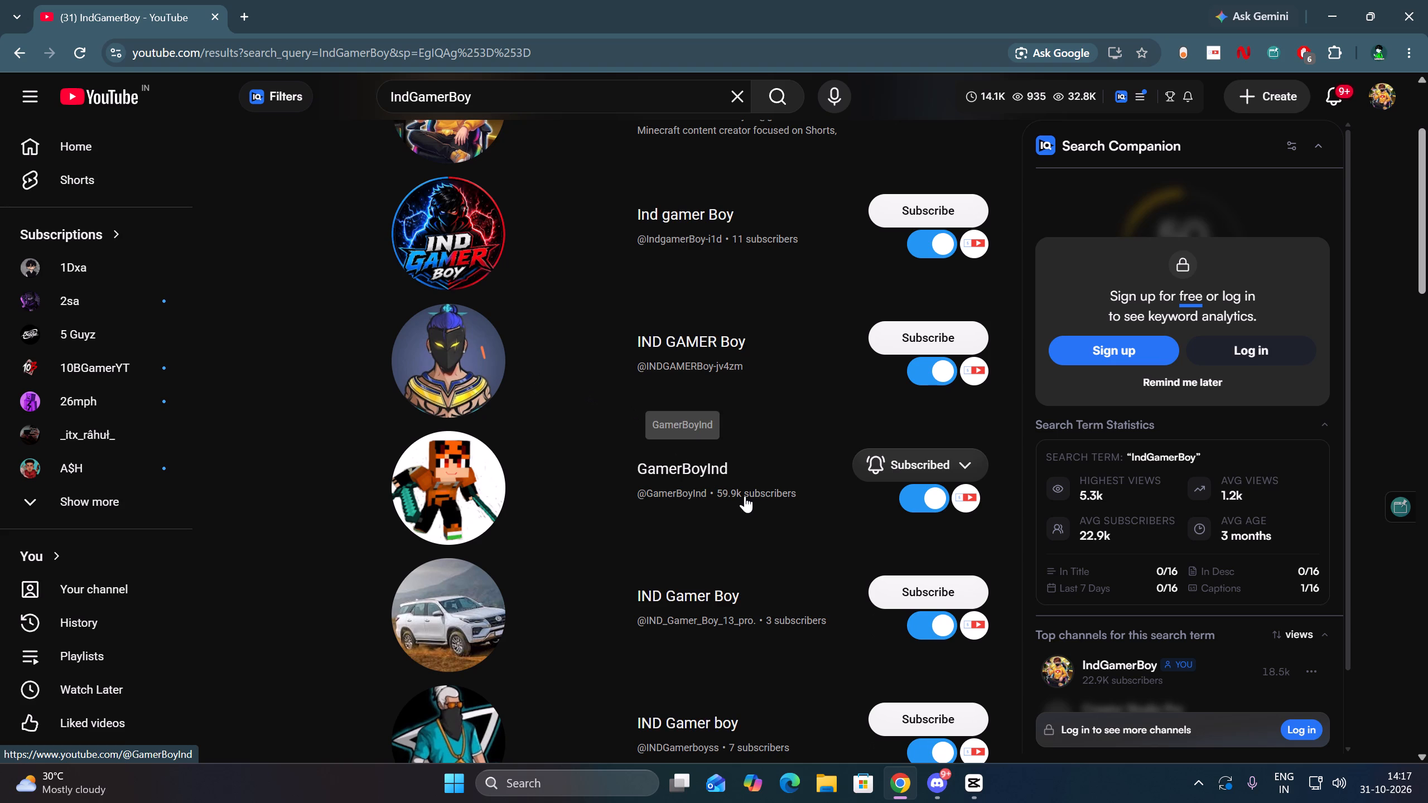
pyautogui.moveTo(802, 492); pyautogui.dragTo(724, 495)
pyautogui.moveTo(655, 505); pyautogui.dragTo(779, 501)
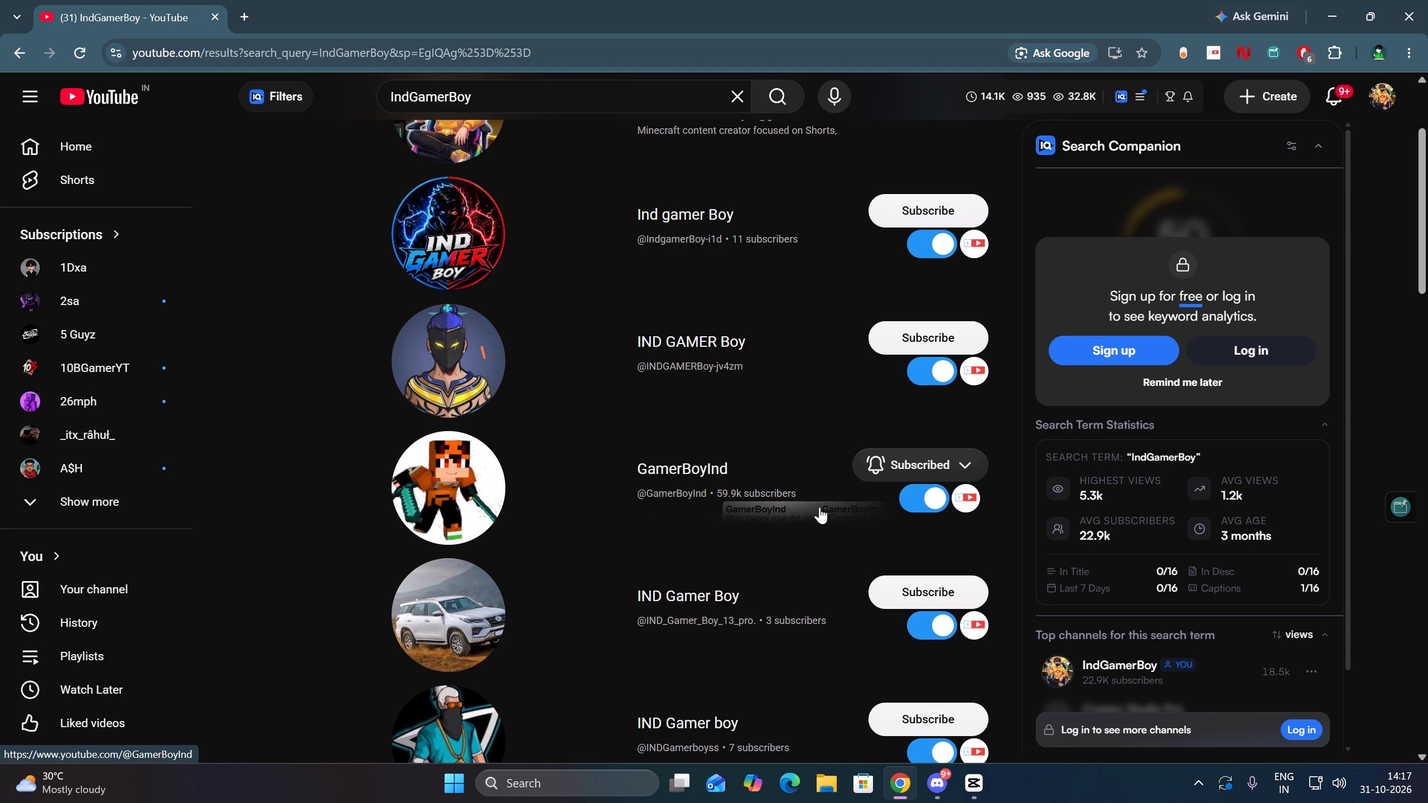
pyautogui.moveTo(817, 506); pyautogui.dragTo(717, 496)
pyautogui.moveTo(716, 496); pyautogui.dragTo(755, 492)
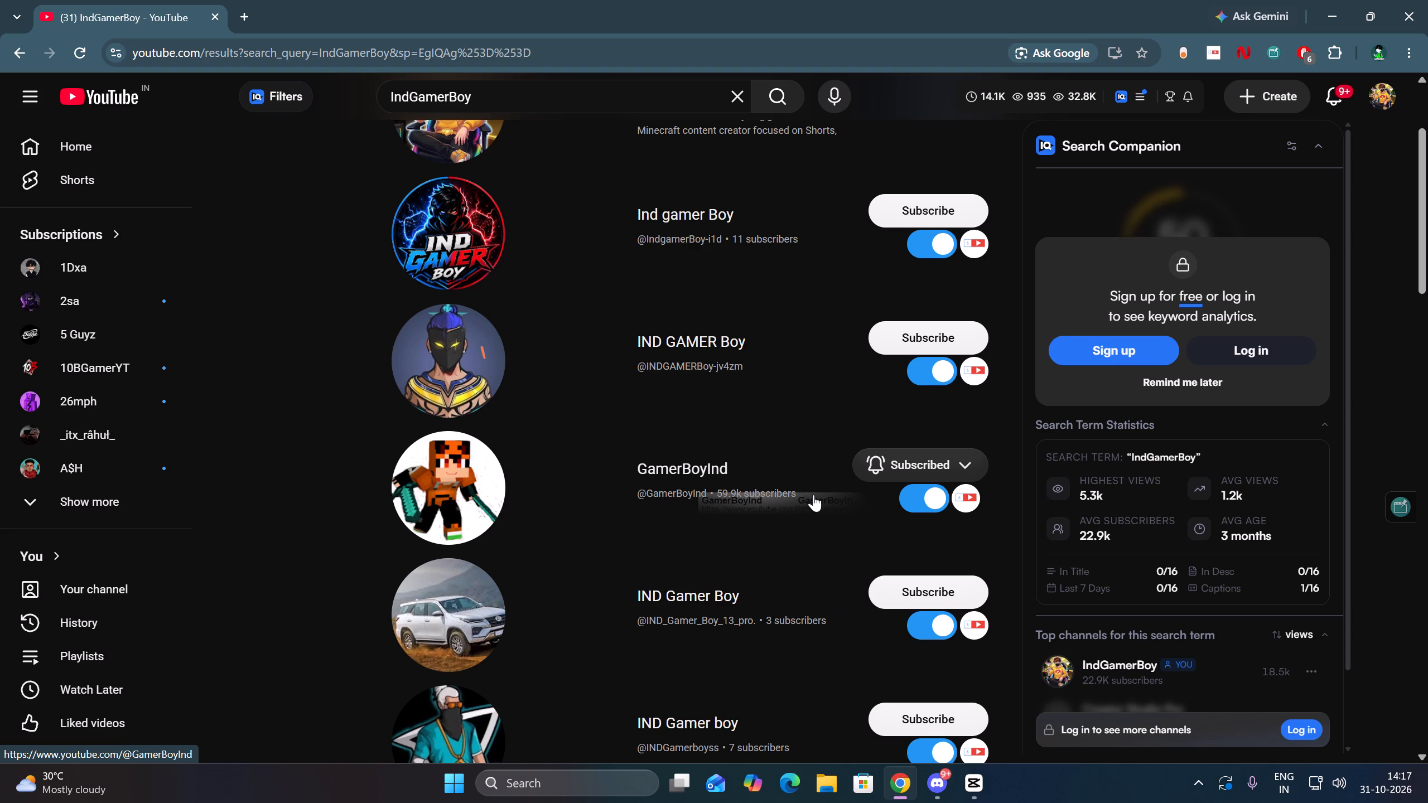
pyautogui.moveTo(813, 495); pyautogui.dragTo(731, 497)
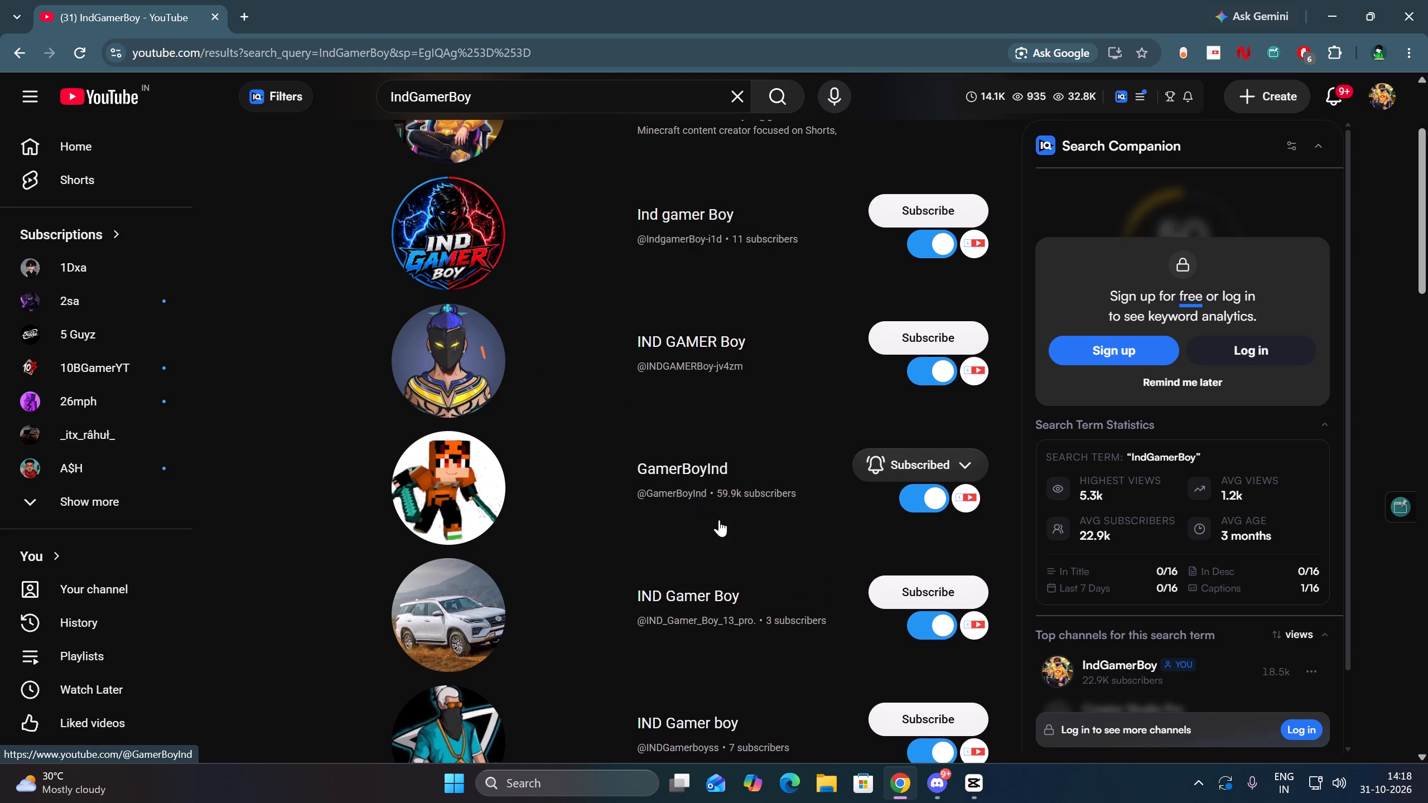
pyautogui.scroll(-1, 719, 520)
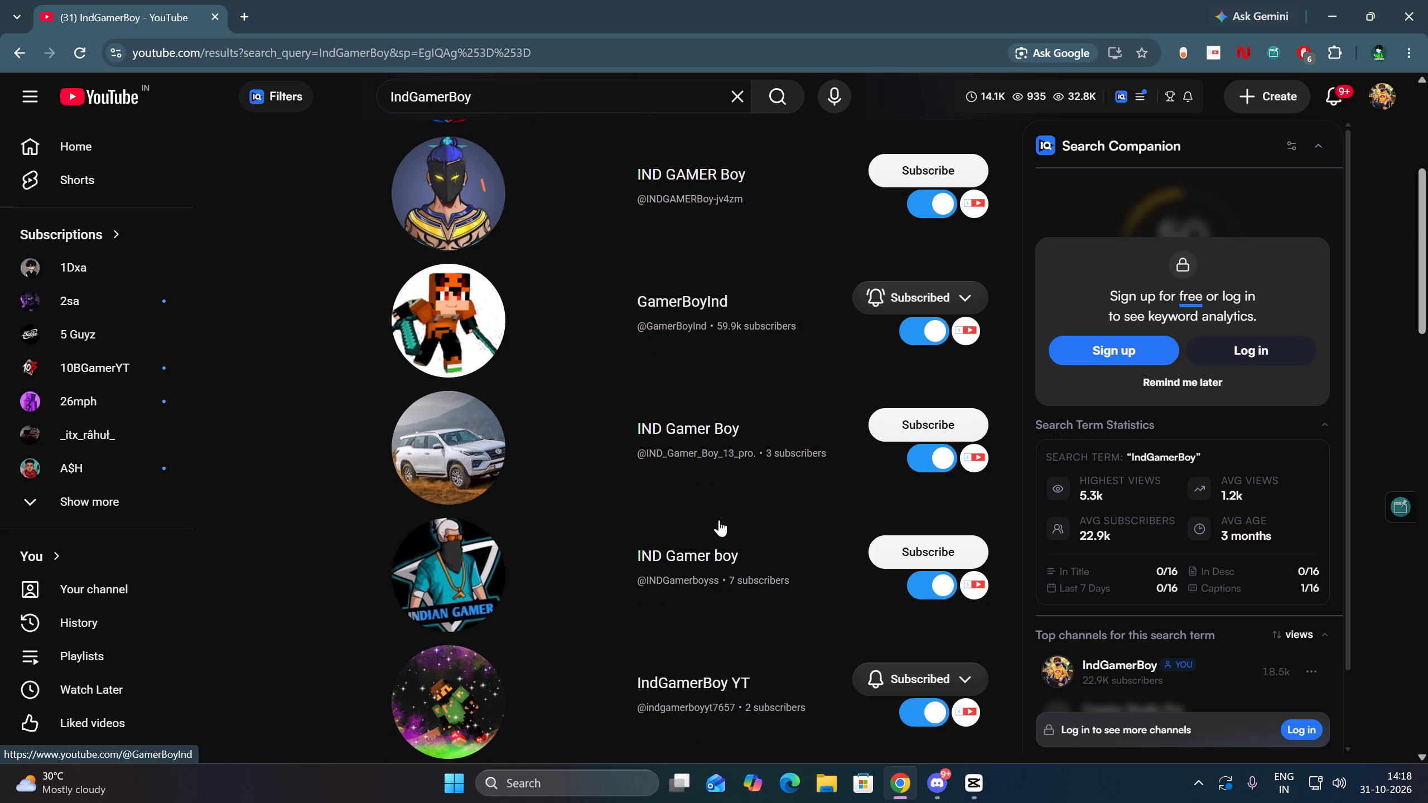
pyautogui.scroll(2, 719, 520)
# Open the GamerBoyInd channel's videos, look through them, and return to the filtered channel results.
pyautogui.click(690, 631)
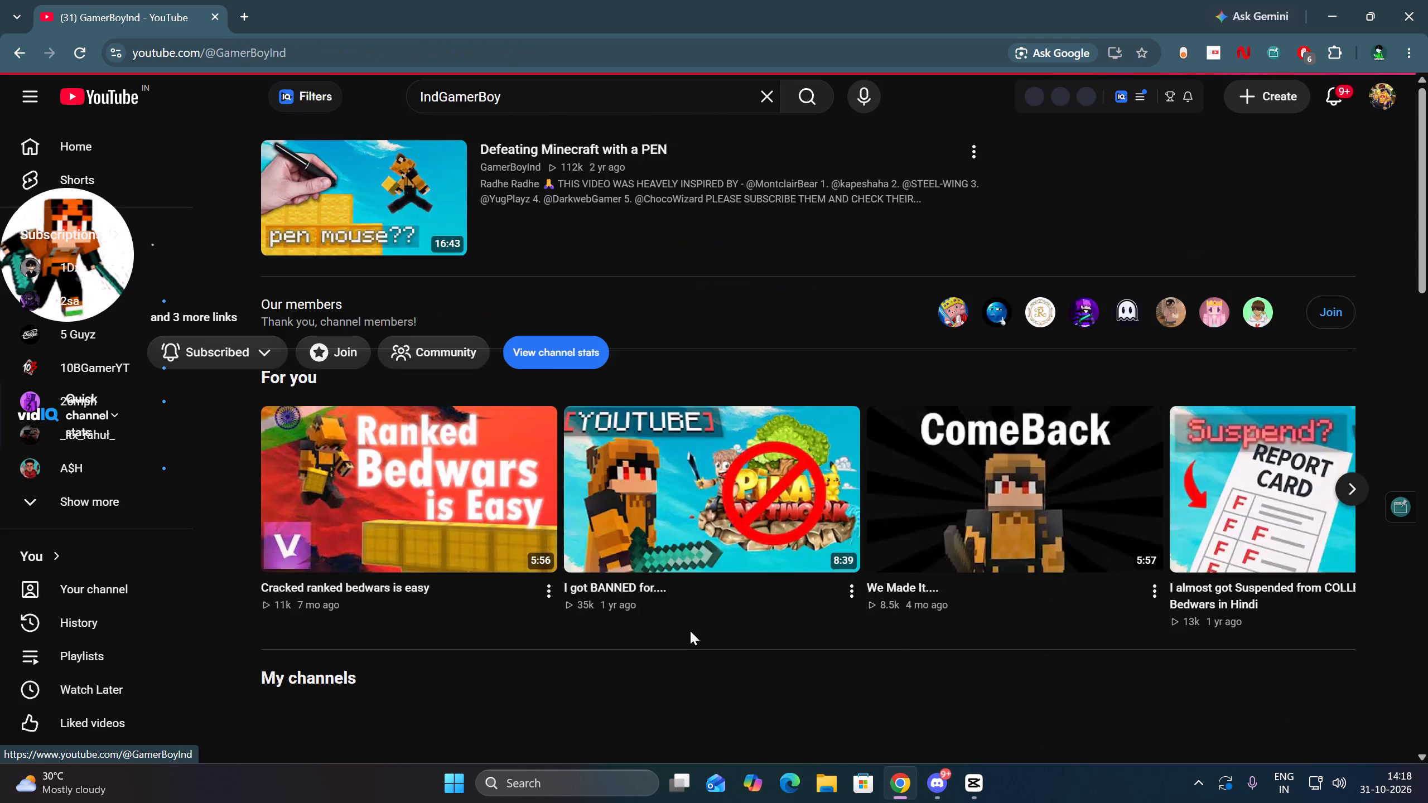
pyautogui.click(343, 545)
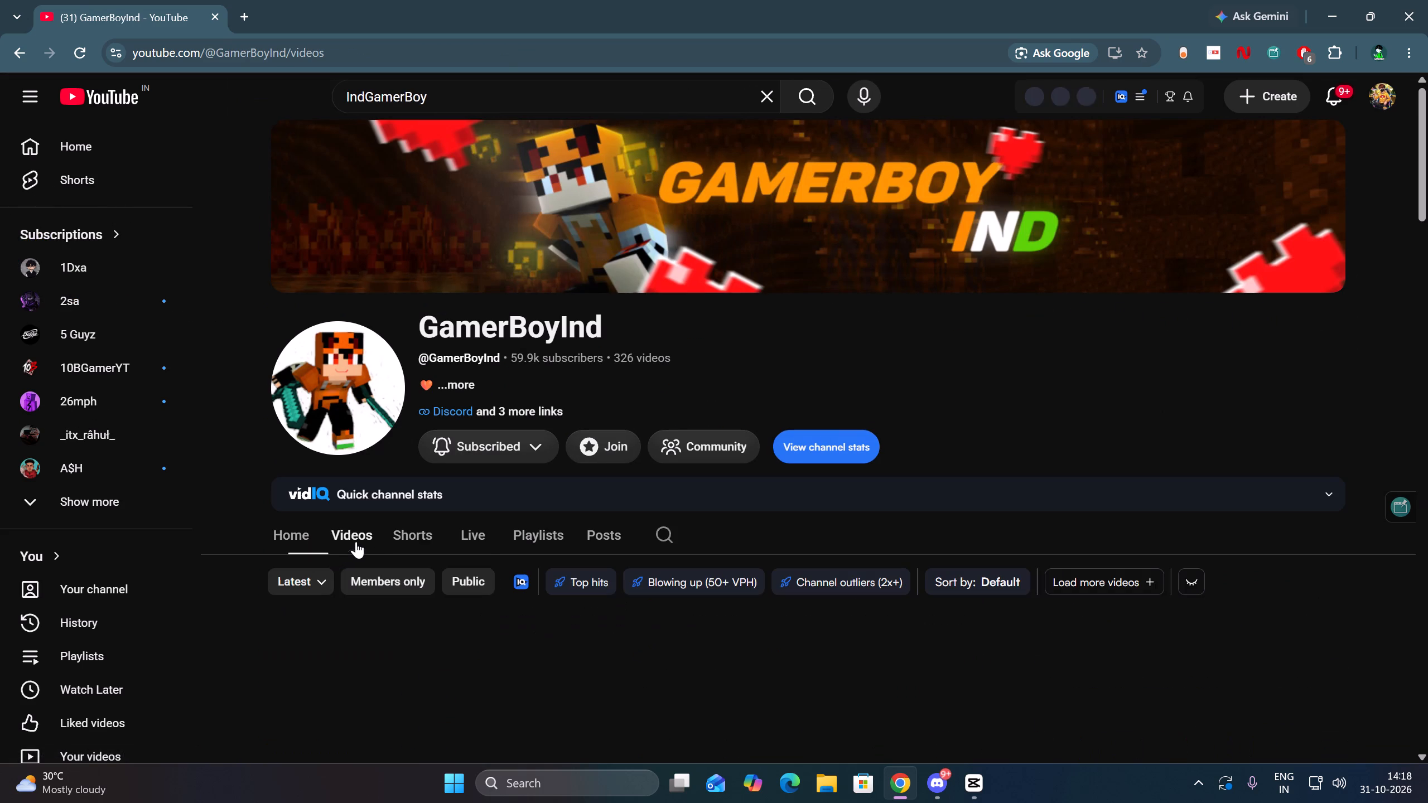
pyautogui.scroll(-12, 630, 512)
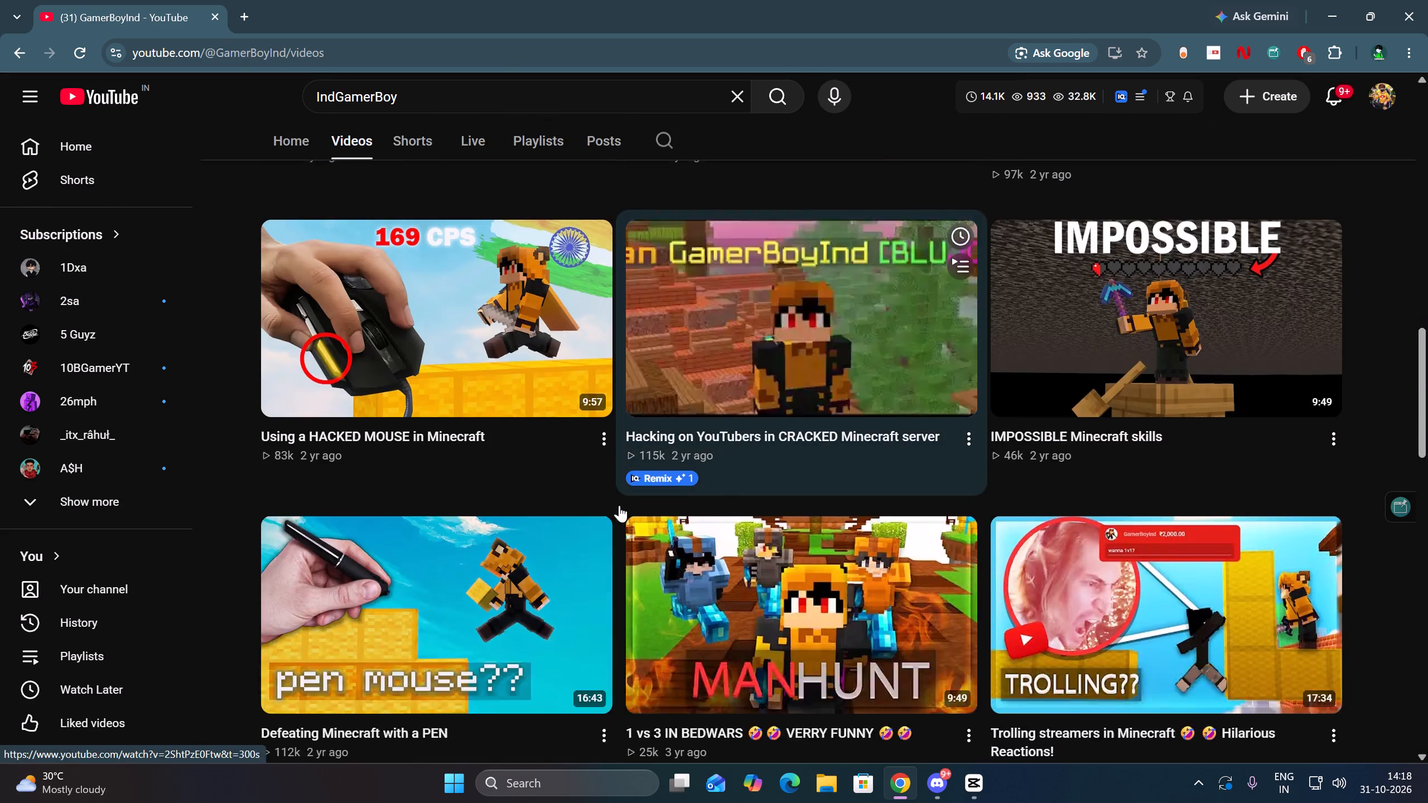
pyautogui.scroll(-5, 691, 506)
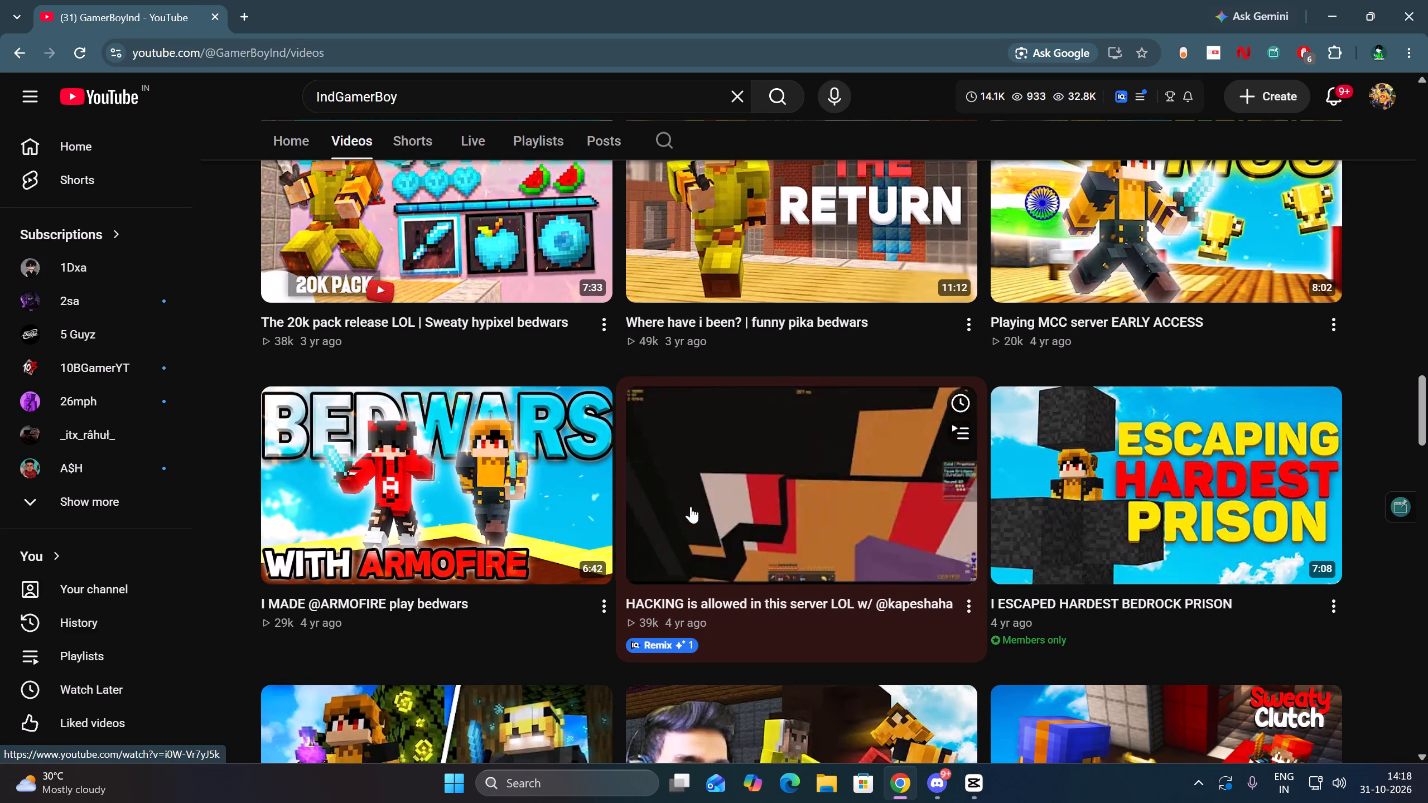
pyautogui.click(12, 51)
pyautogui.click(6, 52)
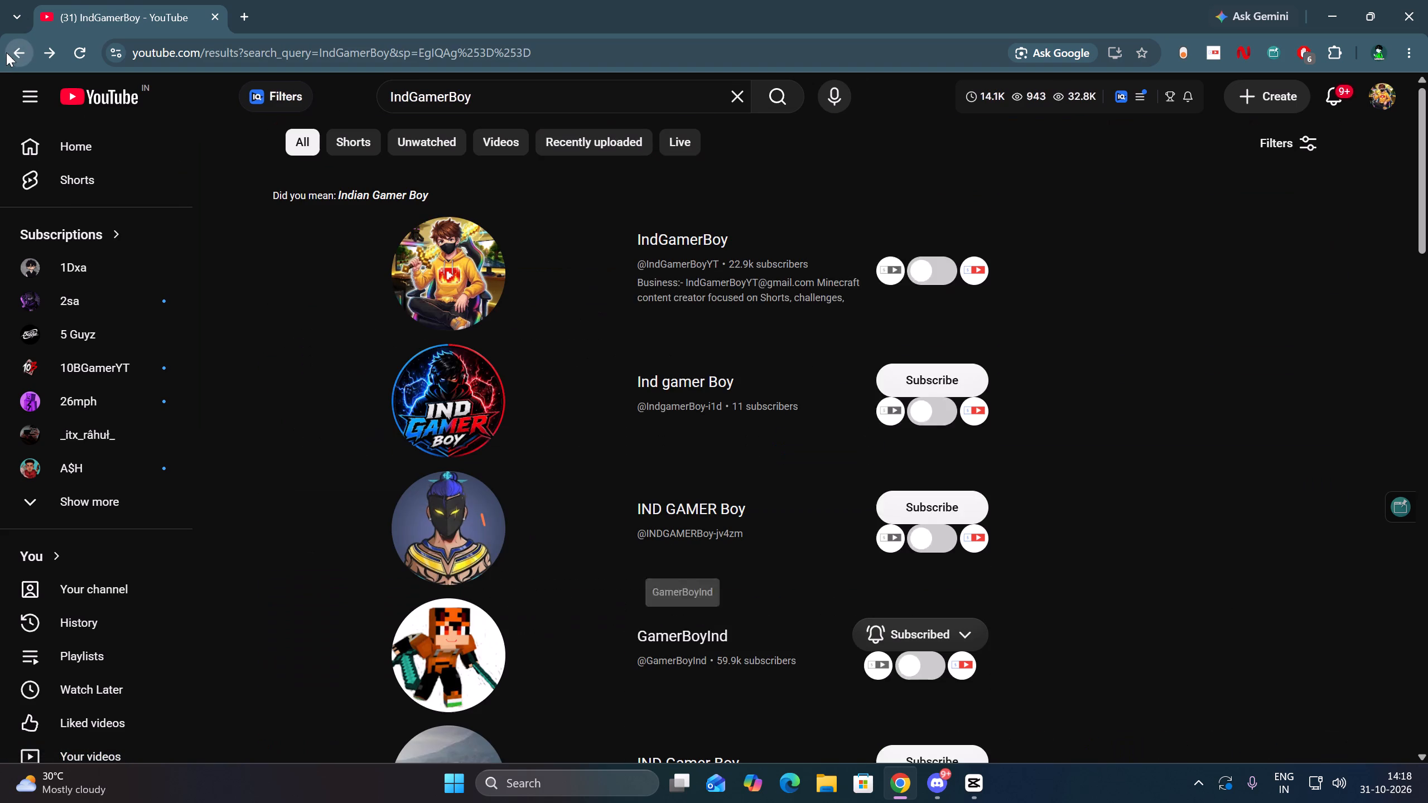
# Look through the similarly named channels further down the filtered IndGamerBoy results.
pyautogui.scroll(-2, 576, 516)
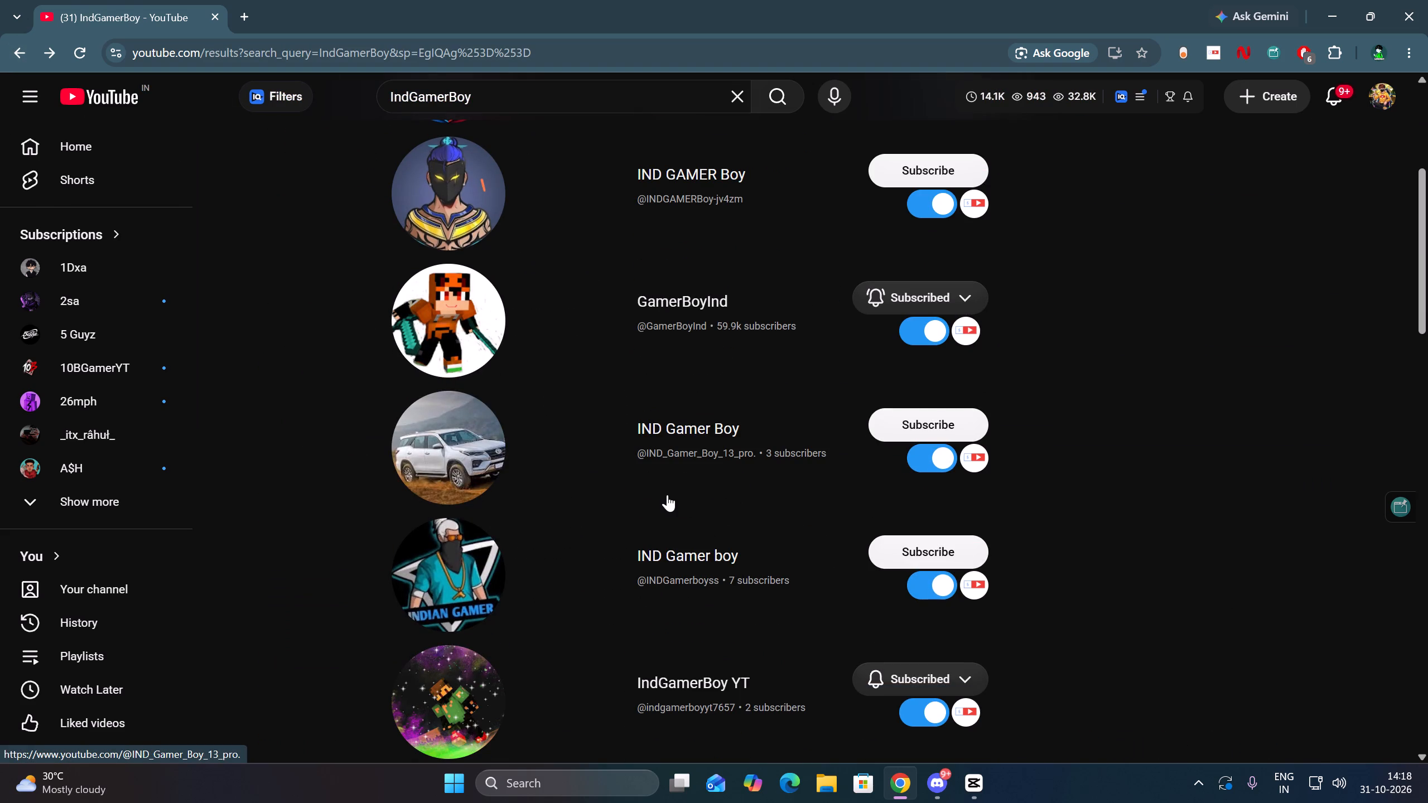
pyautogui.scroll(-2, 667, 495)
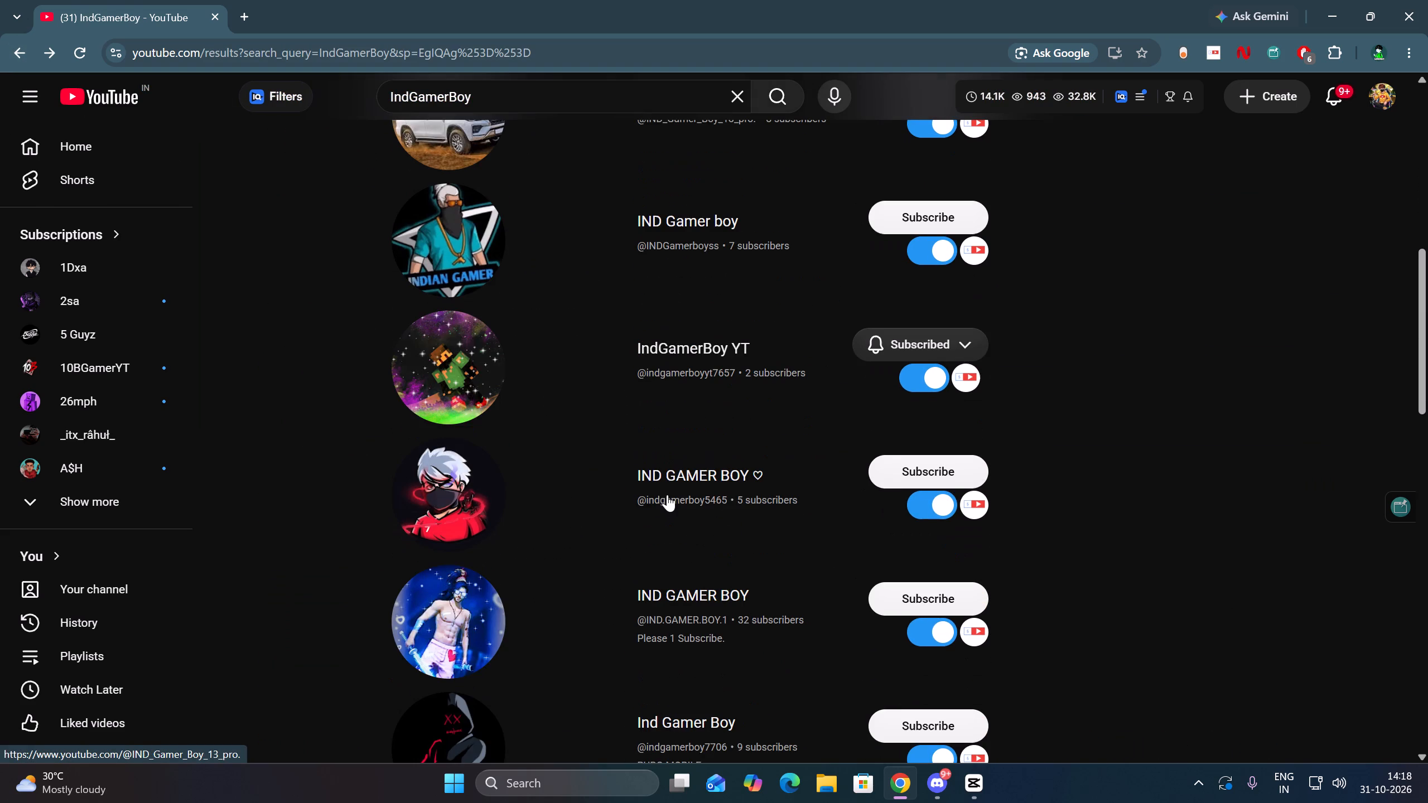
pyautogui.scroll(-3, 667, 495)
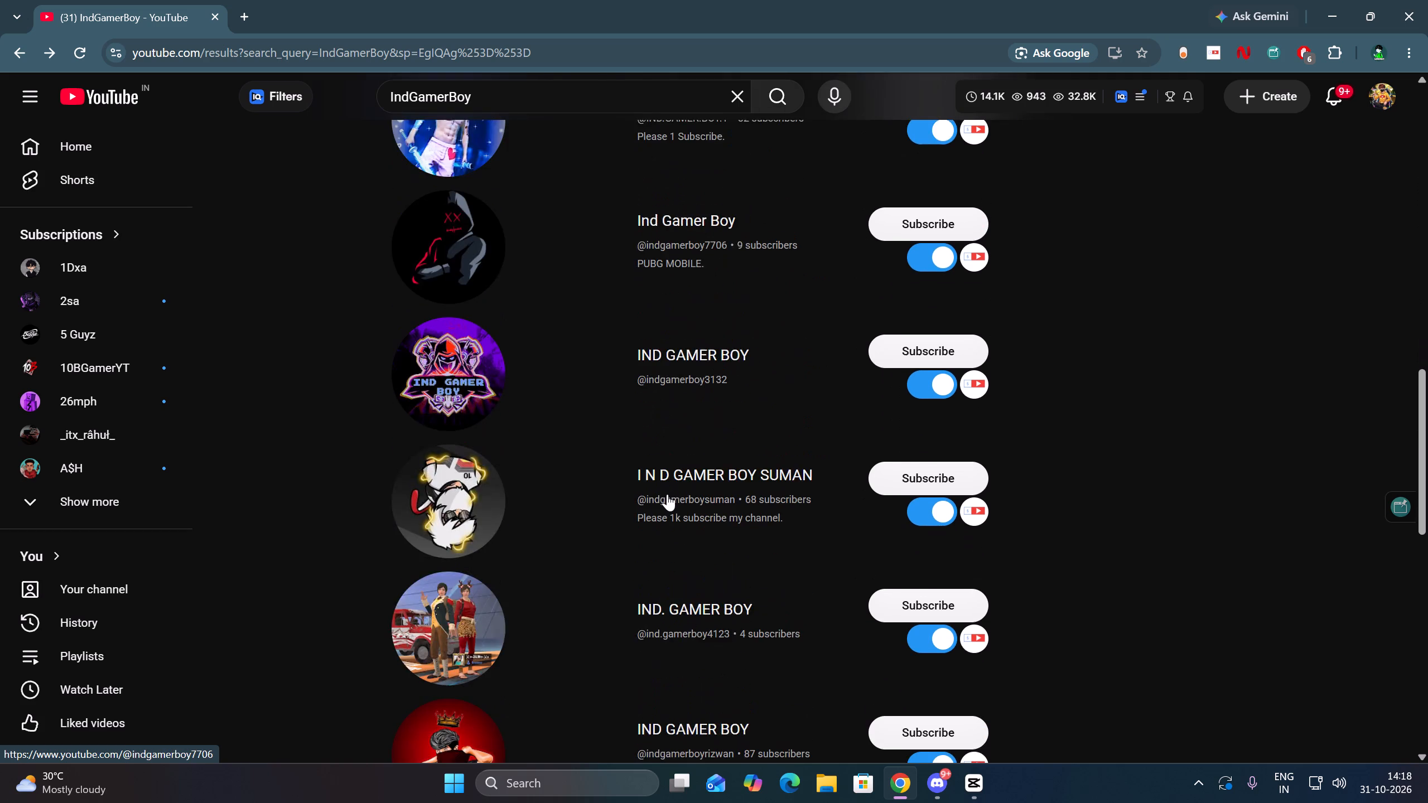
pyautogui.scroll(-2, 667, 494)
# Close the Chrome window to return to project 1027 in CapCut.
pyautogui.click(1427, 3)
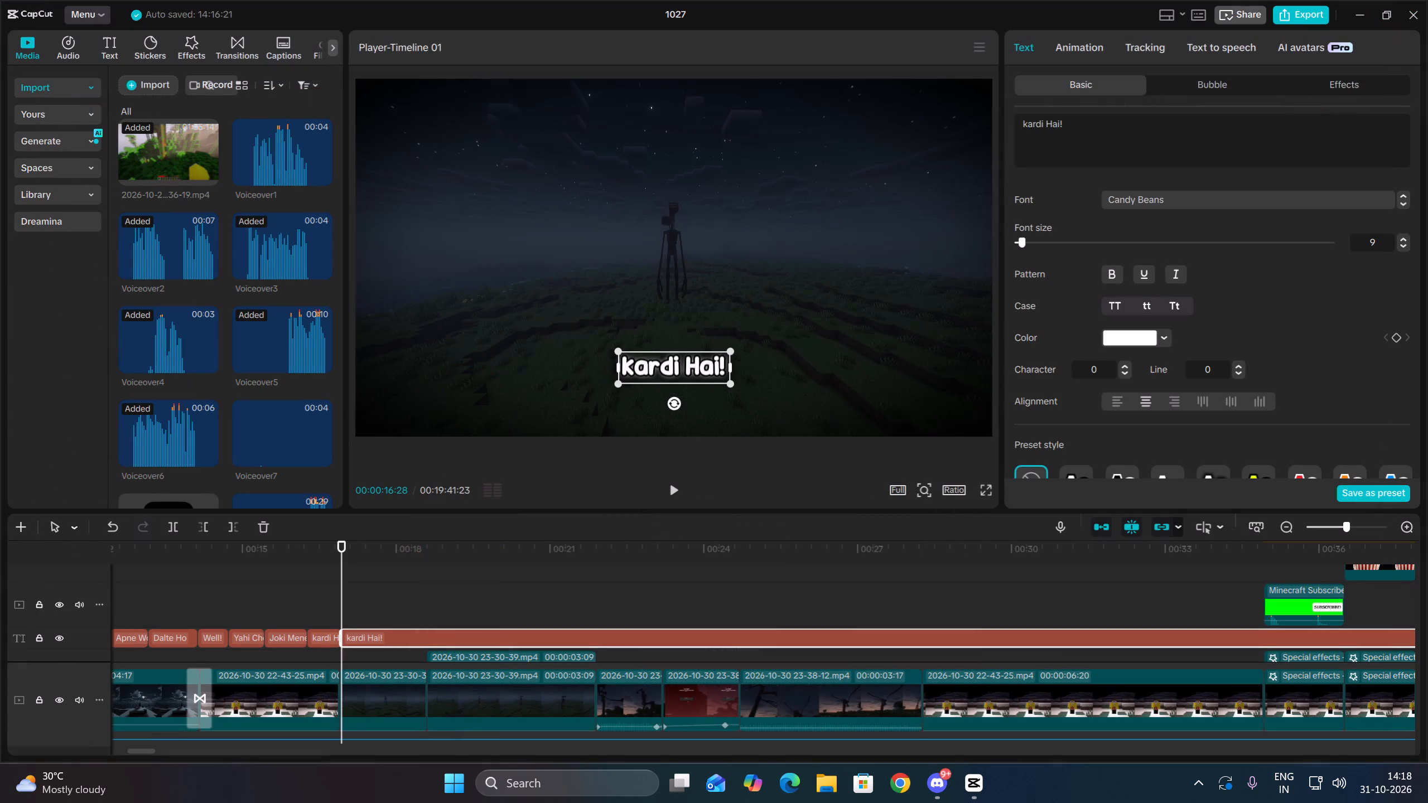
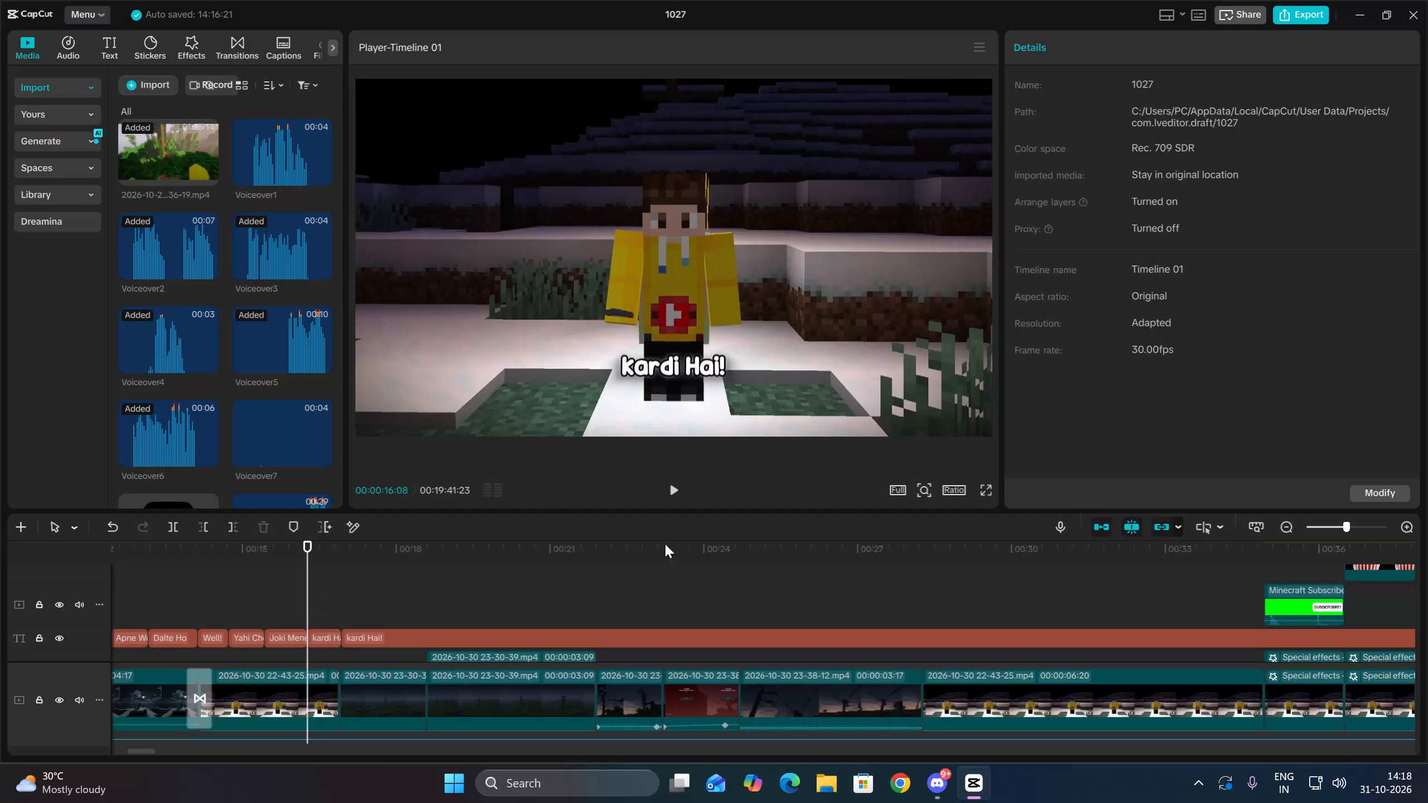
# Listen to the voiceover after the "kardi Hai!" caption and change the long caption clip that follows it to "Ye Hai!".
pyautogui.doubleClick(1411, 526)
pyautogui.click(597, 639)
pyautogui.press('space')
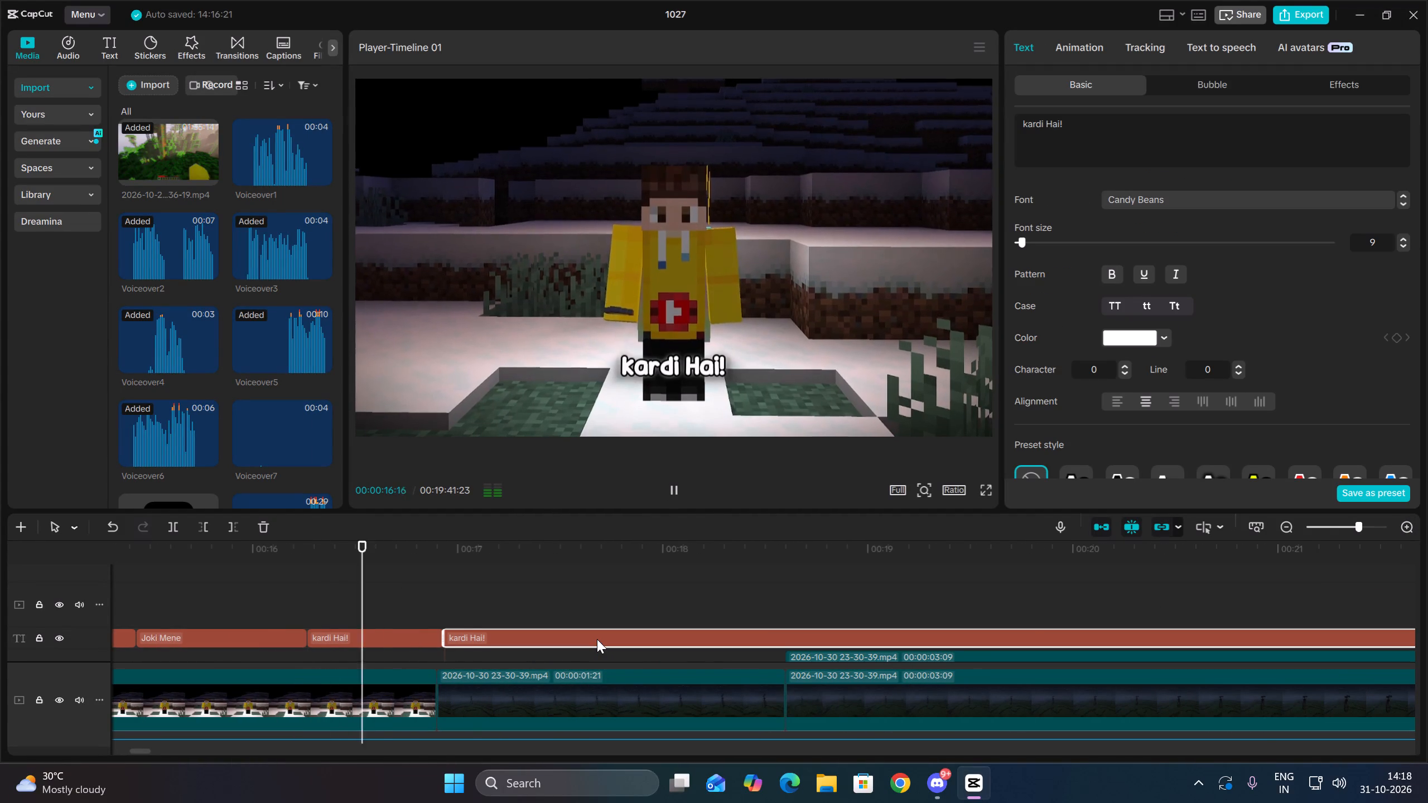
pyautogui.press('space')
pyautogui.press('space')
pyautogui.press('space')
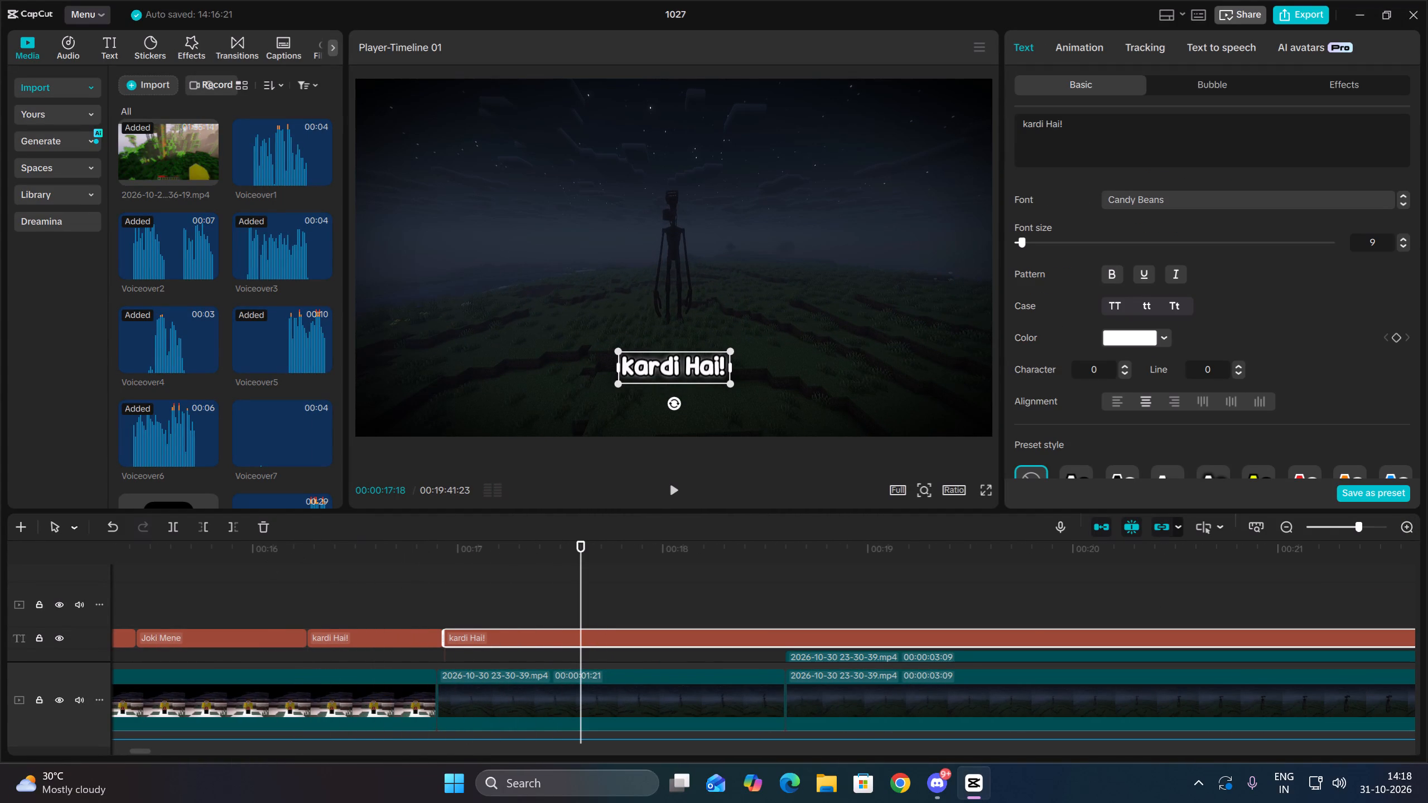
pyautogui.moveTo(1116, 132); pyautogui.dragTo(1011, 111)
pyautogui.press('BackSpace')
pyautogui.write('Ye Hai')
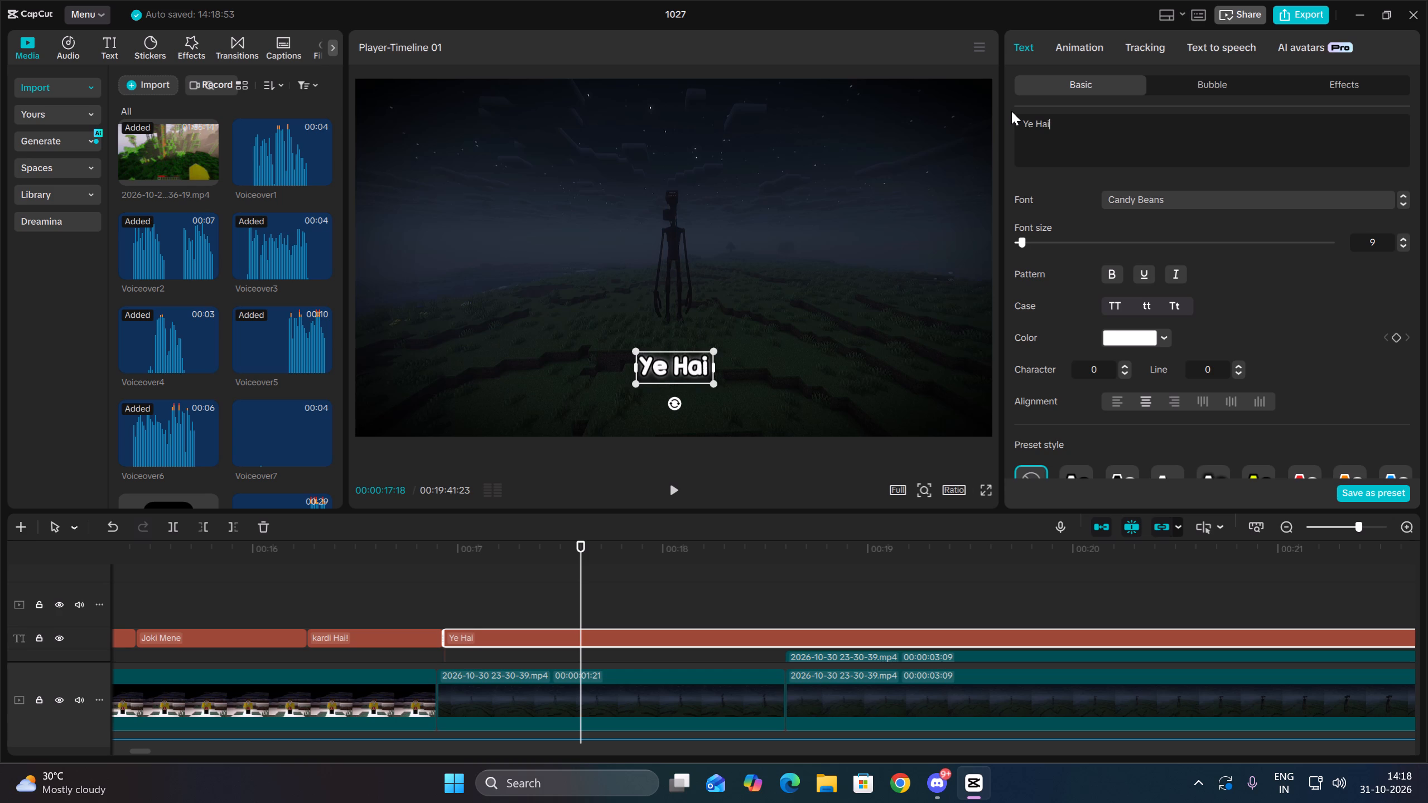
pyautogui.hotkey('shift', '!')
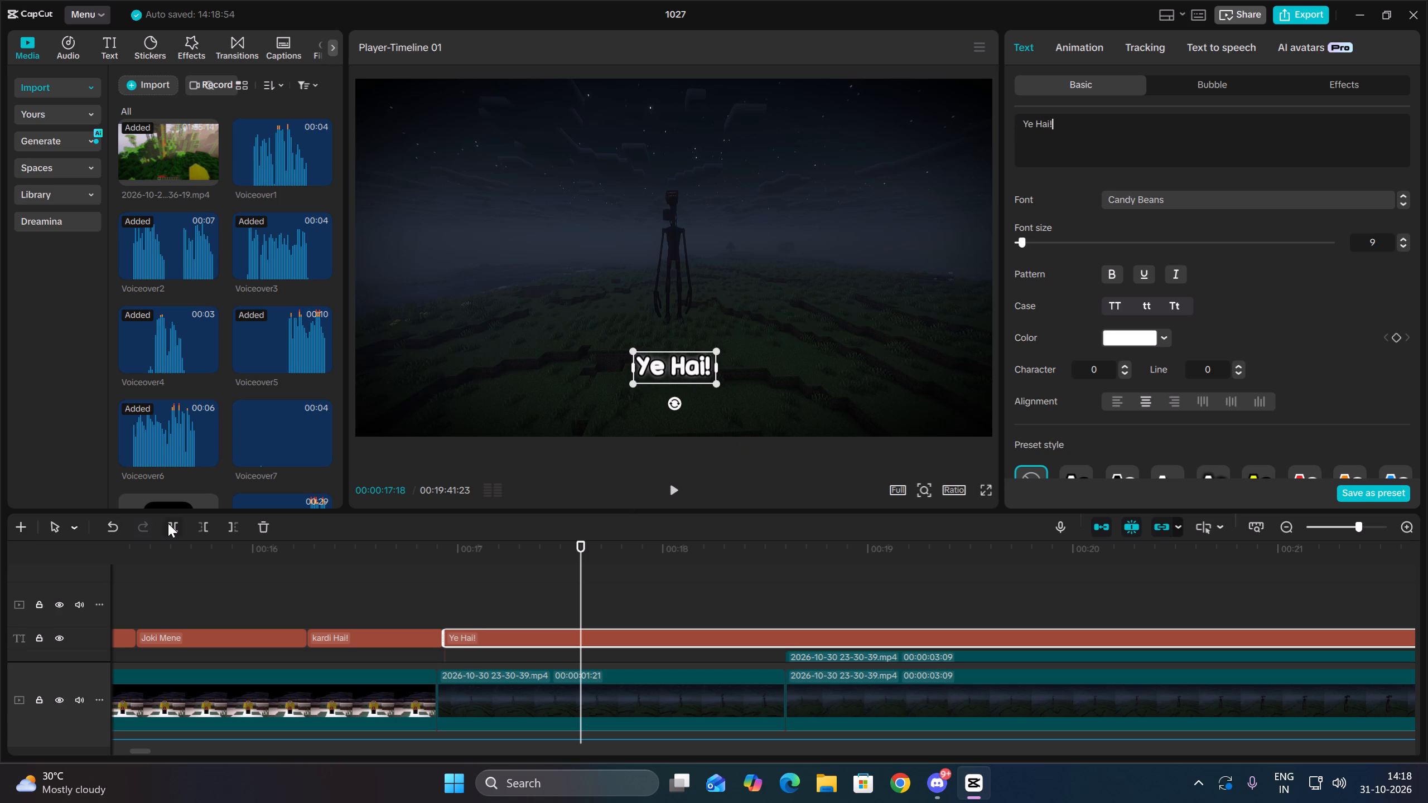
# Split the "Ye Hai!" caption at 00:00:17:18 and change the second piece's text to "SIREN HEAD".
pyautogui.click(168, 523)
pyautogui.press('space')
pyautogui.press('space')
pyautogui.moveTo(1165, 128); pyautogui.dragTo(958, 105)
pyautogui.press('BackSpace')
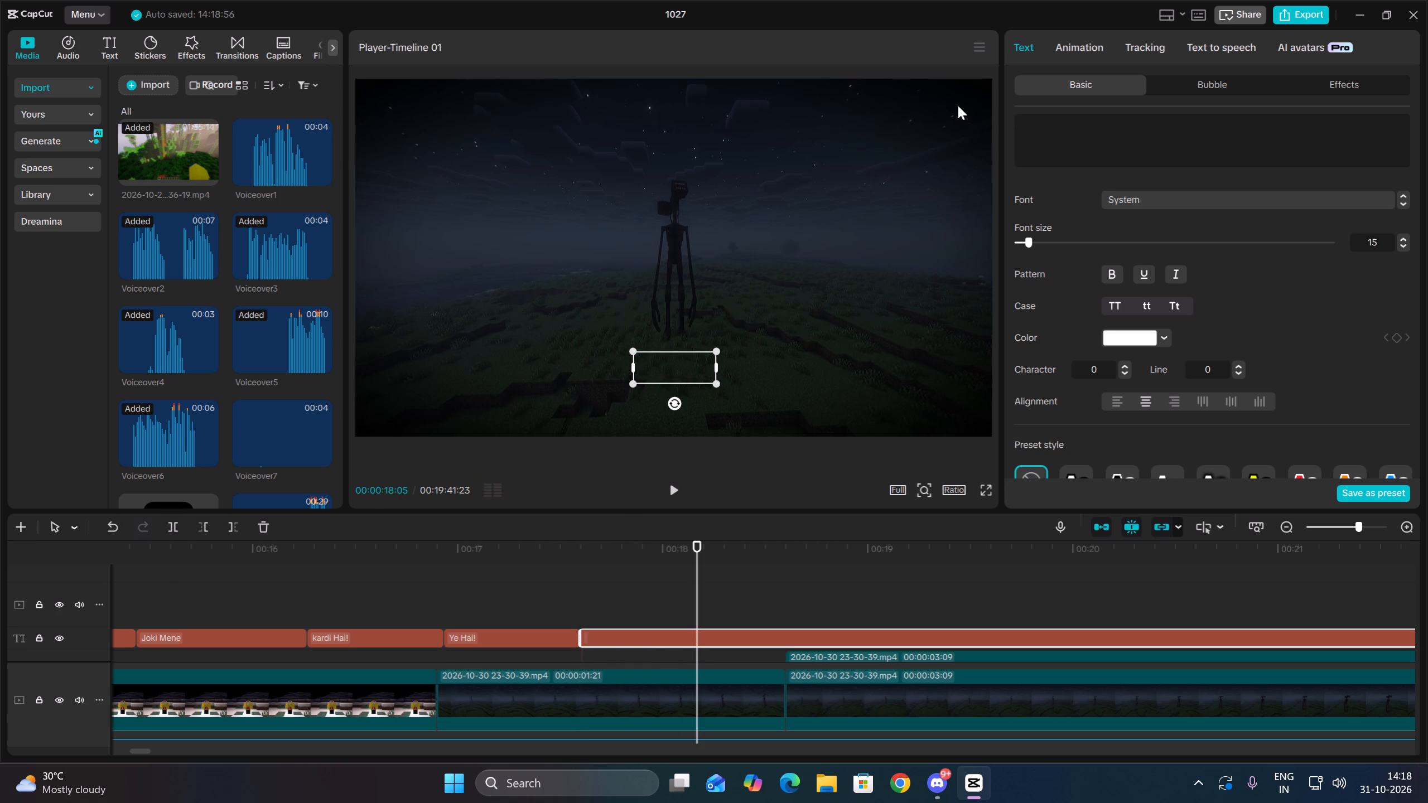
pyautogui.write('SIREN HEAD')
# Split the "SIREN HEAD" caption at 00:00:18:18, where the video clips meet, and change the second piece to "Ek Horrifying".
pyautogui.moveTo(679, 488); pyautogui.dragTo(684, 486)
pyautogui.click(686, 484)
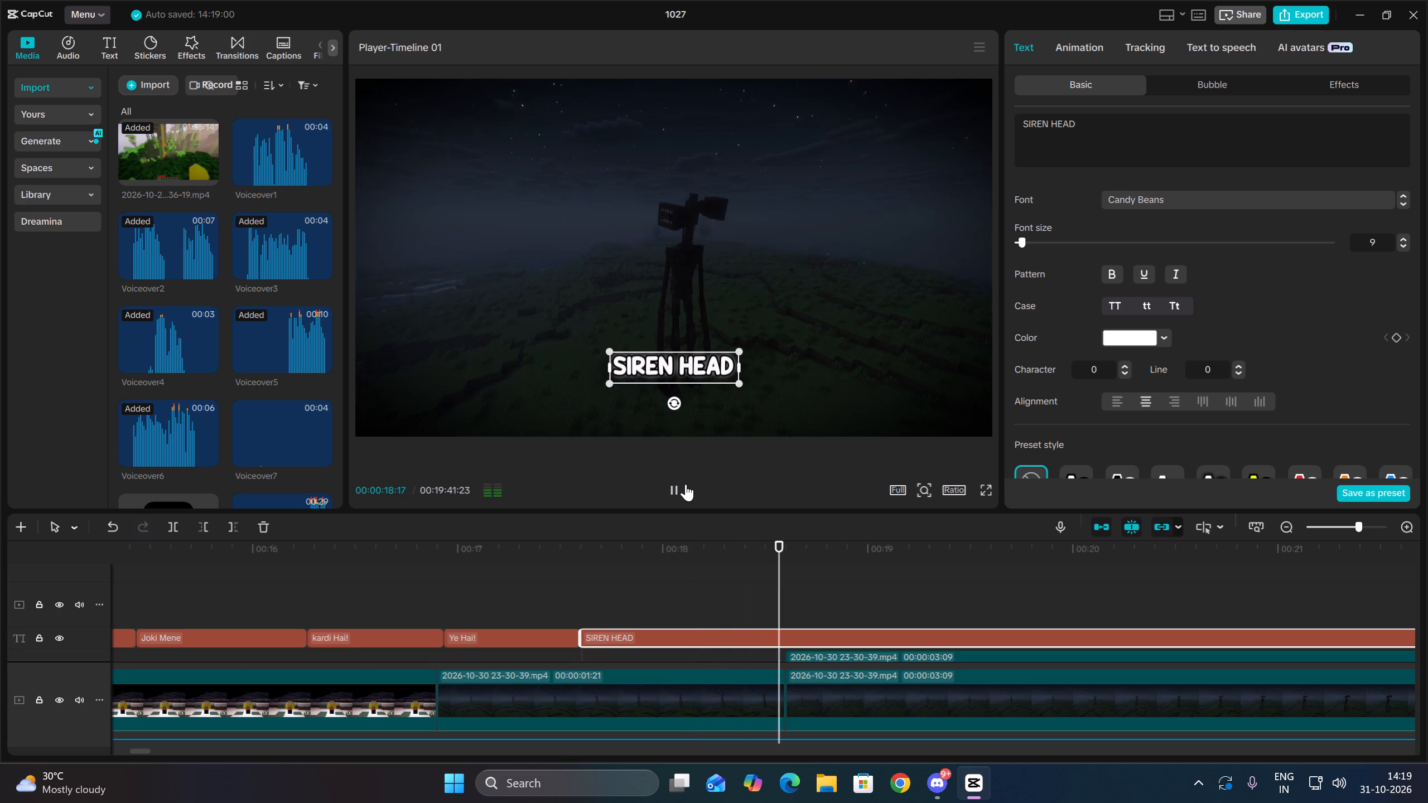
pyautogui.press('Up')
pyautogui.press('Down')
pyautogui.click(162, 518)
pyautogui.click(170, 524)
pyautogui.press('space')
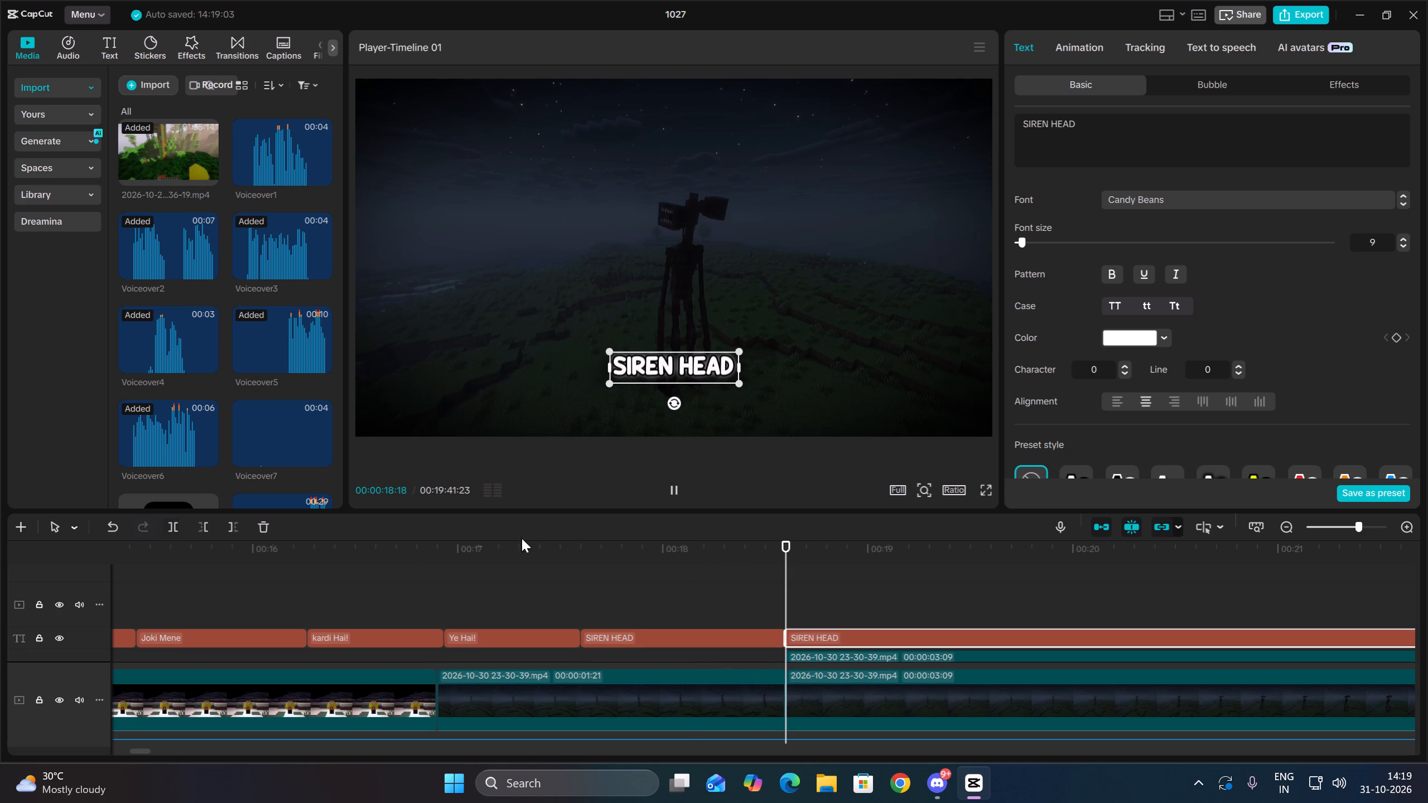
pyautogui.press('space')
pyautogui.moveTo(1138, 152); pyautogui.dragTo(1000, 125)
pyautogui.press('BackSpace')
pyautogui.write('Ek Horrifying')
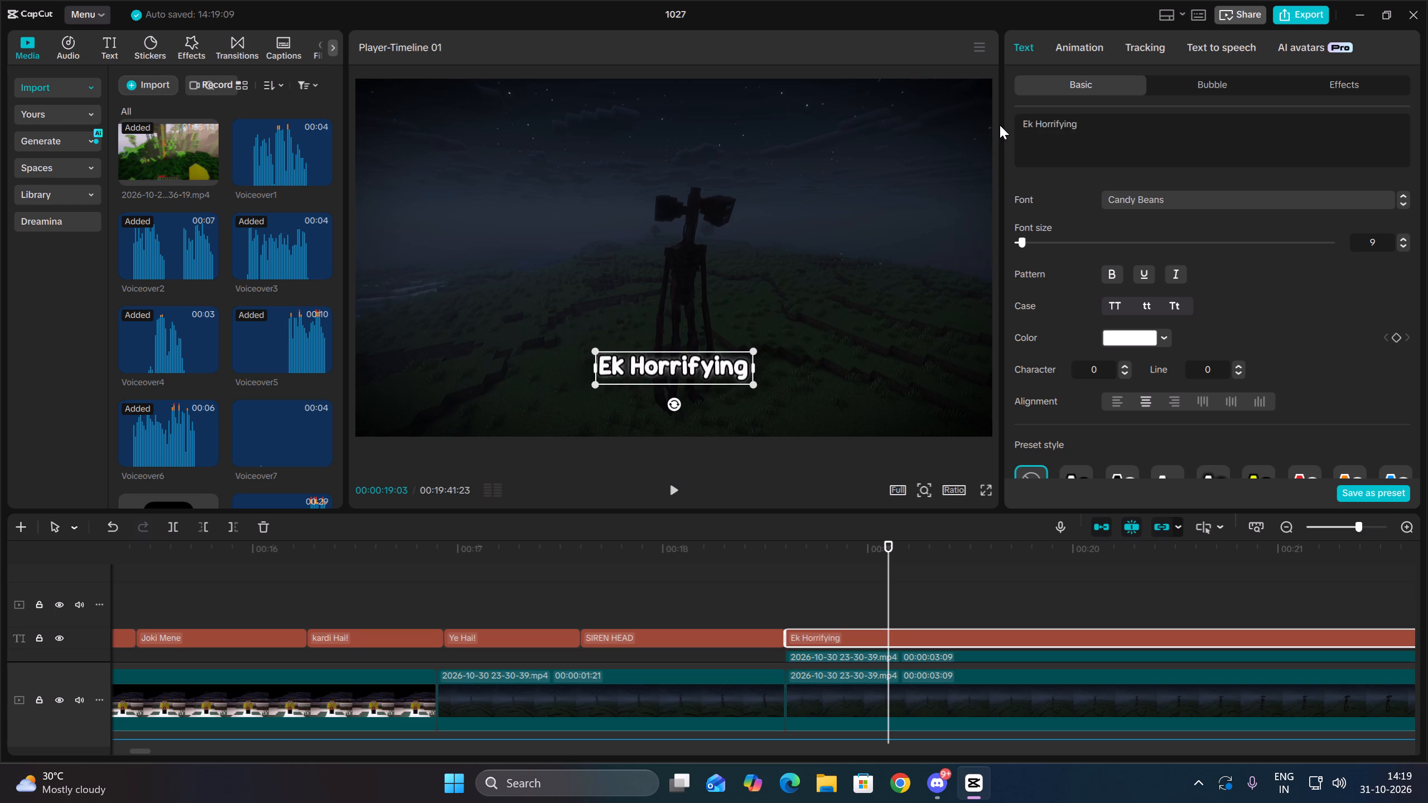
# Check the spelling of "horrifying" through Google's search suggestions in Chrome, then return to CapCut.
pyautogui.click(904, 783)
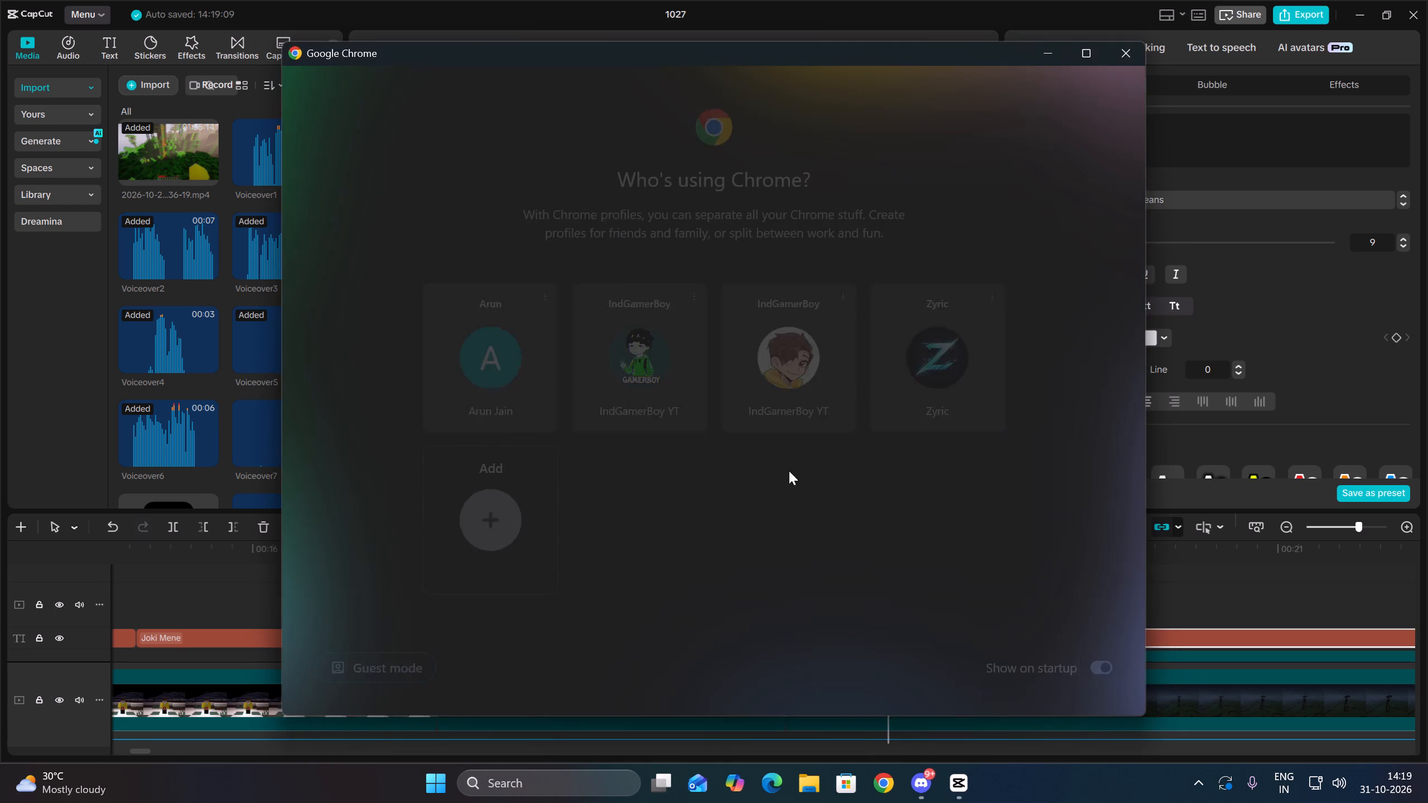
pyautogui.click(691, 396)
pyautogui.click(658, 324)
pyautogui.write('horrifyin')
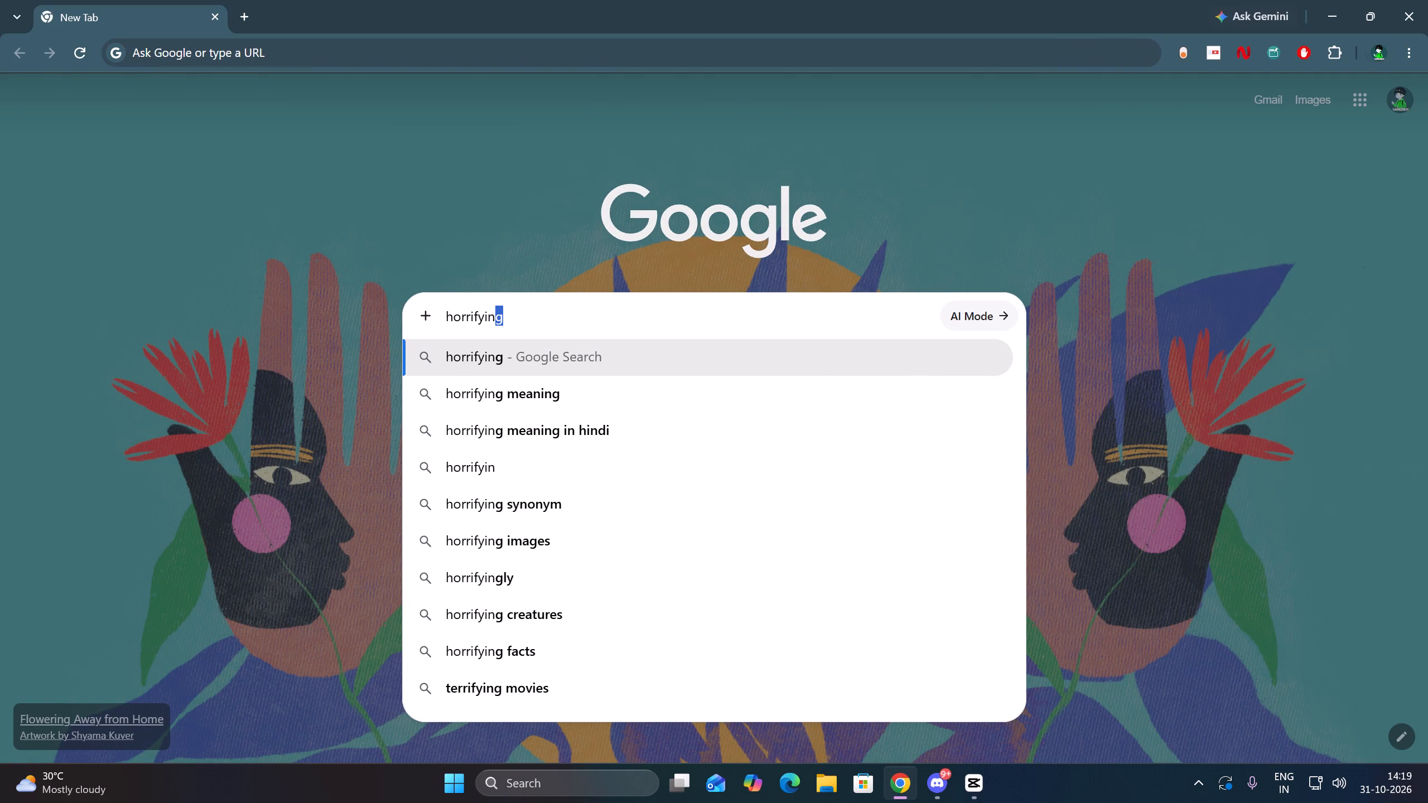
pyautogui.click(1427, 0)
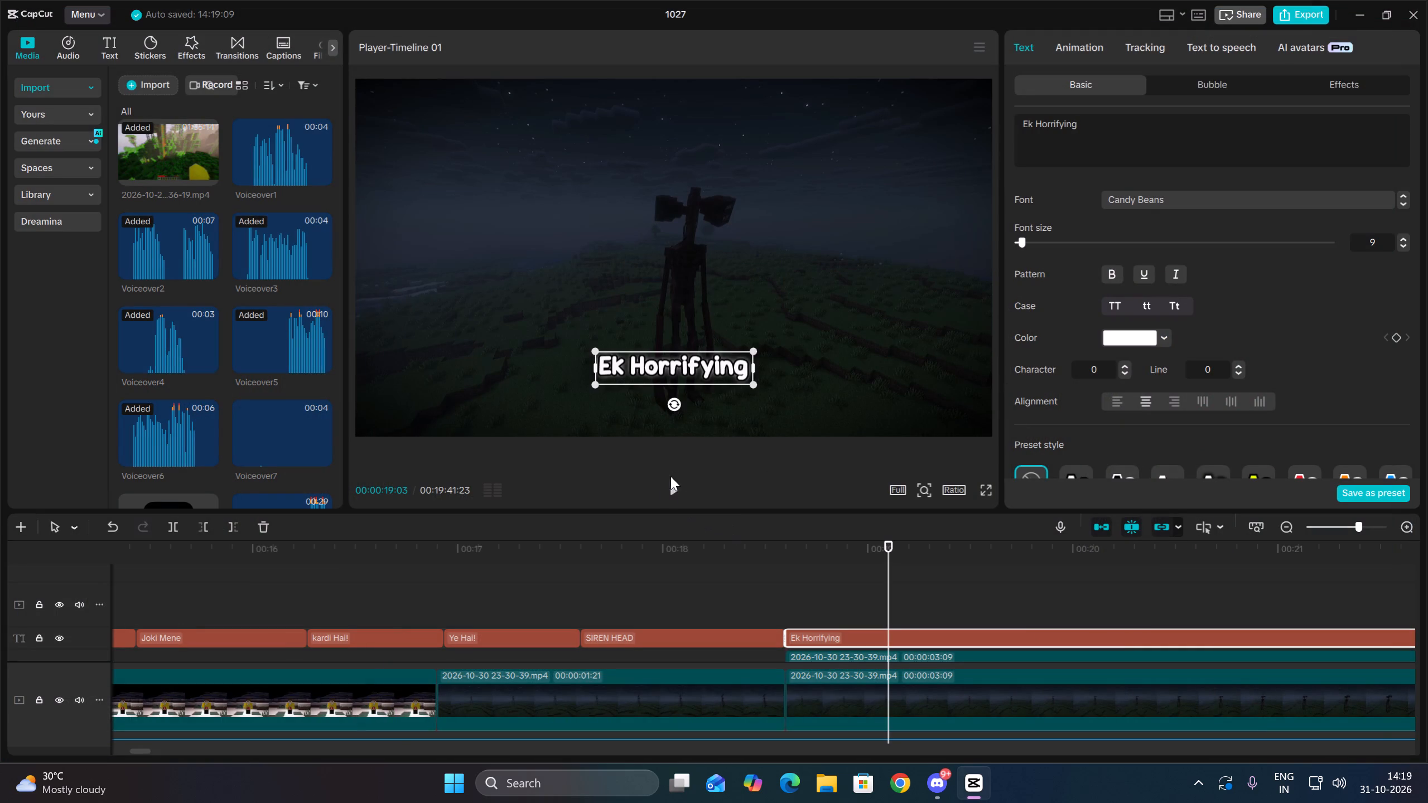
# Split the "Ek Horrifying" caption at 00:00:19:16 and change the second piece's text to "Creature Jo".
pyautogui.click(674, 486)
pyautogui.press('space')
pyautogui.press('space')
pyautogui.press('space')
pyautogui.click(181, 523)
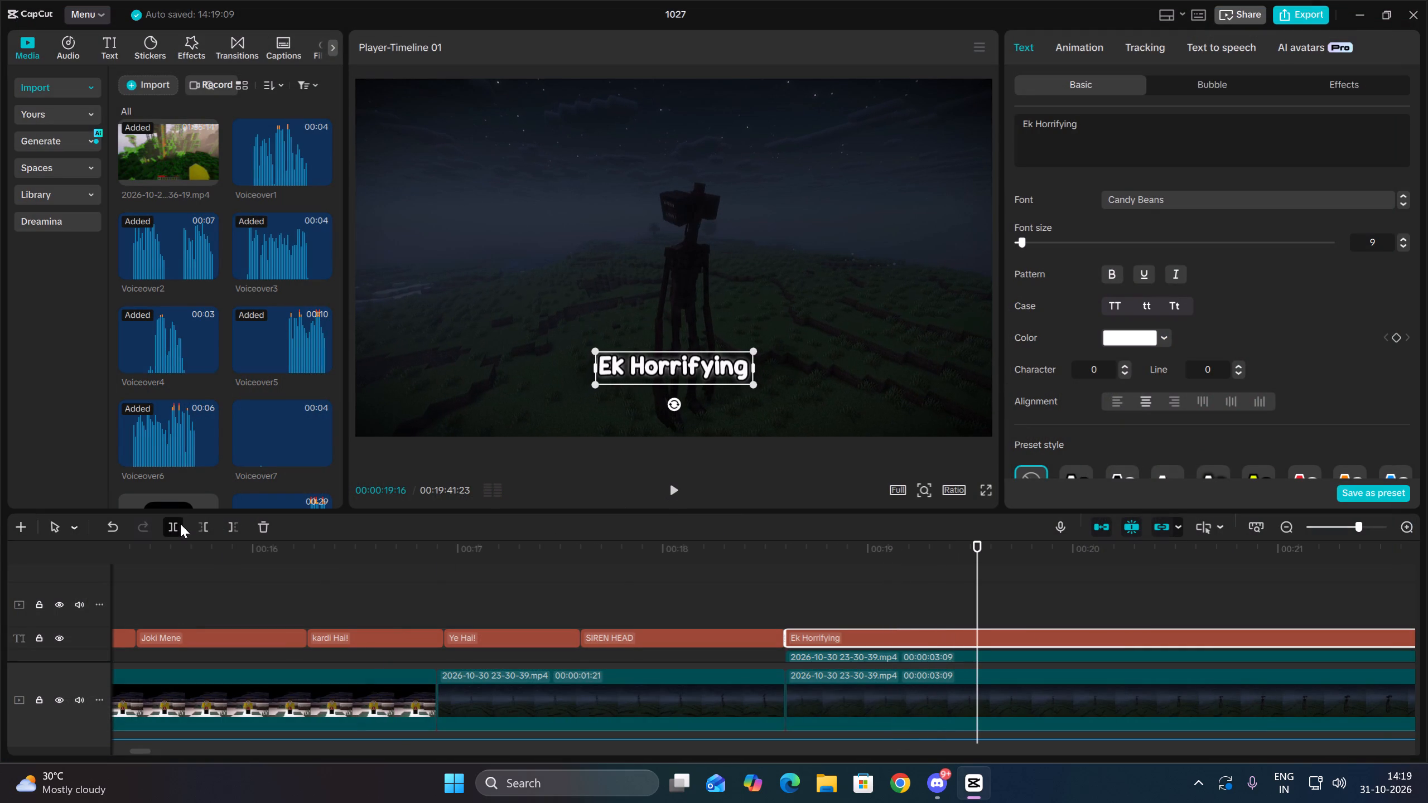
pyautogui.moveTo(1124, 124); pyautogui.dragTo(1016, 118)
pyautogui.press('BackSpace')
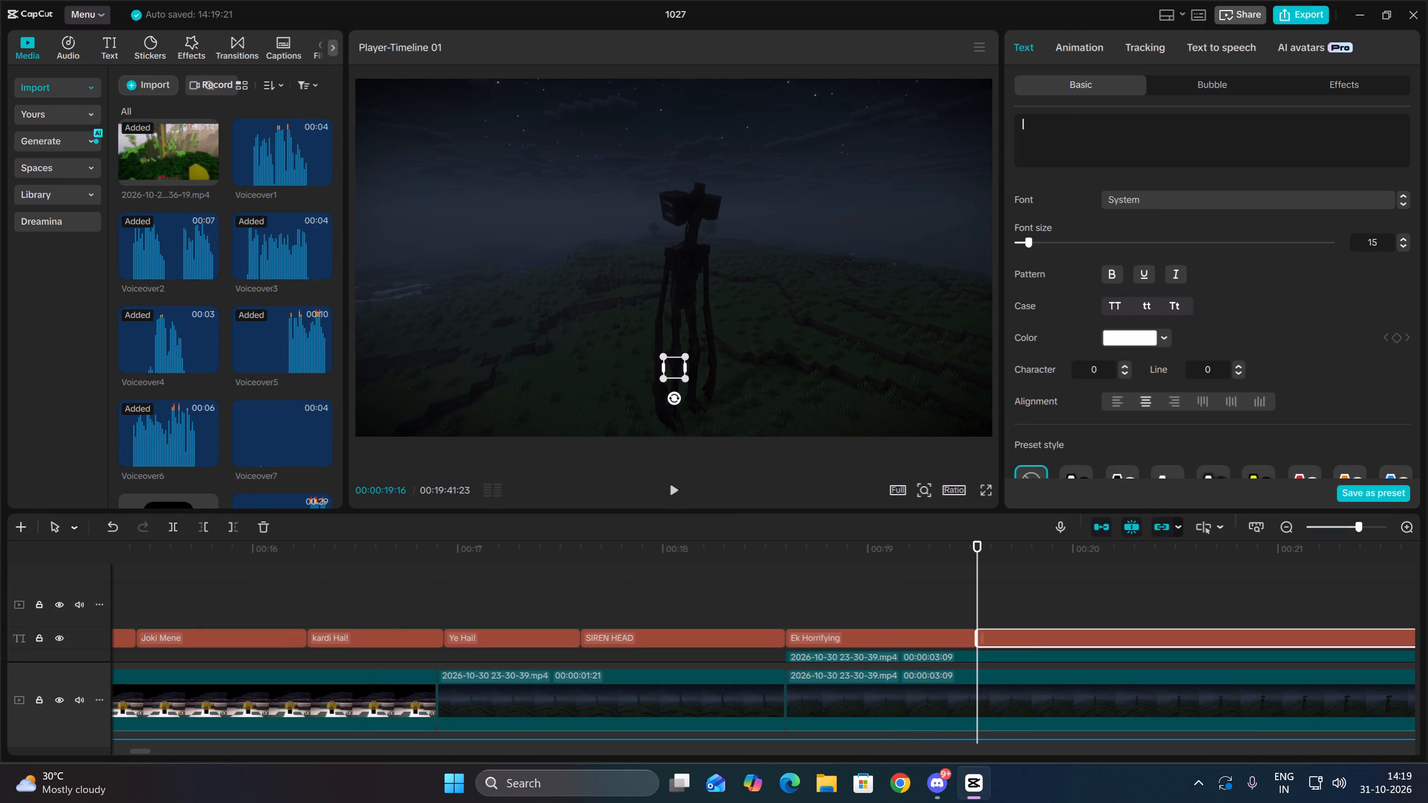
pyautogui.write('Creature')
pyautogui.press('space')
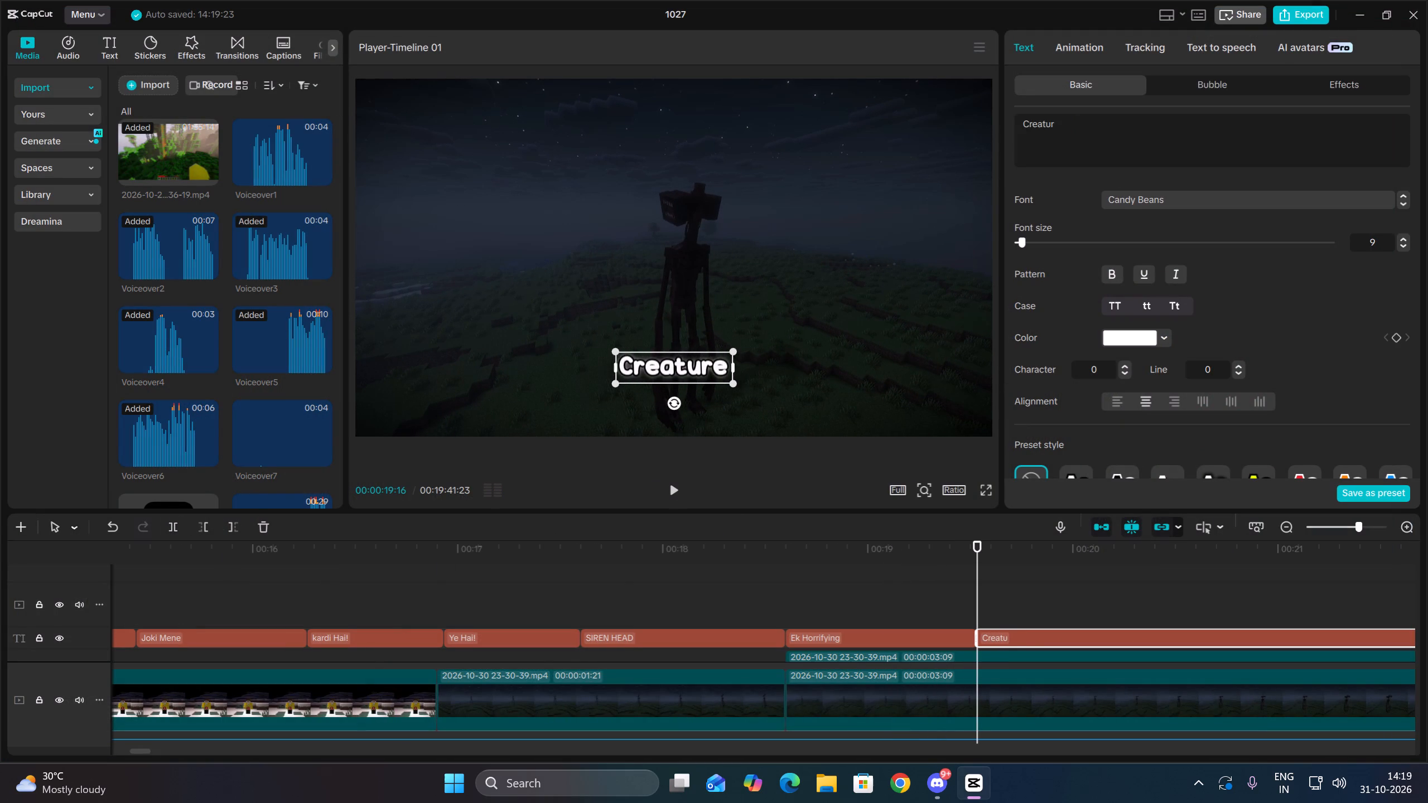
pyautogui.write('Jo')
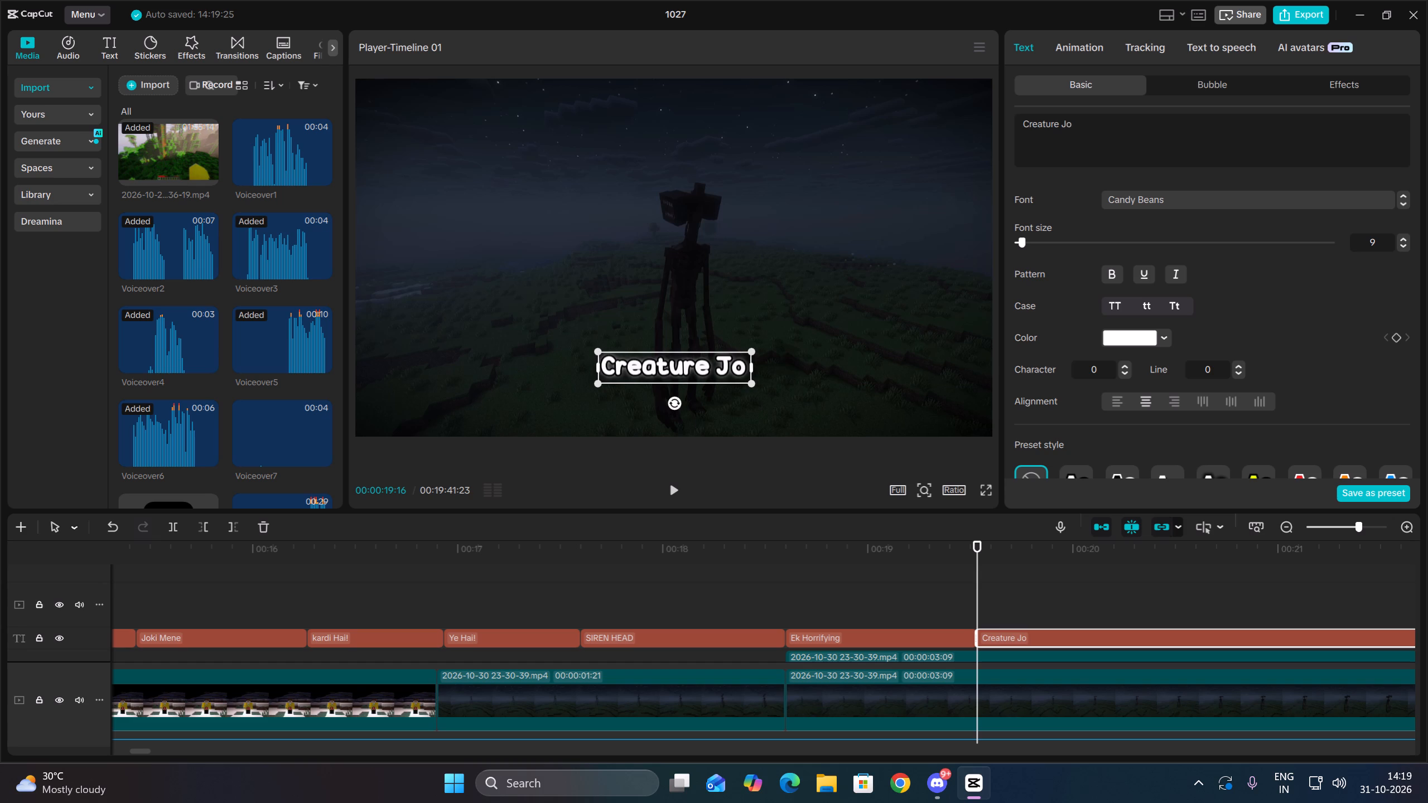
# Split the "Creature Jo" caption at 00:00:20:09 and change the second piece's text to "Ki Bahut".
pyautogui.click(670, 495)
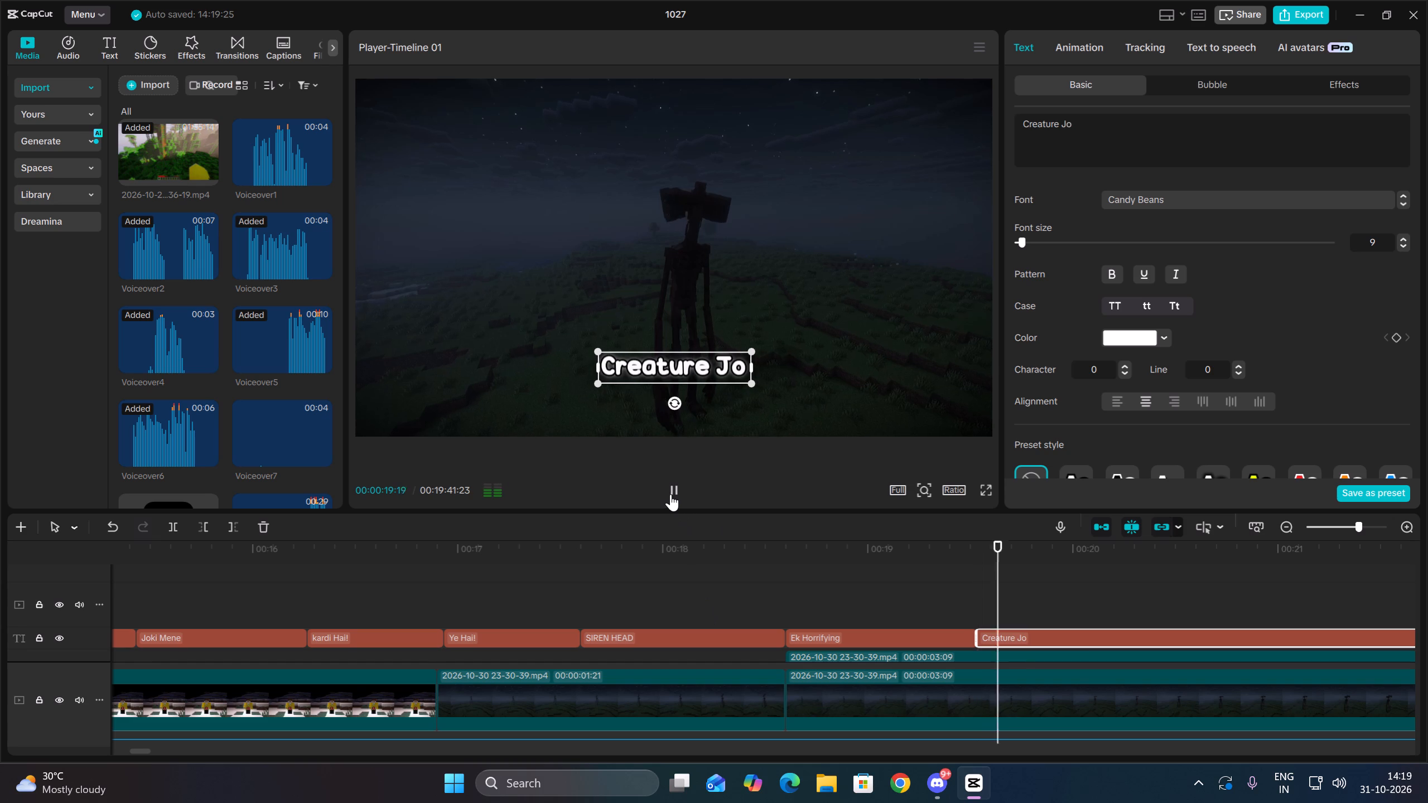
pyautogui.press('space')
pyautogui.press('space')
pyautogui.press('space')
pyautogui.click(178, 527)
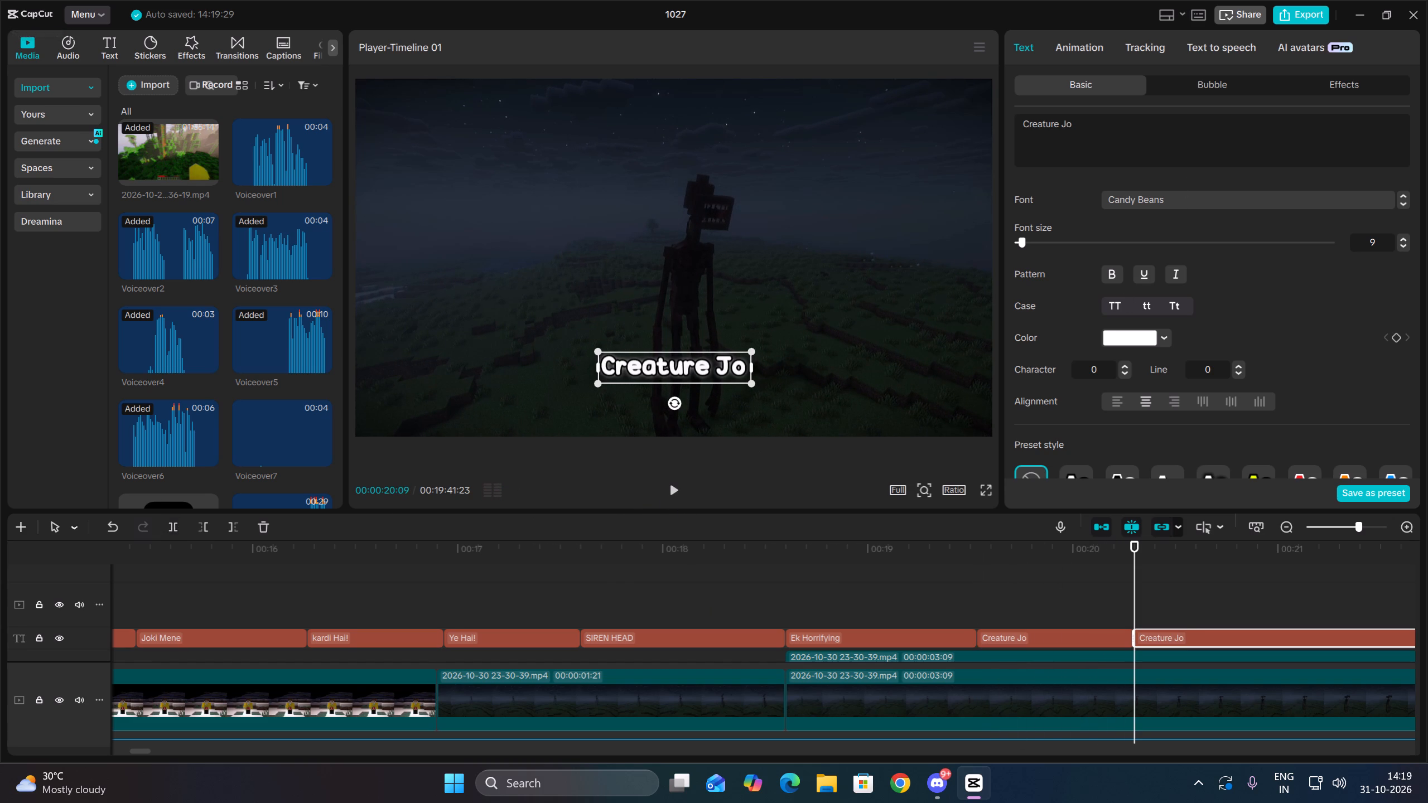
pyautogui.moveTo(1166, 122); pyautogui.dragTo(992, 113)
pyautogui.press('BackSpace')
pyautogui.write('Ki Bahut')
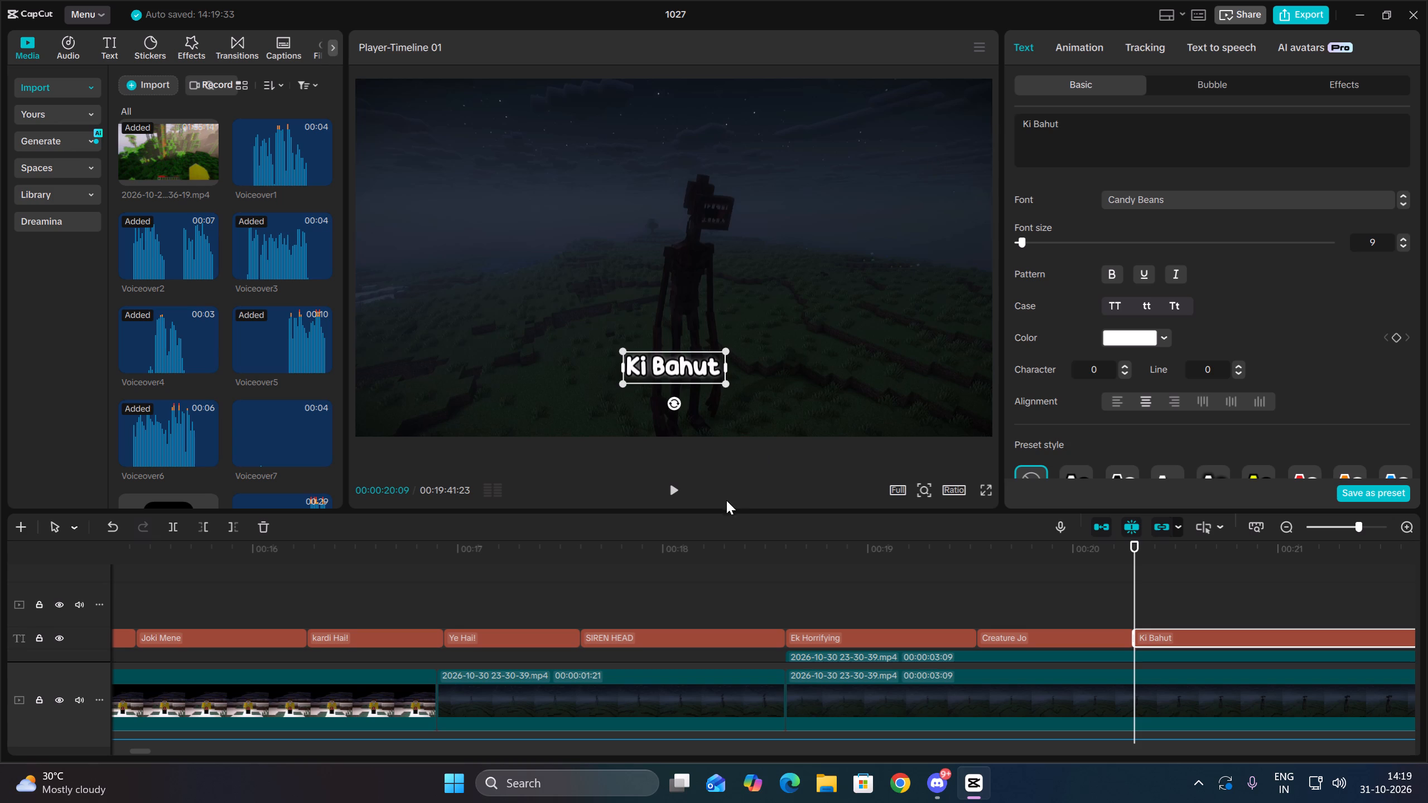
# Split the "Ki Bahut" caption at 00:00:20:28 and change the second piece's text to "Jada Bada Hai".
pyautogui.click(681, 480)
pyautogui.press('space')
pyautogui.press('space')
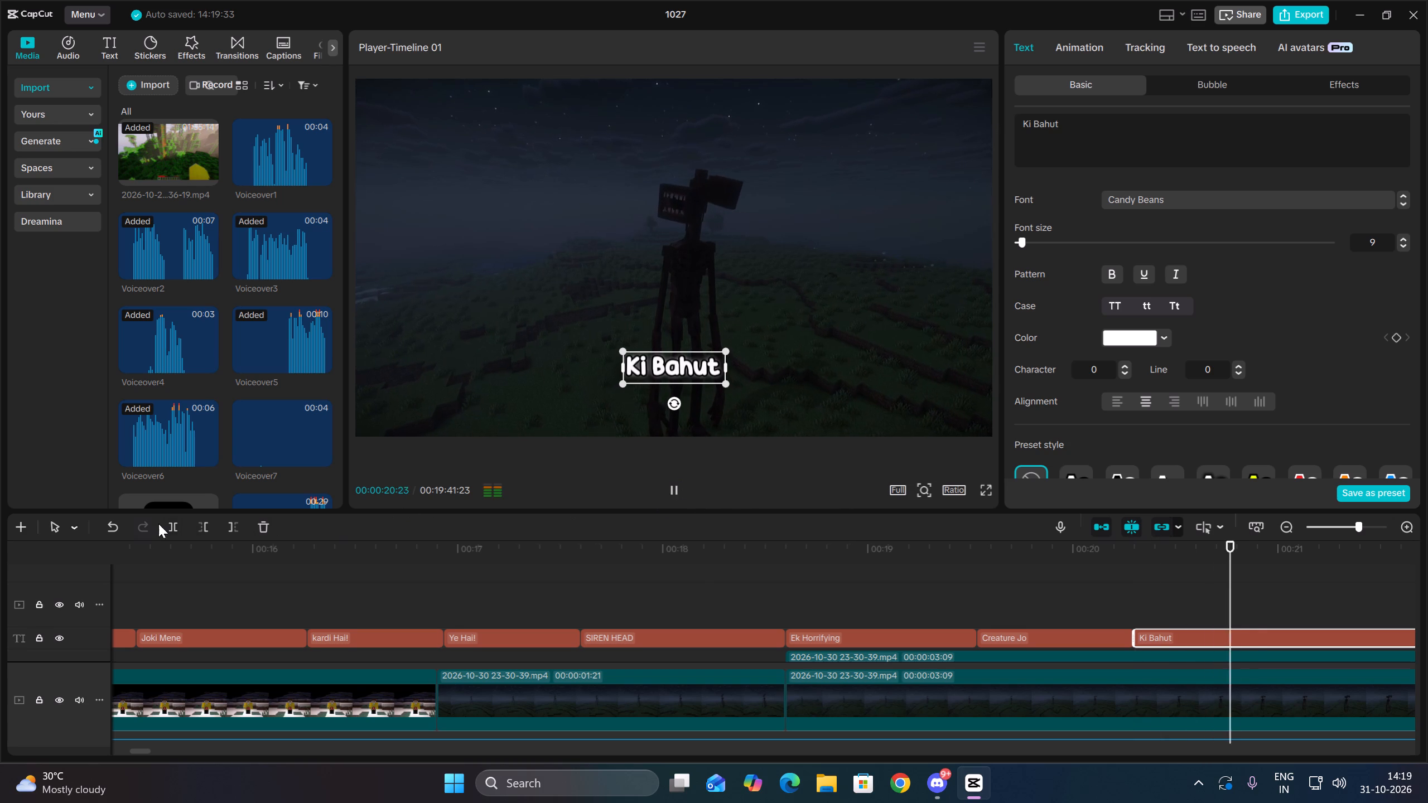
pyautogui.press('space')
pyautogui.click(166, 523)
pyautogui.moveTo(1111, 149); pyautogui.dragTo(1017, 133)
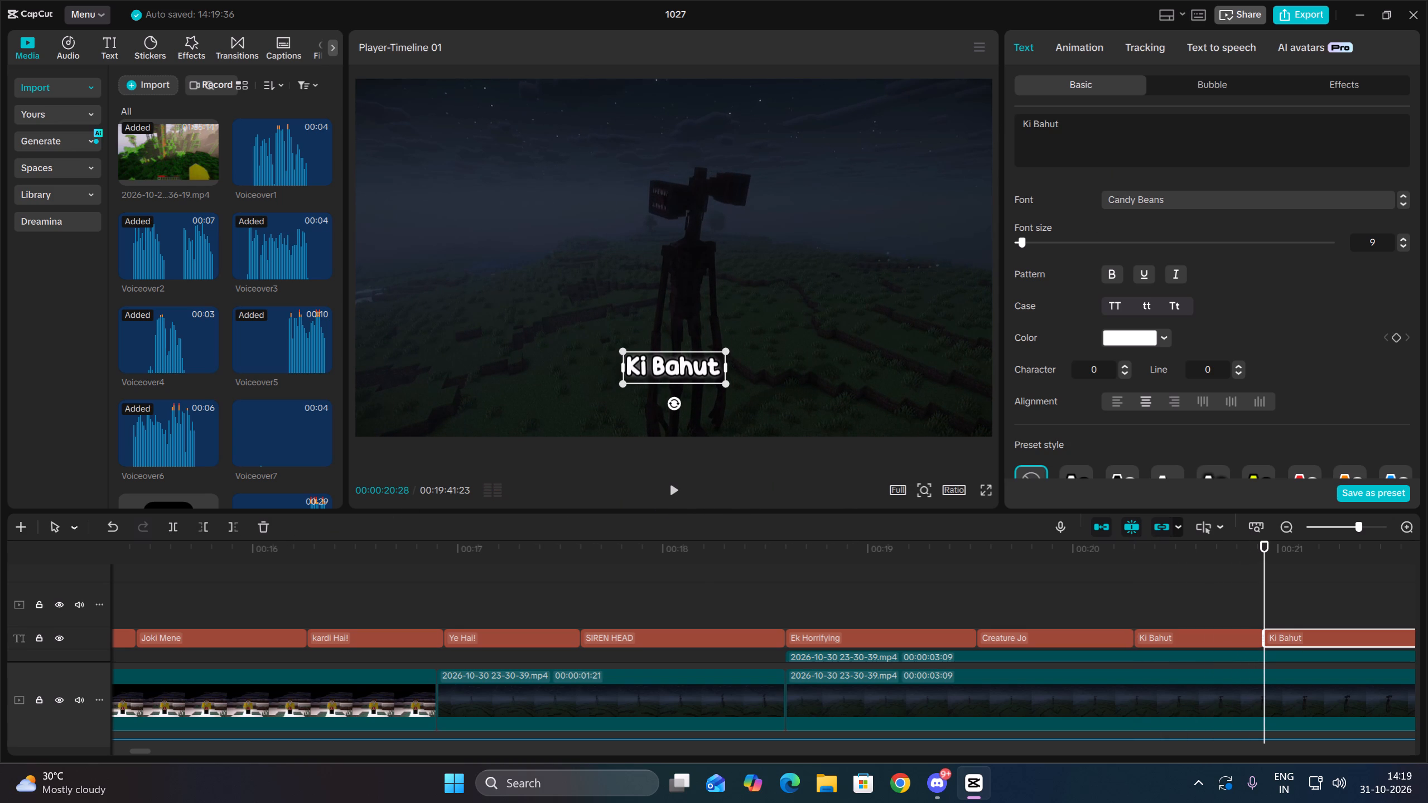
pyautogui.moveTo(1111, 118); pyautogui.dragTo(1020, 129)
pyautogui.press('BackSpace')
pyautogui.moveTo(1020, 129); pyautogui.dragTo(1090, 134)
pyautogui.moveTo(1090, 134); pyautogui.dragTo(1124, 135)
pyautogui.moveTo(1078, 139); pyautogui.dragTo(1016, 113)
pyautogui.press('BackSpace')
pyautogui.write('Jada Bada Hai')
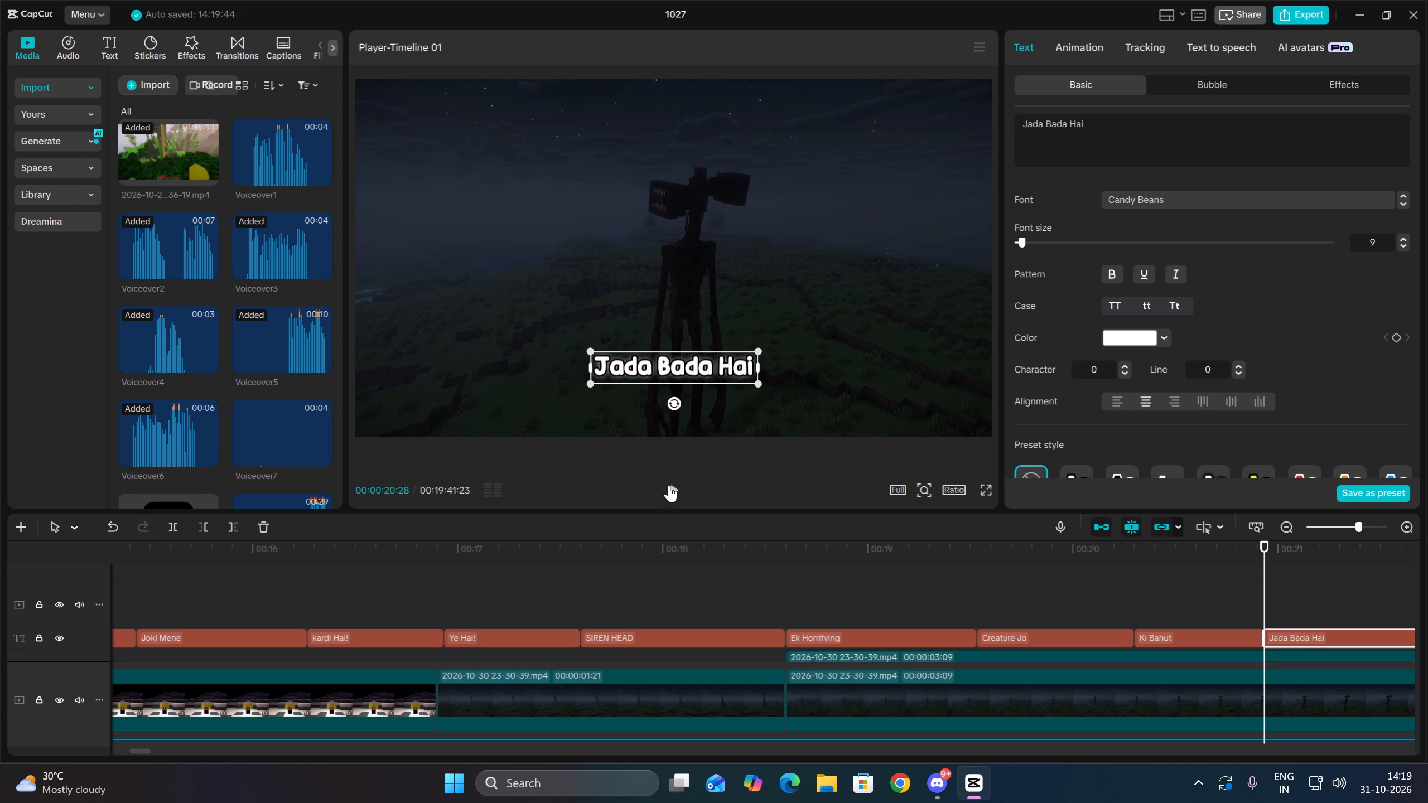
# Split the "Jada Bada Hai" caption at 00:00:21:28 and change the second piece's text to "Aur Ye Tume".
pyautogui.click(669, 484)
pyautogui.press('space')
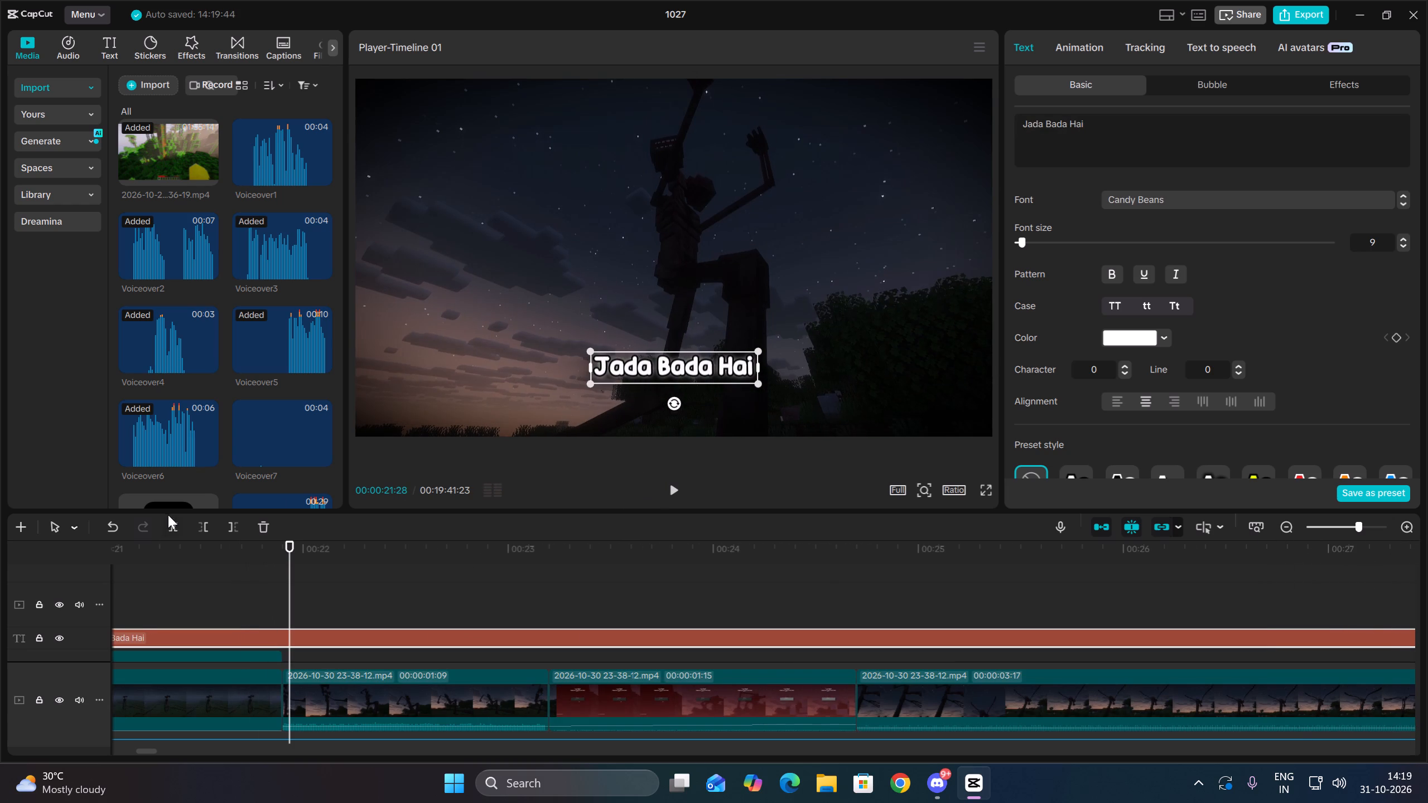
pyautogui.click(168, 517)
pyautogui.moveTo(1181, 142); pyautogui.dragTo(997, 115)
pyautogui.press('BackSpace')
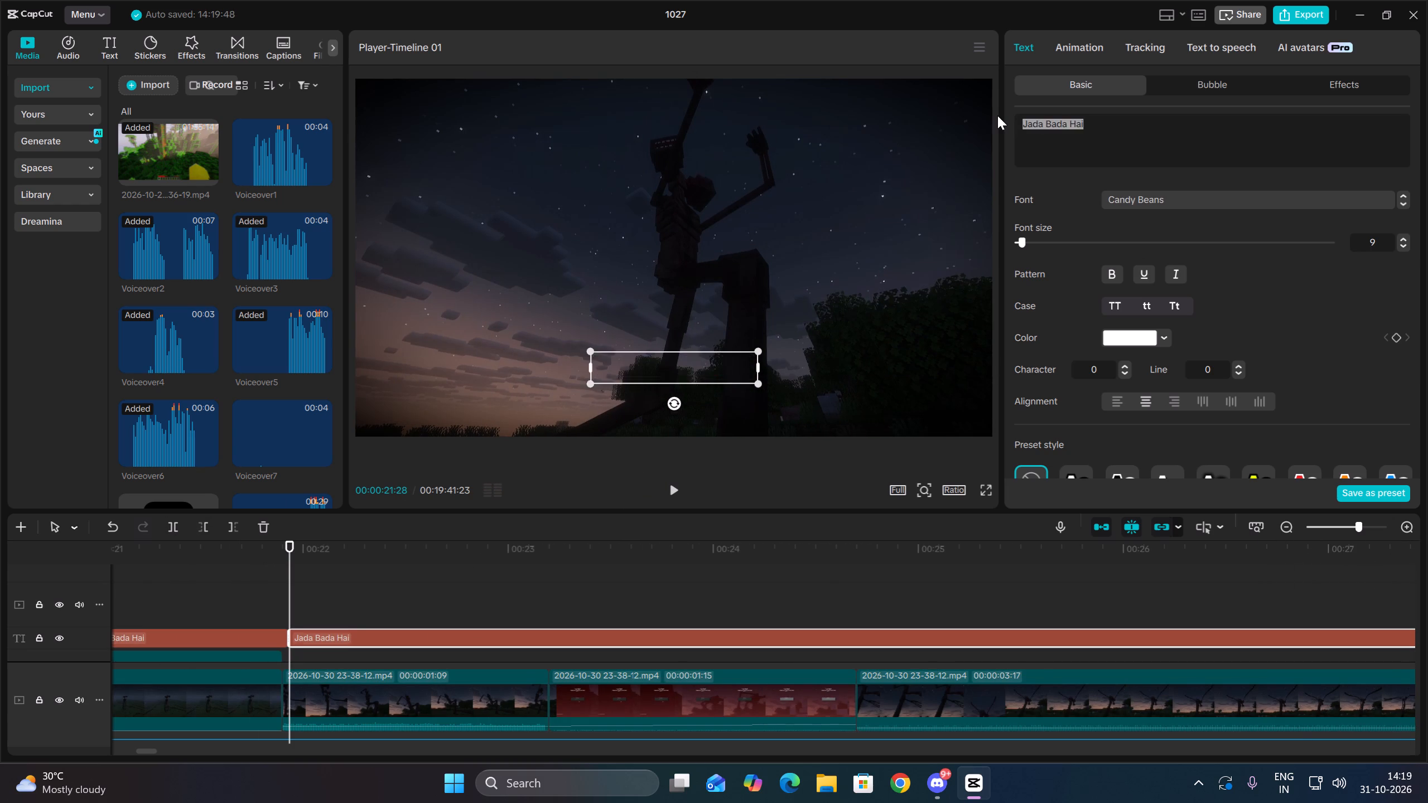
pyautogui.write('Aur Ye Tume')
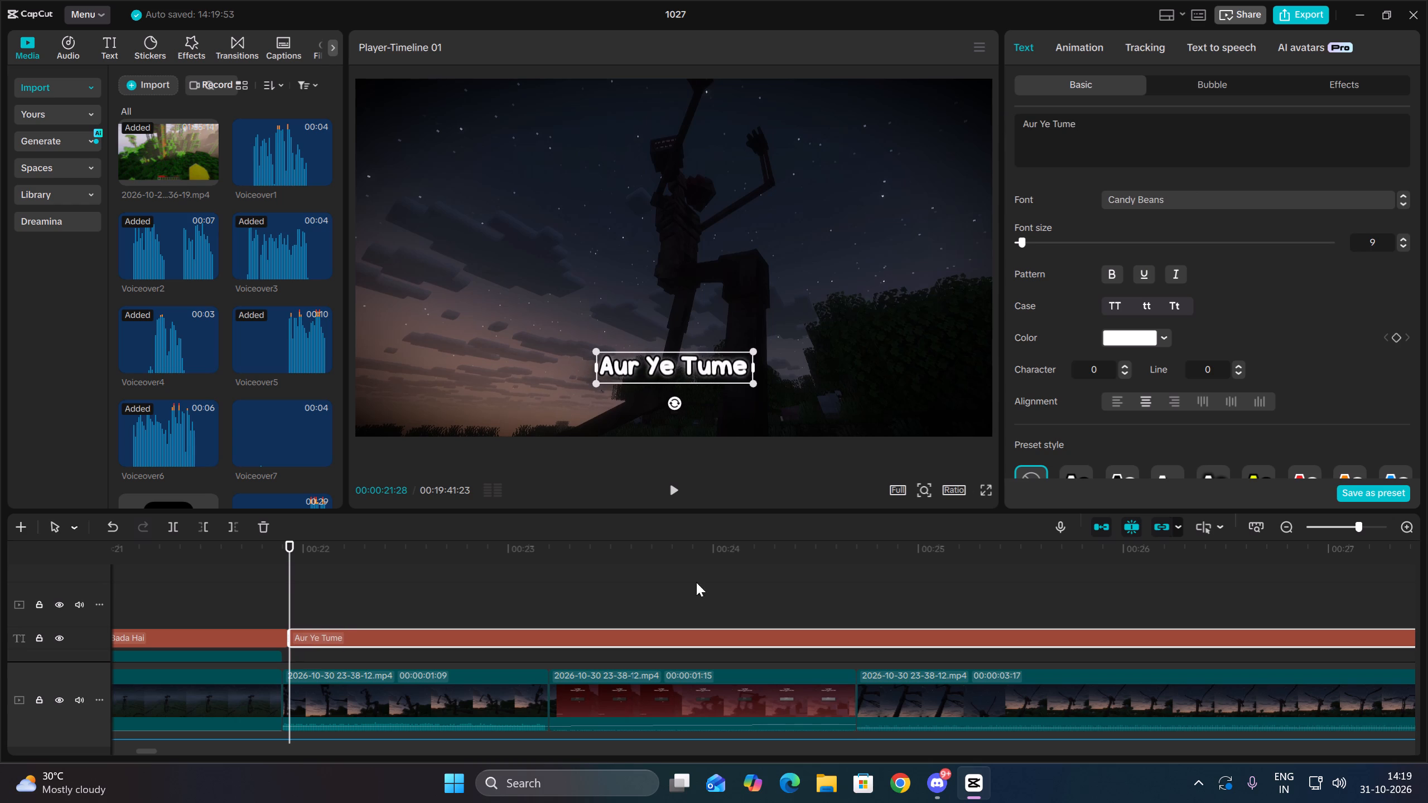
# Listen to the voiceover up to 00:00:22:22 and replace "Ye" with "Hame" in the "Aur Ye Tume" caption.
pyautogui.click(684, 500)
pyautogui.press('space')
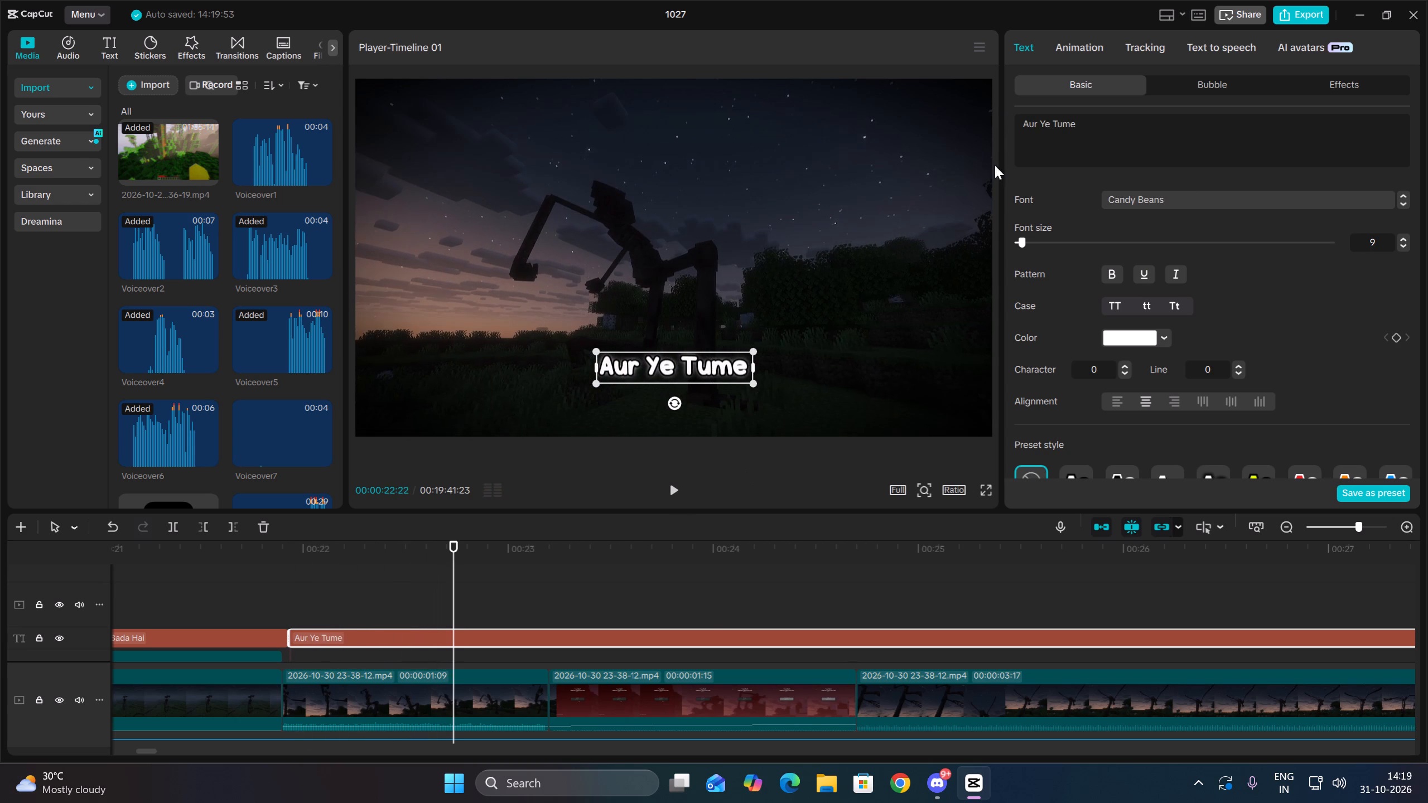
pyautogui.click(1044, 125)
pyautogui.click(1049, 125)
pyautogui.press('BackSpace')
pyautogui.press('BackSpace')
pyautogui.write('Hame')
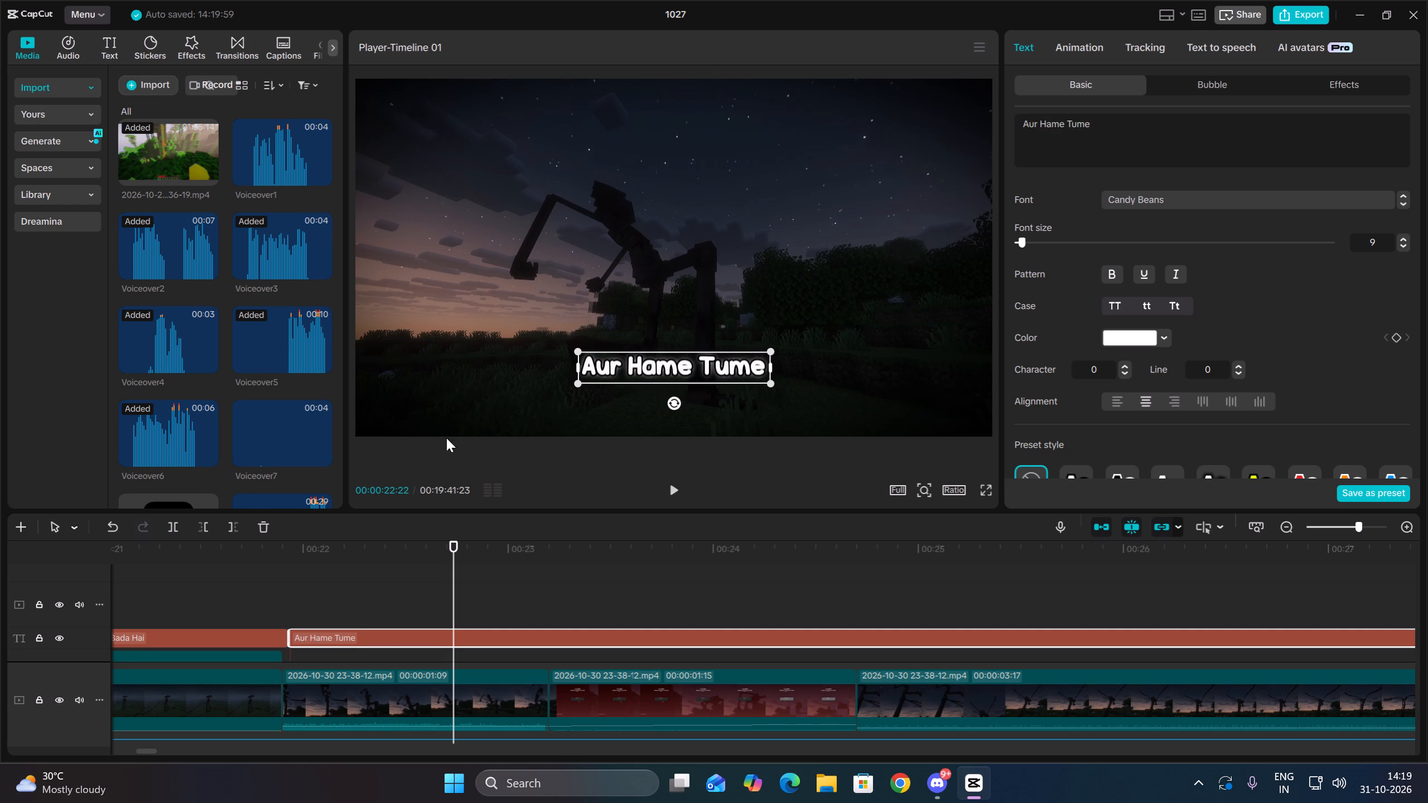
# Split the "Aur Hame Tume" caption at 00:00:22:22 and change the second piece's text to "Ek Hit".
pyautogui.click(170, 523)
pyautogui.press('space')
pyautogui.press('space')
pyautogui.moveTo(1115, 127); pyautogui.dragTo(939, 115)
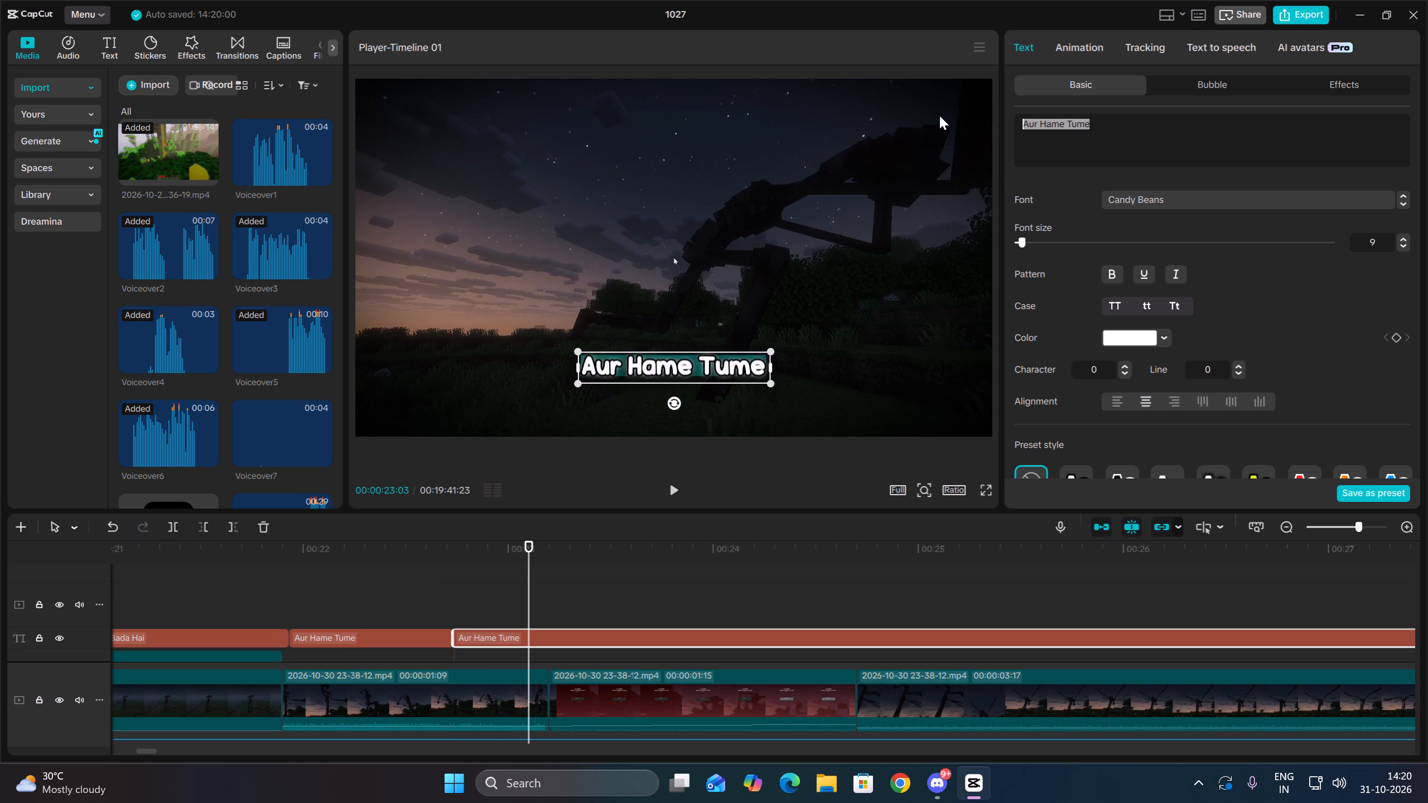
pyautogui.press('BackSpace')
pyautogui.write('Ek Hit')
# Split the "Ek Hit" caption at 00:00:23:14 and change the second piece's text to "Mai Mar skta Hai".
pyautogui.doubleClick(676, 482)
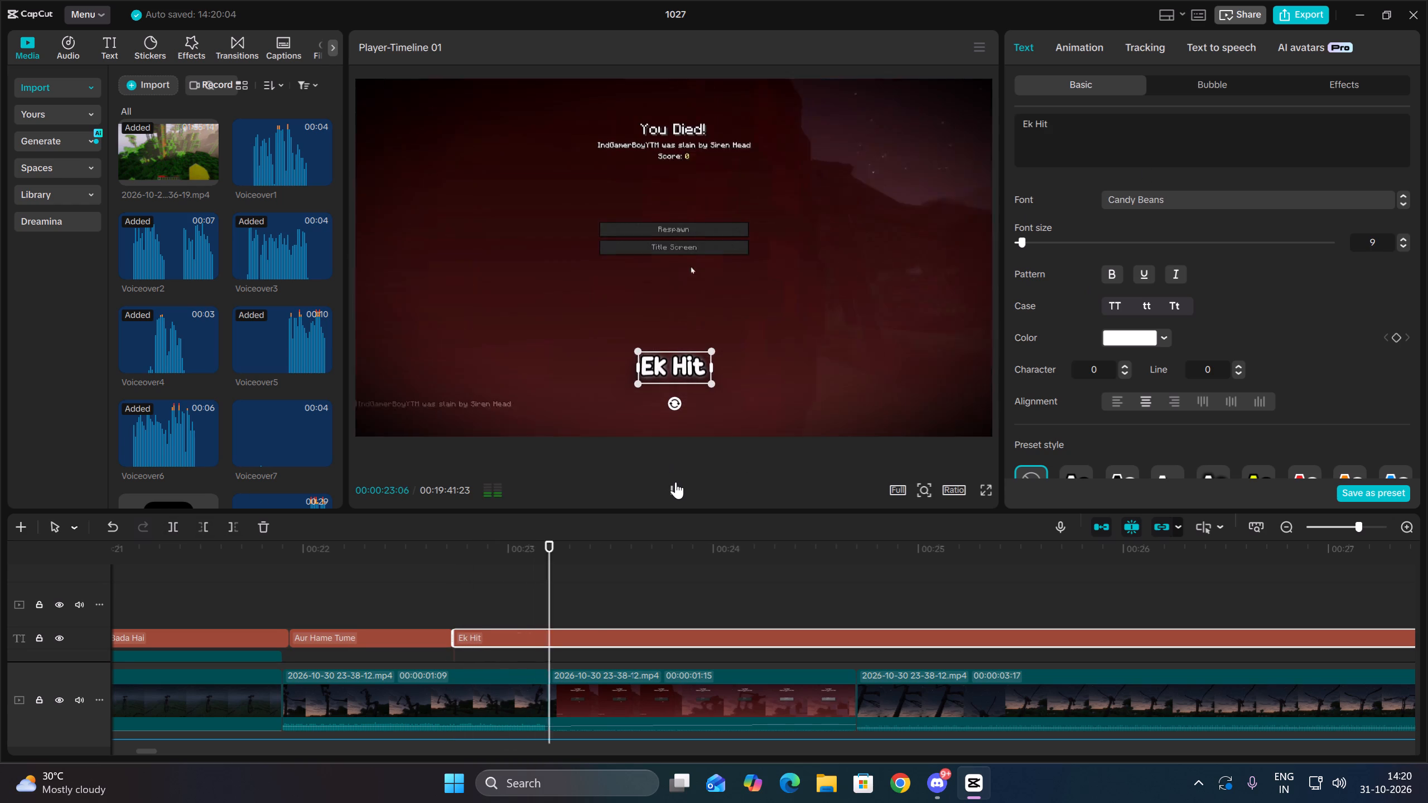
pyautogui.doubleClick(676, 482)
pyautogui.click(173, 525)
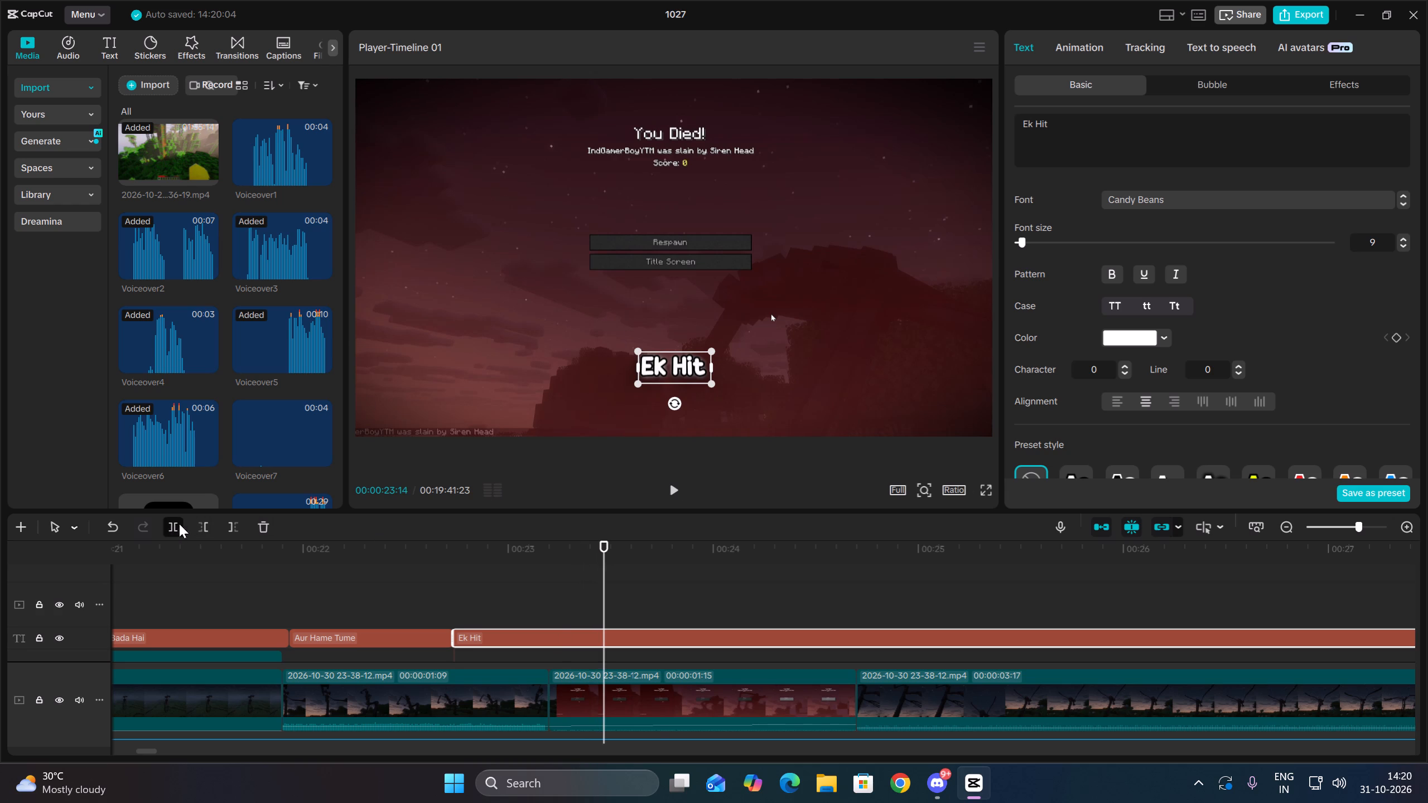
pyautogui.press('space')
pyautogui.press('space')
pyautogui.moveTo(1111, 150); pyautogui.dragTo(933, 101)
pyautogui.press('BackSpace')
pyautogui.write('Mai Mar skta Hai')
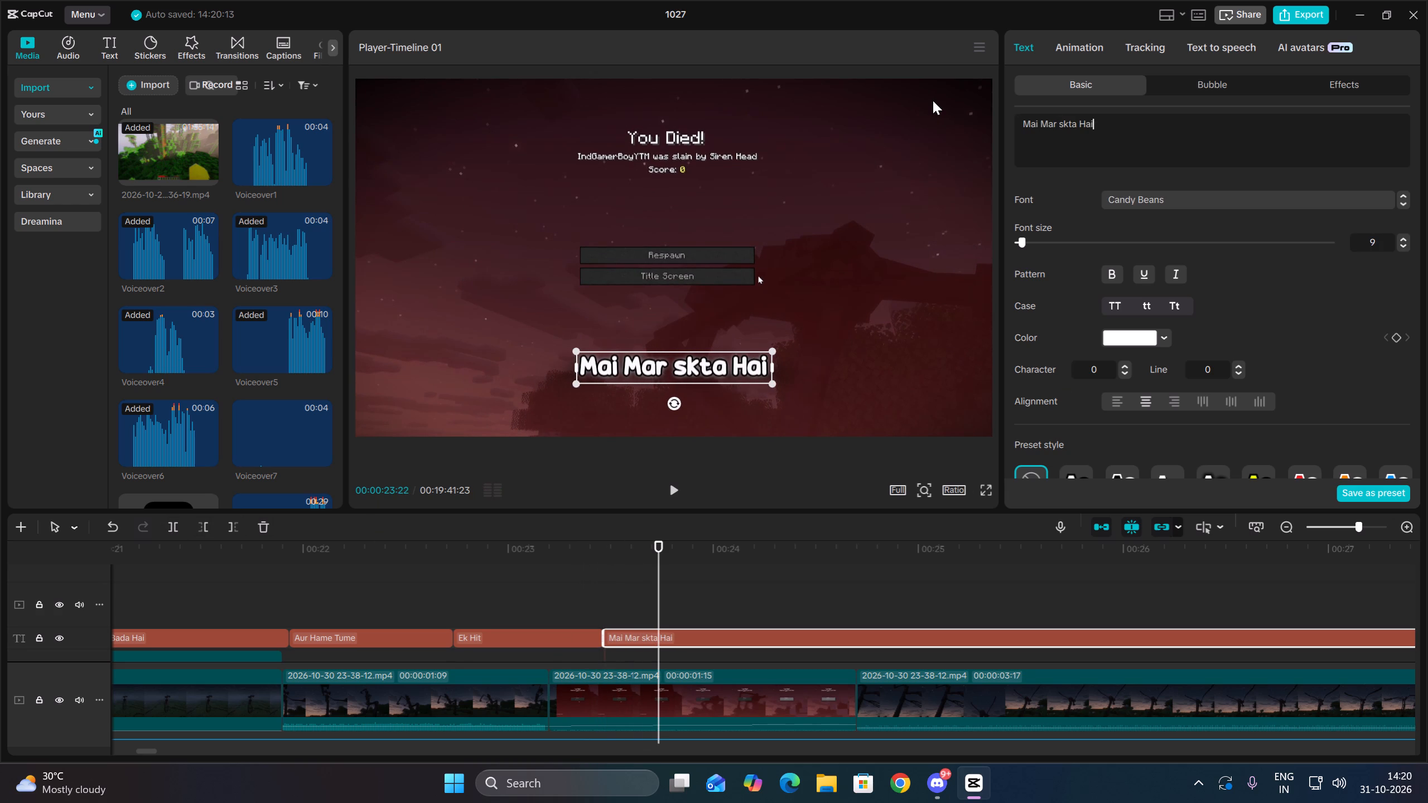
# Split the "Mai Mar skta Hai" caption at 00:00:24:21 and change the second piece's text to "Aur Ye sabse".
pyautogui.click(673, 484)
pyautogui.tripleClick(673, 484)
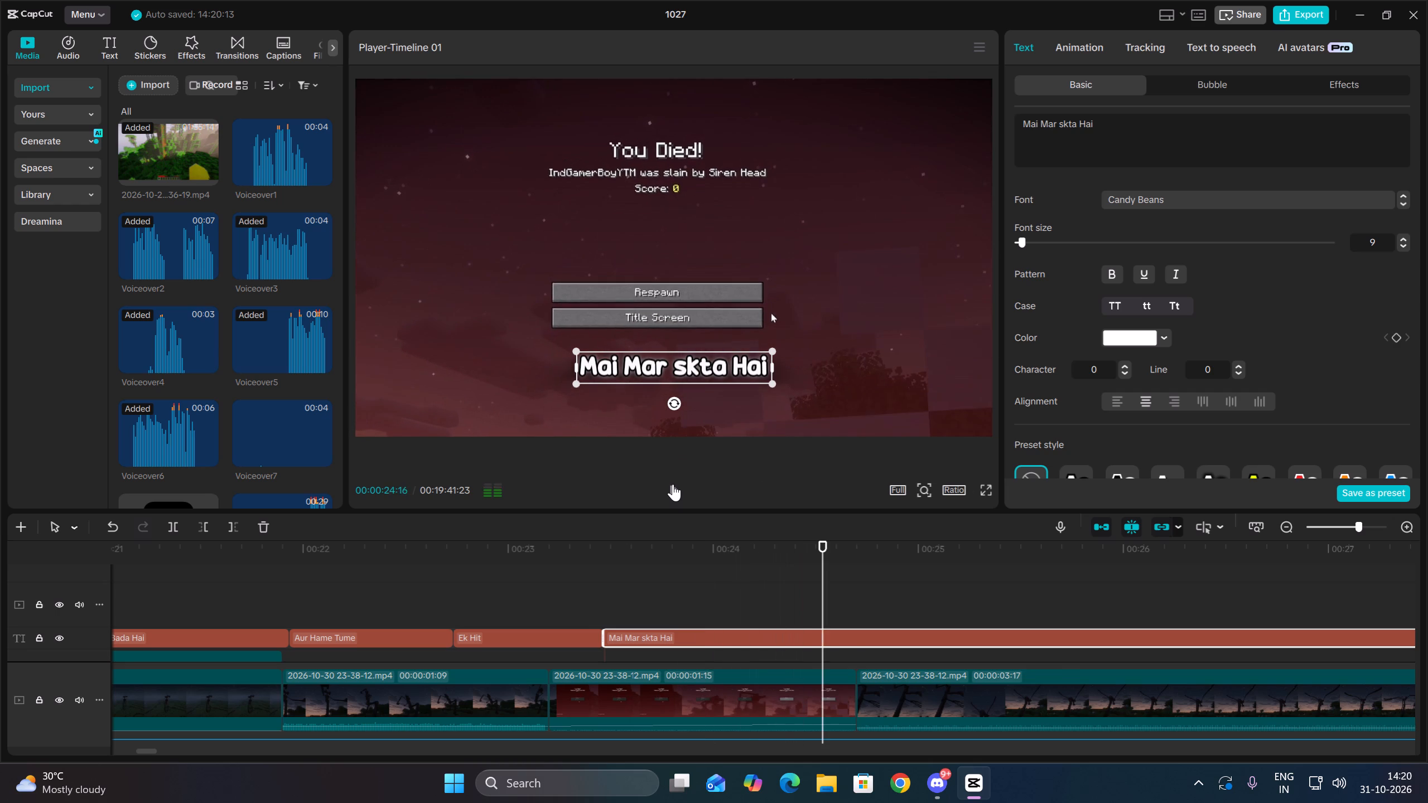
pyautogui.press('Up')
pyautogui.click(175, 525)
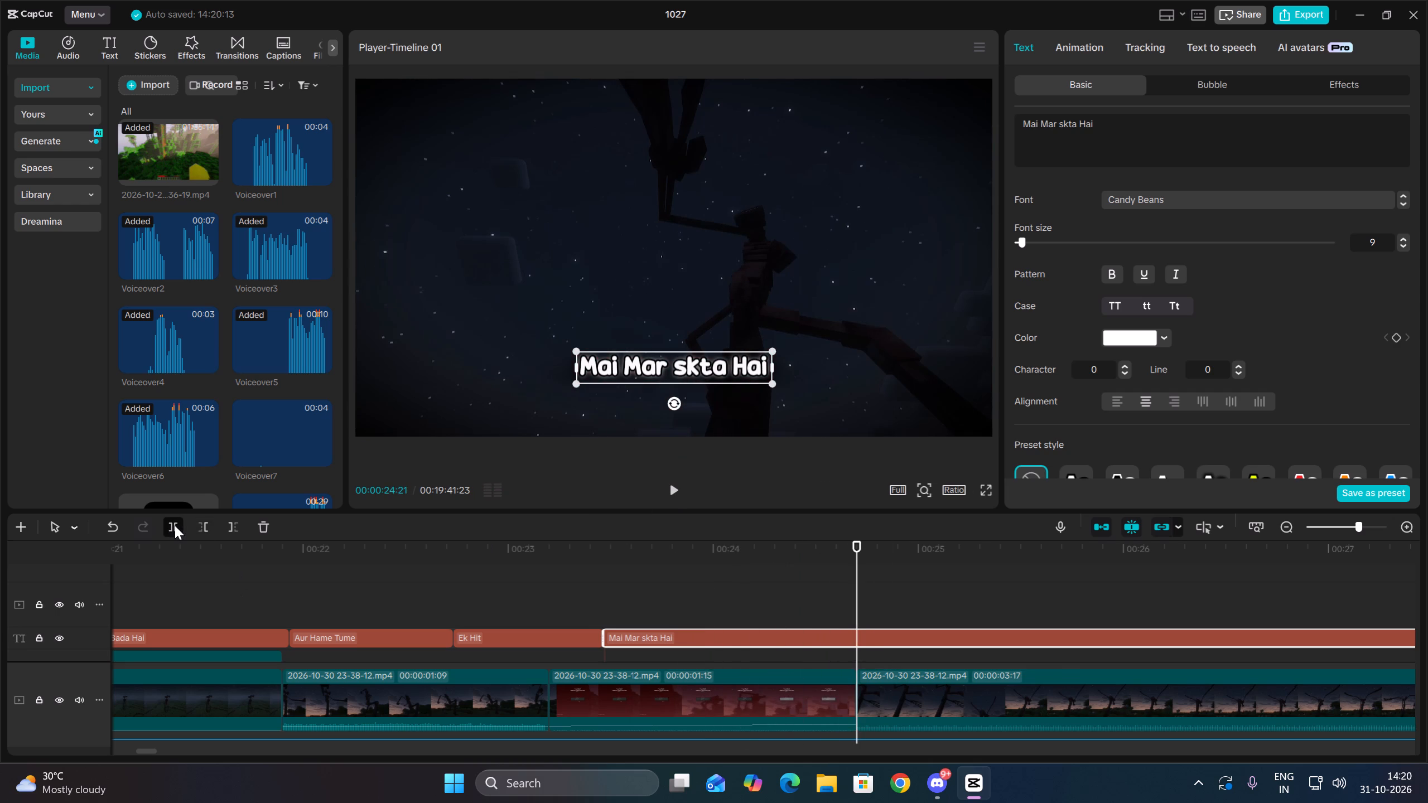
pyautogui.press('space')
pyautogui.press('space')
pyautogui.moveTo(1110, 126); pyautogui.dragTo(1004, 121)
pyautogui.press('BackSpace')
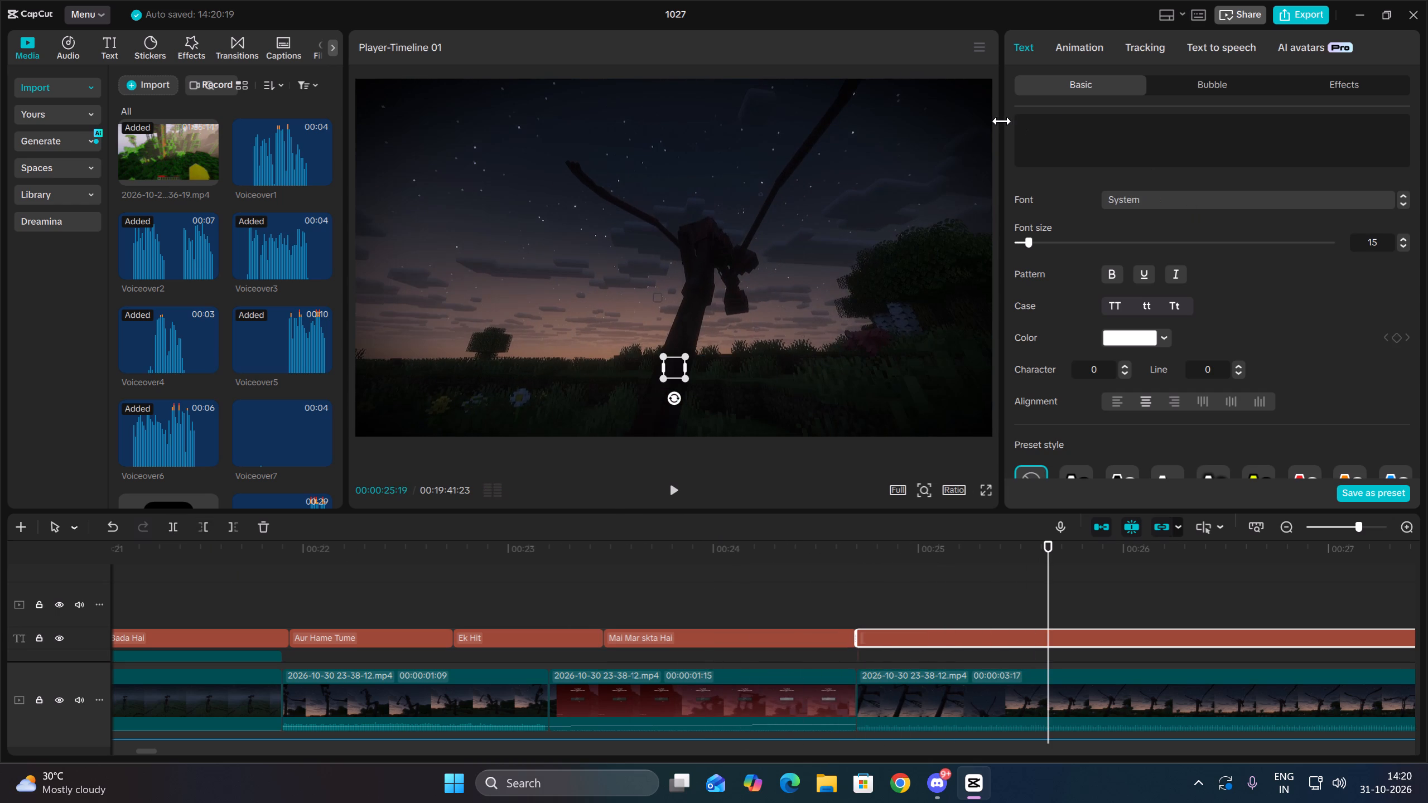
pyautogui.write('Aur Ye sabse')
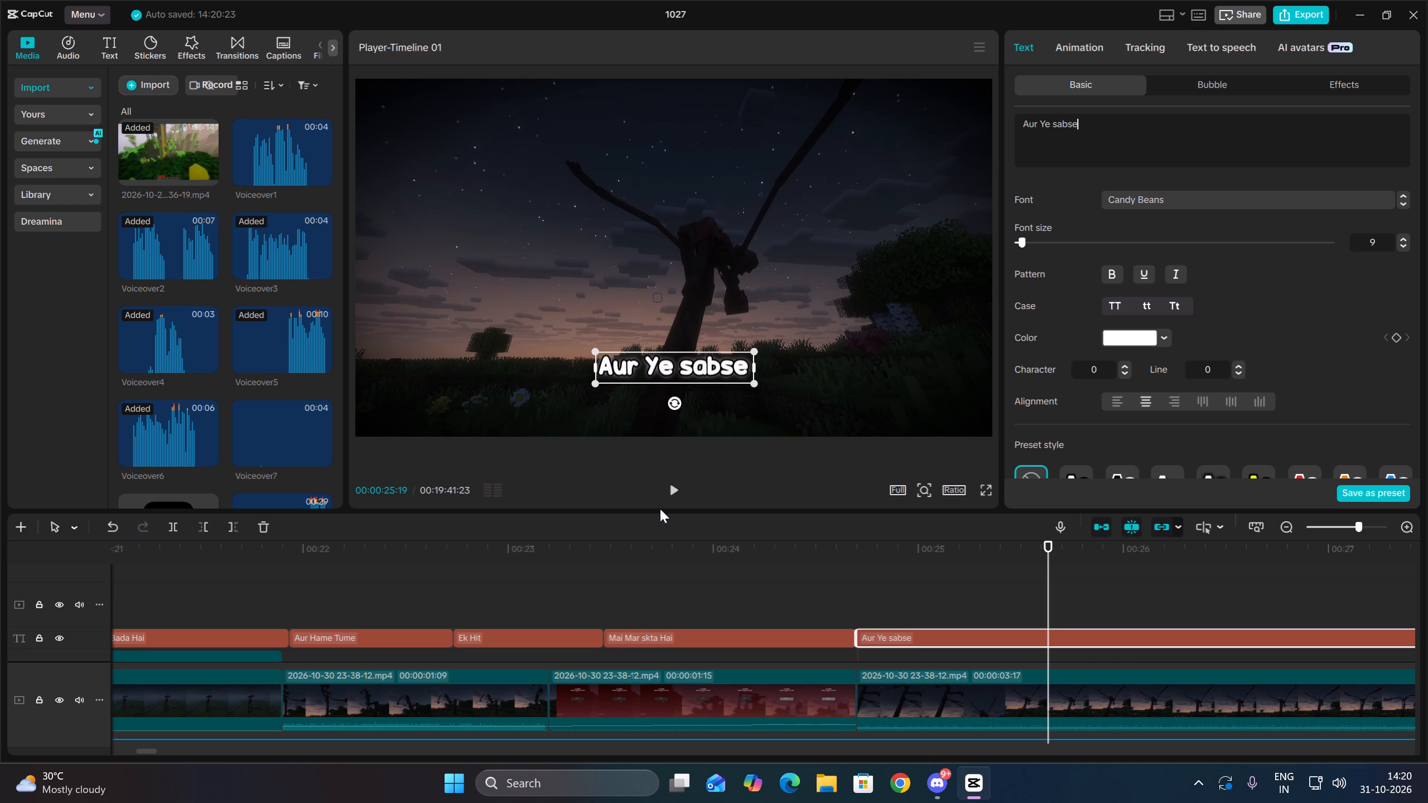
# Split the "Aur Ye sabse" caption at 00:00:26:00 and change the second piece's text to "Darabna Creature".
pyautogui.click(675, 491)
pyautogui.press('space')
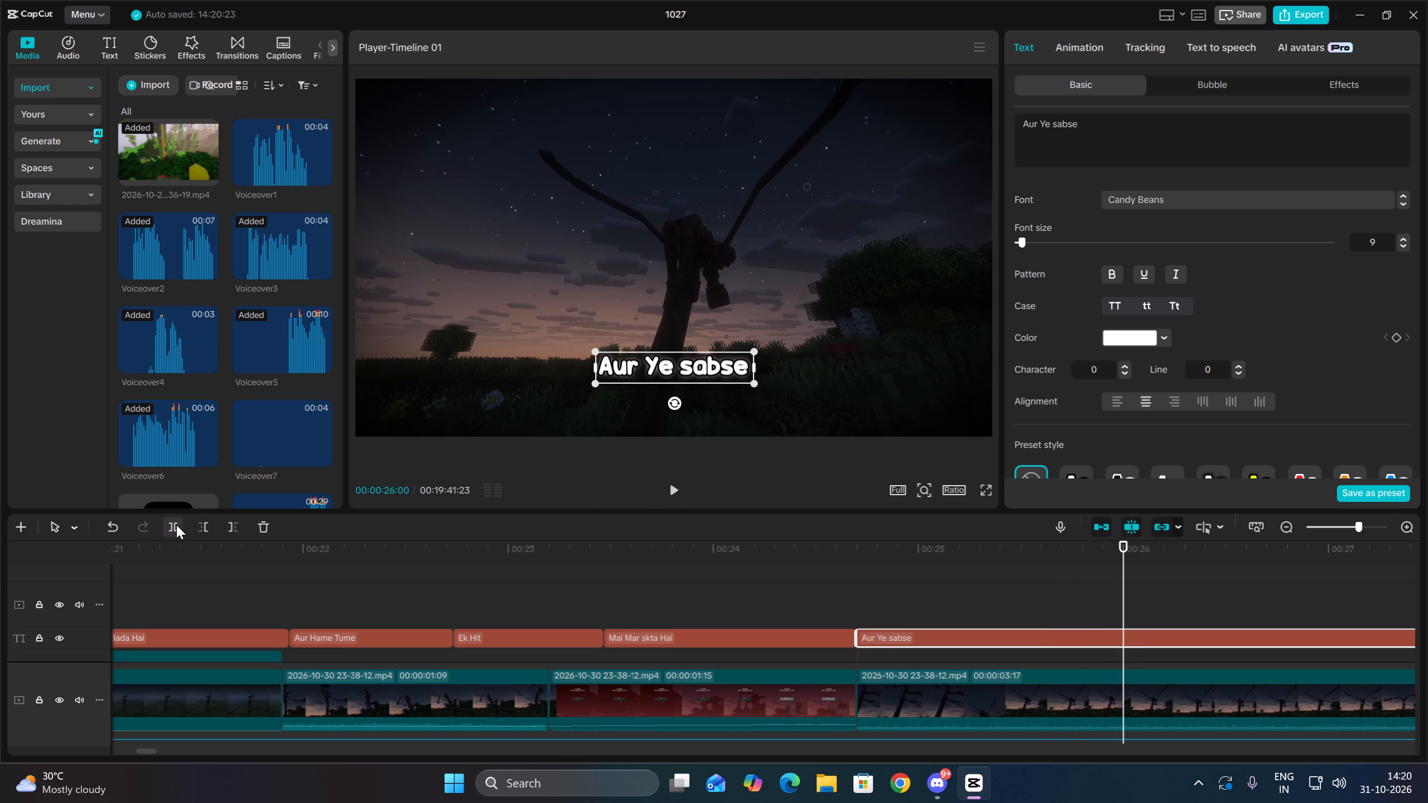
pyautogui.click(176, 525)
pyautogui.moveTo(1079, 129); pyautogui.dragTo(995, 102)
pyautogui.press('BackSpace')
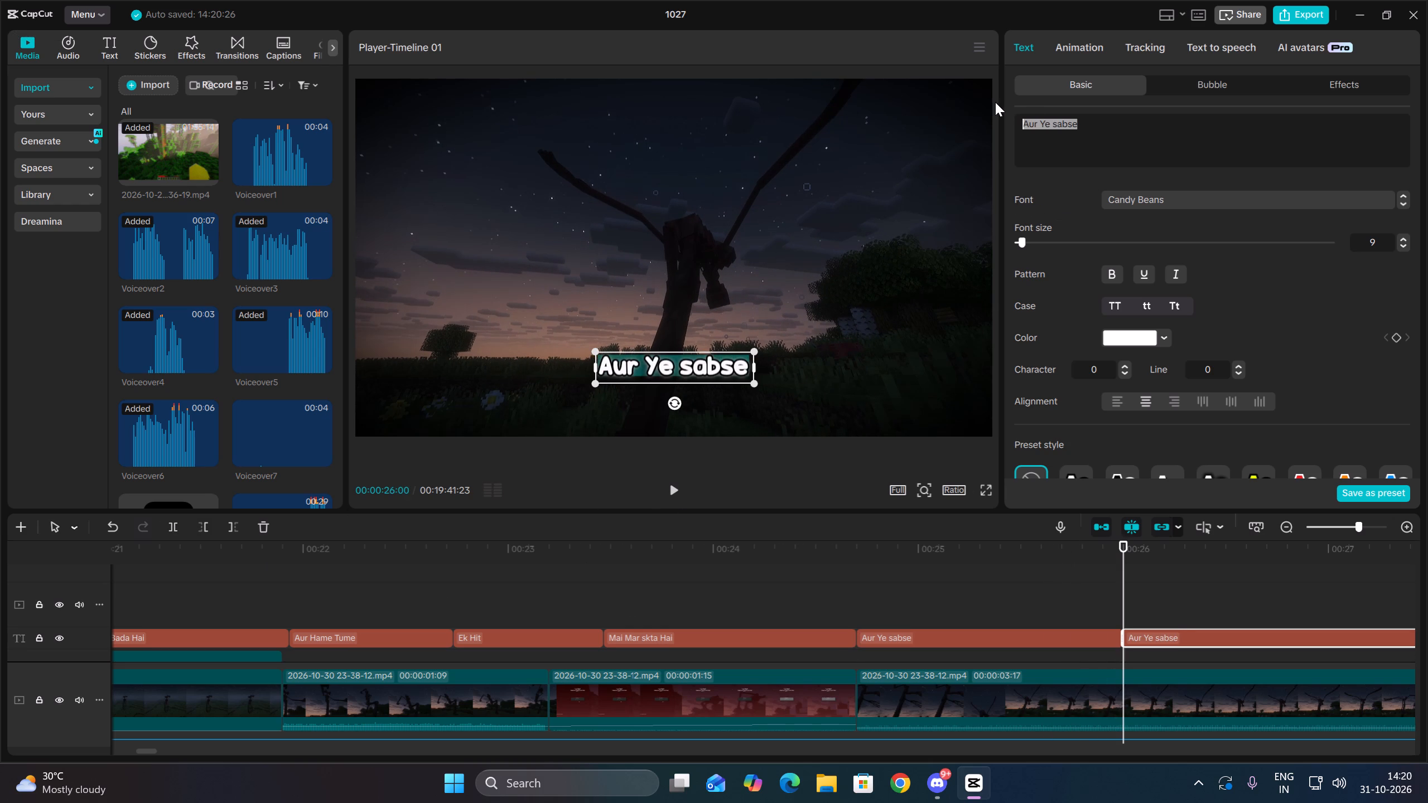
pyautogui.write('Darabna Creature')
pyautogui.press('space')
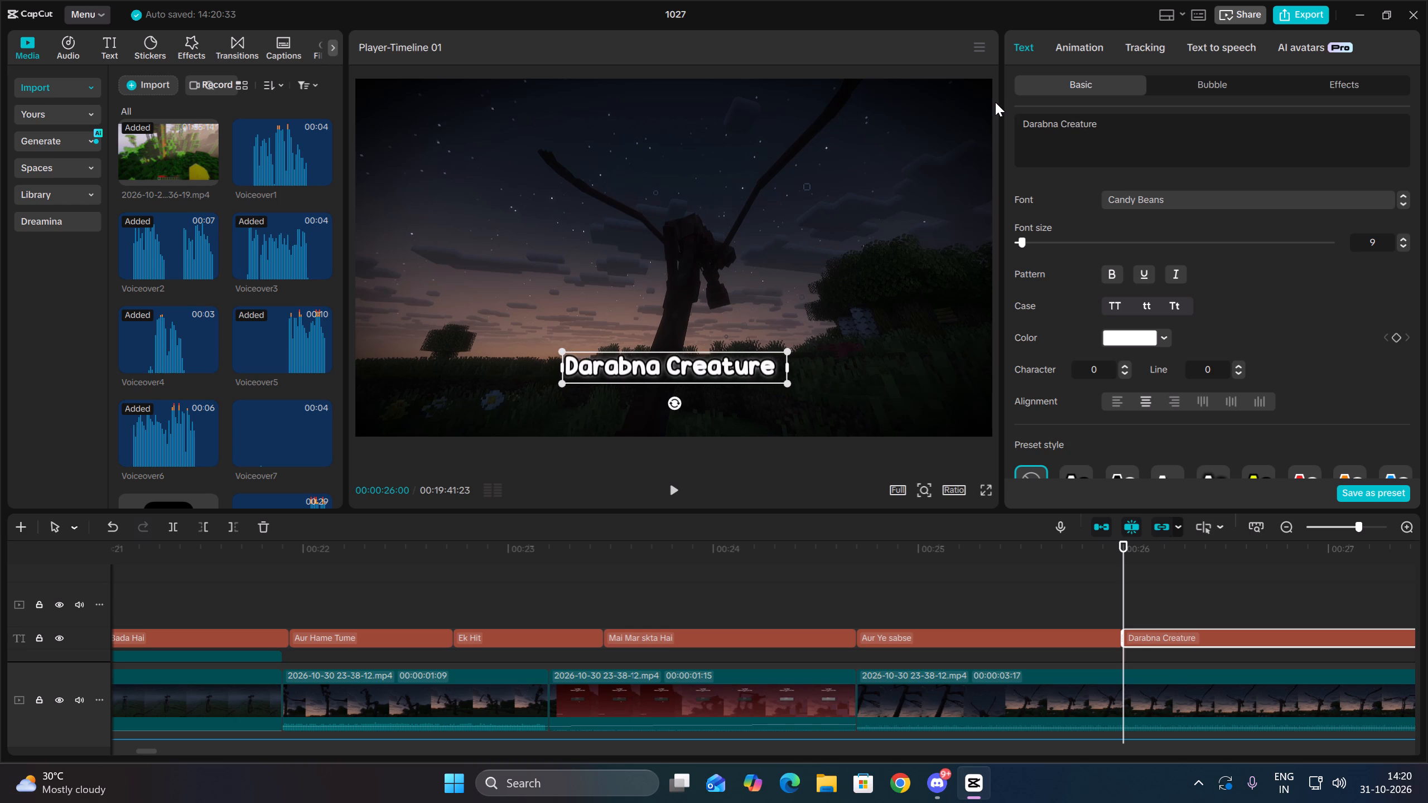
pyautogui.press('BackSpace')
# Split the "Darabna Creature" caption at 00:00:26:22 and change the second piece's text to "Jo Ki".
pyautogui.click(666, 486)
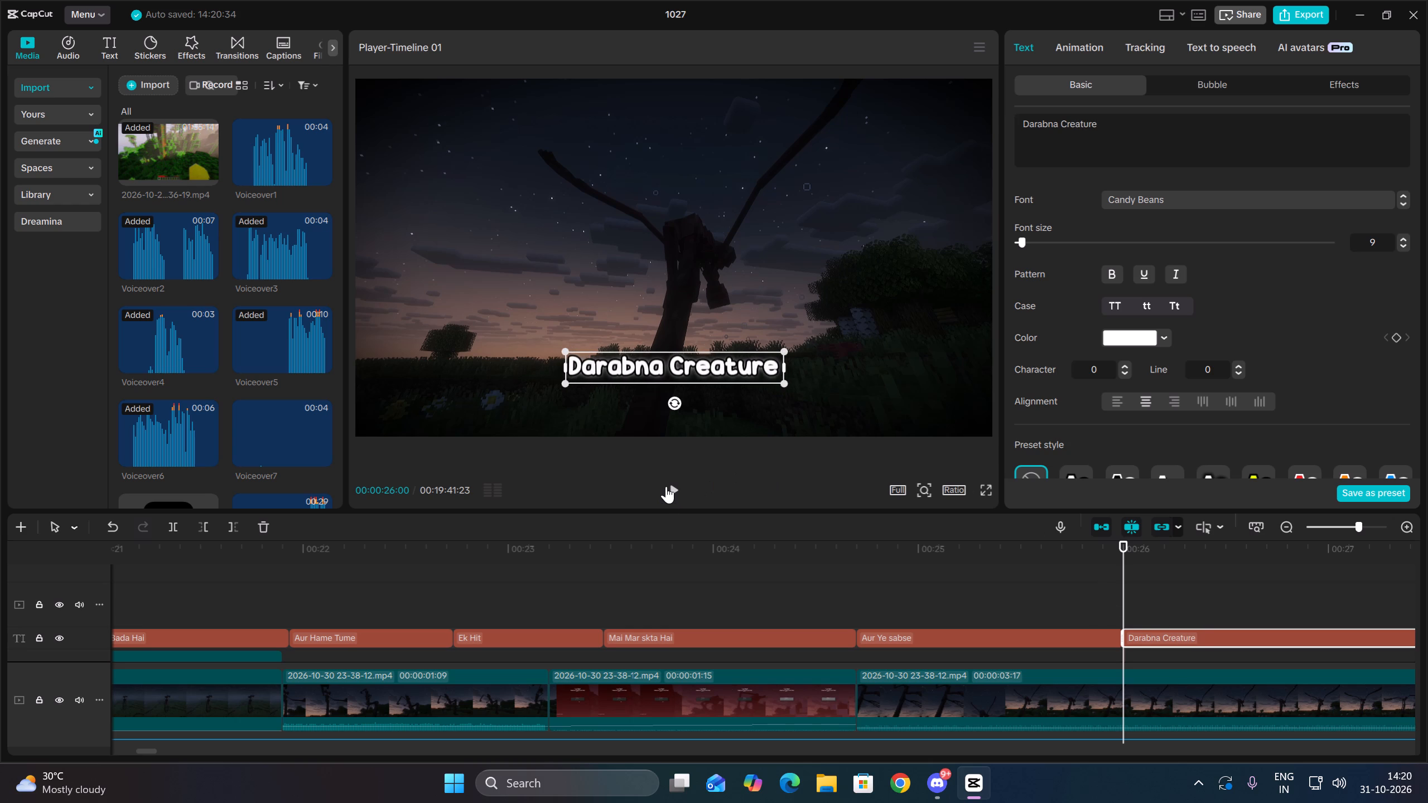
pyautogui.press('space')
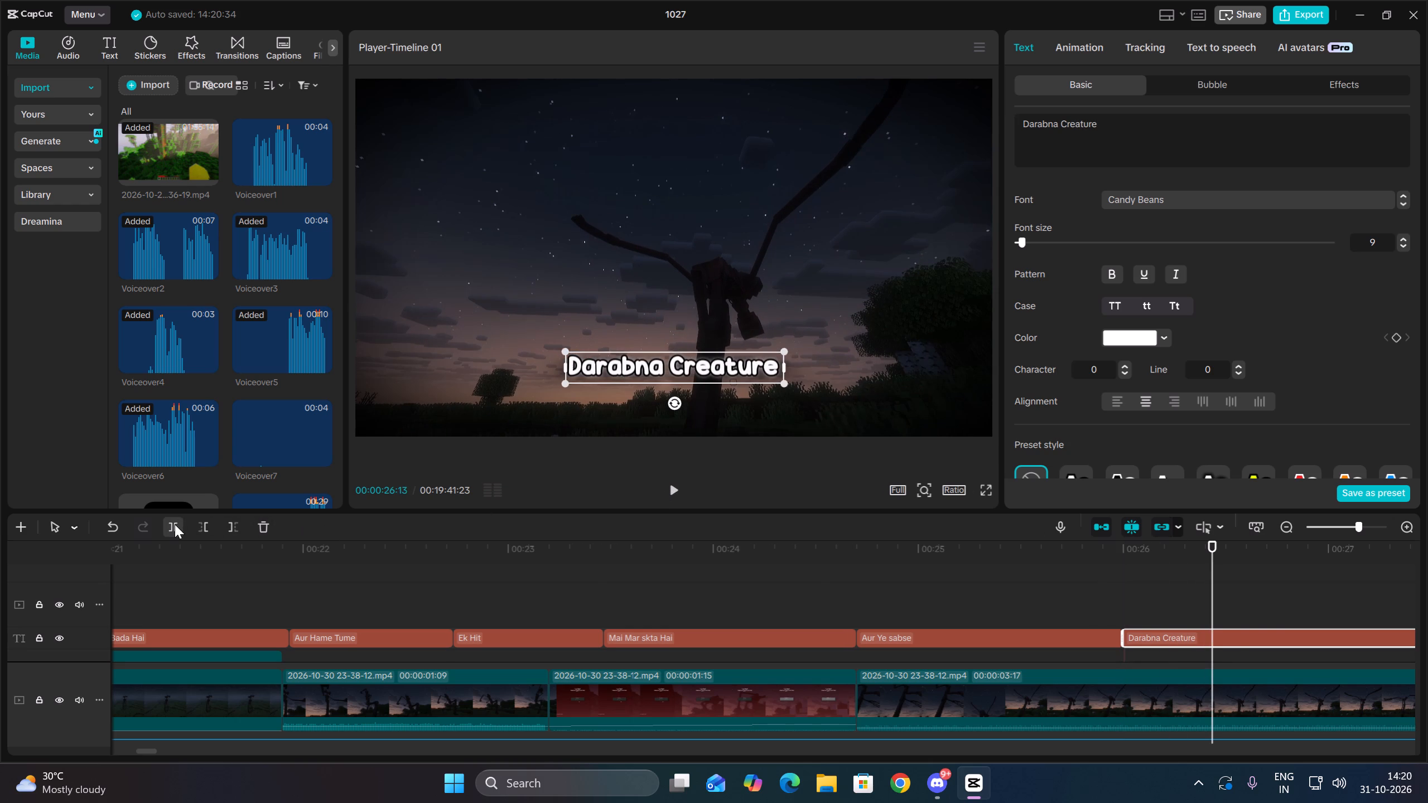
pyautogui.press('space')
pyautogui.press('space')
pyautogui.click(175, 524)
pyautogui.moveTo(1110, 138); pyautogui.dragTo(988, 96)
pyautogui.press('BackSpace')
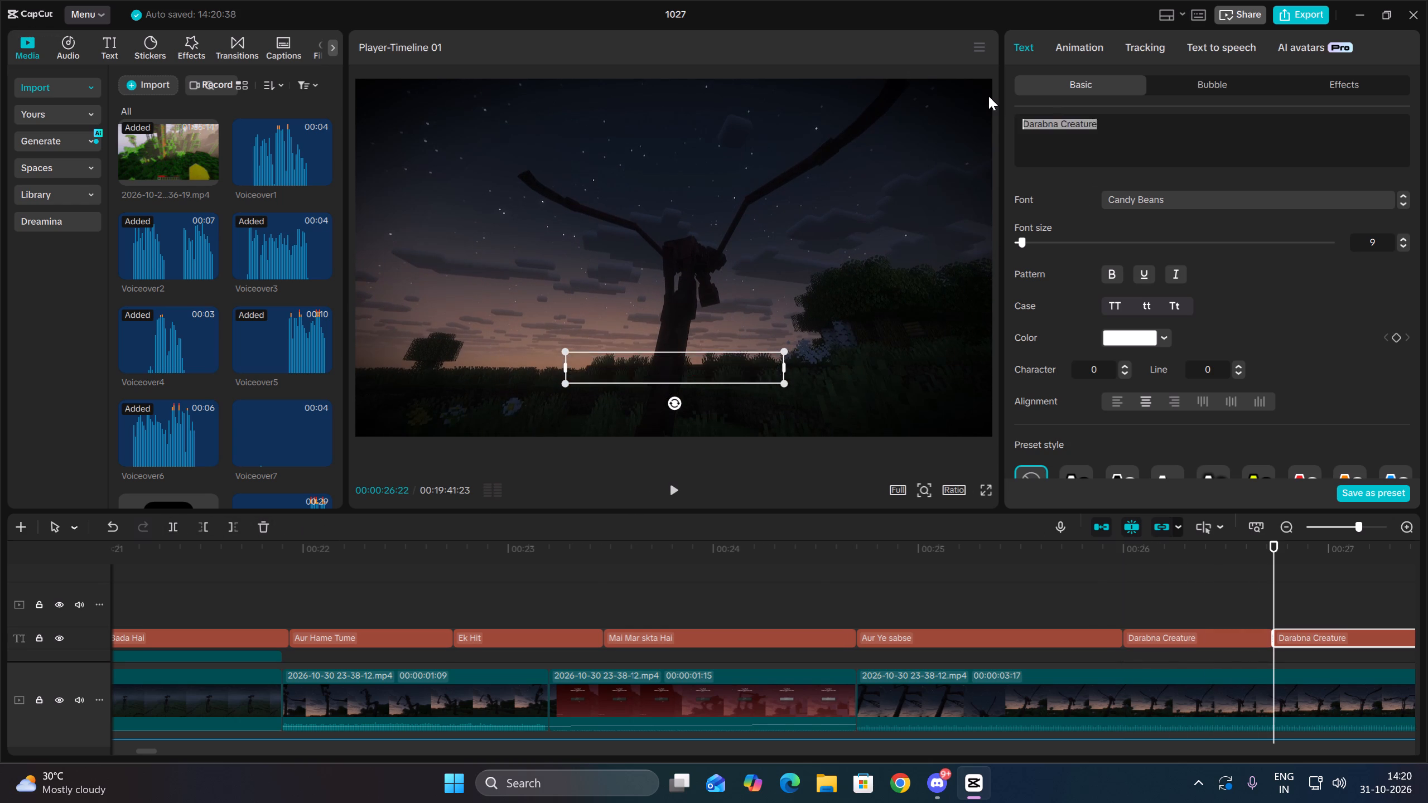
pyautogui.write('Jo Ki')
pyautogui.press('space')
pyautogui.press('BackSpace')
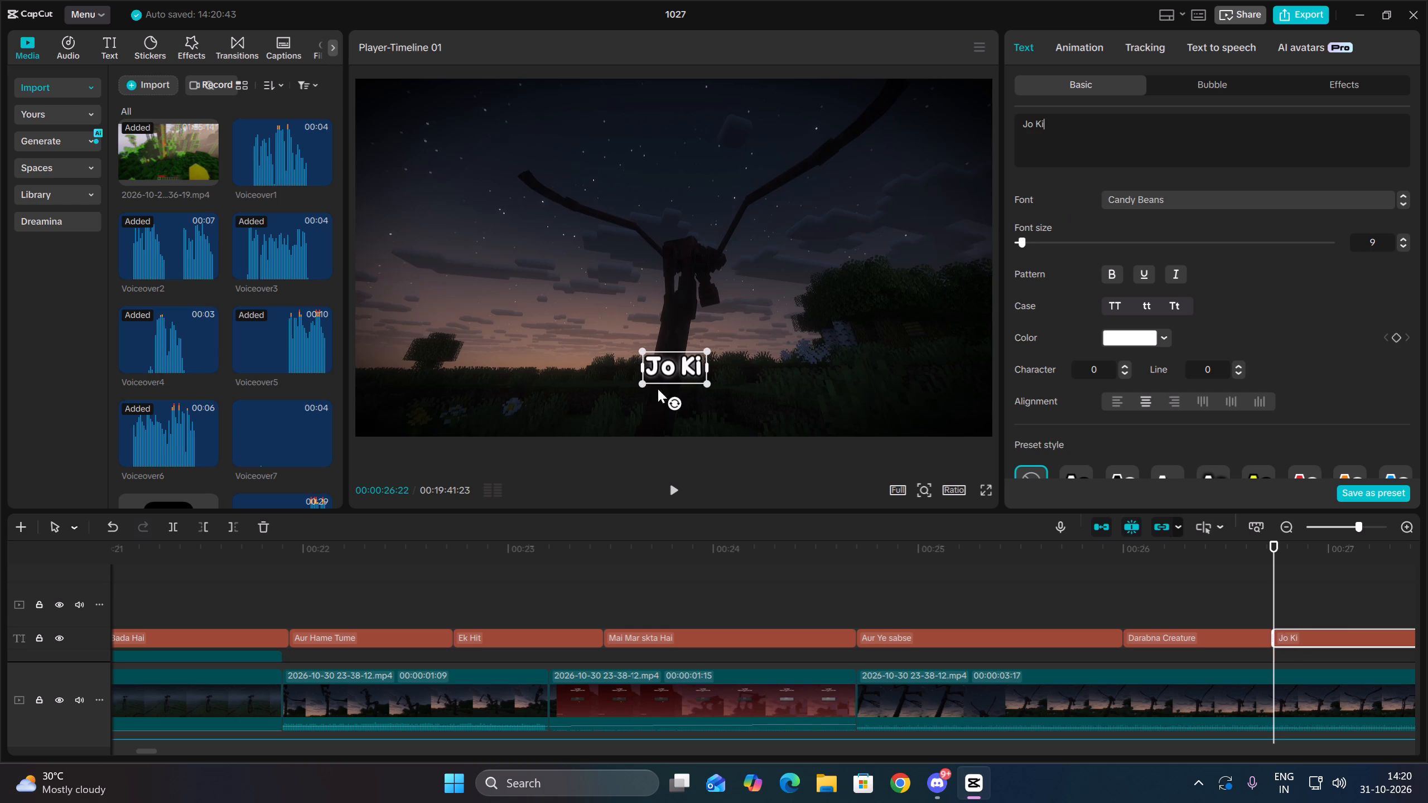
# Split the "Jo Ki" caption at 00:00:27:02 and change the second piece's text to "AAJ Tak Bana Hai".
pyautogui.click(676, 491)
pyautogui.press('space')
pyautogui.click(169, 523)
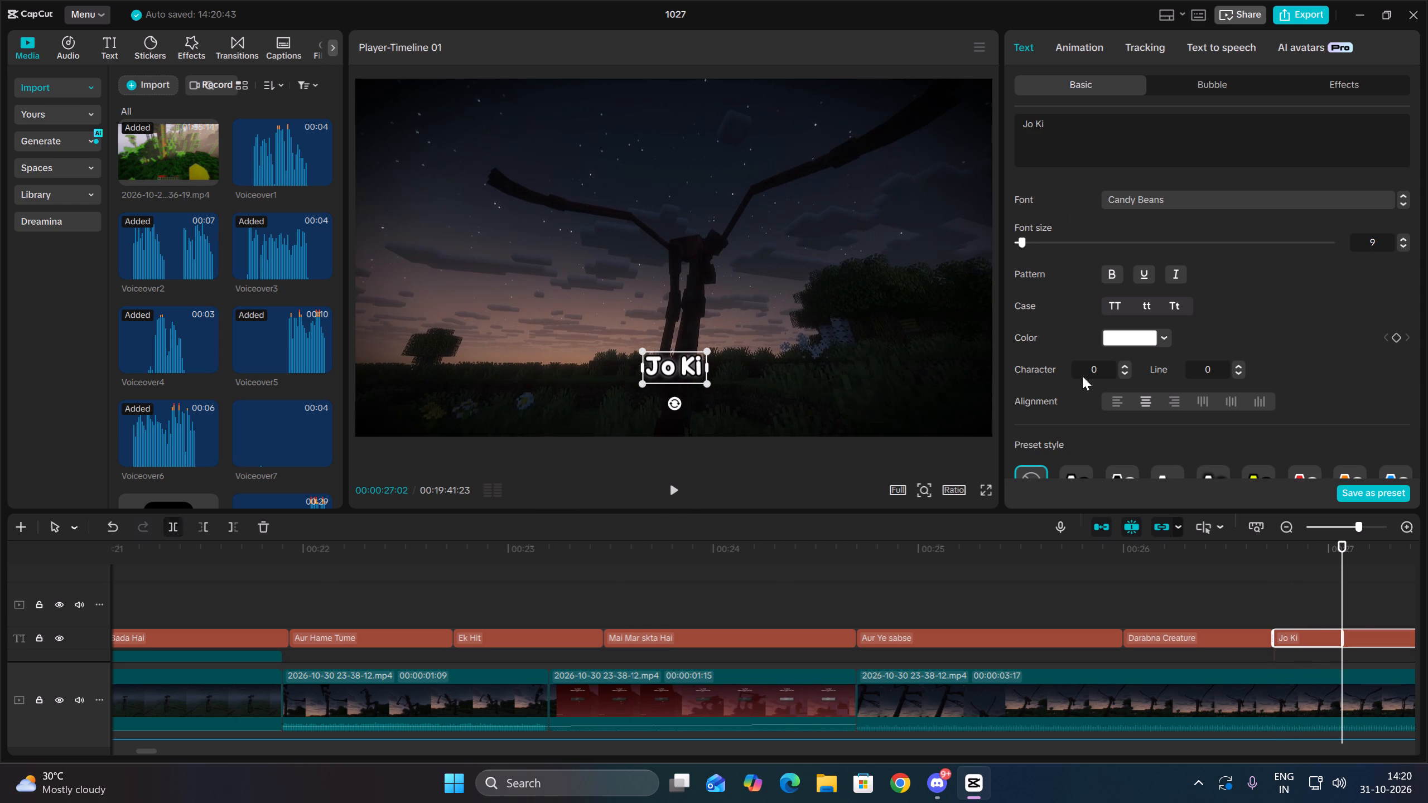
pyautogui.moveTo(1140, 140); pyautogui.dragTo(951, 103)
pyautogui.press('BackSpace')
pyautogui.write('AAJ')
pyautogui.press('space')
pyautogui.write('Tak Bana Hai')
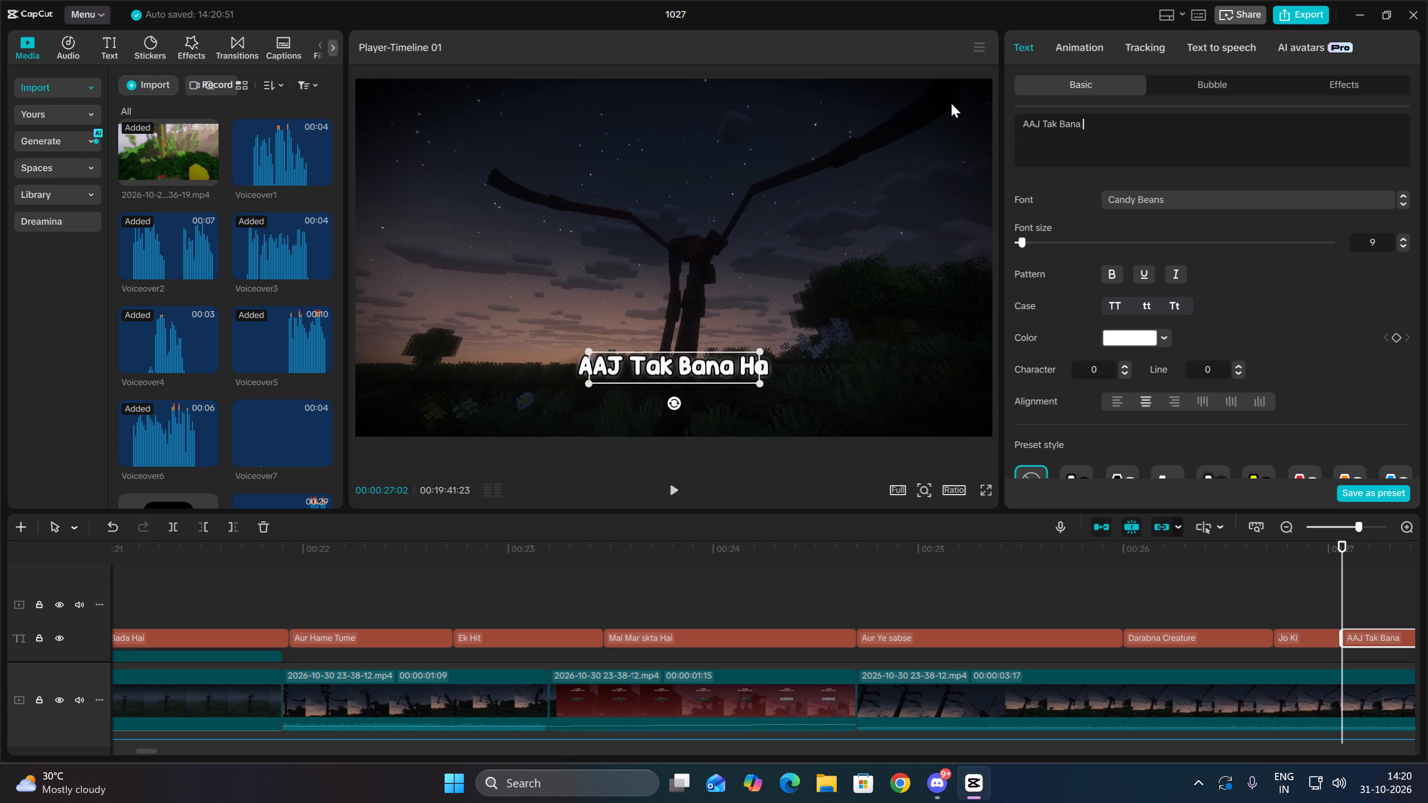
# Split the "AAJ Tak Bana Hai" caption at 00:00:28:08 and change the second piece's text to "Aur Aaj Ki".
pyautogui.click(663, 489)
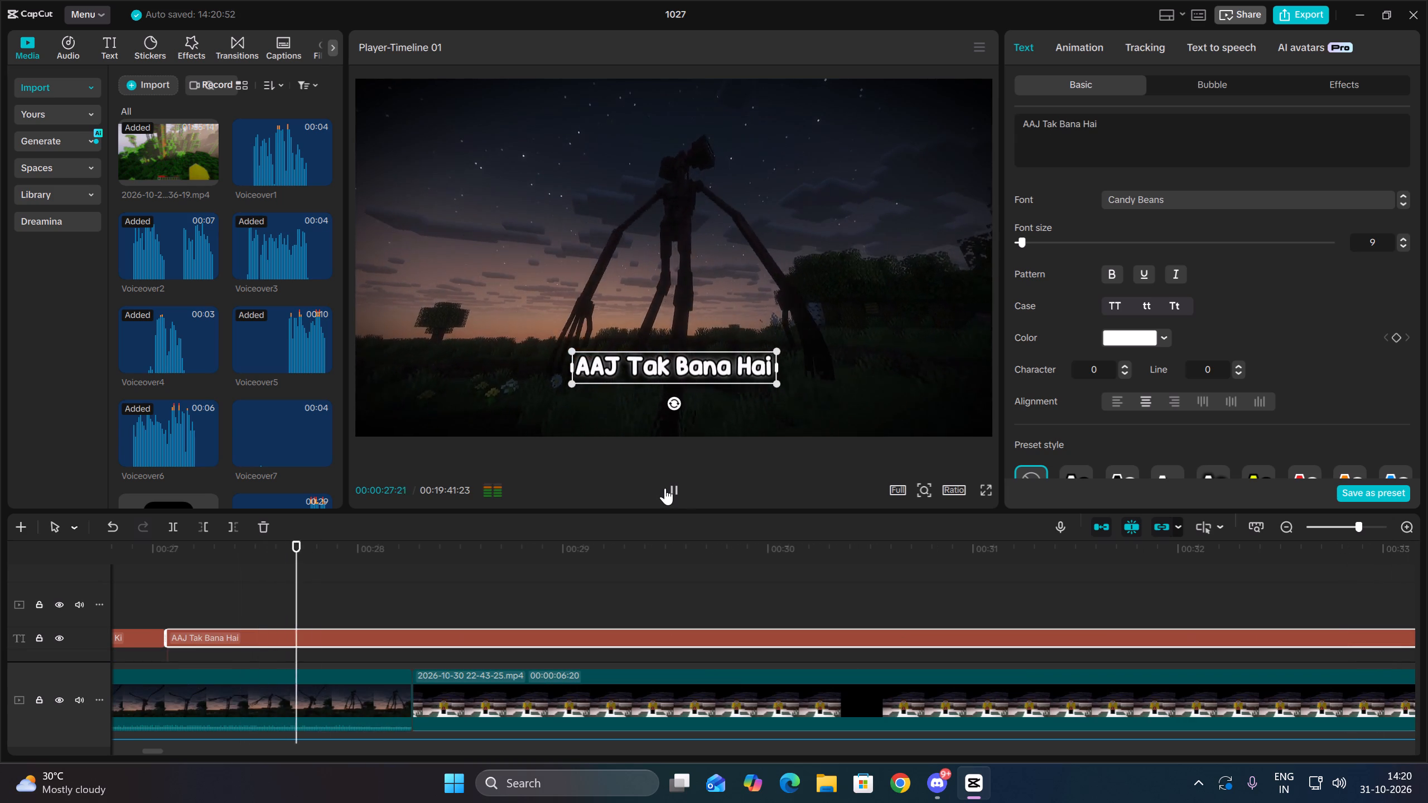
pyautogui.press('space')
pyautogui.click(175, 526)
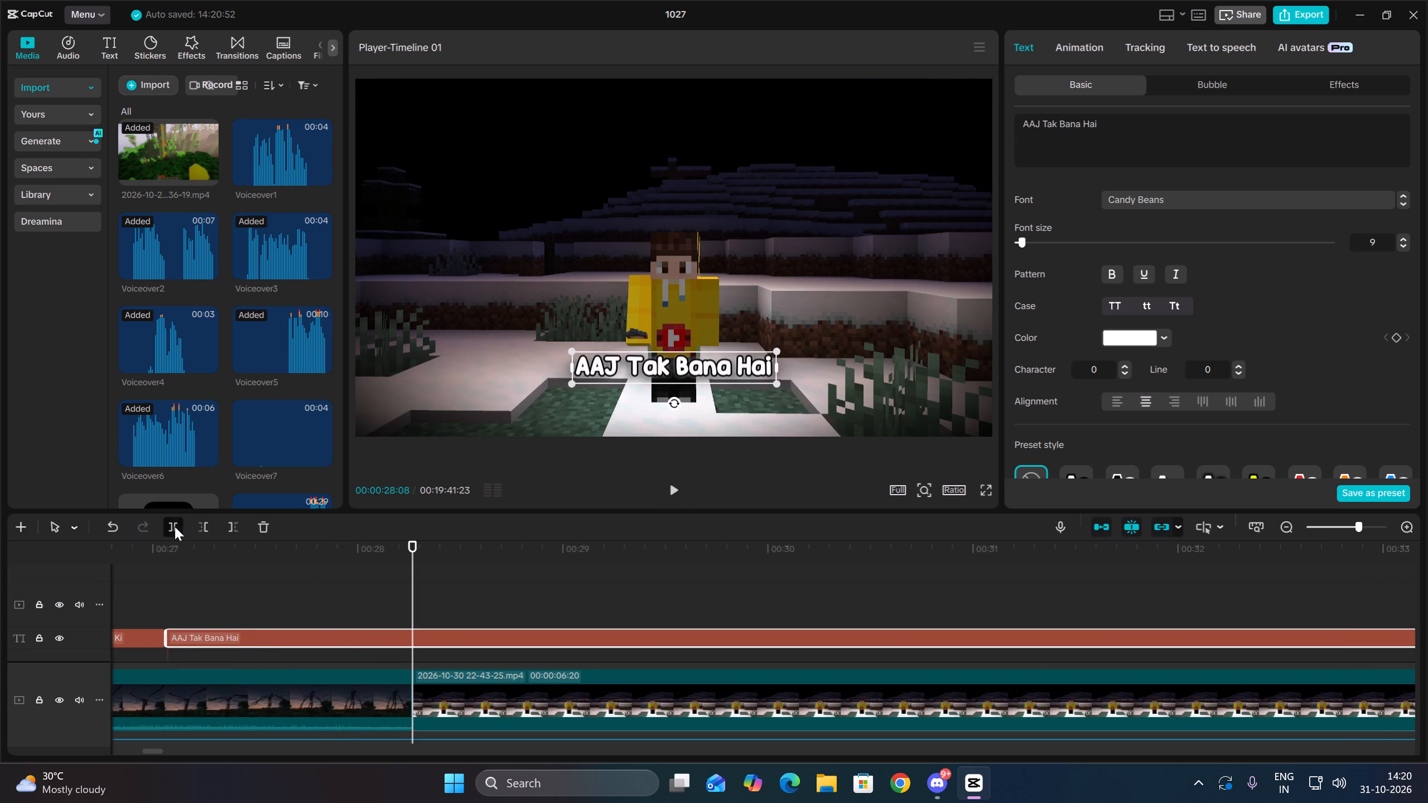
pyautogui.press('space')
pyautogui.press('space')
pyautogui.moveTo(1149, 155); pyautogui.dragTo(1007, 113)
pyautogui.press('BackSpace')
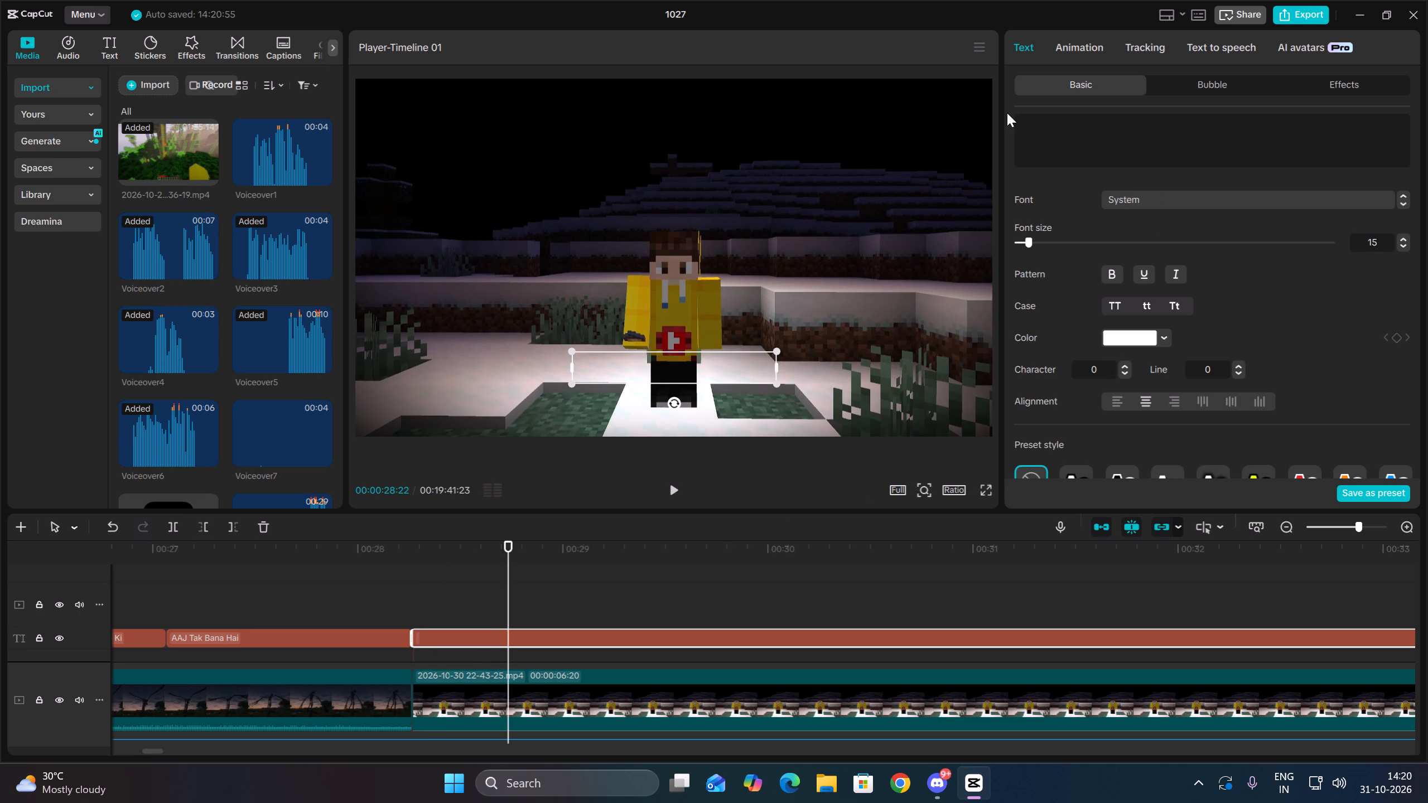
pyautogui.write('Aur AA')
pyautogui.press('BackSpace')
pyautogui.write('aj Ki')
# Split the "Aur Aaj Ki" caption at 00:00:28:26 and change the second piece's text to "Video ka".
pyautogui.doubleClick(674, 489)
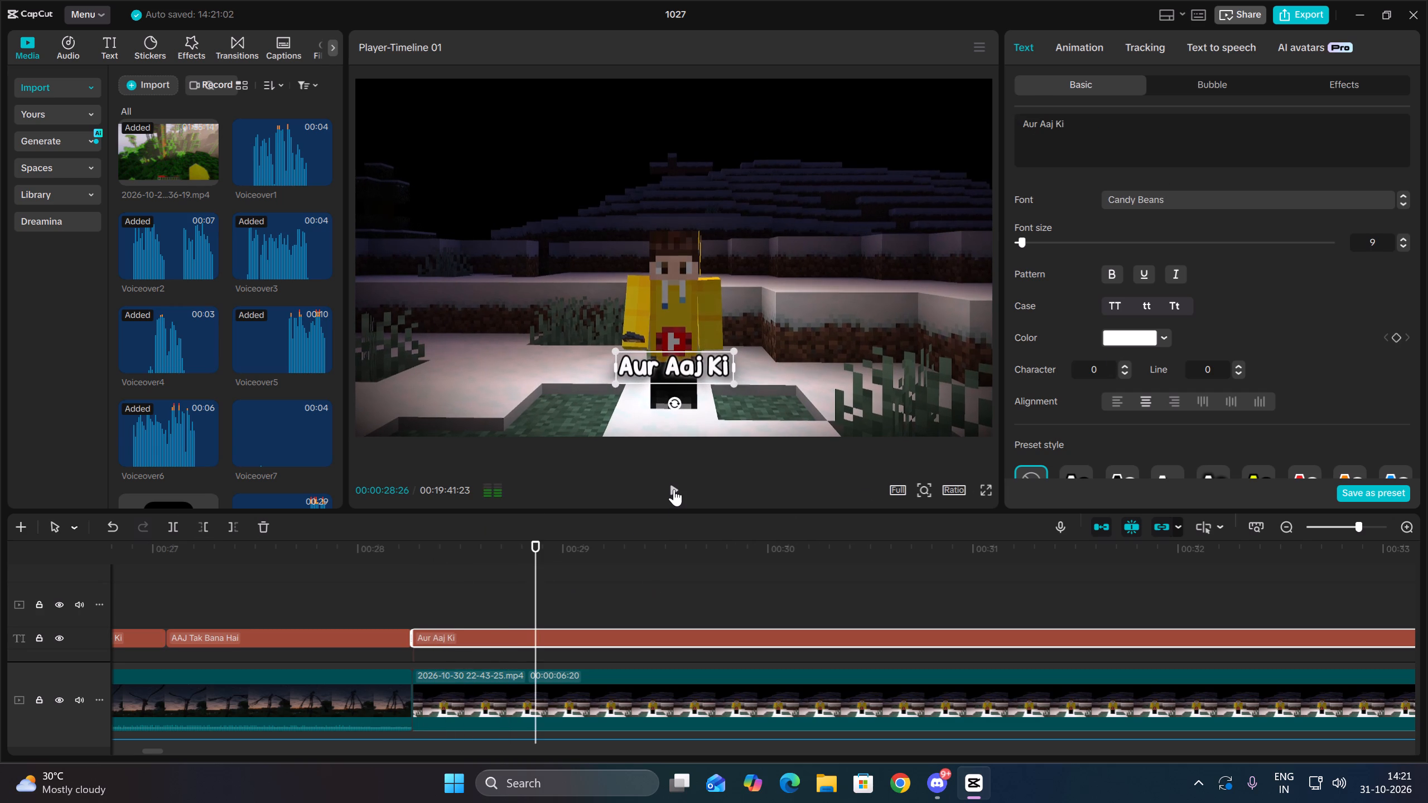
pyautogui.click(173, 528)
pyautogui.moveTo(1086, 122); pyautogui.dragTo(916, 119)
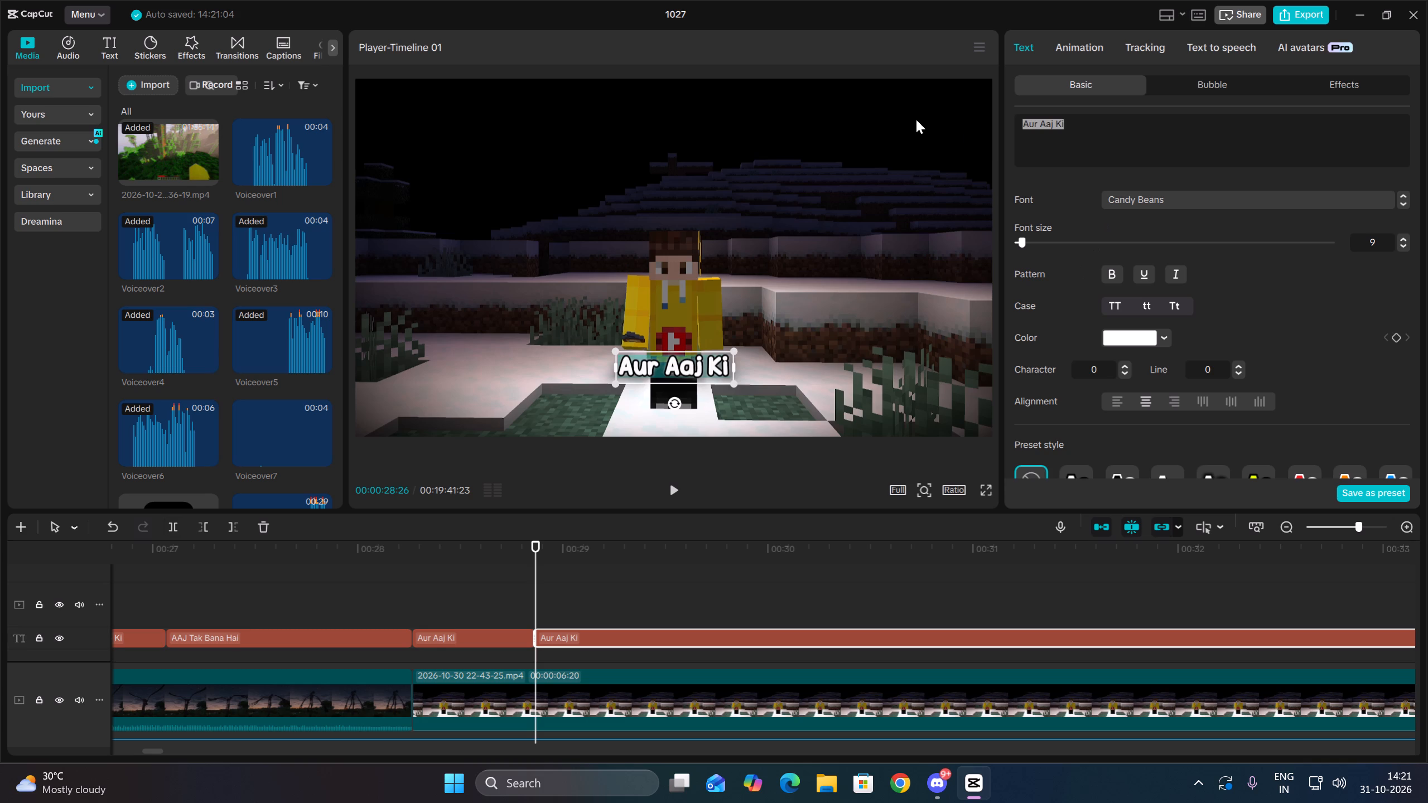
pyautogui.press('BackSpace')
pyautogui.write('Video ka')
# Listen to the voiceover up to 00:00:29:10 and replace "ka" with "Mai" in the "Video ka" caption.
pyautogui.click(677, 494)
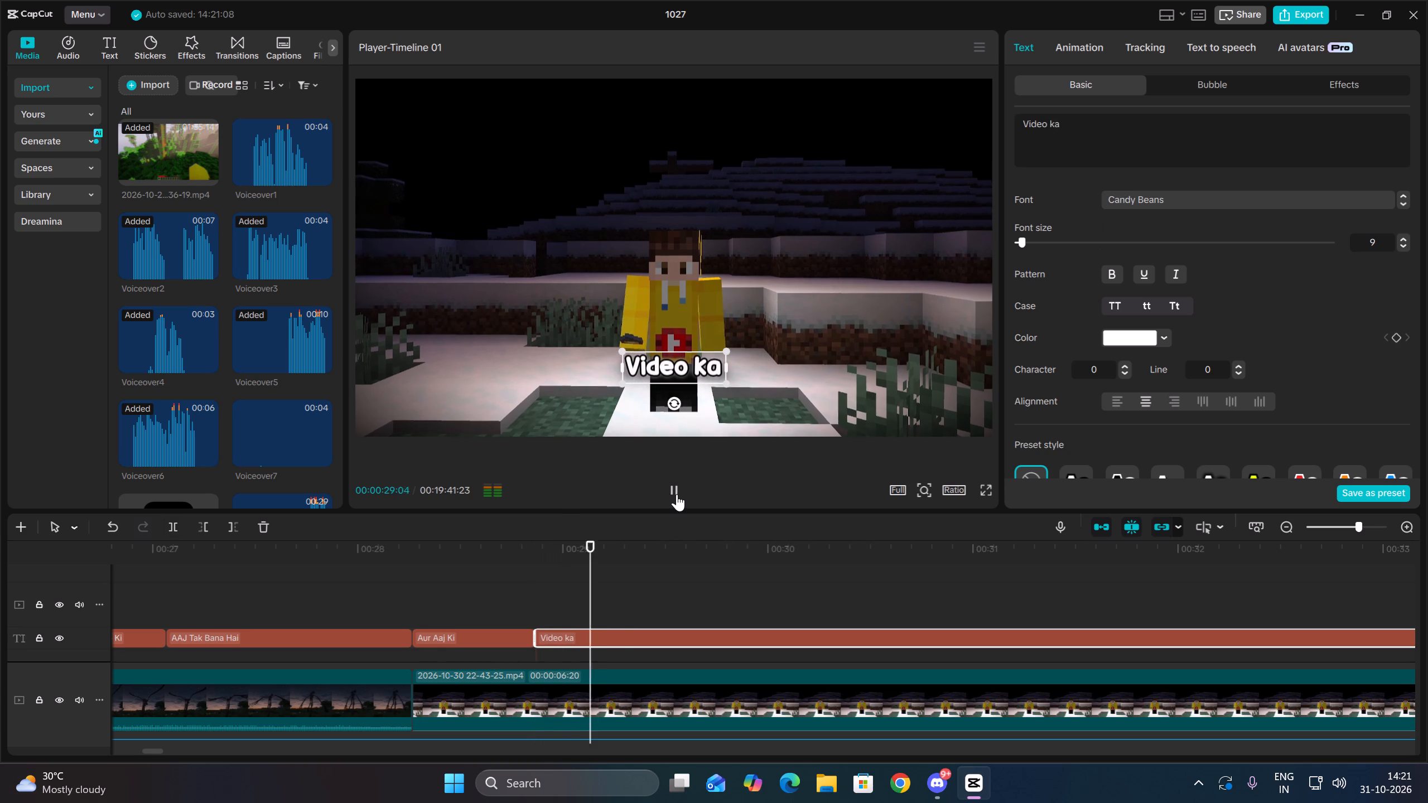
pyautogui.press('space')
pyautogui.click(1162, 118)
pyautogui.click(1162, 118)
pyautogui.moveTo(1056, 133); pyautogui.dragTo(1058, 132)
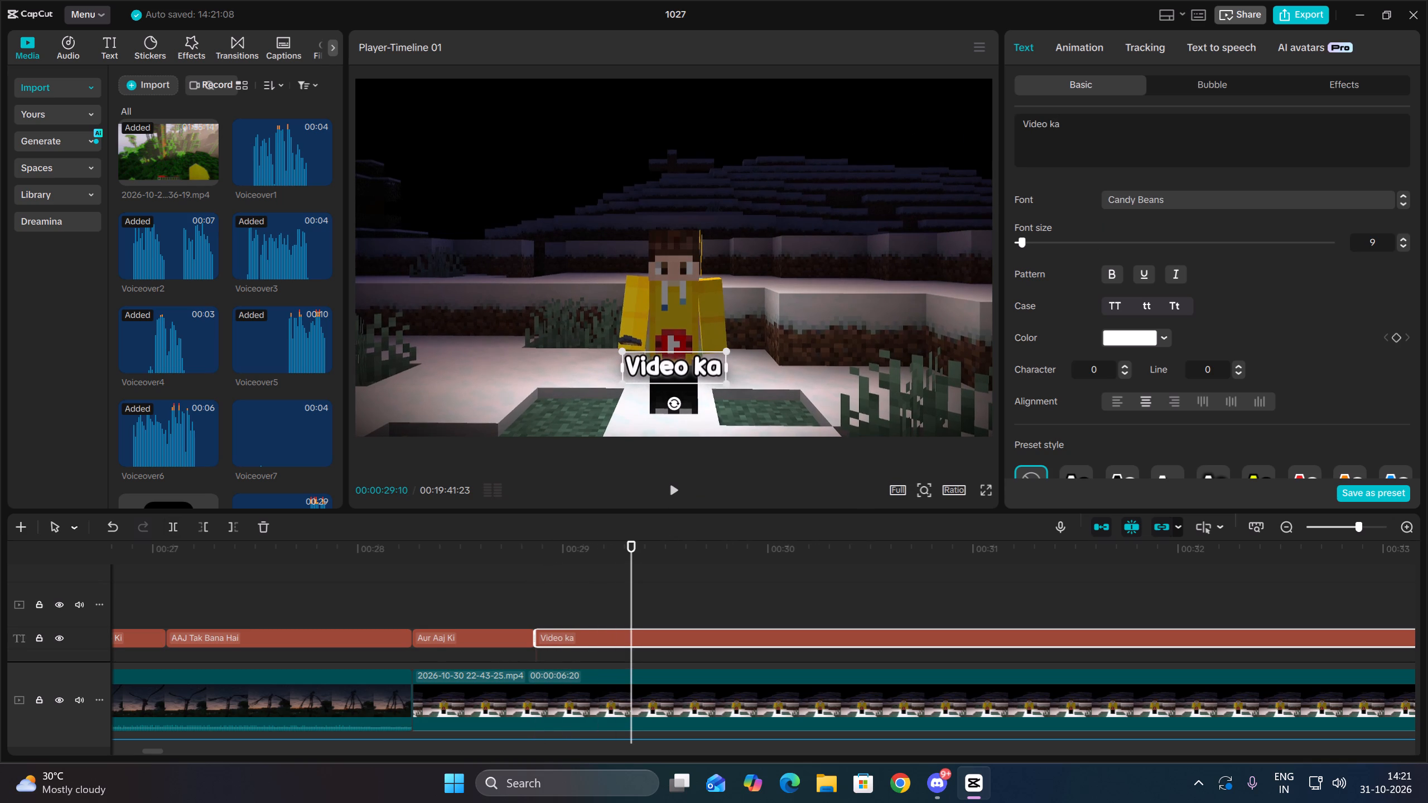
pyautogui.moveTo(1058, 132); pyautogui.dragTo(1064, 130)
pyautogui.click(1064, 127)
pyautogui.press('BackSpace')
pyautogui.press('BackSpace')
pyautogui.write('Mai')
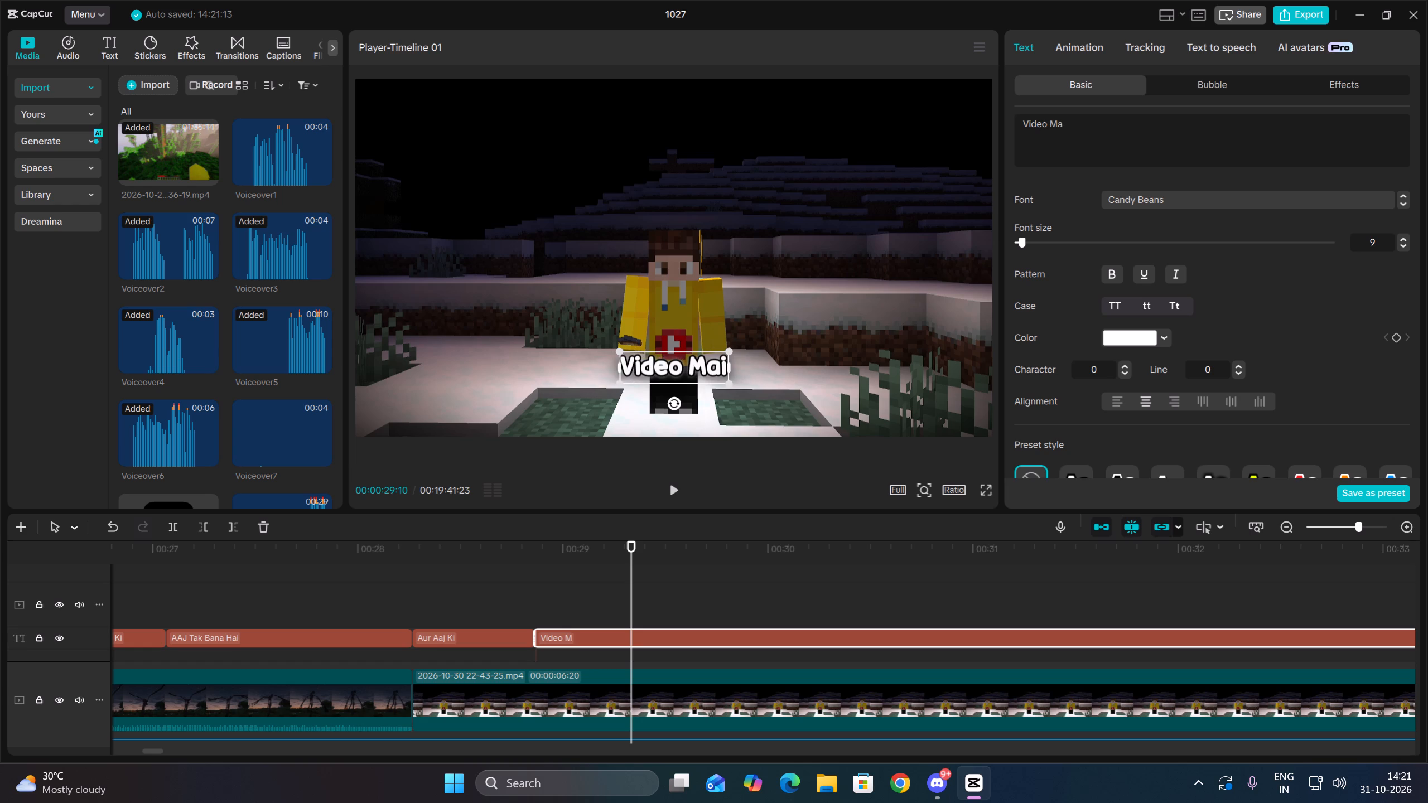
# Split the "Video Mai" caption at 00:00:29:14 and change the second piece's text to "Hamara Goal".
pyautogui.doubleClick(673, 485)
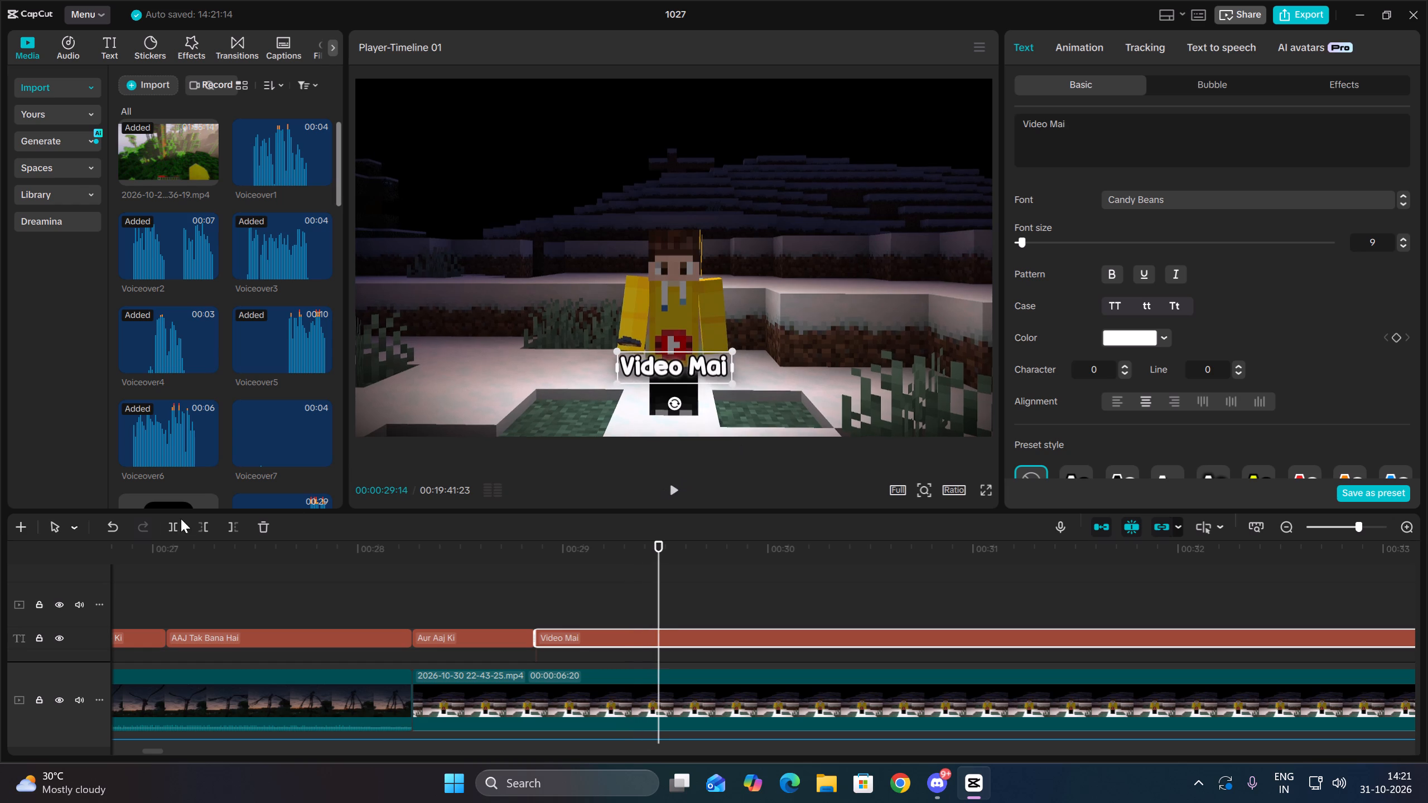
pyautogui.click(177, 523)
pyautogui.moveTo(1160, 136); pyautogui.dragTo(933, 119)
pyautogui.press('BackSpace')
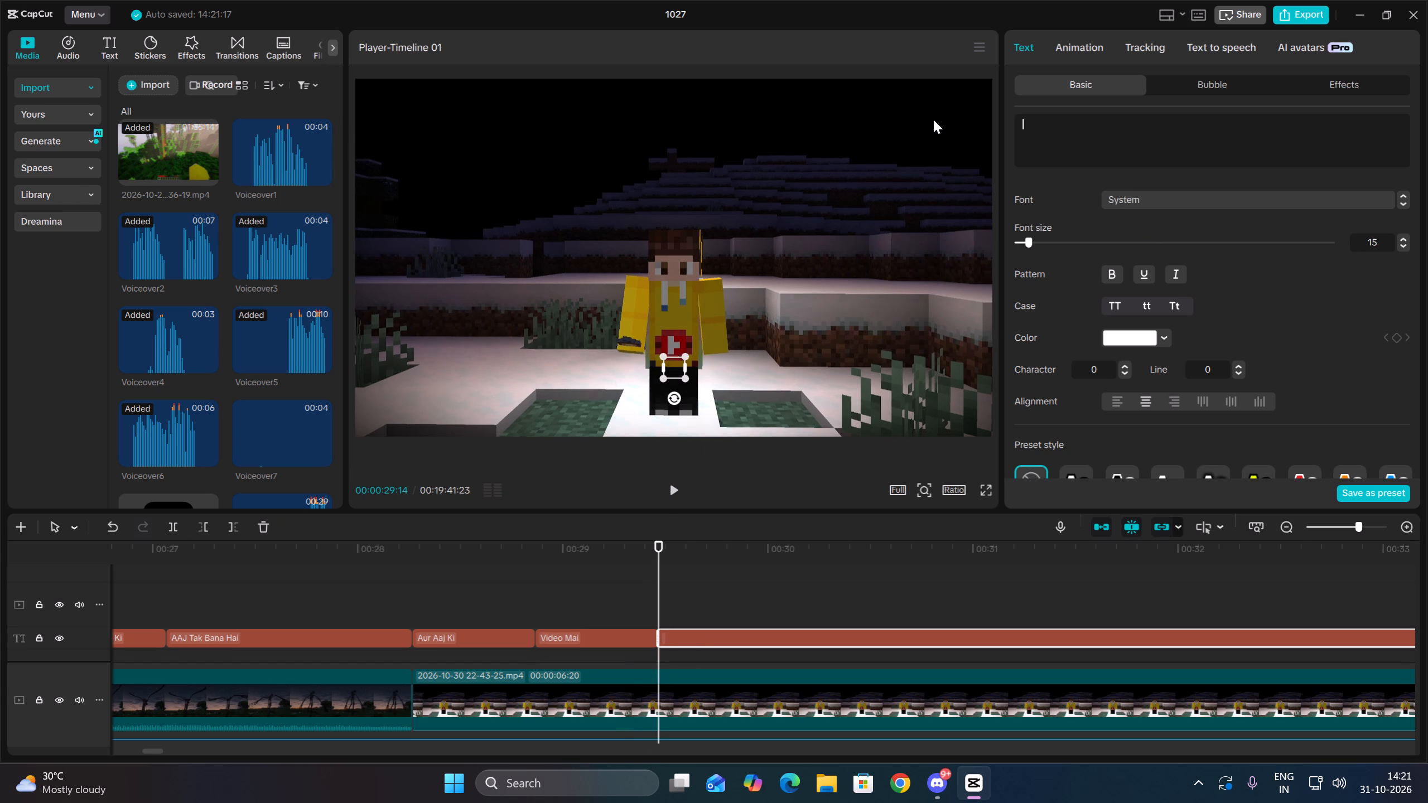
pyautogui.write('Hamara Gole')
pyautogui.press('BackSpace')
pyautogui.press('BackSpace')
pyautogui.write('al')
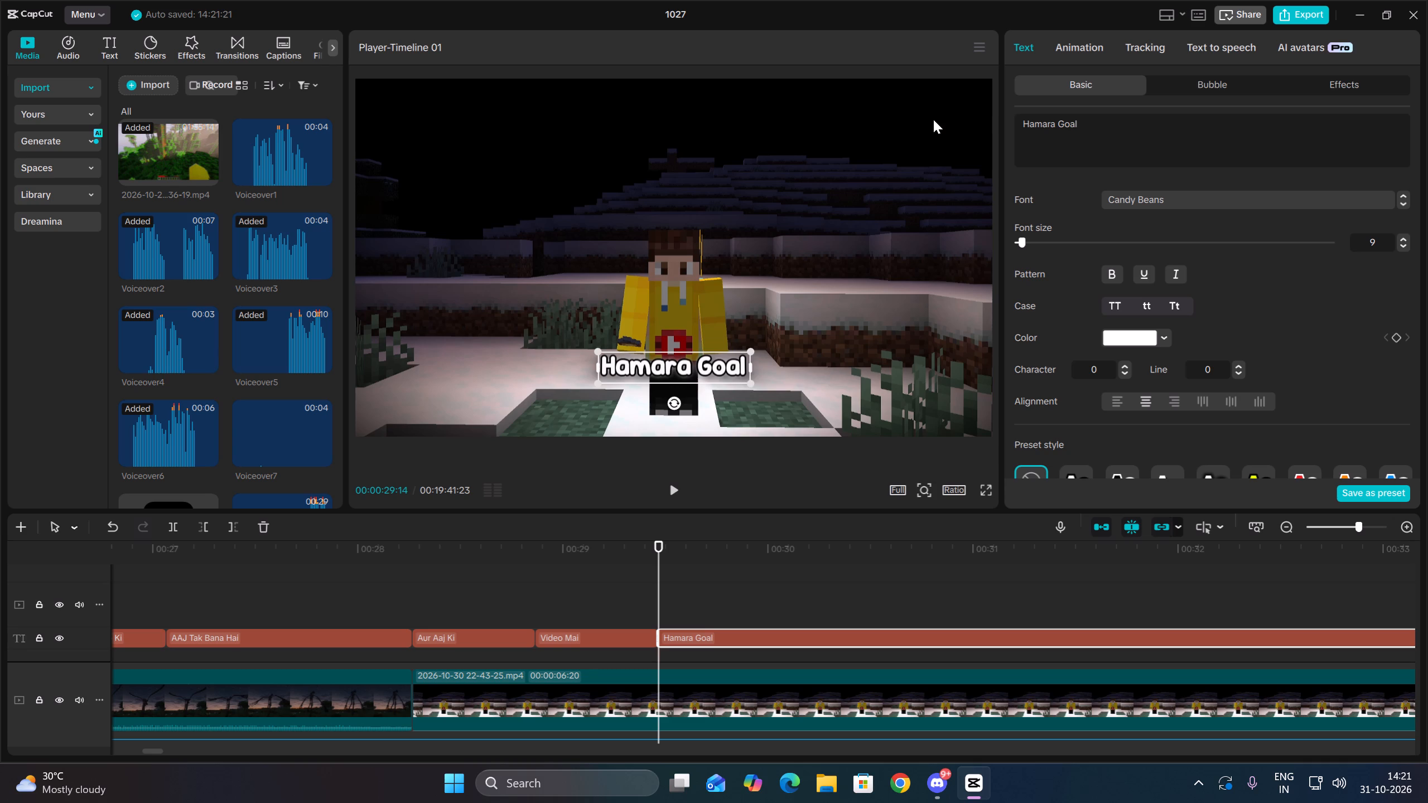
# Split the "Hamara Goal" caption at 00:00:29:28 and change the second piece's text to "Ye Hoga Ki".
pyautogui.click(668, 485)
pyautogui.press('space')
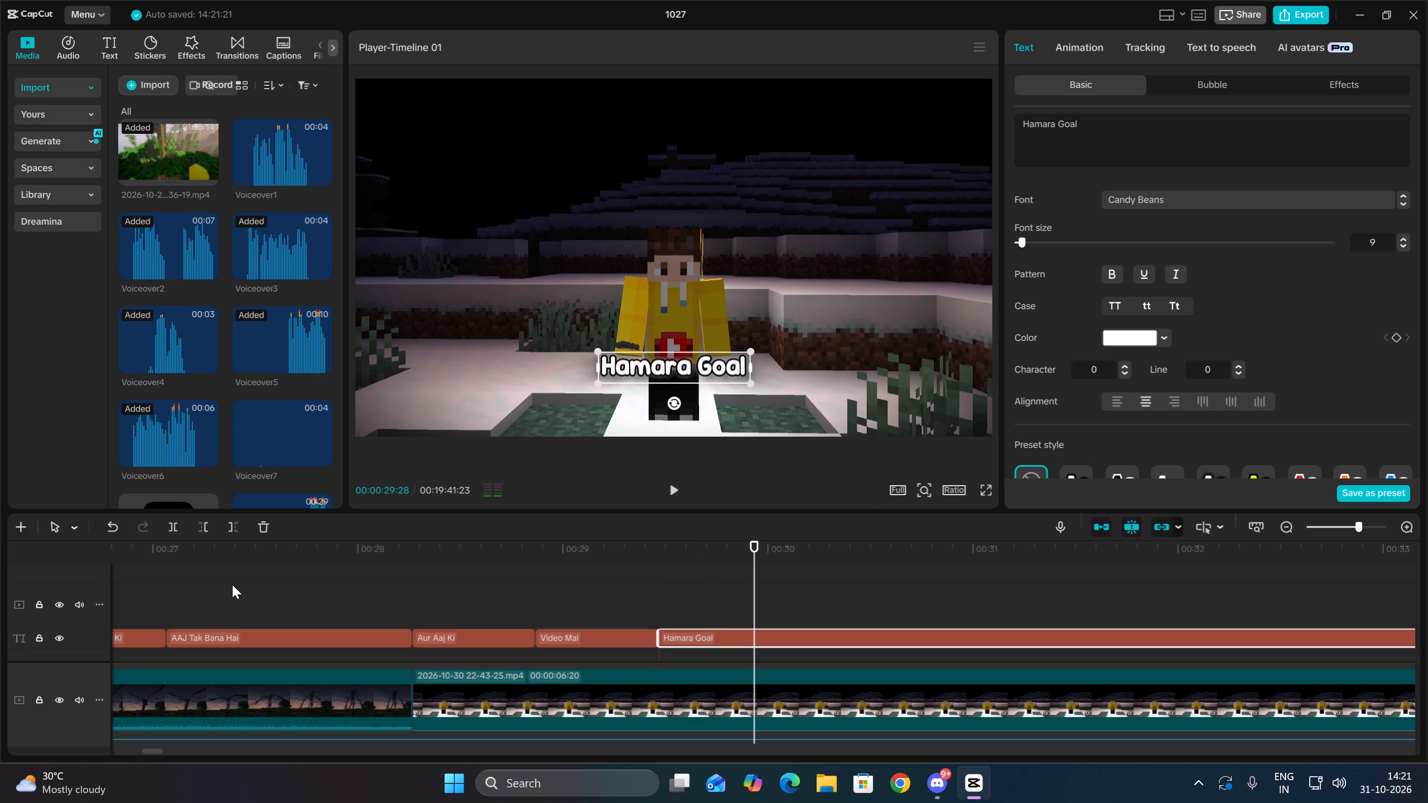
pyautogui.click(182, 530)
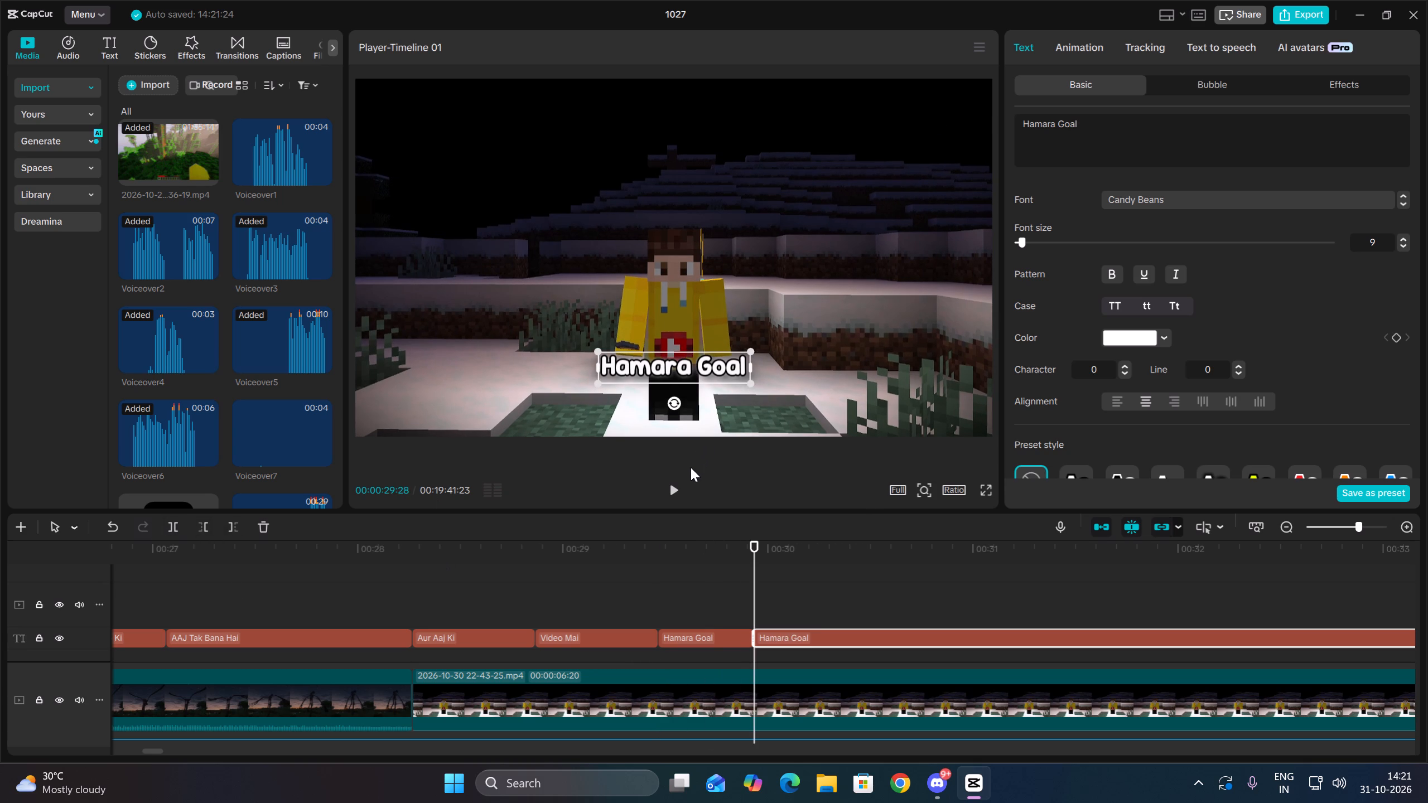
pyautogui.moveTo(1146, 136); pyautogui.dragTo(1005, 119)
pyautogui.press('BackSpace')
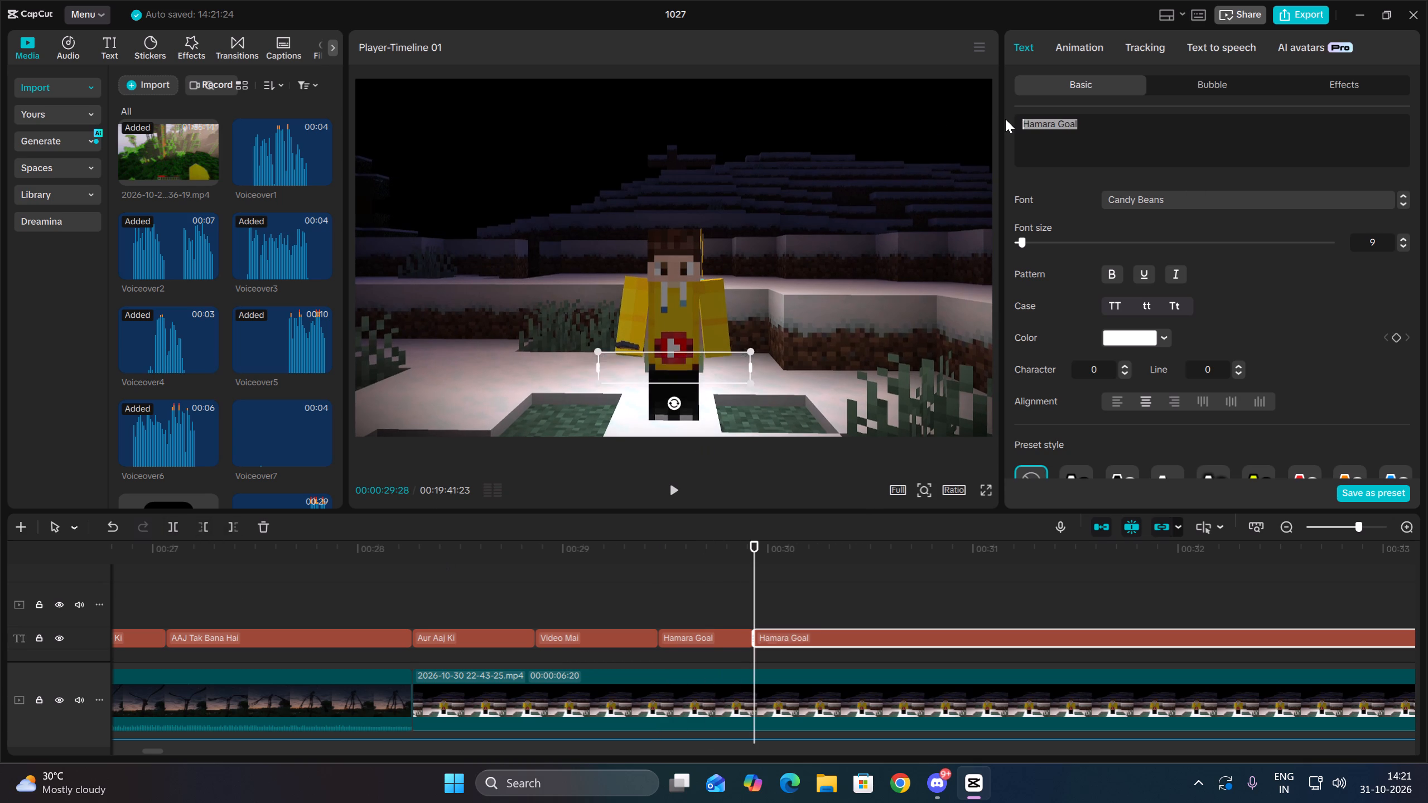
pyautogui.write('Ye Hoga Ki')
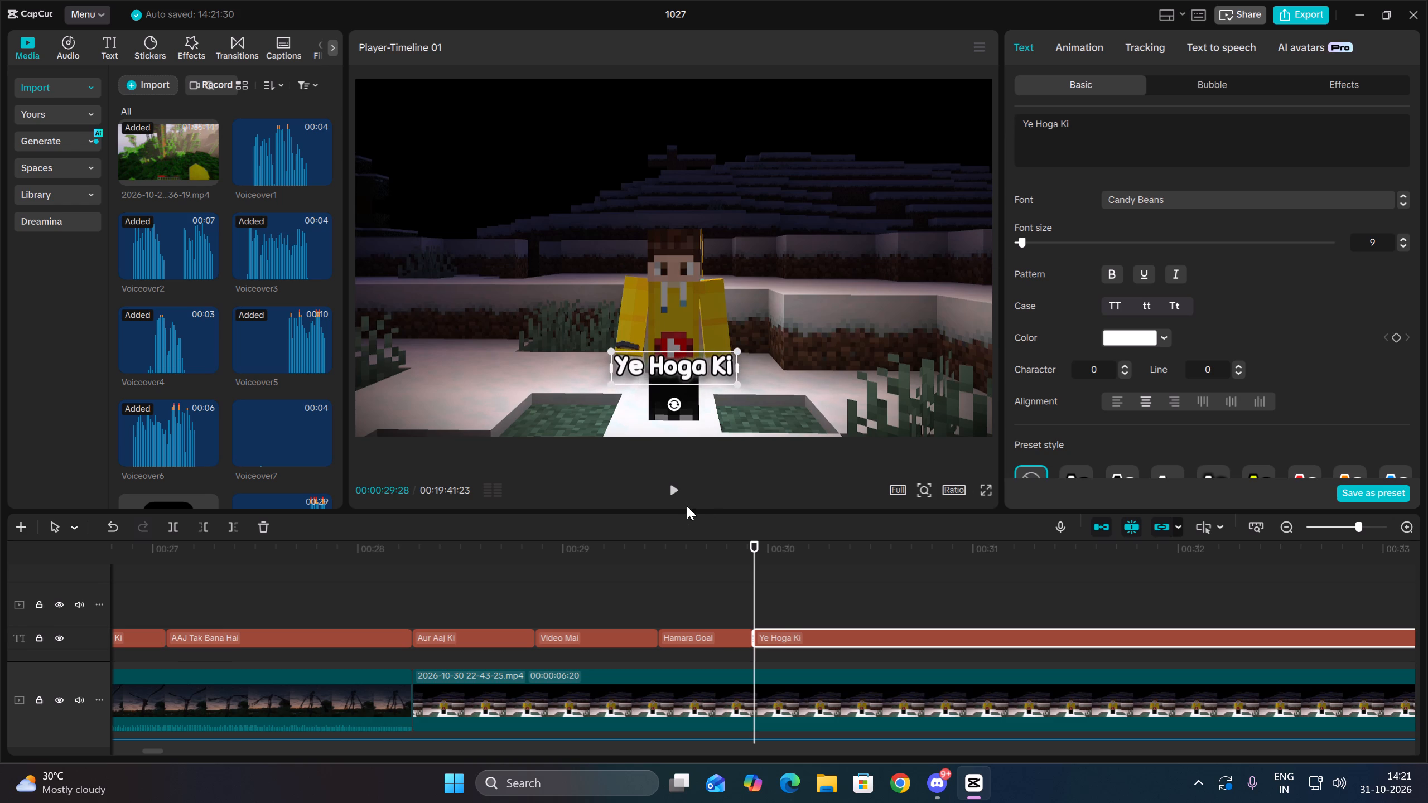
# Split the "Ye Hoga Ki" caption at 00:00:30:19 and change the second piece's text to "Is Creature Ko".
pyautogui.moveTo(682, 478); pyautogui.dragTo(687, 479)
pyautogui.click(672, 490)
pyautogui.press('space')
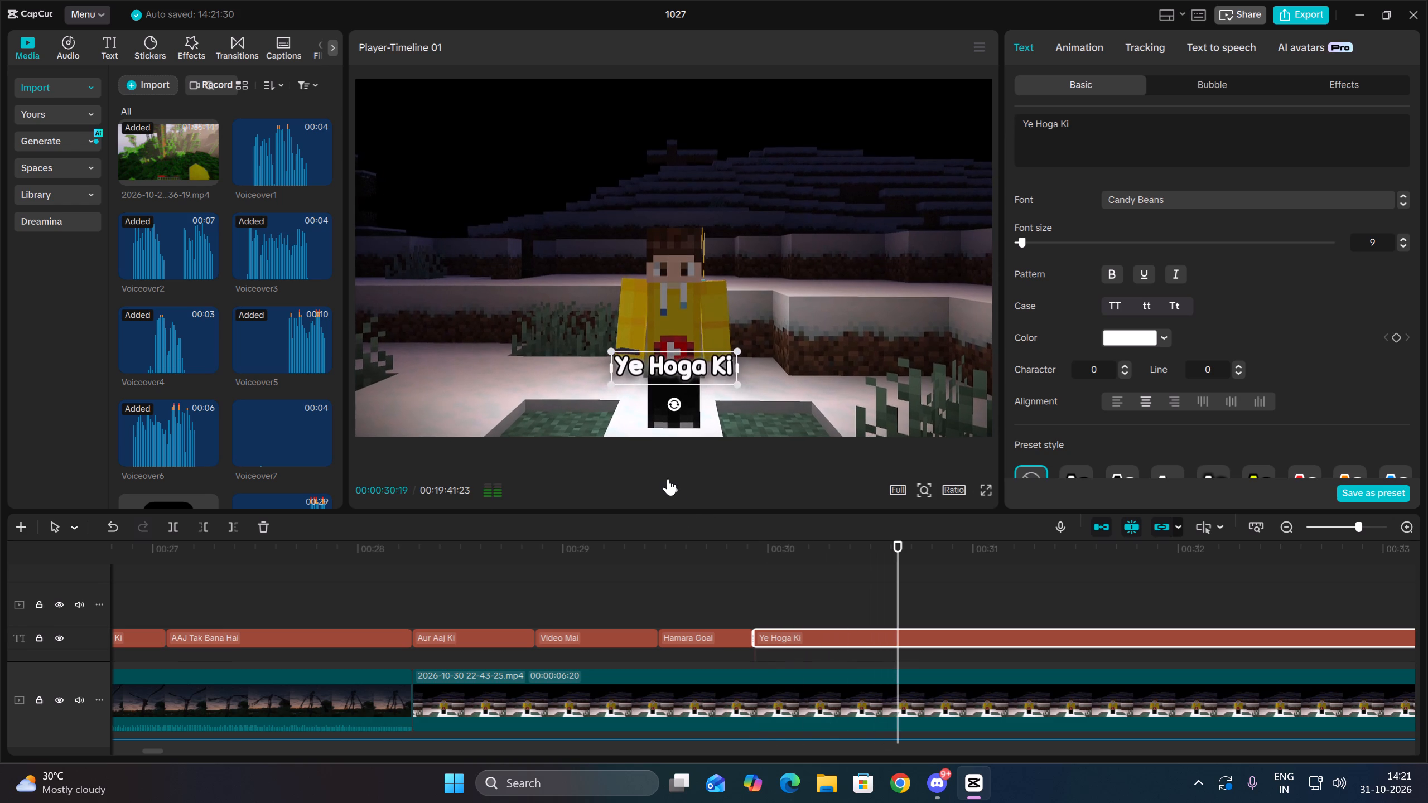
pyautogui.click(183, 521)
pyautogui.moveTo(1074, 147); pyautogui.dragTo(969, 118)
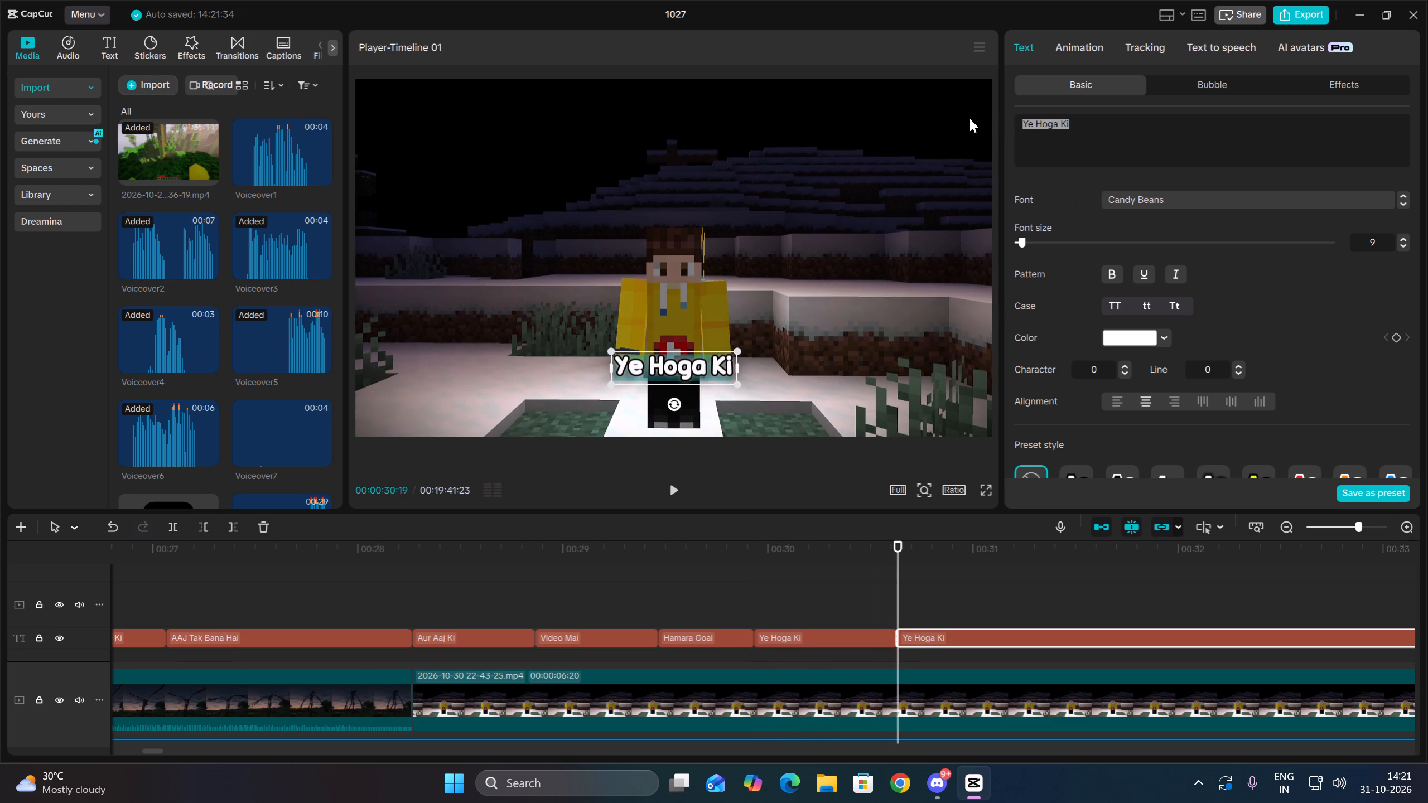
pyautogui.press('BackSpace')
pyautogui.write('Is Creayu')
pyautogui.press('BackSpace')
pyautogui.press('BackSpace')
pyautogui.write('ture Ko')
pyautogui.scroll(1, 969, 118)
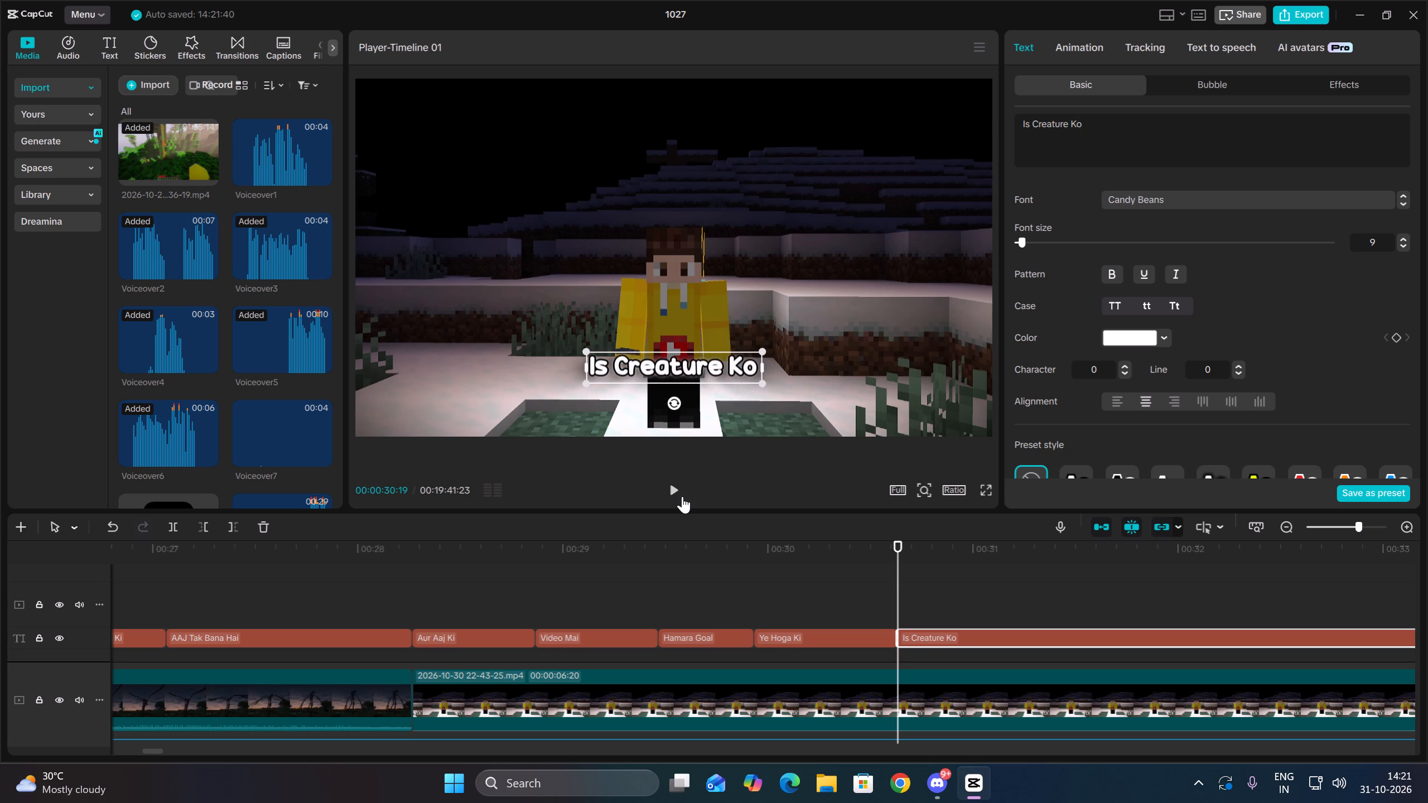
# Split the "Is Creature Ko" caption at 00:00:31:12 and change the second piece's text to "Ham aaj Hi".
pyautogui.click(679, 495)
pyautogui.press('space')
pyautogui.click(173, 527)
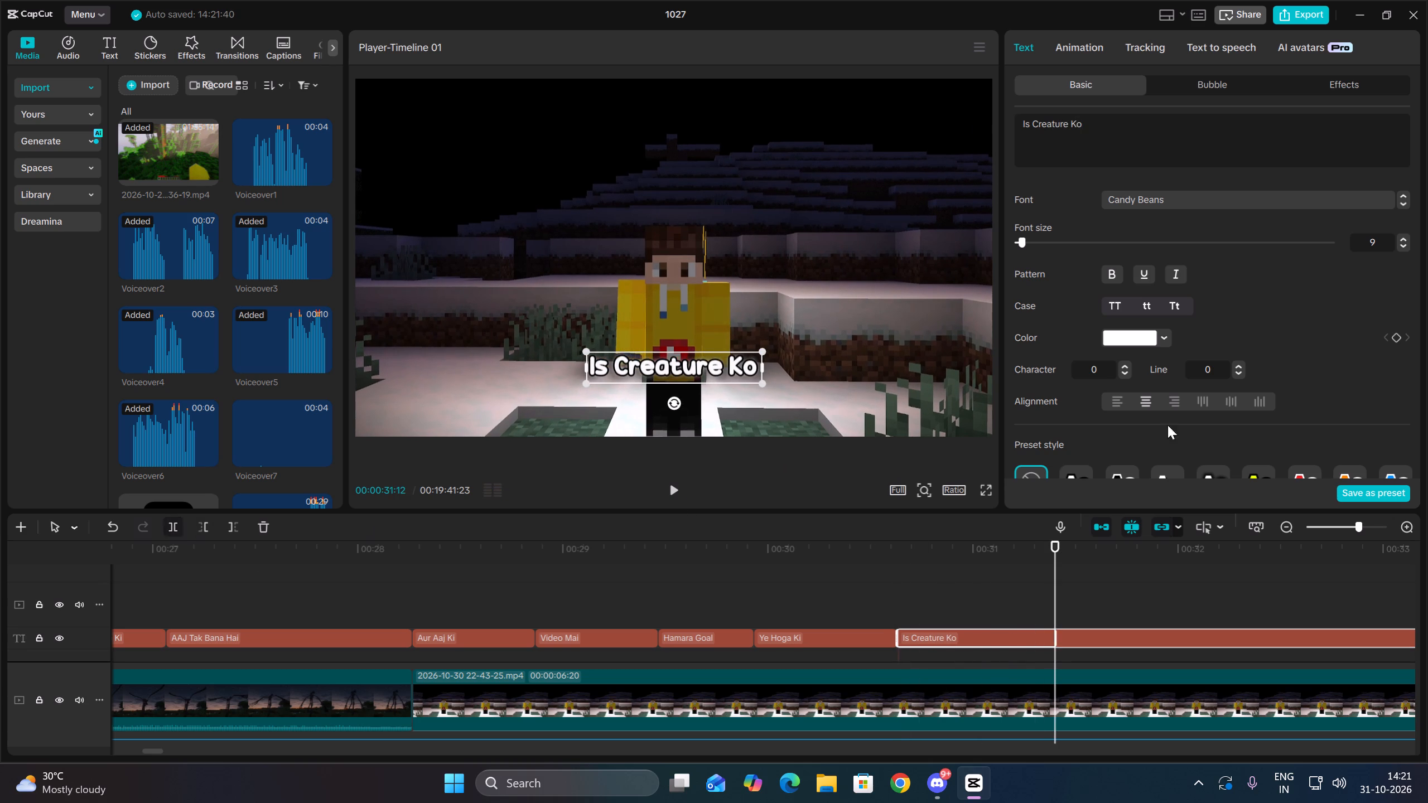
pyautogui.moveTo(1146, 130); pyautogui.dragTo(858, 90)
pyautogui.press('BackSpace')
pyautogui.write('Ham aaj Hi')
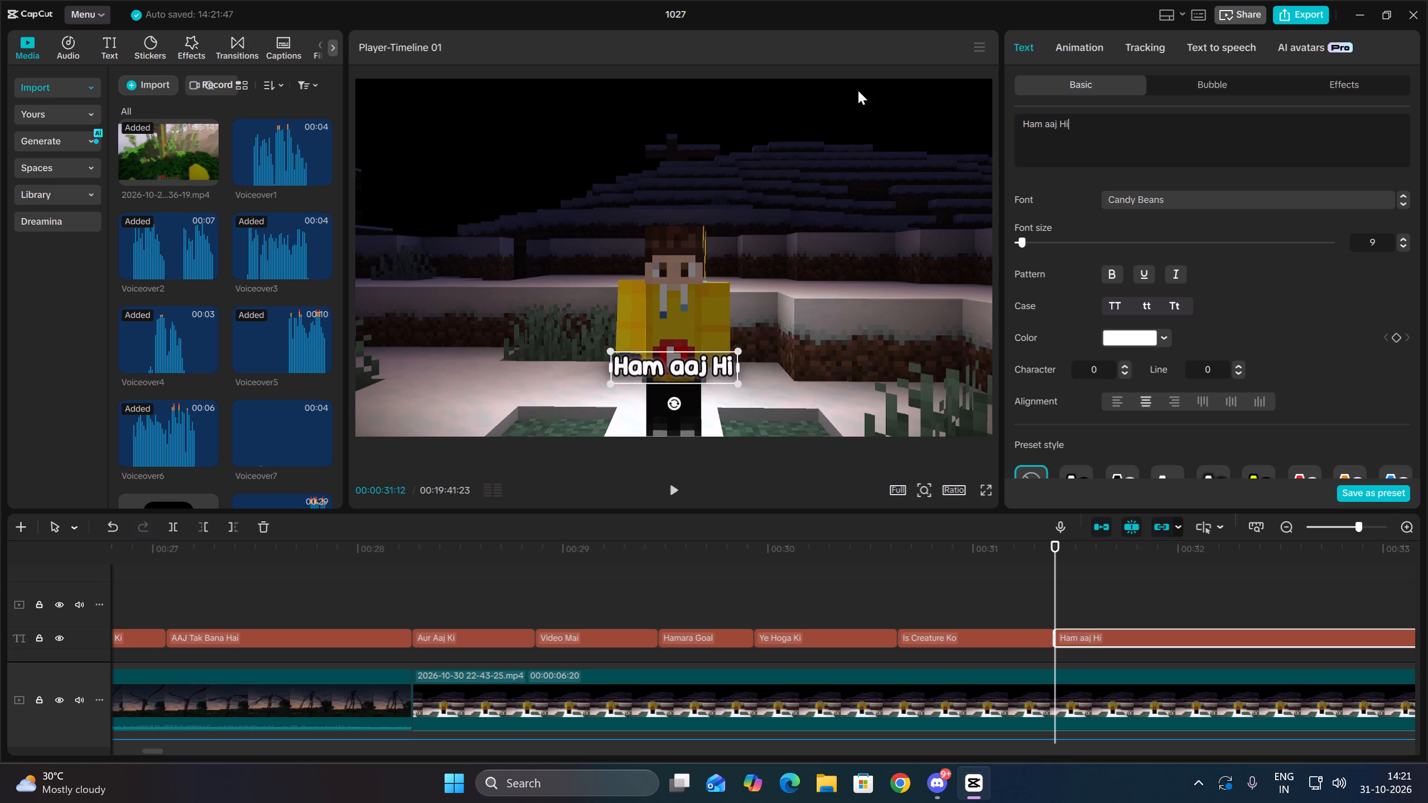
# Split the "Ham aaj Hi" caption at 00:00:32:07 and change the second piece's text to "Marde!".
pyautogui.click(665, 479)
pyautogui.press('space')
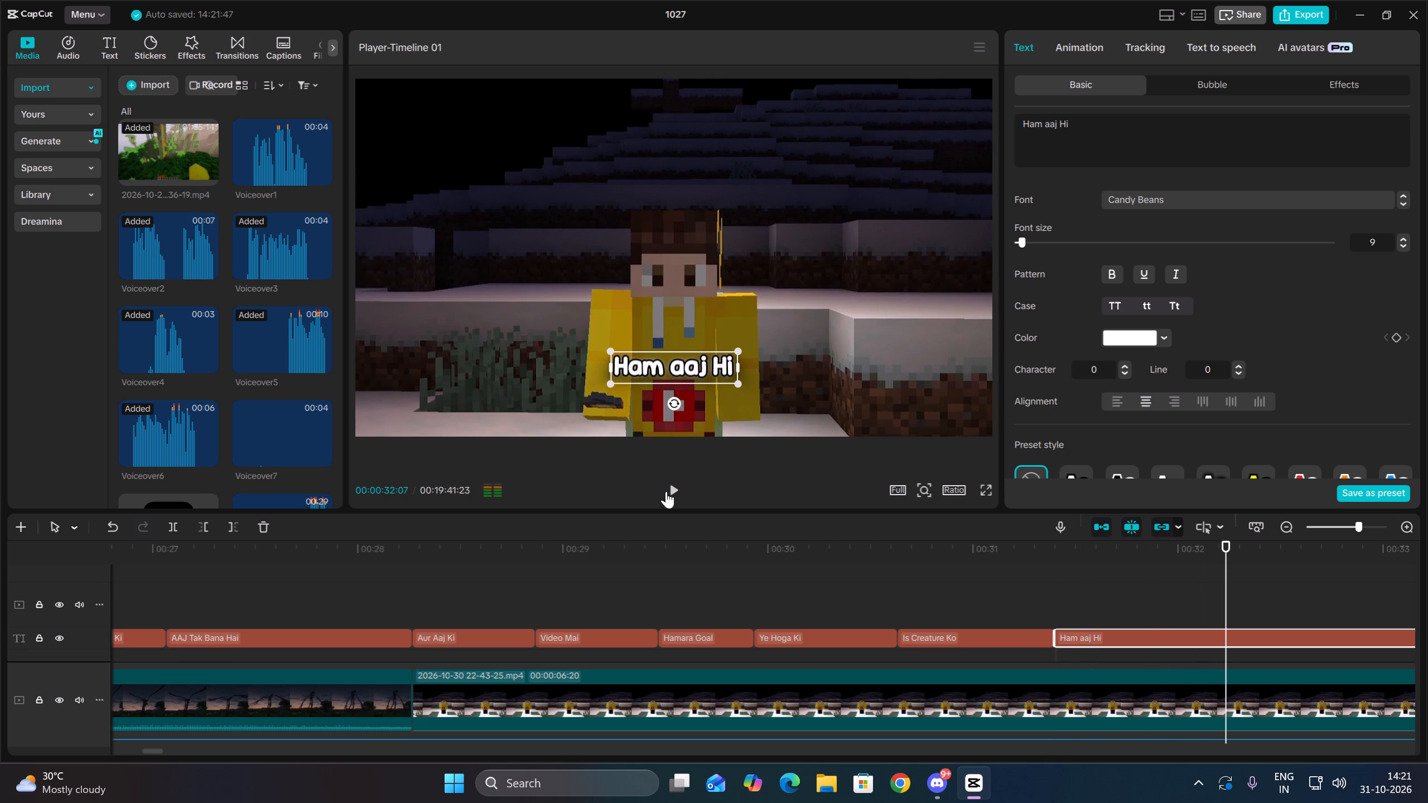
pyautogui.click(167, 524)
pyautogui.moveTo(1101, 123); pyautogui.dragTo(922, 102)
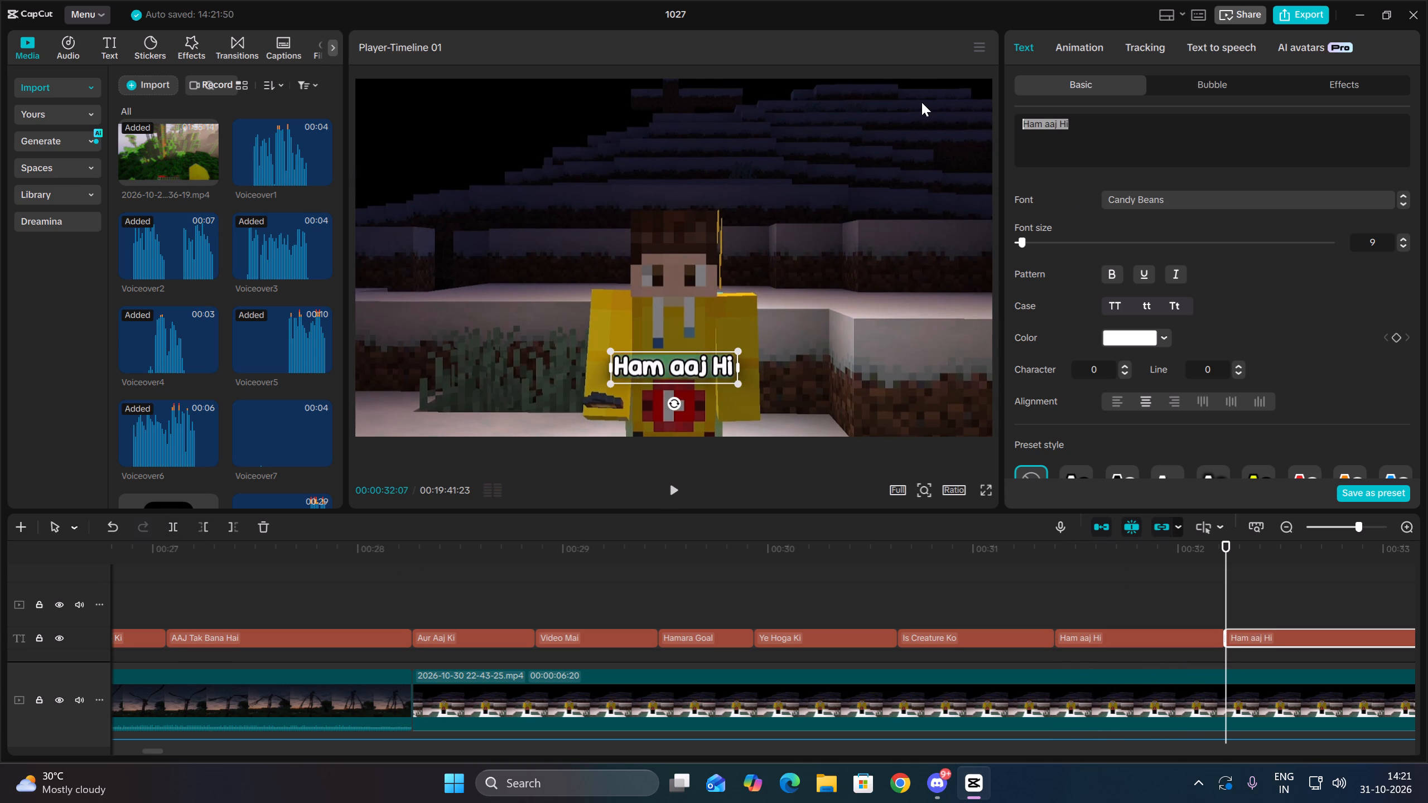
pyautogui.press('BackSpace')
pyautogui.write('Marde!')
# Split the "Marde!" caption at 00:00:32:27.
pyautogui.click(681, 490)
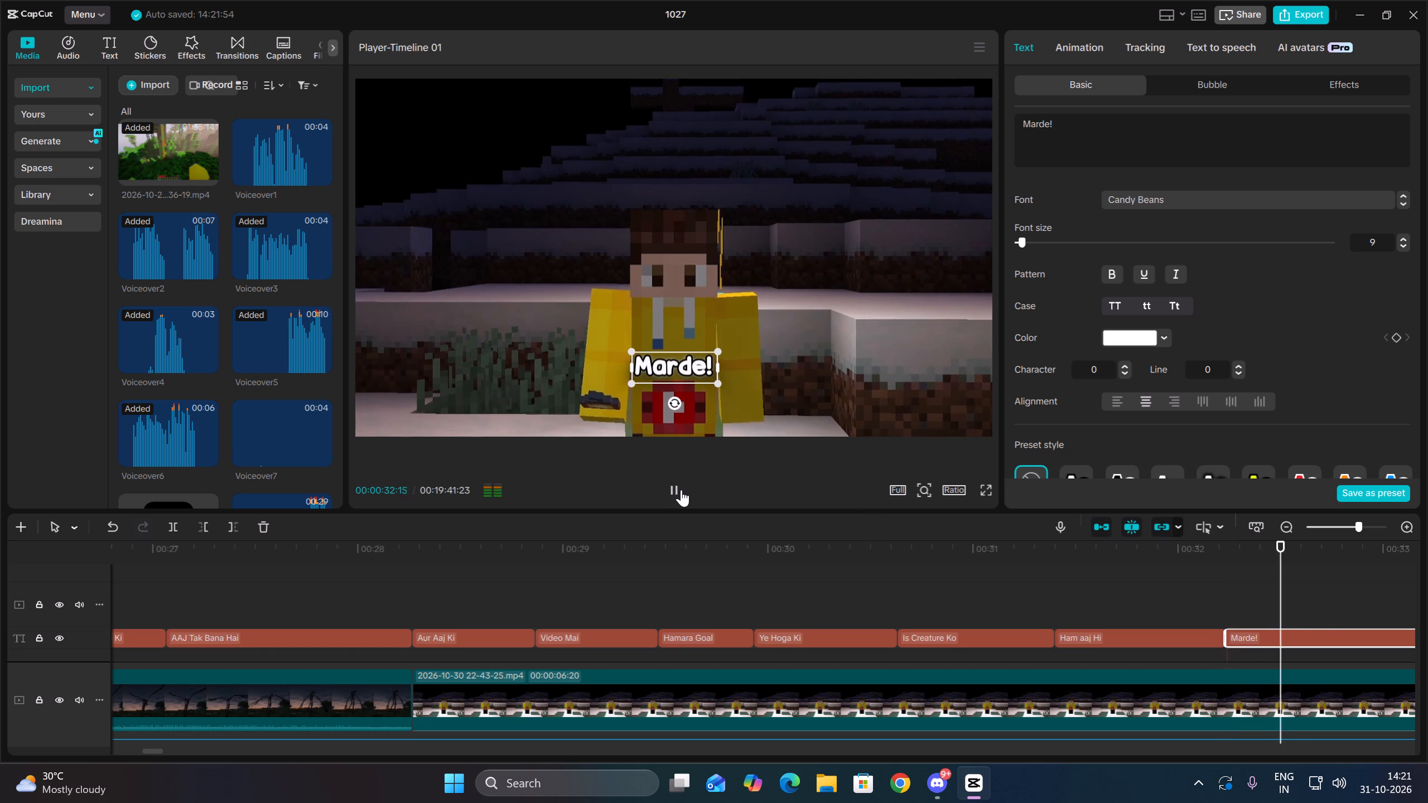
pyautogui.click(681, 490)
pyautogui.click(176, 524)
# Split the "Conspiracy Theory - Rod Kim.mp3" background music at 00:00:31:11.
pyautogui.scroll(-6, 1036, 647)
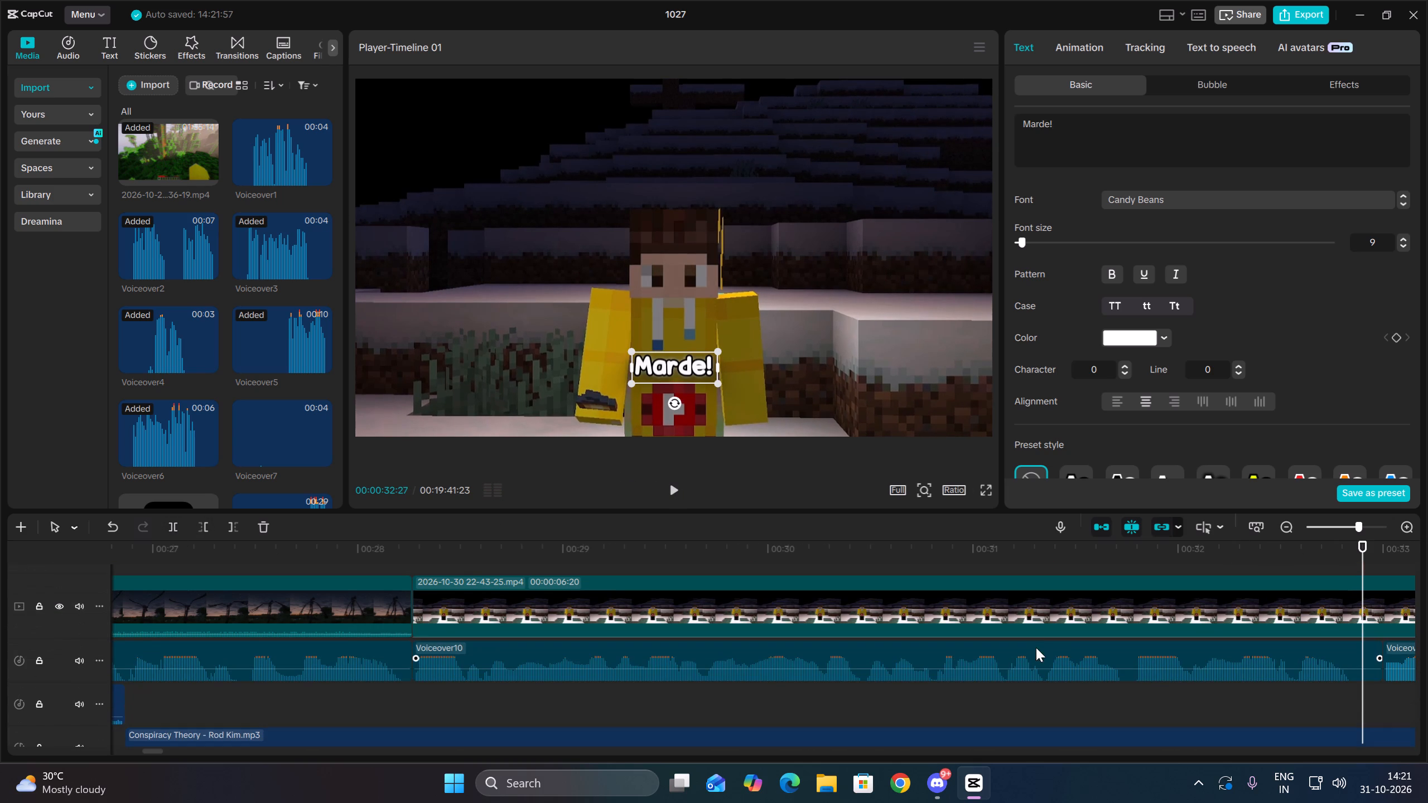
pyautogui.click(1250, 701)
pyautogui.moveTo(1250, 701); pyautogui.dragTo(1047, 703)
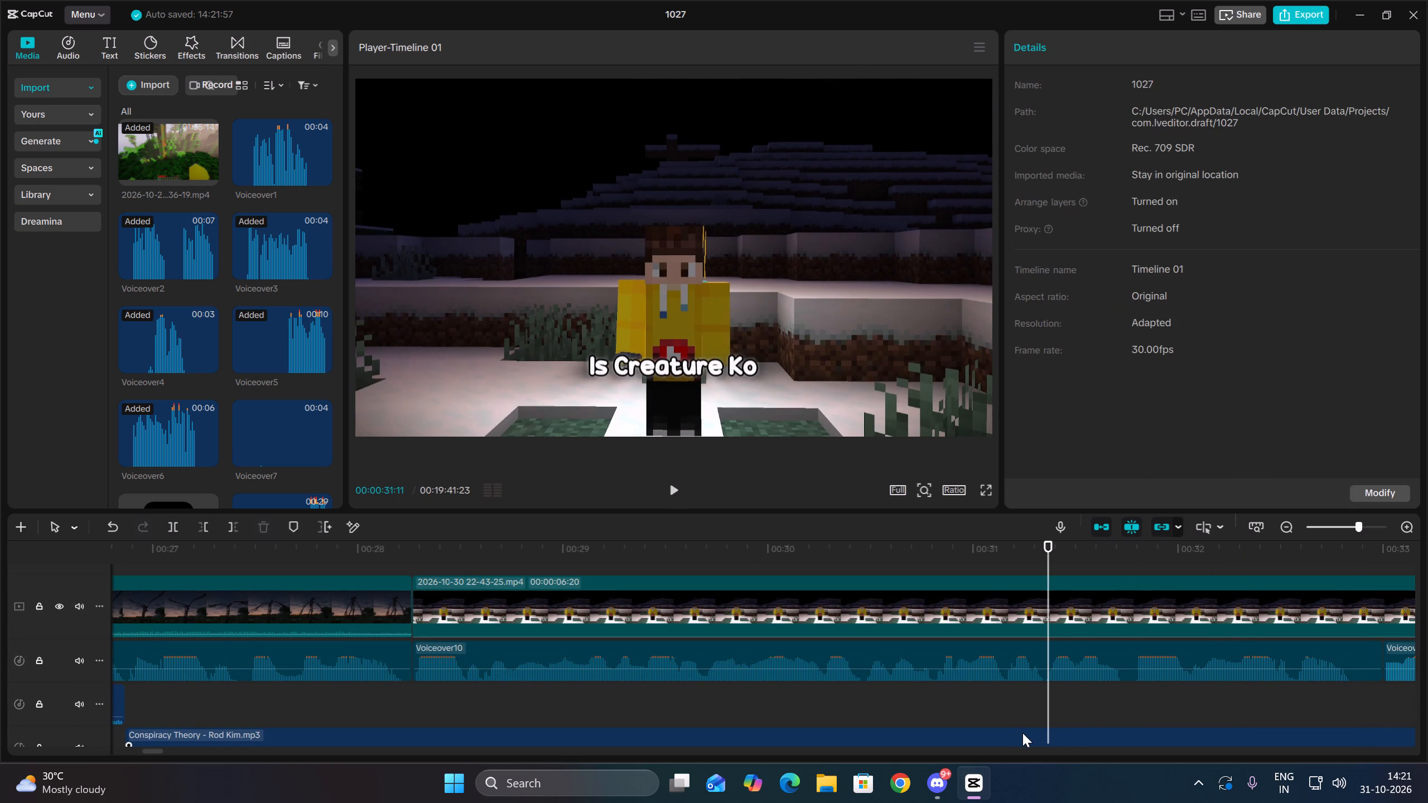
pyautogui.click(1022, 733)
pyautogui.click(182, 526)
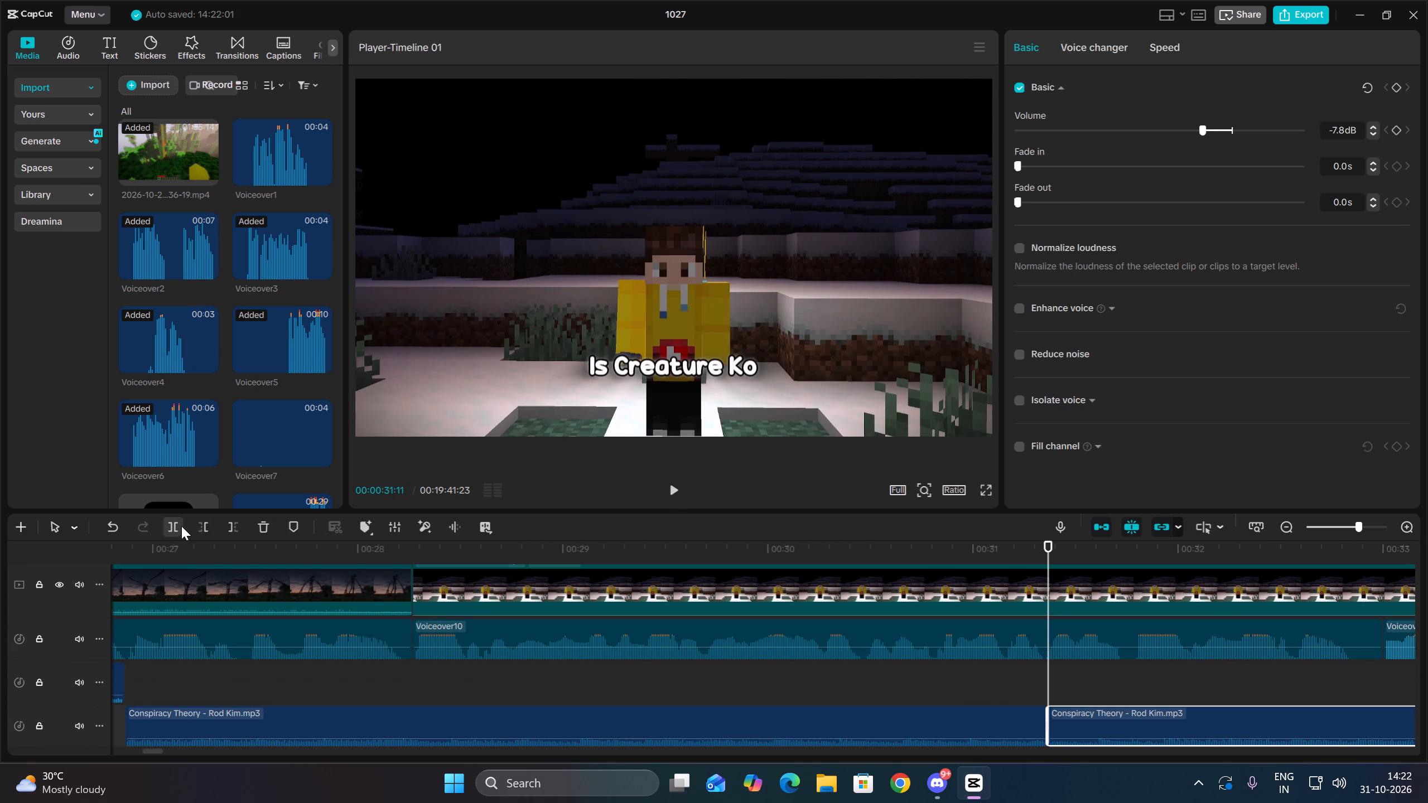
# Set a 2.2 s fade-in on the second music piece and play it back up to about 00:00:33:00.
pyautogui.moveTo(1014, 196); pyautogui.dragTo(1113, 199)
pyautogui.moveTo(1030, 169); pyautogui.dragTo(1097, 181)
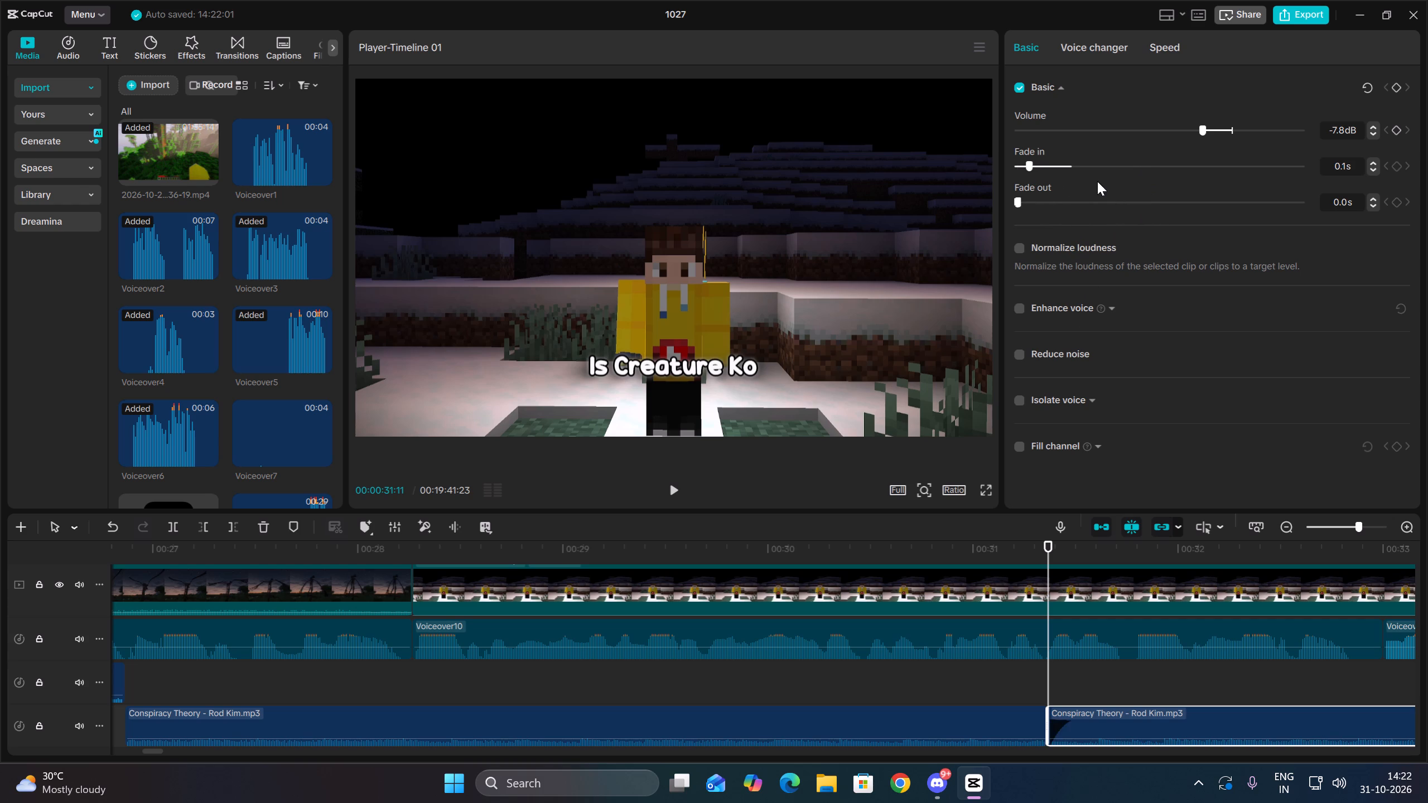
pyautogui.moveTo(1097, 181); pyautogui.dragTo(1222, 168)
pyautogui.press('space')
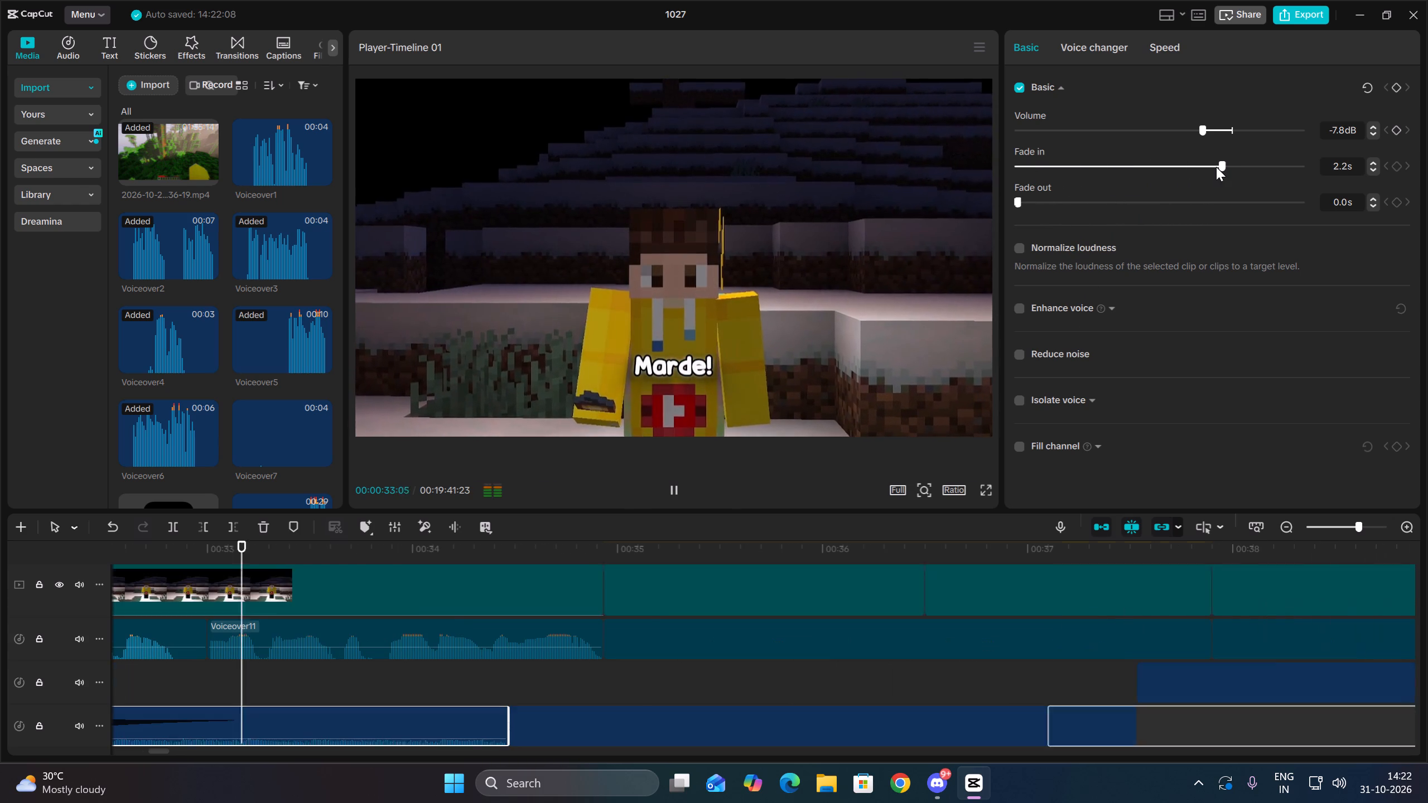
pyautogui.press('space')
pyautogui.press('Up')
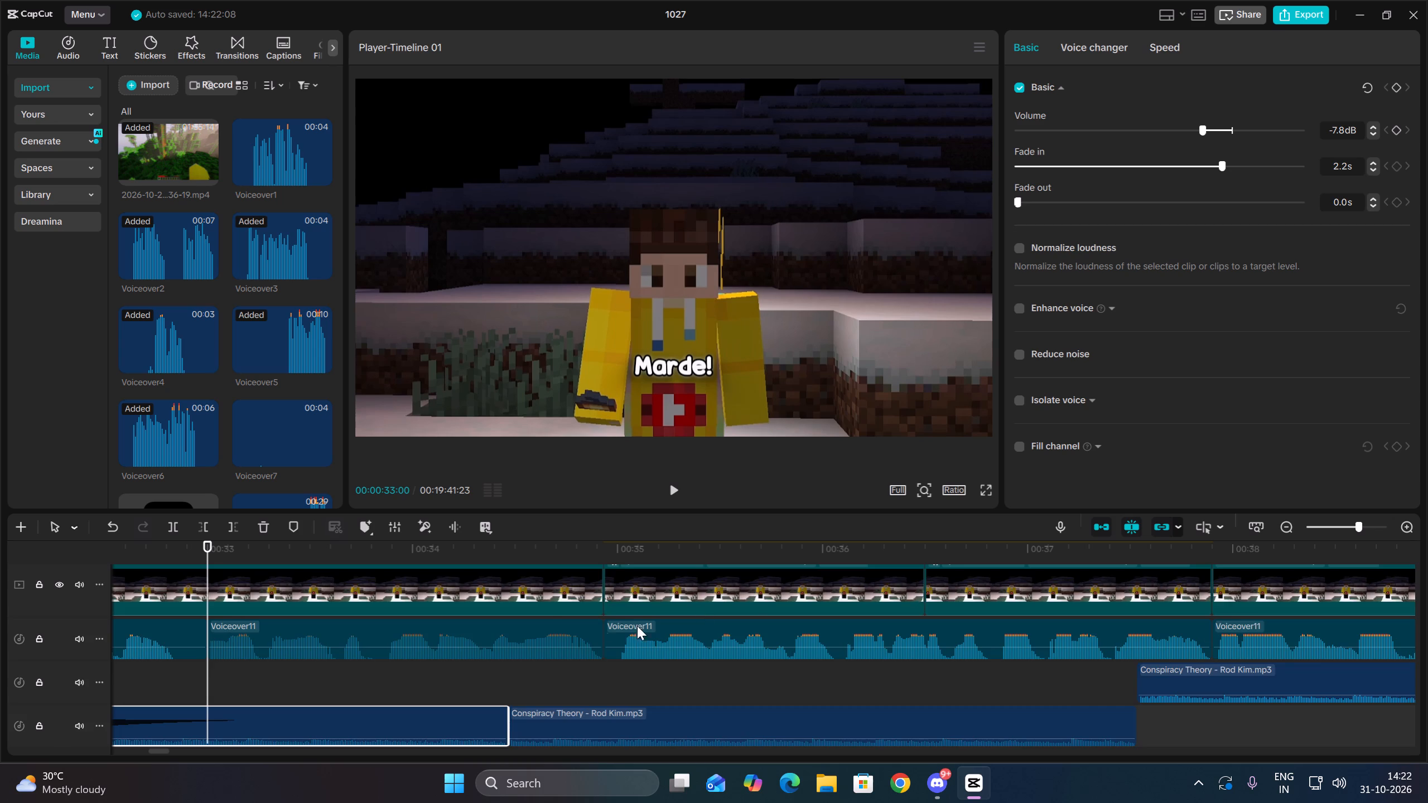
# Change the text of the "Marde!" caption piece starting at 00:00:32:27 to "Lekin Ye".
pyautogui.scroll(7, 559, 625)
pyautogui.click(423, 635)
pyautogui.moveTo(1102, 121); pyautogui.dragTo(1023, 110)
pyautogui.press('BackSpace')
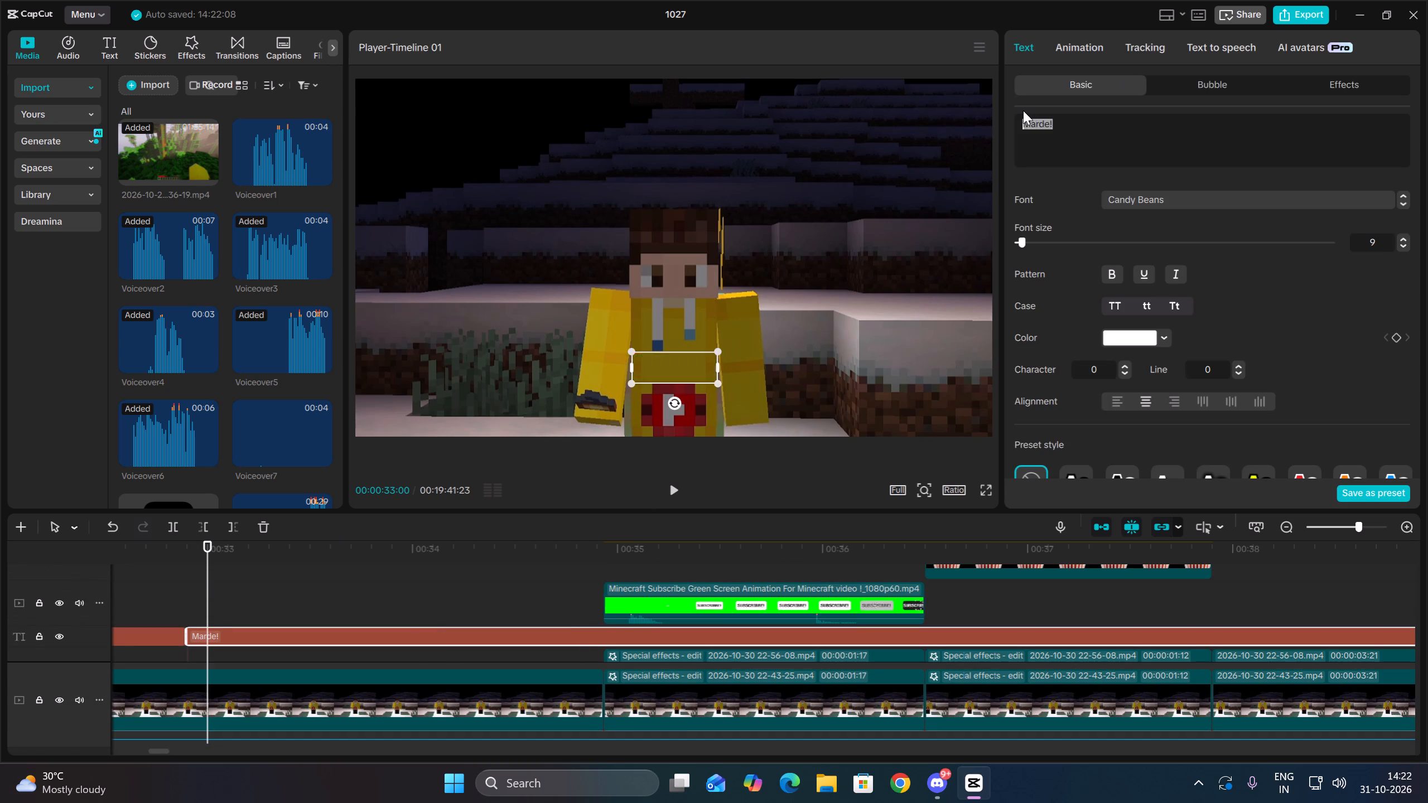
pyautogui.write('Lekin Ye')
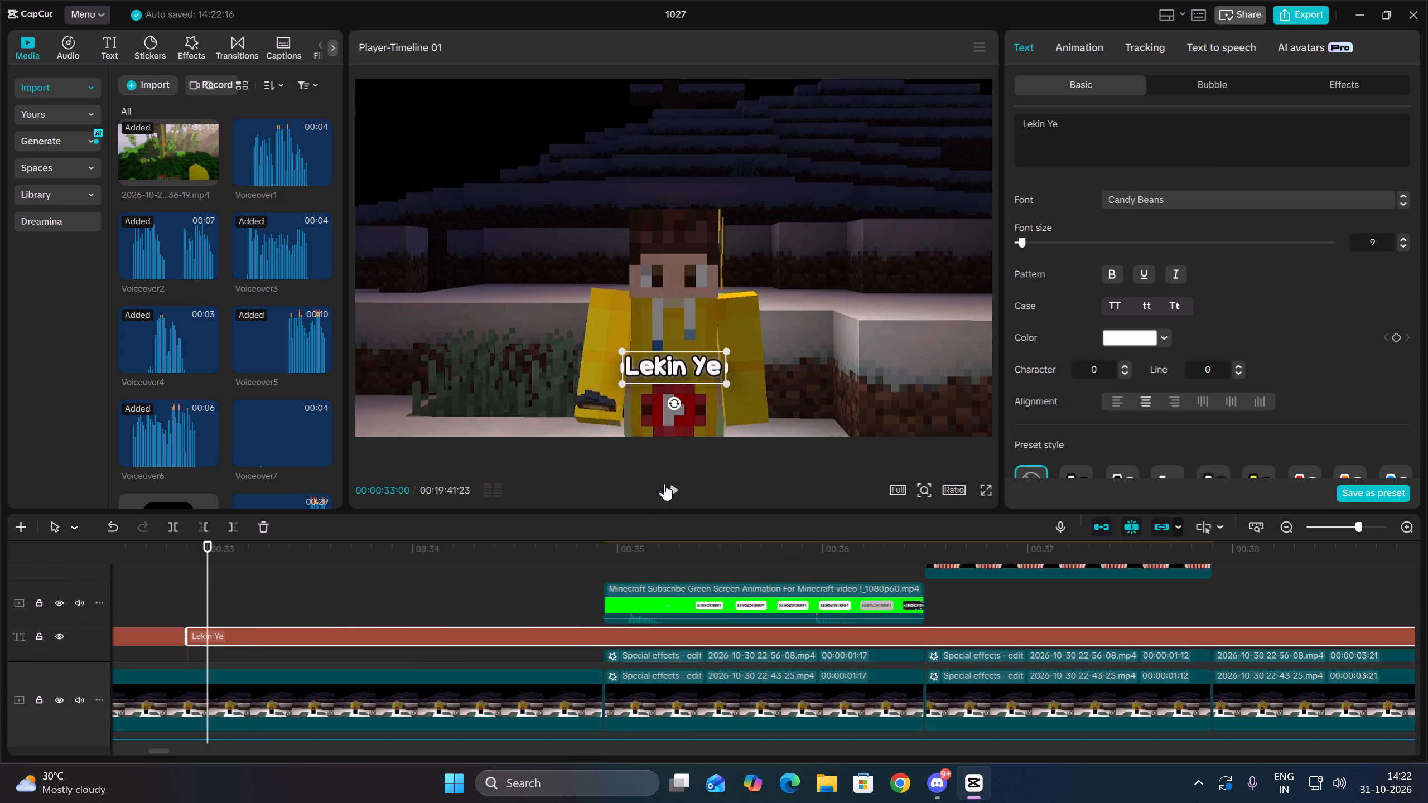
# Split the "Lekin Ye" caption at 00:00:33:16 and change the second piece's text to "Utna Bhi".
pyautogui.click(667, 483)
pyautogui.press('space')
pyautogui.click(165, 530)
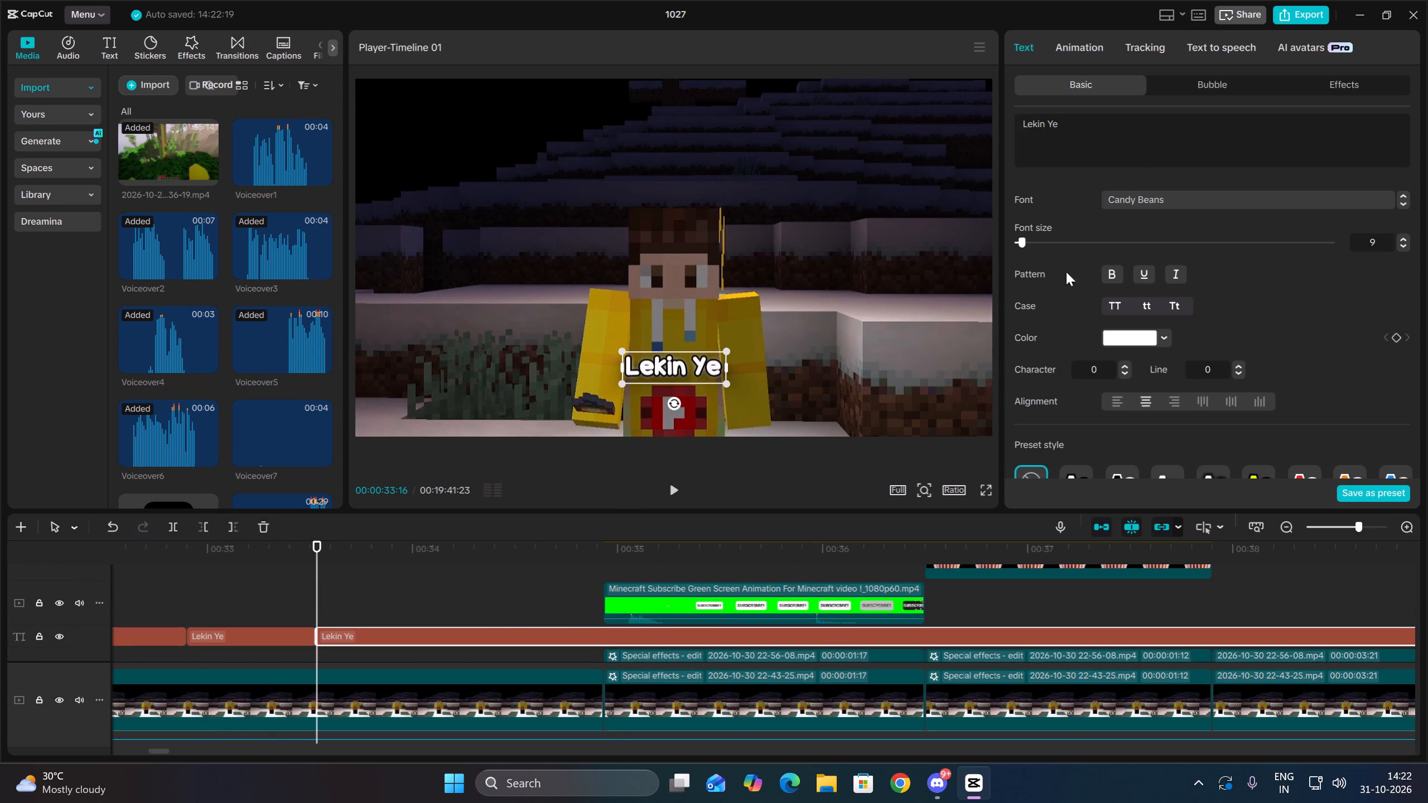
pyautogui.moveTo(1139, 151); pyautogui.dragTo(998, 109)
pyautogui.press('BackSpace')
pyautogui.write('Utna Bhi')
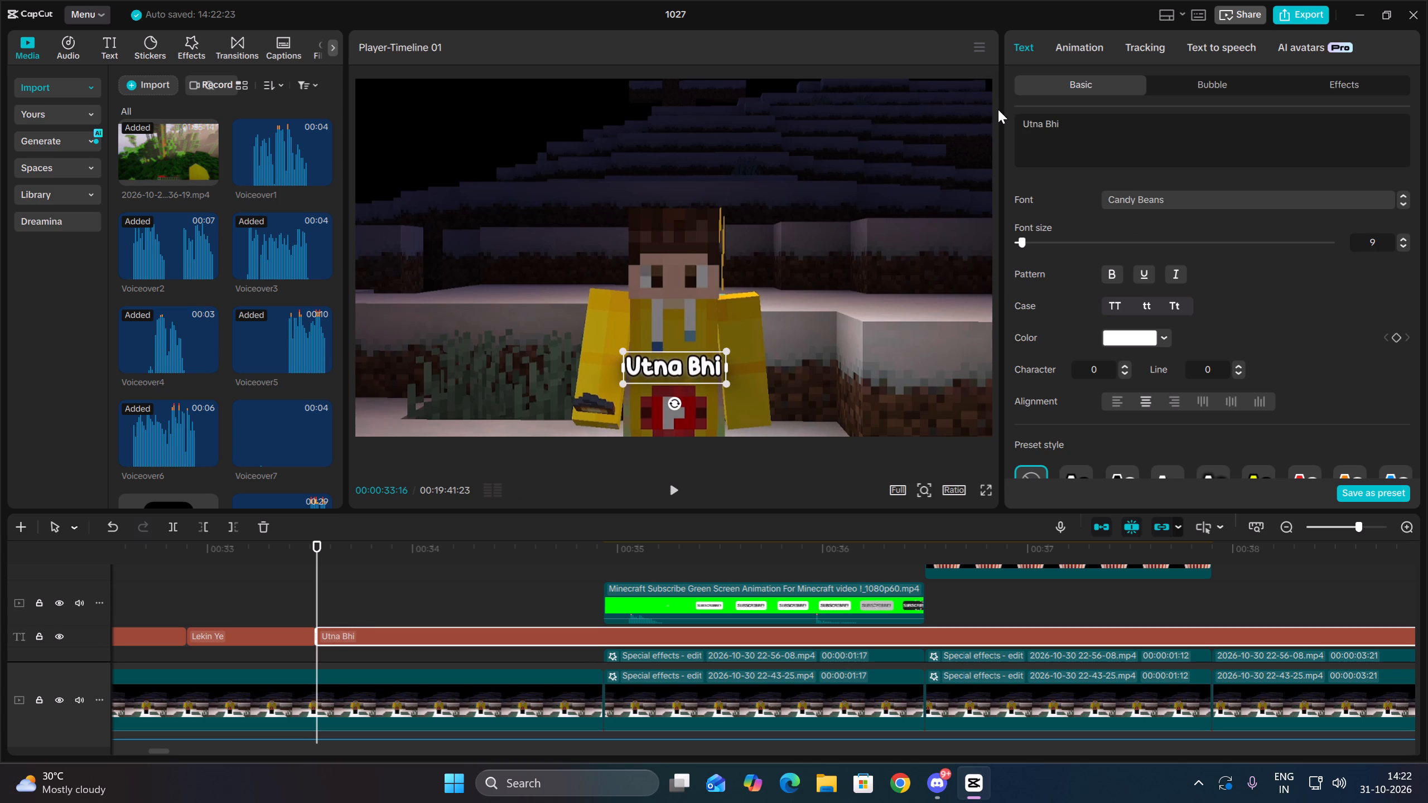
# Split the "Utna Bhi" caption at 00:00:34:08 and change the second piece's text to "easy Nahi Hai".
pyautogui.click(678, 492)
pyautogui.press('space')
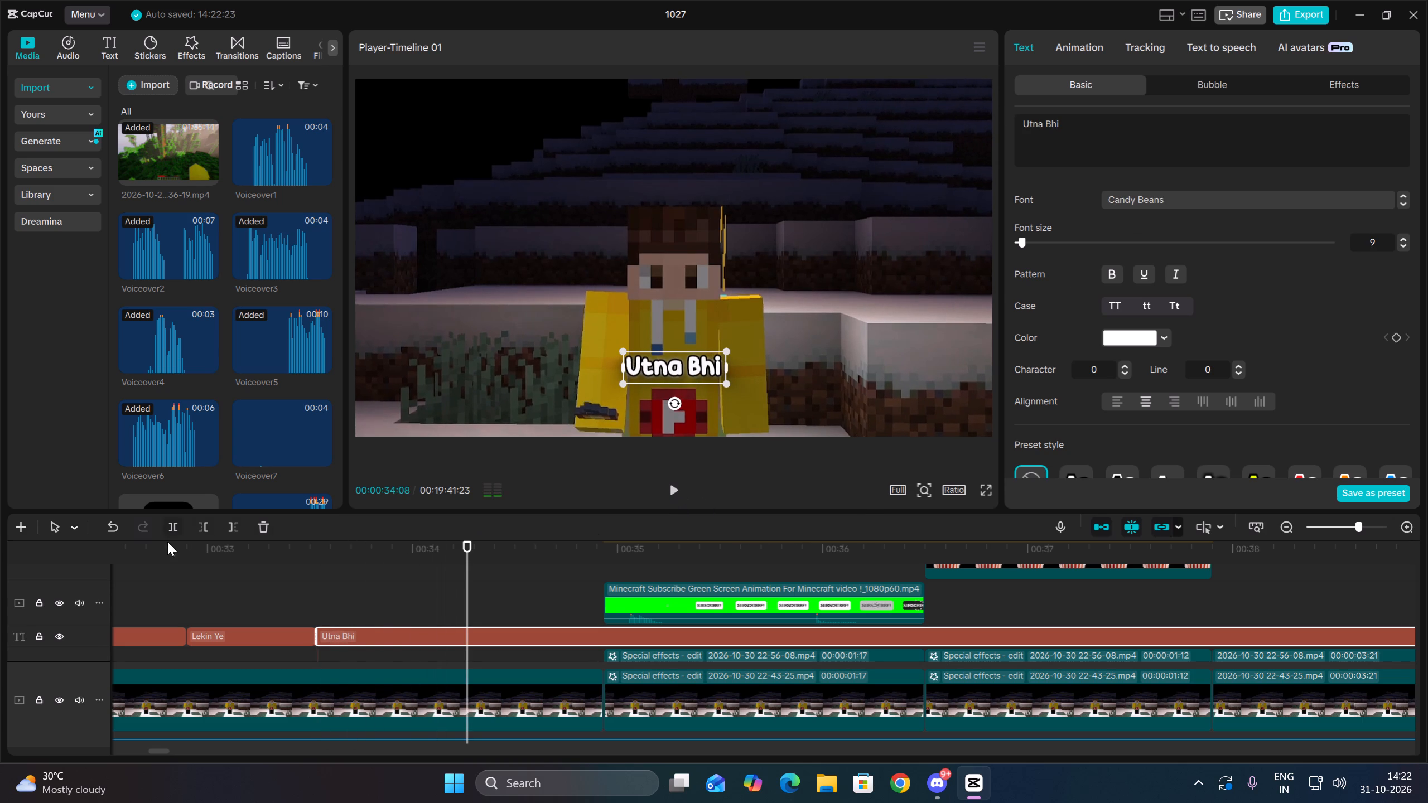
pyautogui.click(176, 534)
pyautogui.moveTo(1115, 141); pyautogui.dragTo(926, 104)
pyautogui.press('BackSpace')
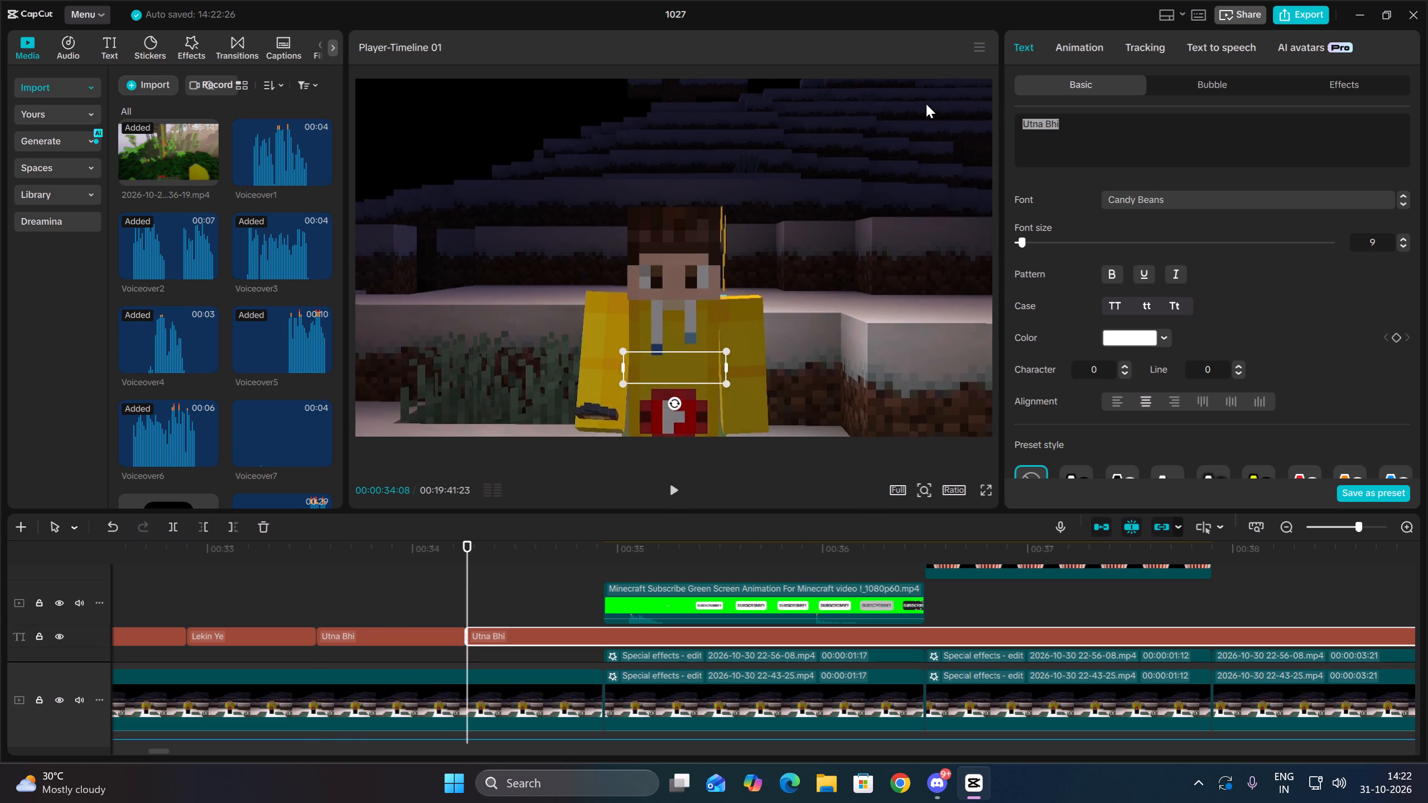
pyautogui.write('easy Nahi Hai')
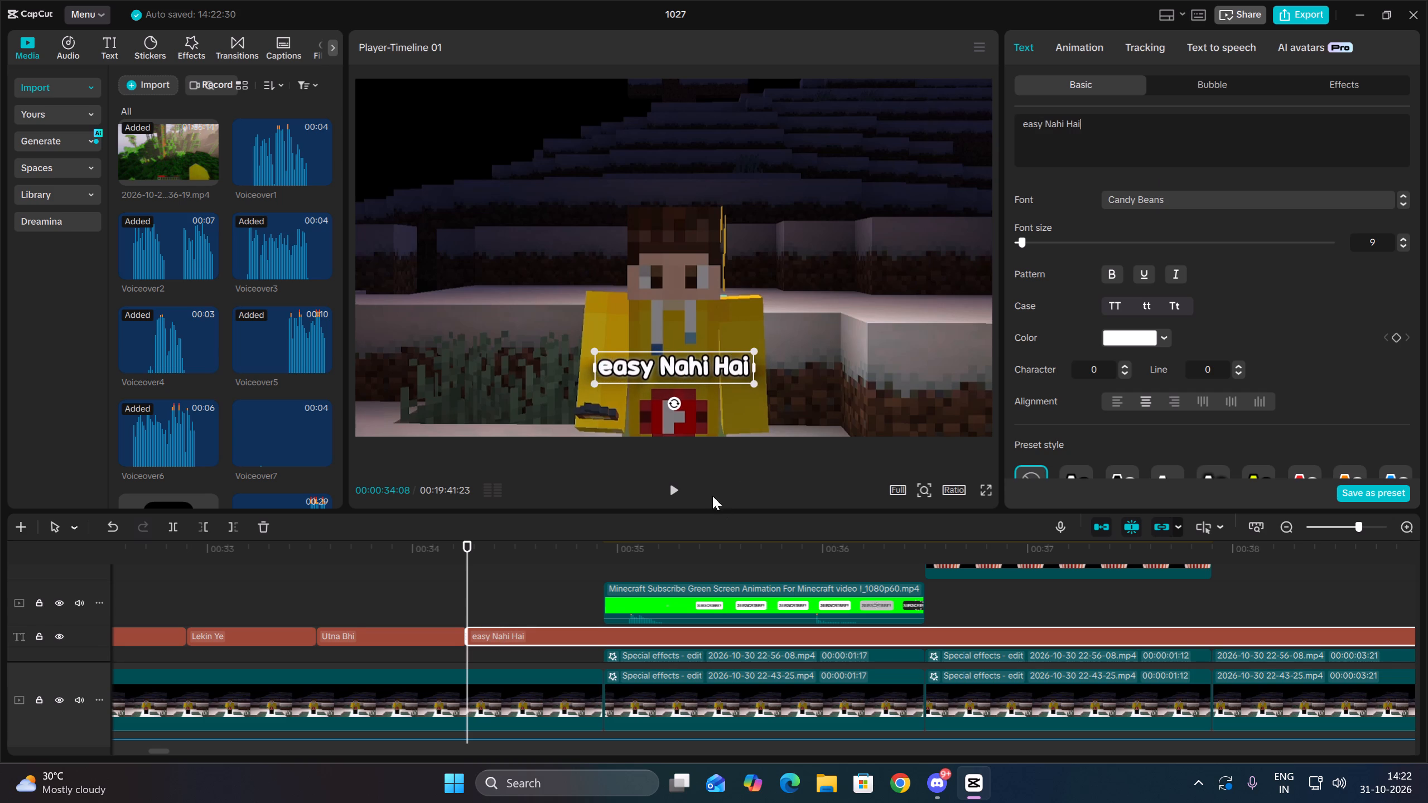
# Split the "easy Nahi Hai" caption at 00:00:34:28 and change the second piece's text to "Like Aur".
pyautogui.click(661, 483)
pyautogui.click(674, 488)
pyautogui.press('space')
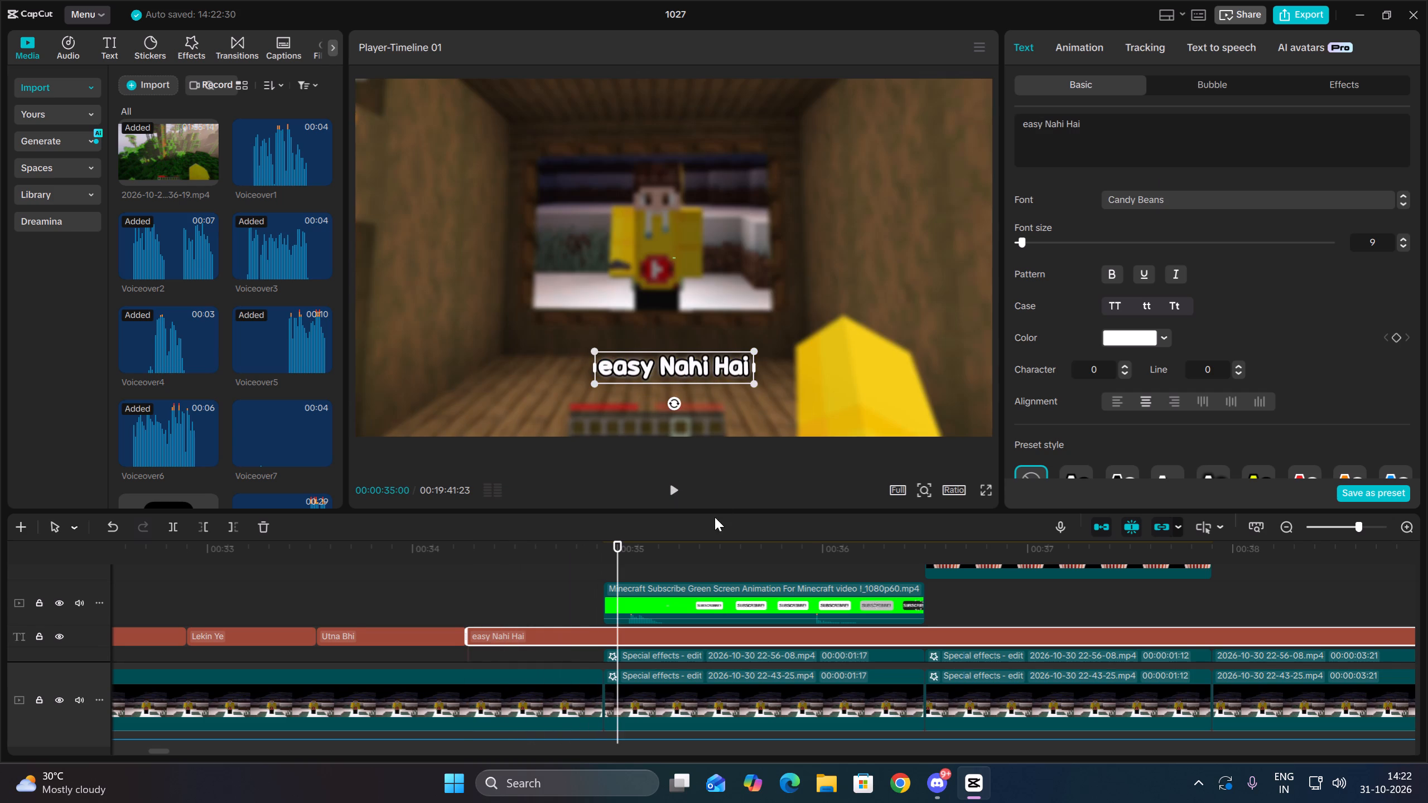
pyautogui.press('Up')
pyautogui.click(174, 533)
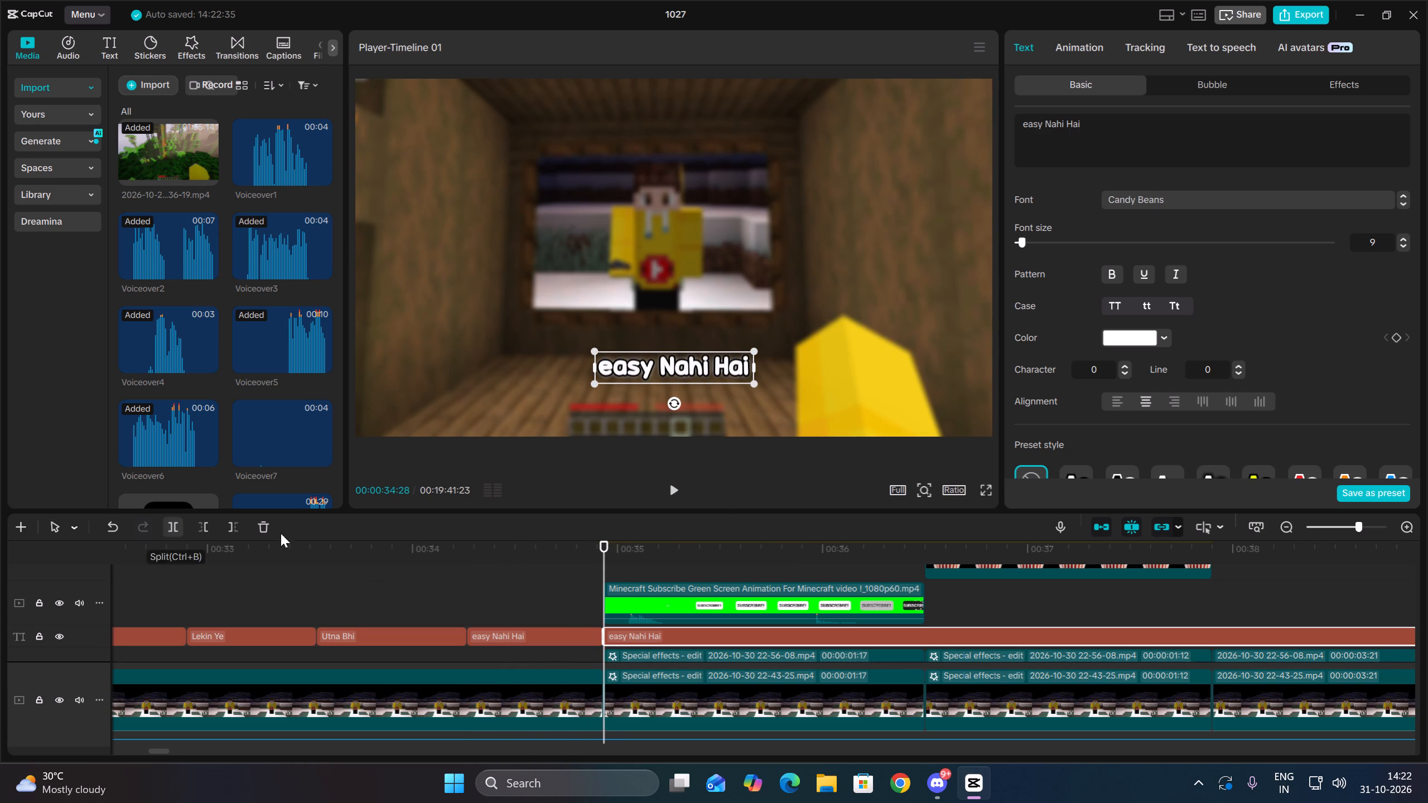
pyautogui.moveTo(1150, 139); pyautogui.dragTo(996, 107)
pyautogui.press('BackSpace')
pyautogui.write('Like Aur')
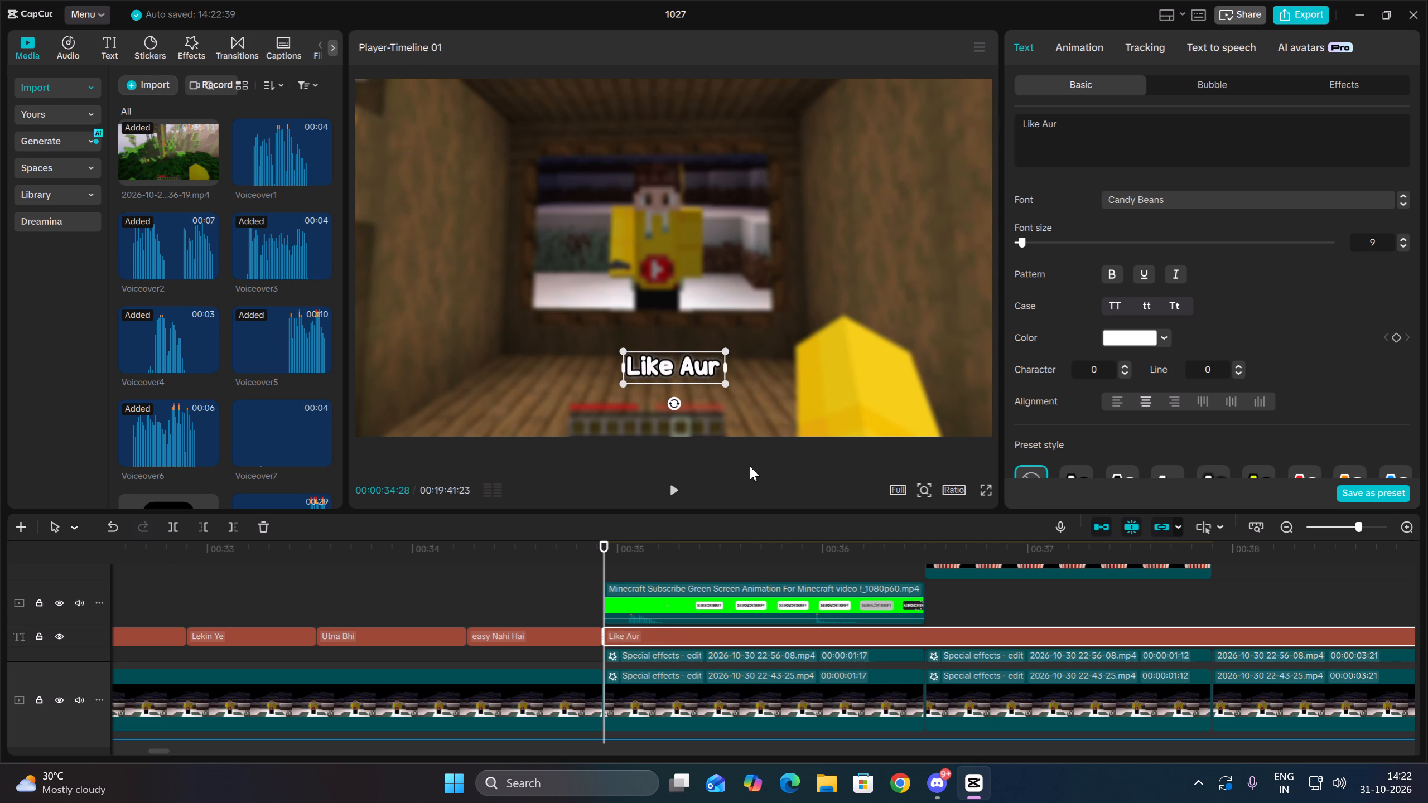
# Split the "Like Aur" caption at 00:00:35:21 and trim the second piece's start to 00:00:36:15.
pyautogui.click(682, 482)
pyautogui.press('space')
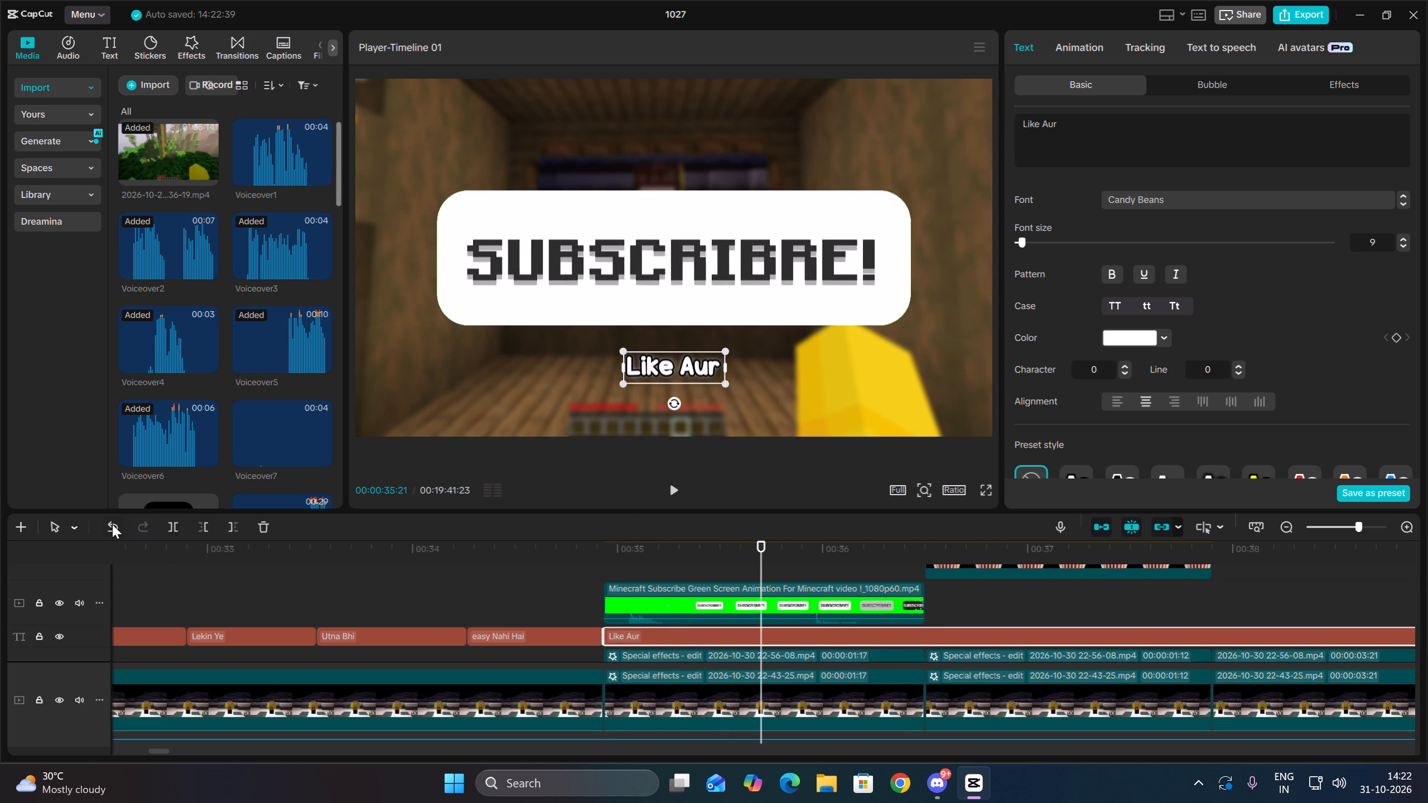
pyautogui.click(170, 520)
pyautogui.press('space')
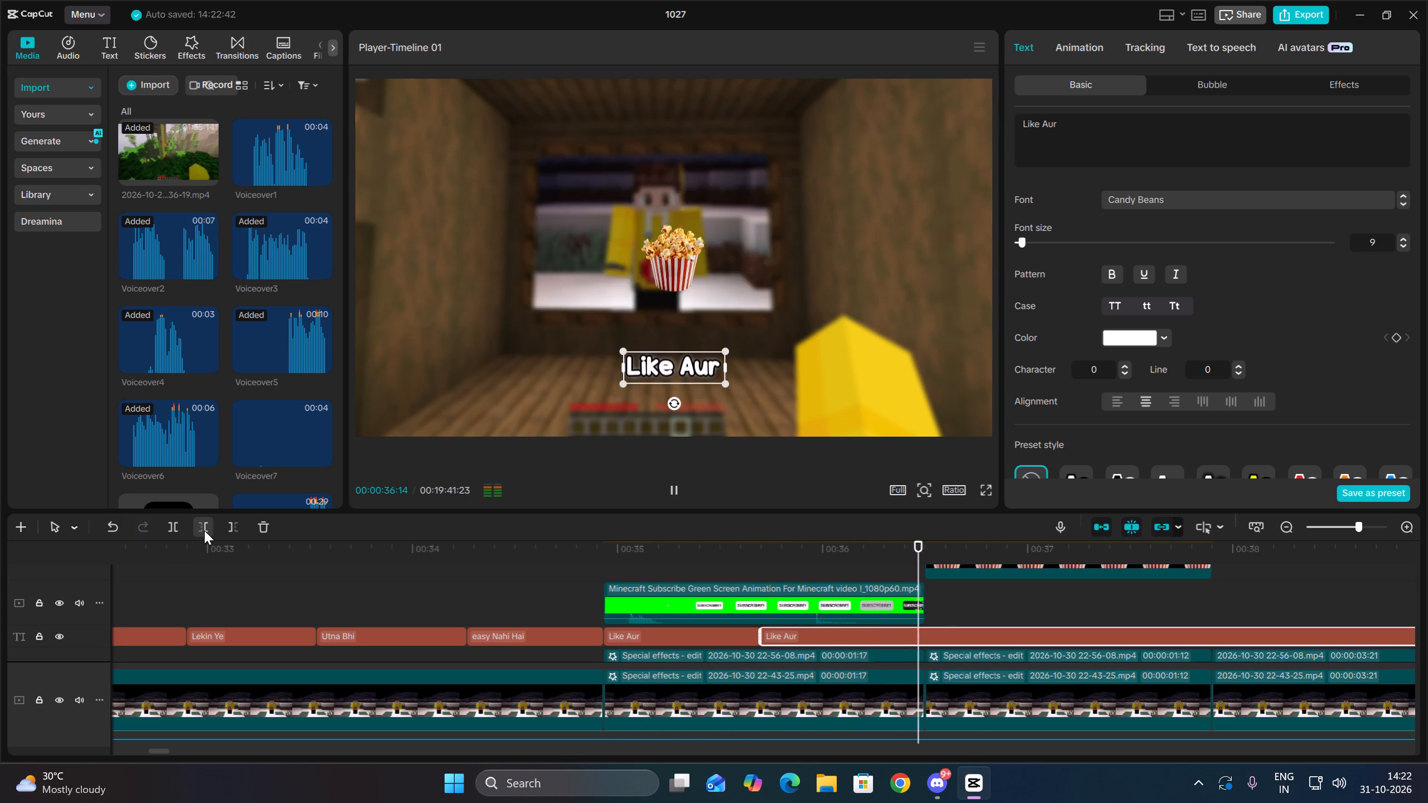
pyautogui.press('space')
pyautogui.press('Up')
pyautogui.click(204, 530)
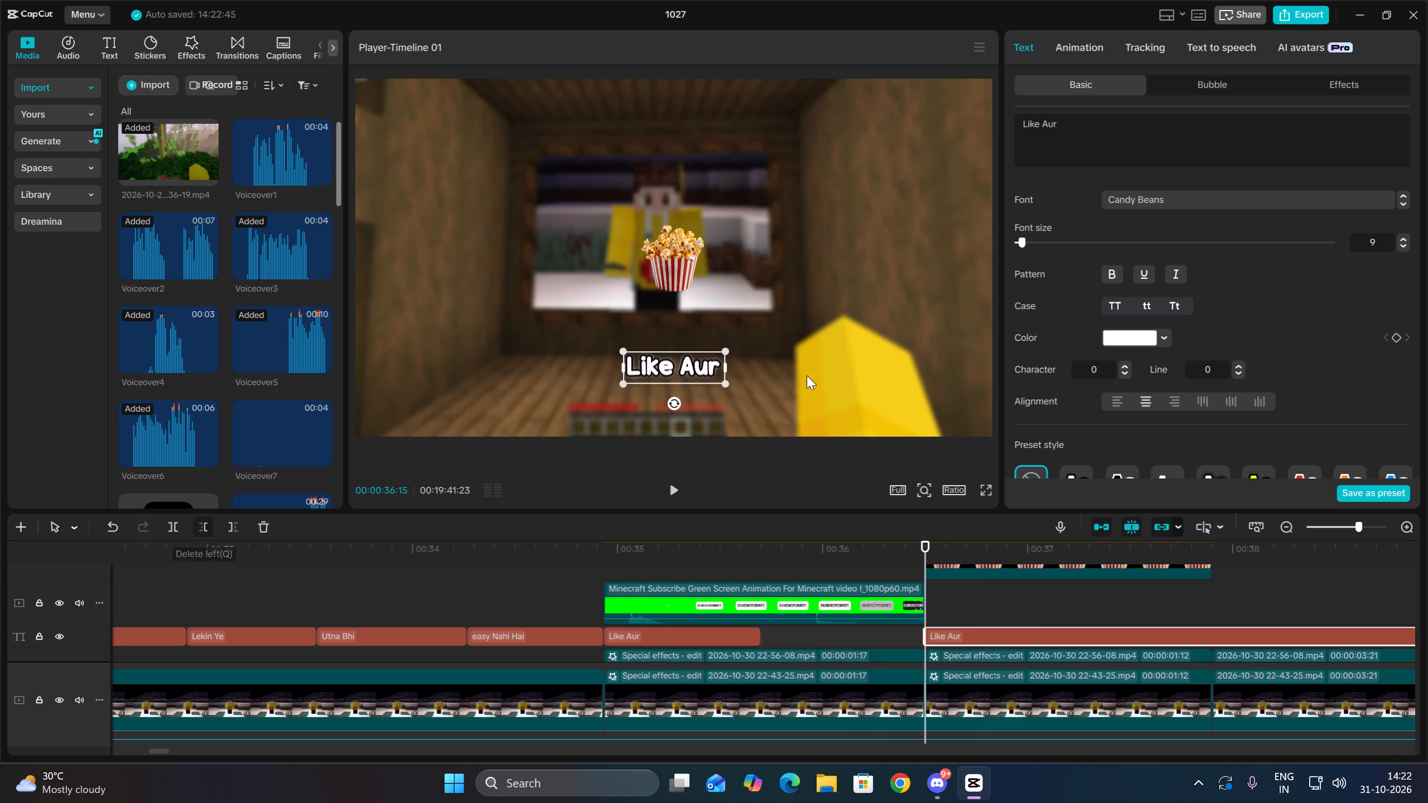
# Change the text of the caption piece starting at 00:00:36:15 to "Apne Popcorn".
pyautogui.moveTo(1147, 127); pyautogui.dragTo(960, 112)
pyautogui.press('BackSpace')
pyautogui.write('Apne Popcorn')
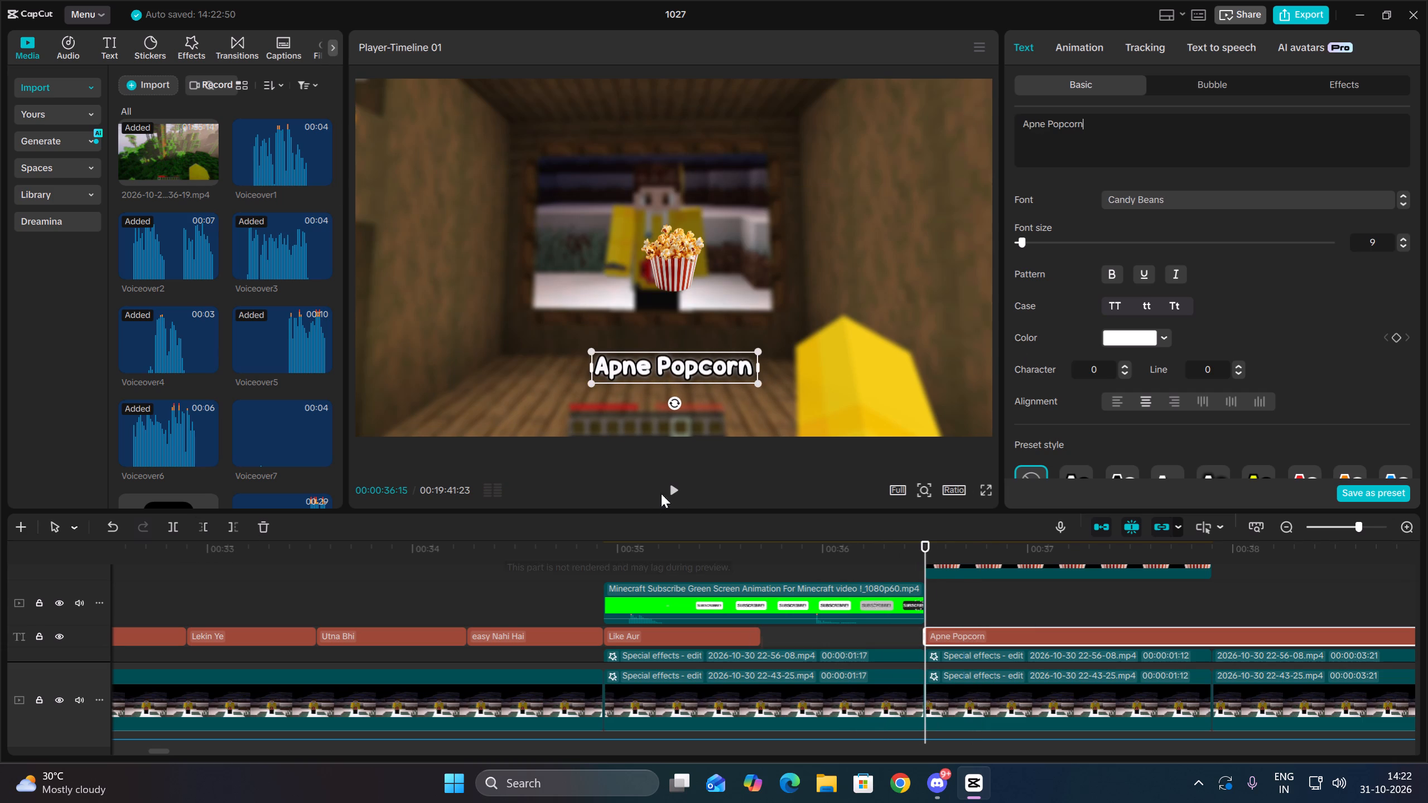
# Split the "Apne Popcorn" caption at 00:00:37:10 and change the second piece's text to "UdaLo".
pyautogui.click(686, 484)
pyautogui.click(681, 487)
pyautogui.press('space')
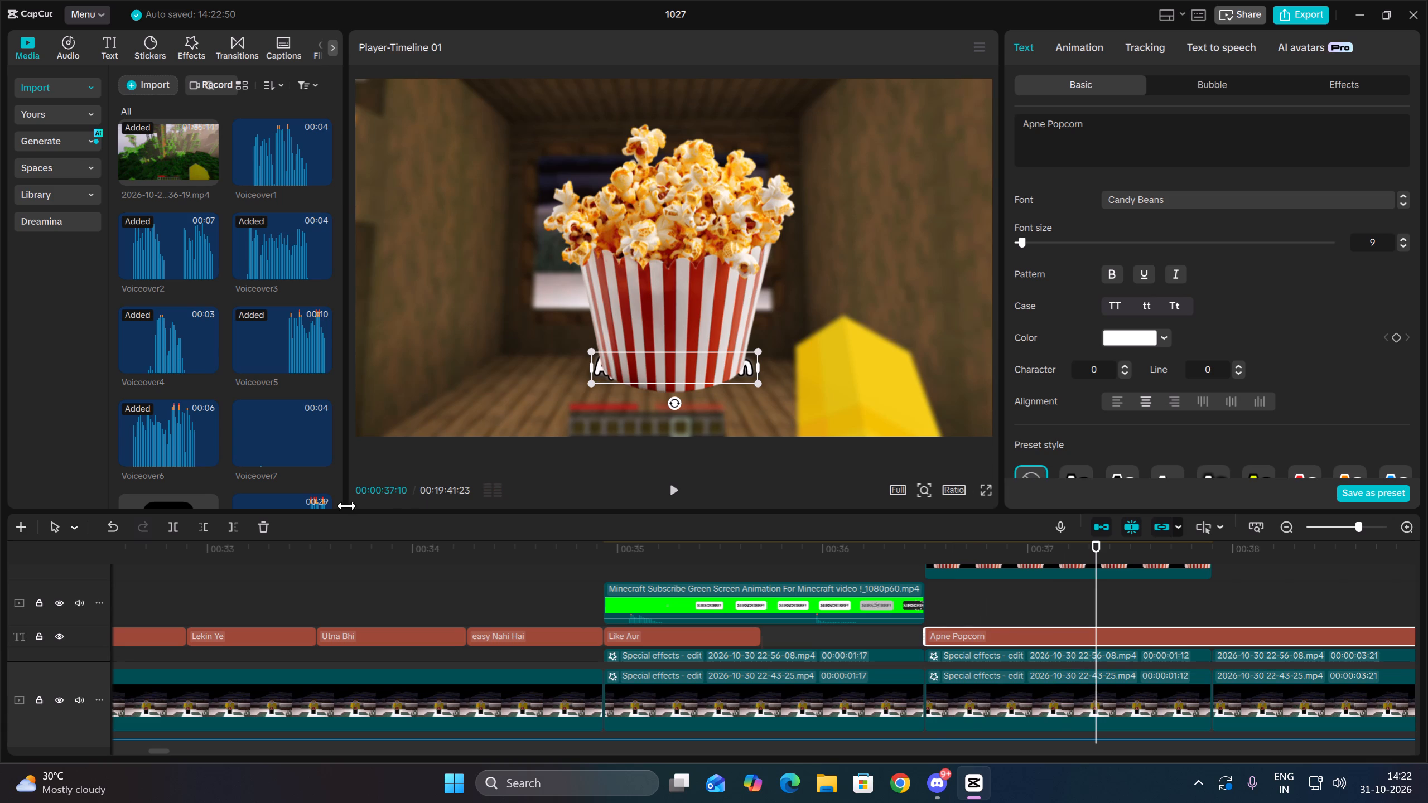
pyautogui.click(183, 523)
pyautogui.moveTo(1111, 127); pyautogui.dragTo(1110, 127)
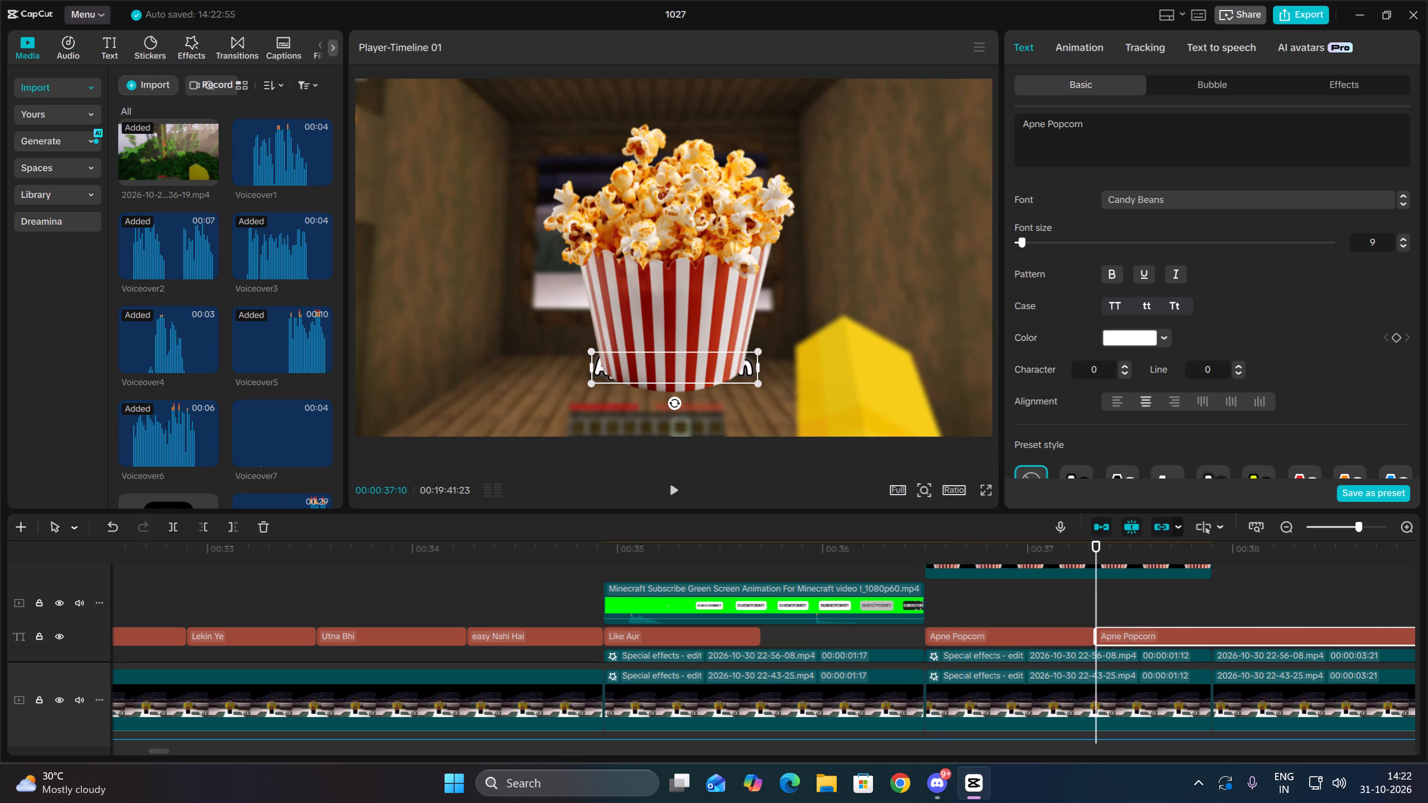
pyautogui.moveTo(1110, 127); pyautogui.dragTo(1000, 114)
pyautogui.press('BackSpace')
pyautogui.write('UdaLo')
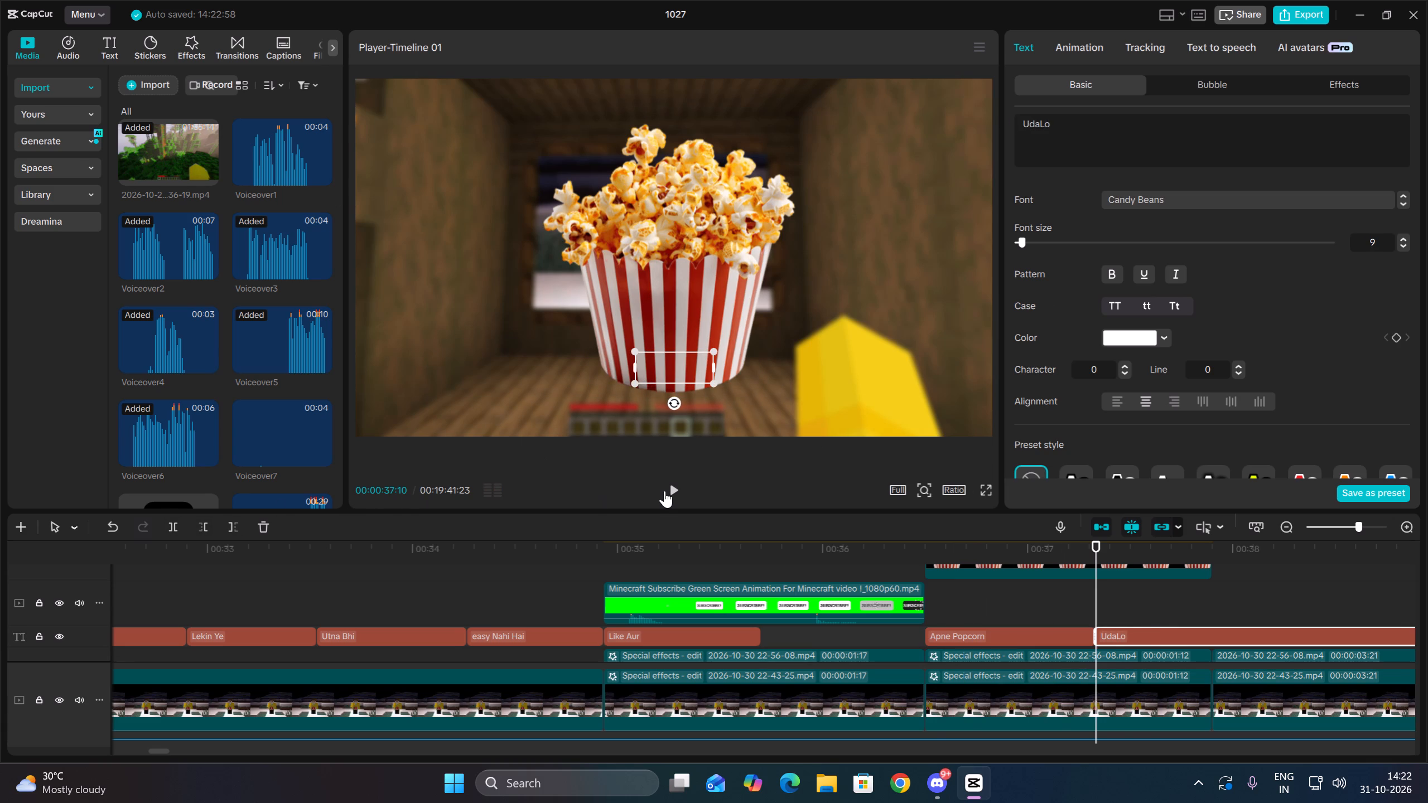
# Trim the start of the "UdaLo" caption to 00:00:37:27 and change its text to "Aur aajao".
pyautogui.click(670, 489)
pyautogui.click(670, 488)
pyautogui.press('Up')
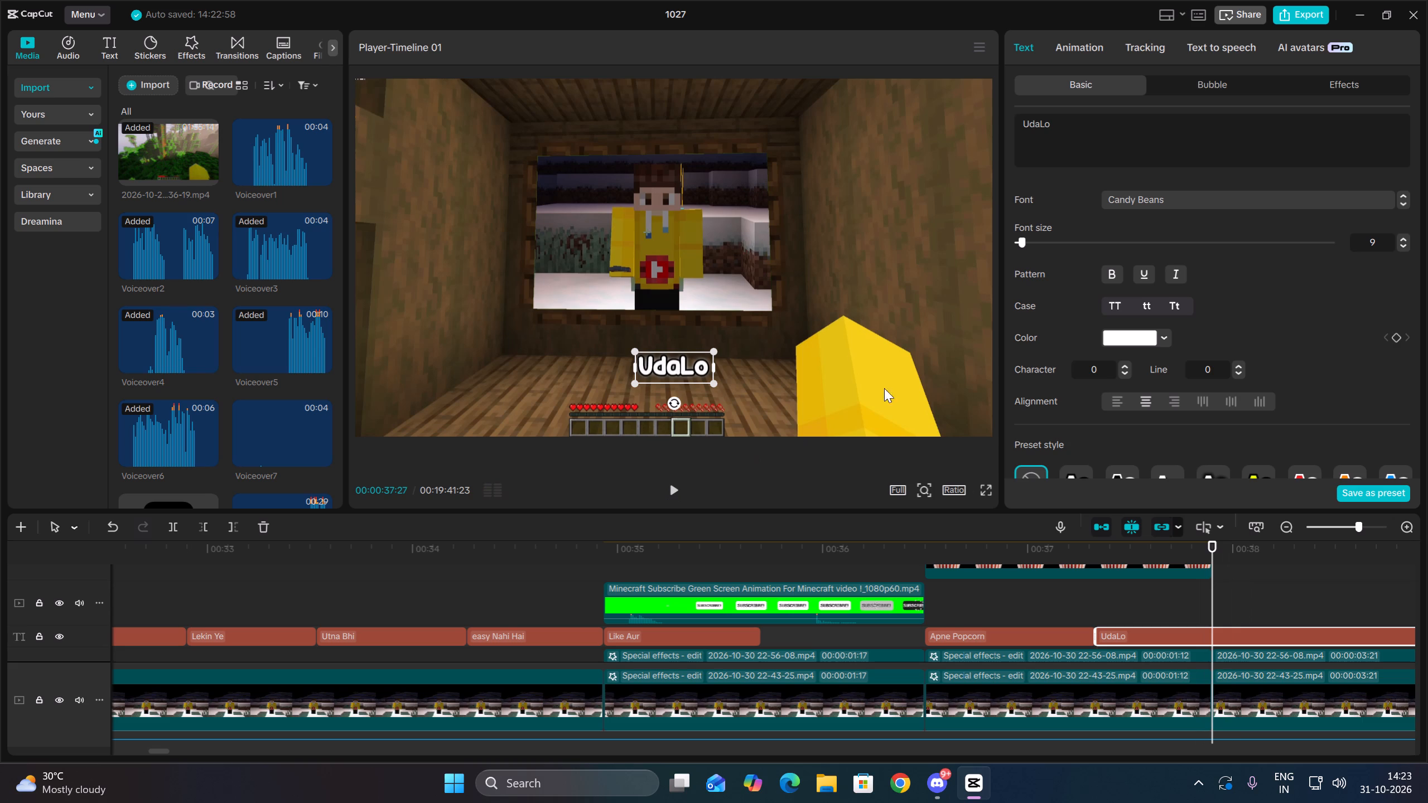
pyautogui.click(204, 529)
pyautogui.moveTo(1126, 130); pyautogui.dragTo(937, 110)
pyautogui.press('BackSpace')
pyautogui.write('Aur aajao')
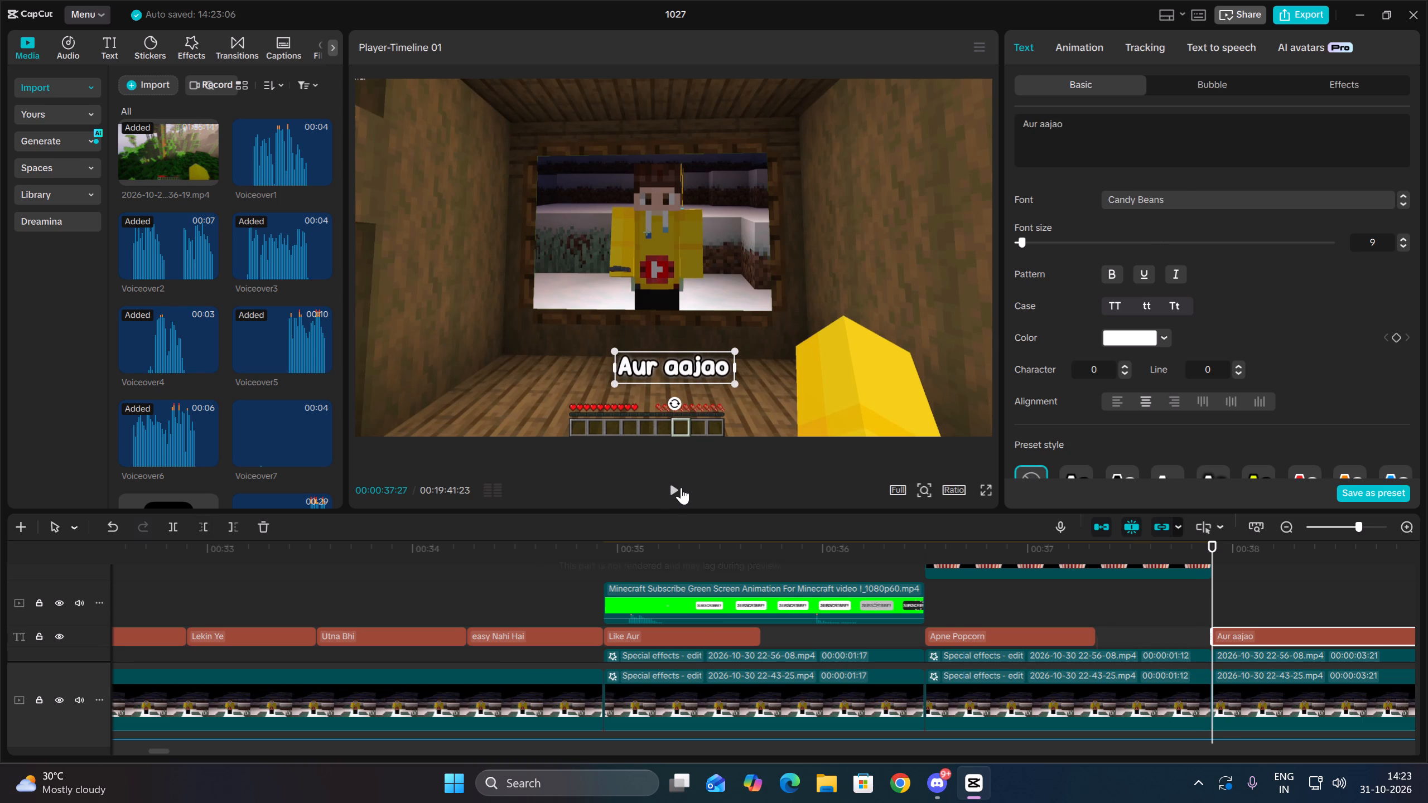
# Split the "Aur aajao" caption at 00:00:38:15 and change the second piece's text to "Sath Mai".
pyautogui.click(681, 487)
pyautogui.press('space')
pyautogui.click(172, 523)
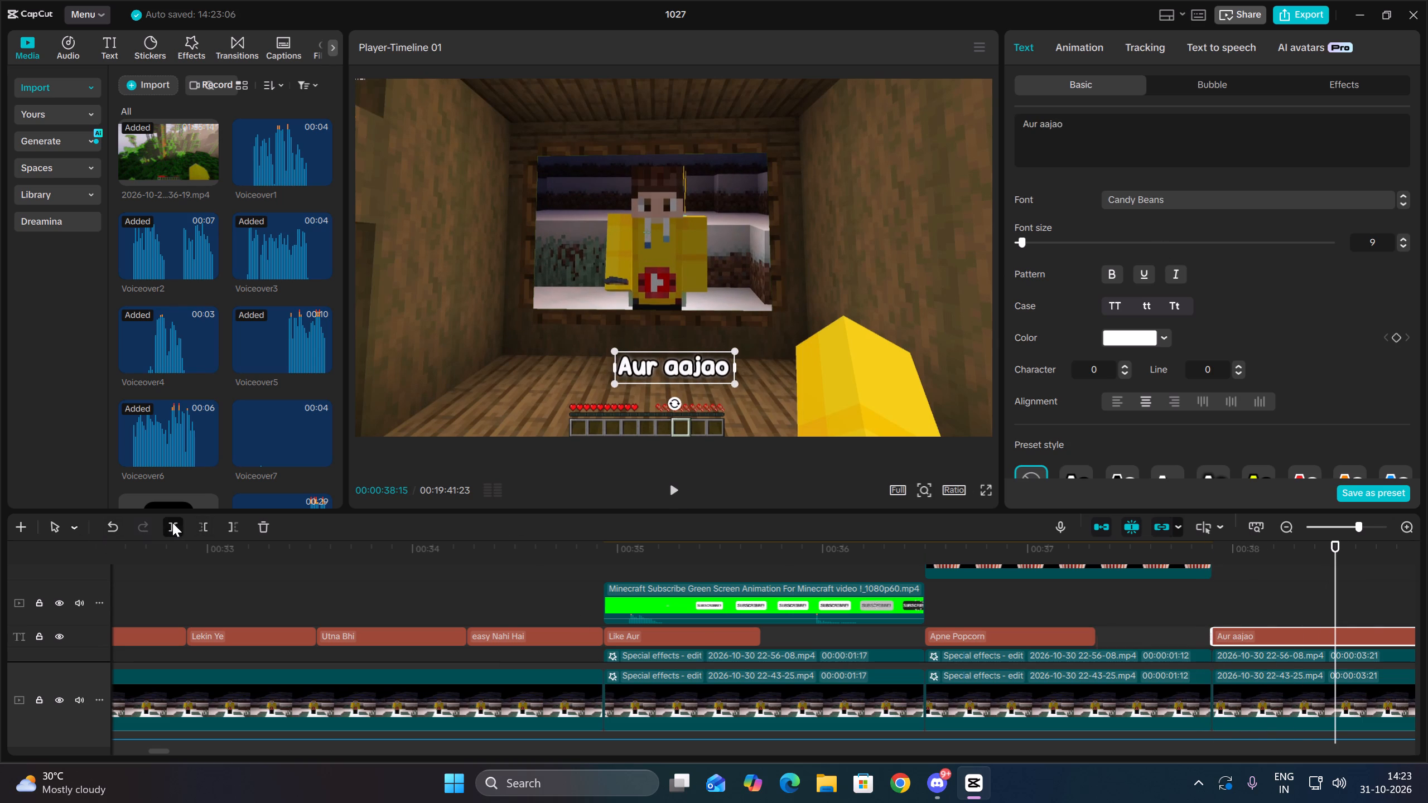
pyautogui.moveTo(1121, 132); pyautogui.dragTo(972, 108)
pyautogui.press('BackSpace')
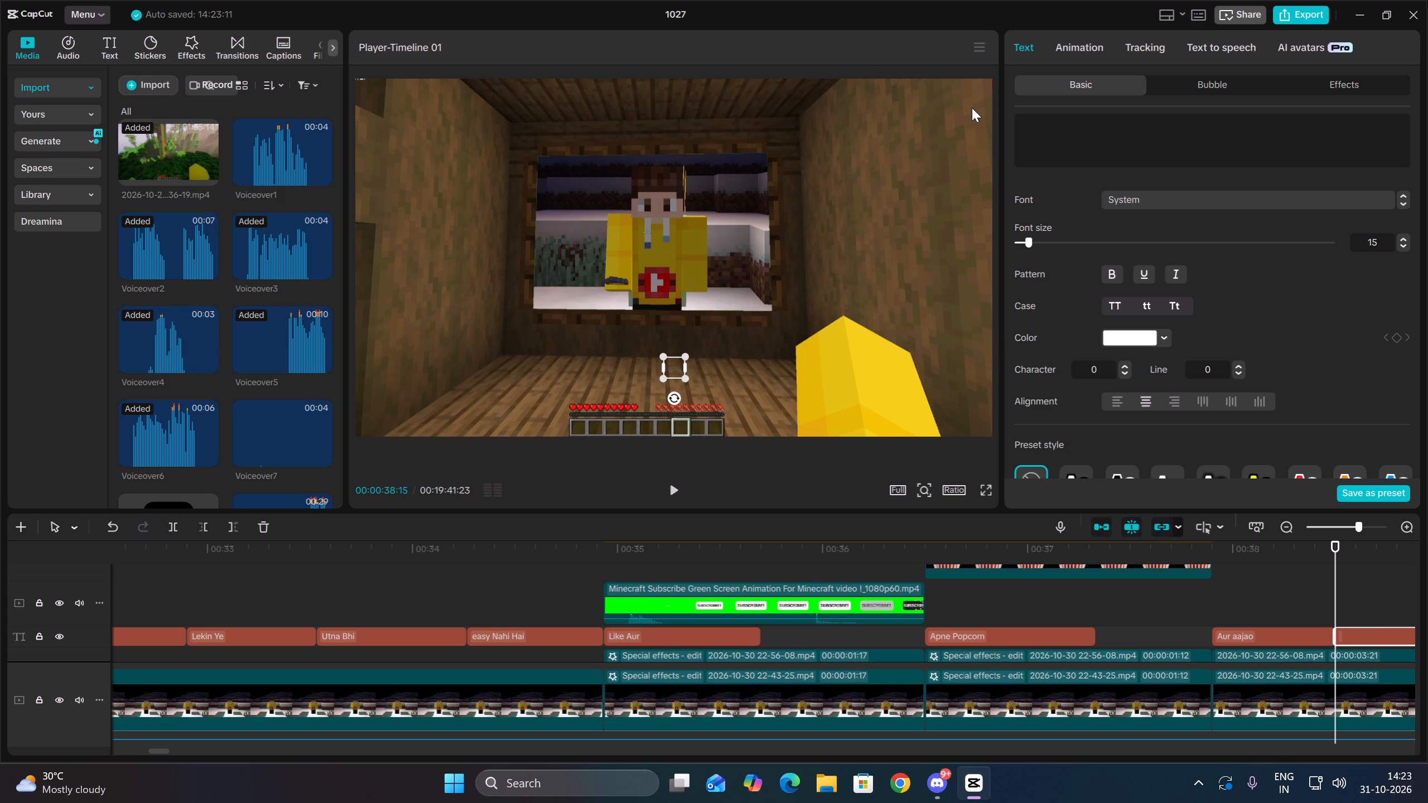
pyautogui.write('Sath Mai')
# Split the "Sath Mai" caption at 00:00:39:01 and change the second piece's text to "Dekhte Hai".
pyautogui.click(682, 478)
pyautogui.click(676, 491)
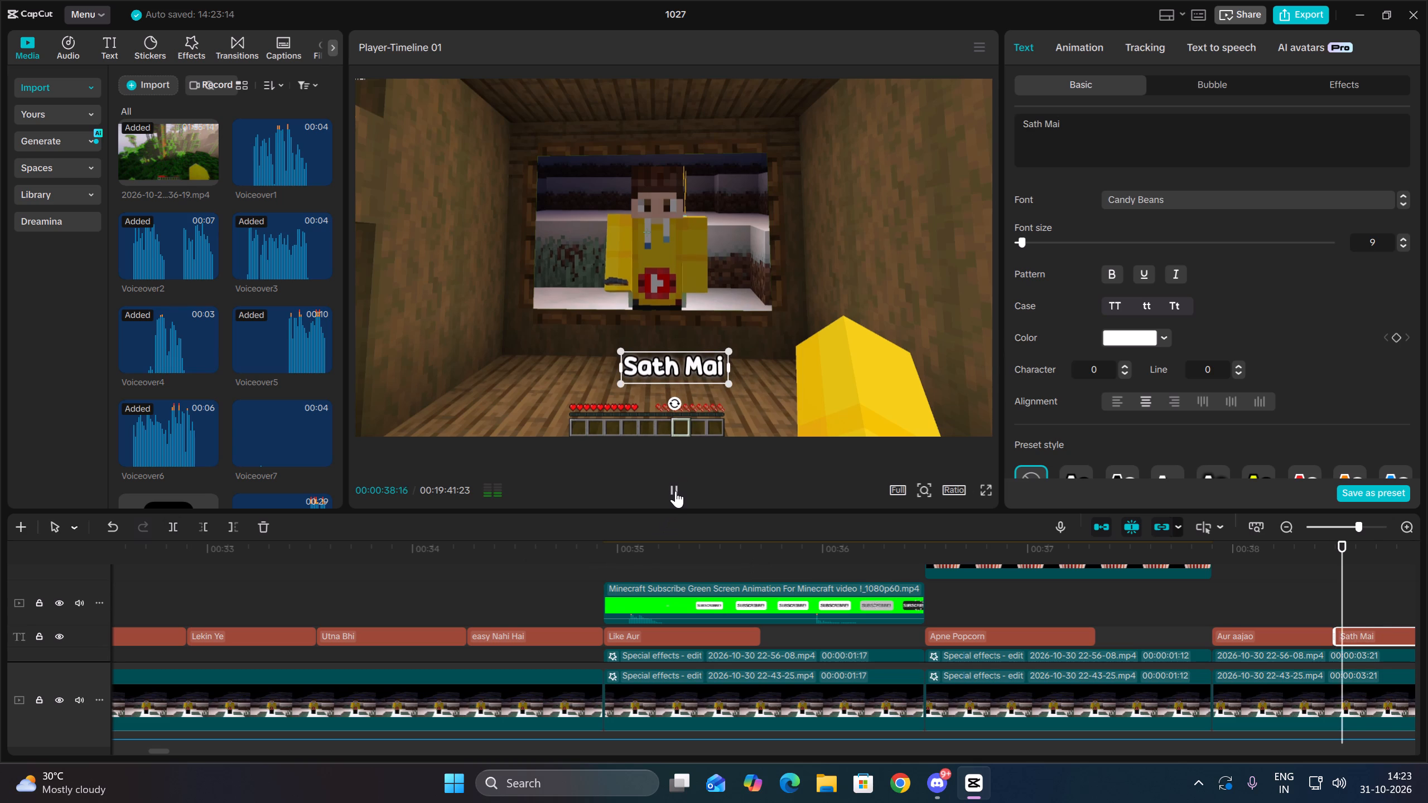
pyautogui.press('space')
pyautogui.click(172, 530)
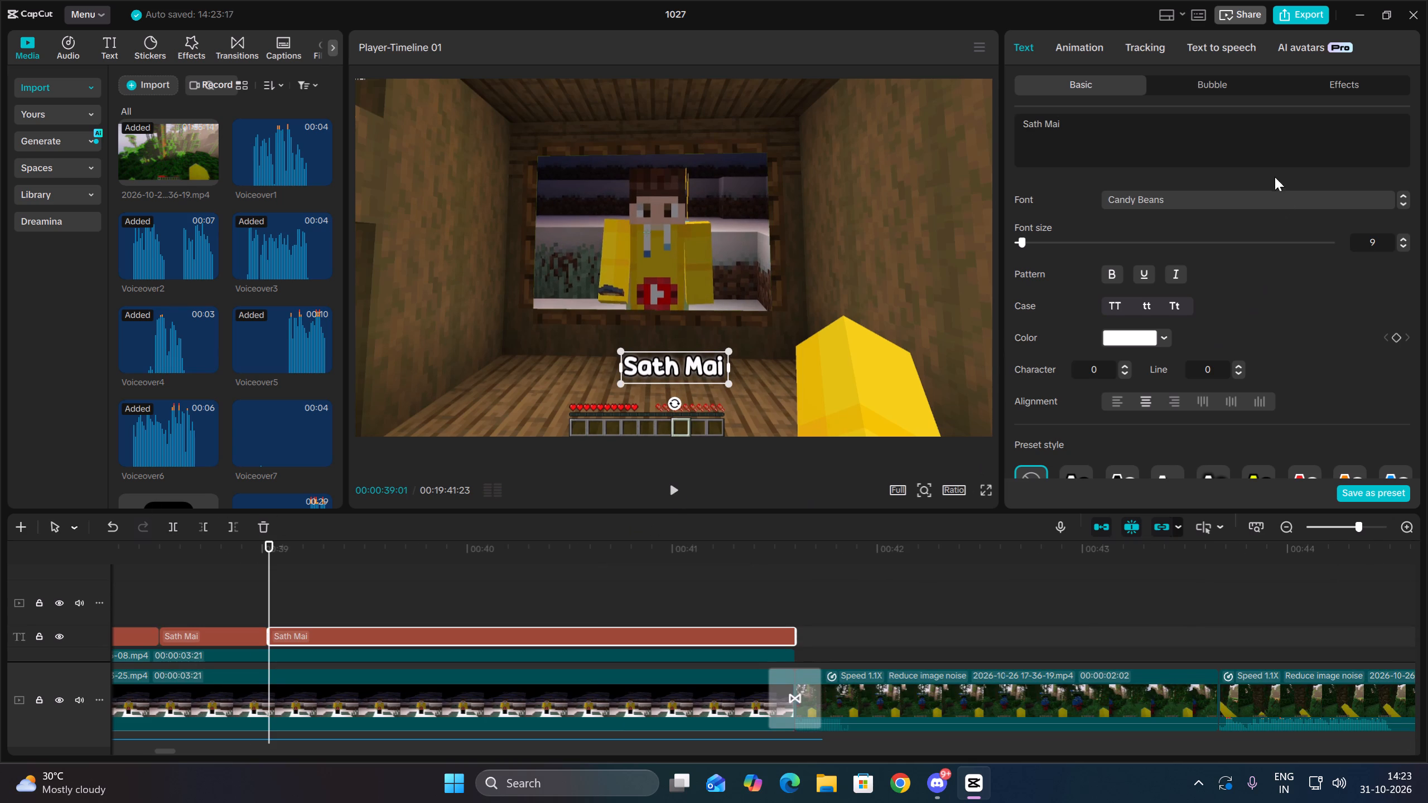
pyautogui.moveTo(1133, 109); pyautogui.dragTo(1067, 178)
pyautogui.moveTo(1115, 132); pyautogui.dragTo(991, 108)
pyautogui.press('BackSpace')
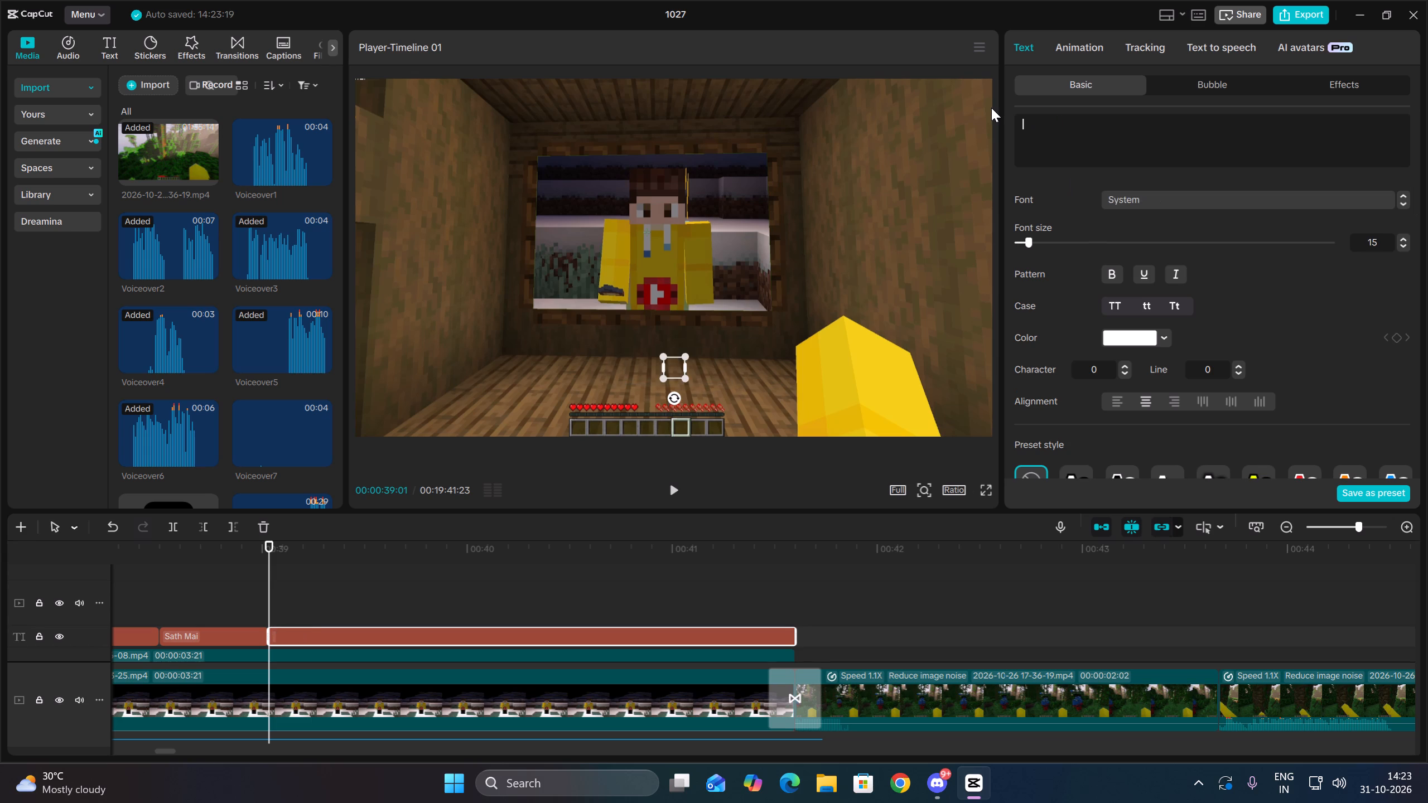
pyautogui.write('Dekhte Hai')
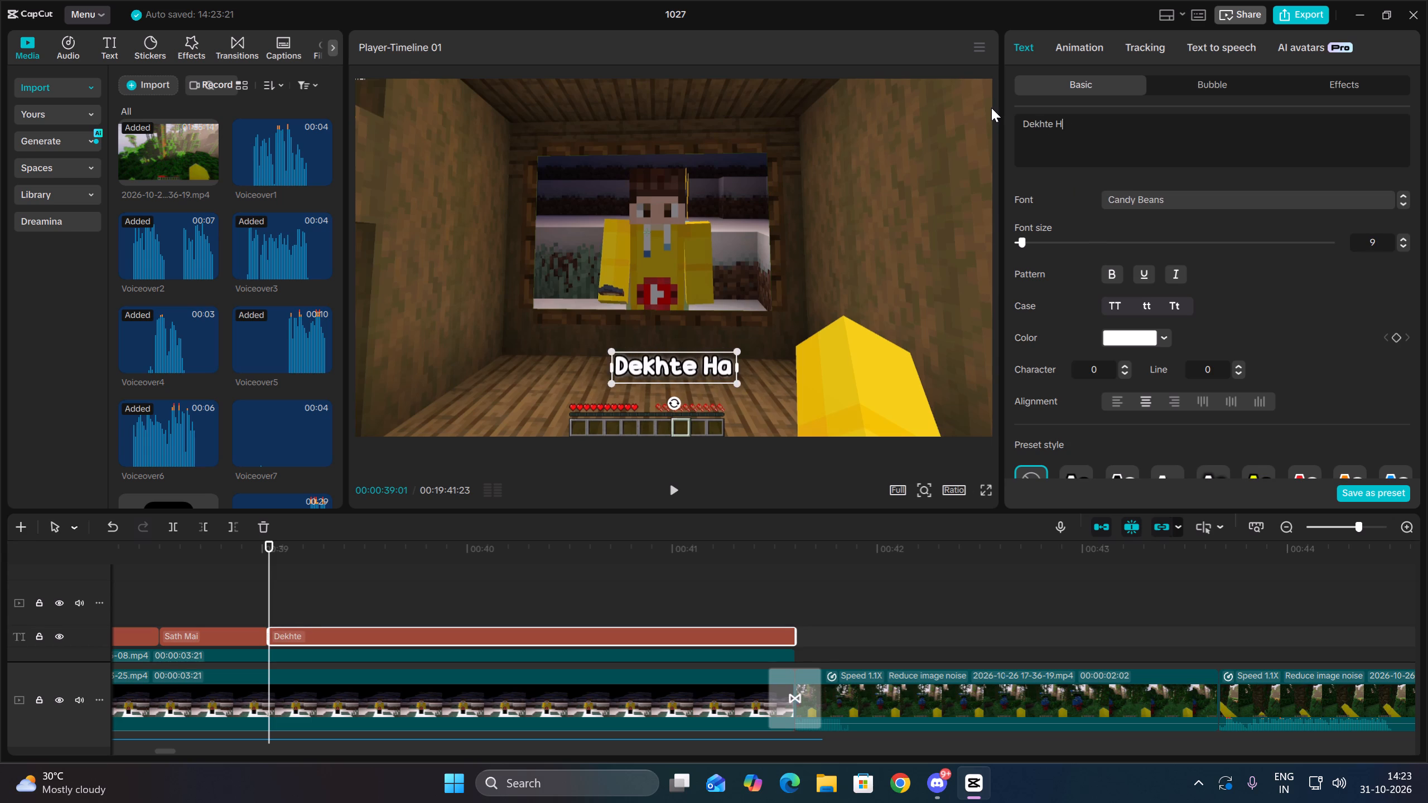
# Split the "Dekhte Hai" caption at 00:00:39:16 and change the second piece's text to "Akhir Mai Isko".
pyautogui.click(668, 495)
pyautogui.press('space')
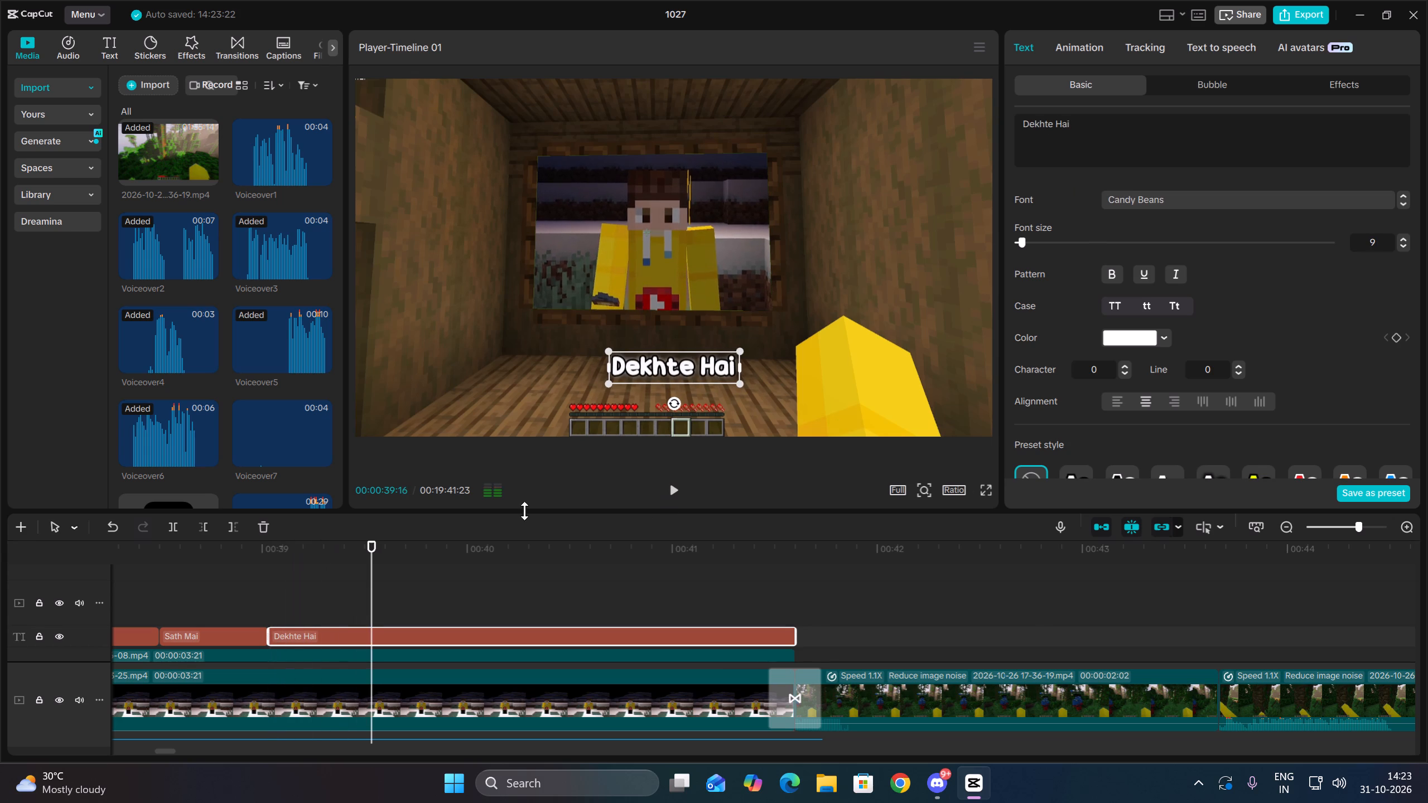
pyautogui.click(172, 523)
pyautogui.moveTo(1143, 139); pyautogui.dragTo(900, 110)
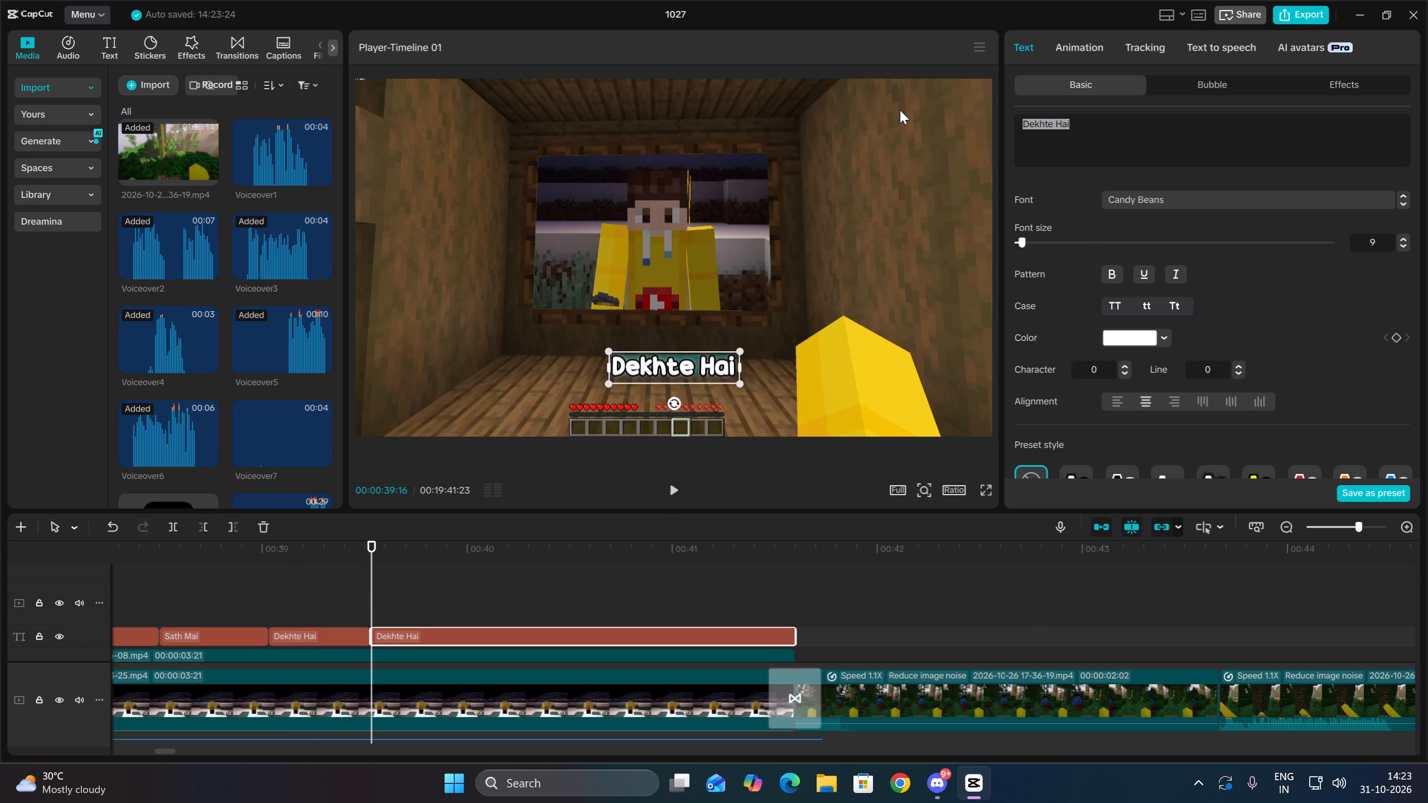
pyautogui.press('BackSpace')
pyautogui.write('Akhir Mai')
pyautogui.press('space')
pyautogui.write('Isko')
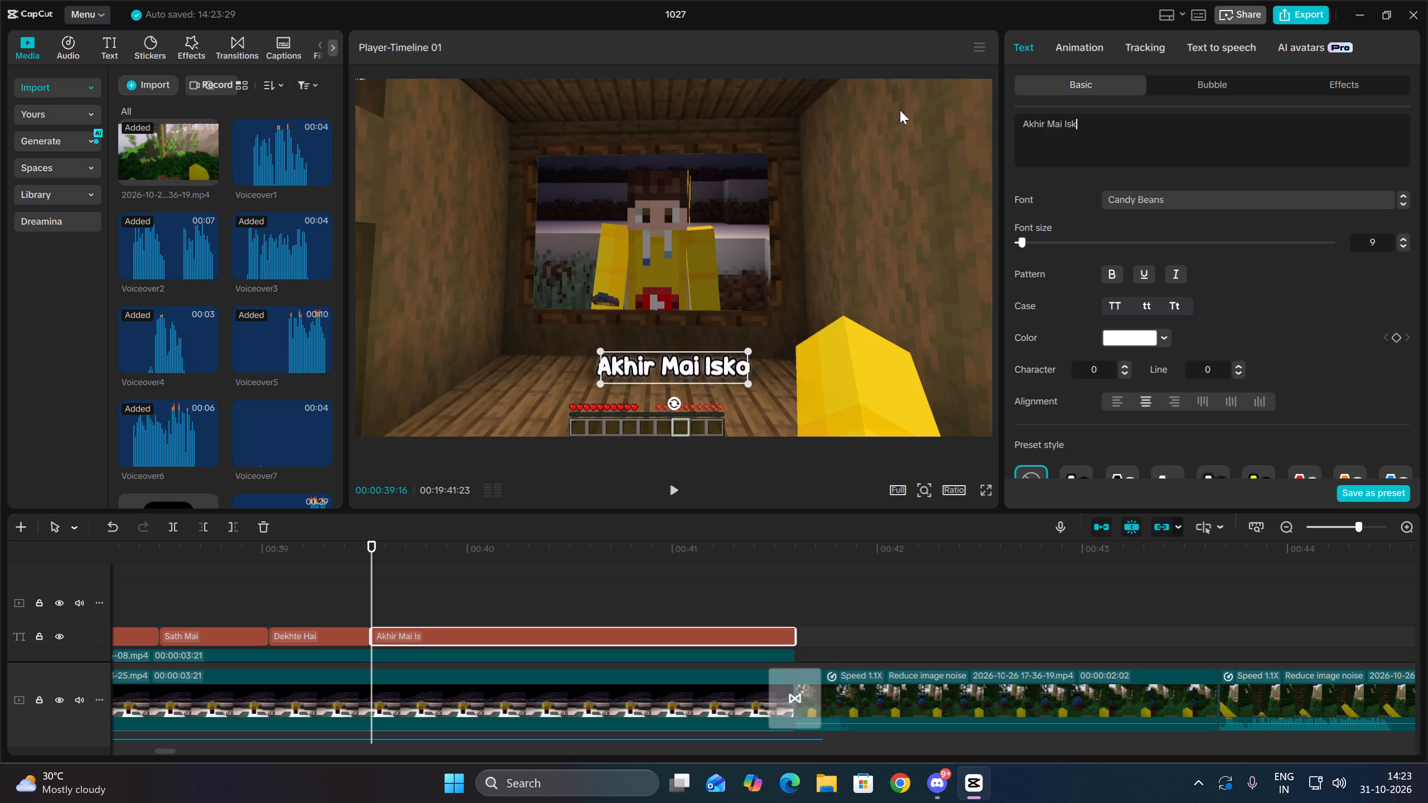
# Split the "Akhir Mai Isko" caption at 00:00:40:05 and change the second piece's text to "Mar Bhi Skta".
pyautogui.click(679, 496)
pyautogui.press('space')
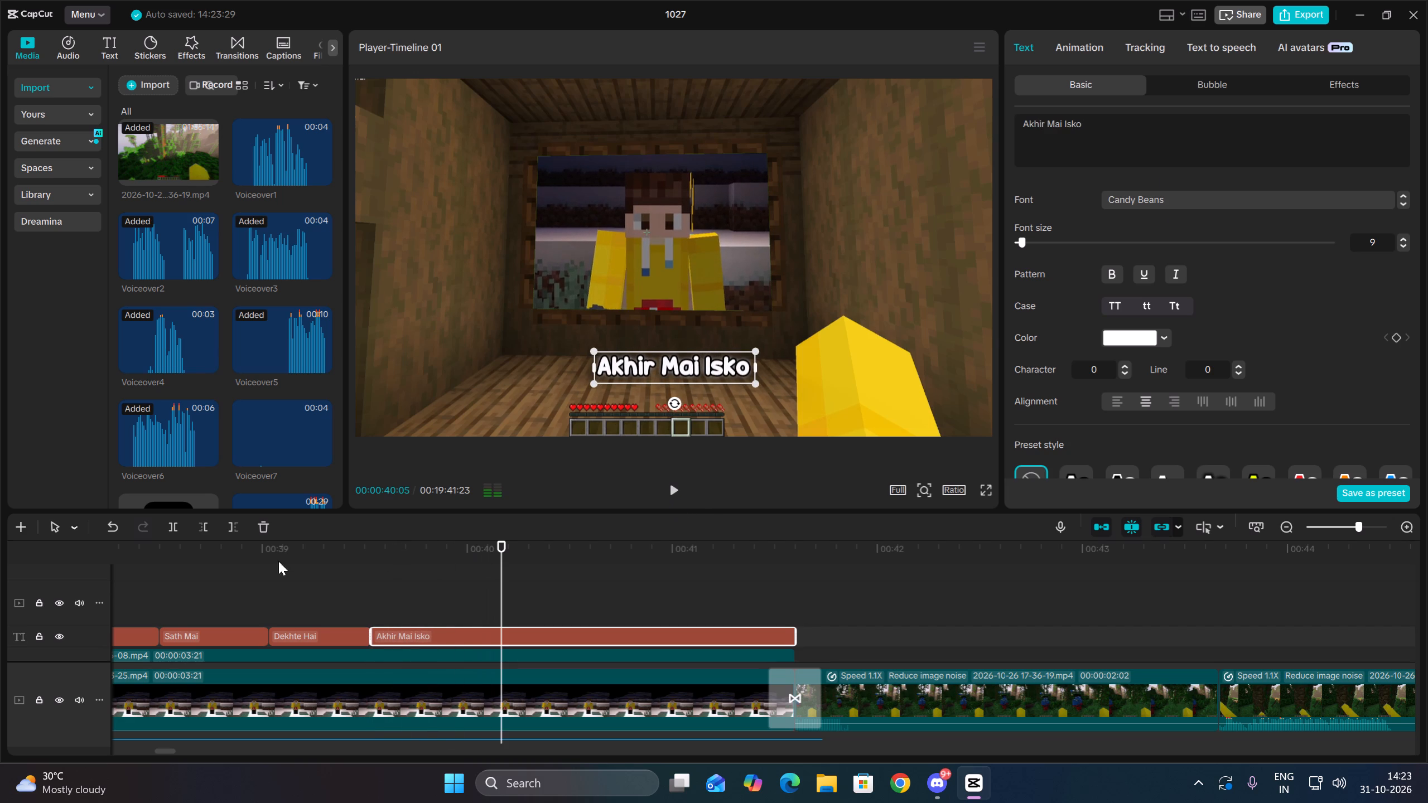
pyautogui.click(179, 521)
pyautogui.moveTo(1100, 147); pyautogui.dragTo(971, 117)
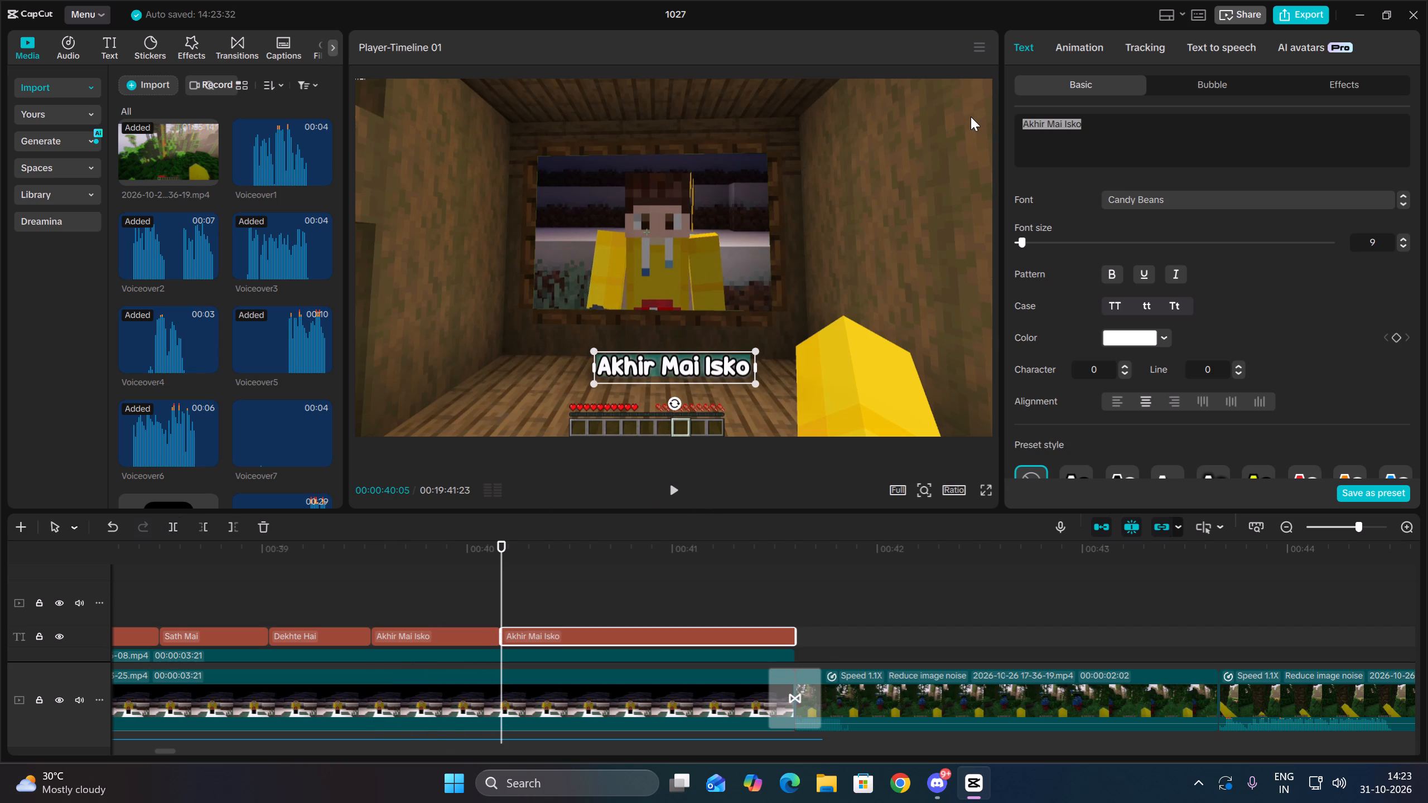
pyautogui.press('BackSpace')
pyautogui.write('Mar Bhi Skta')
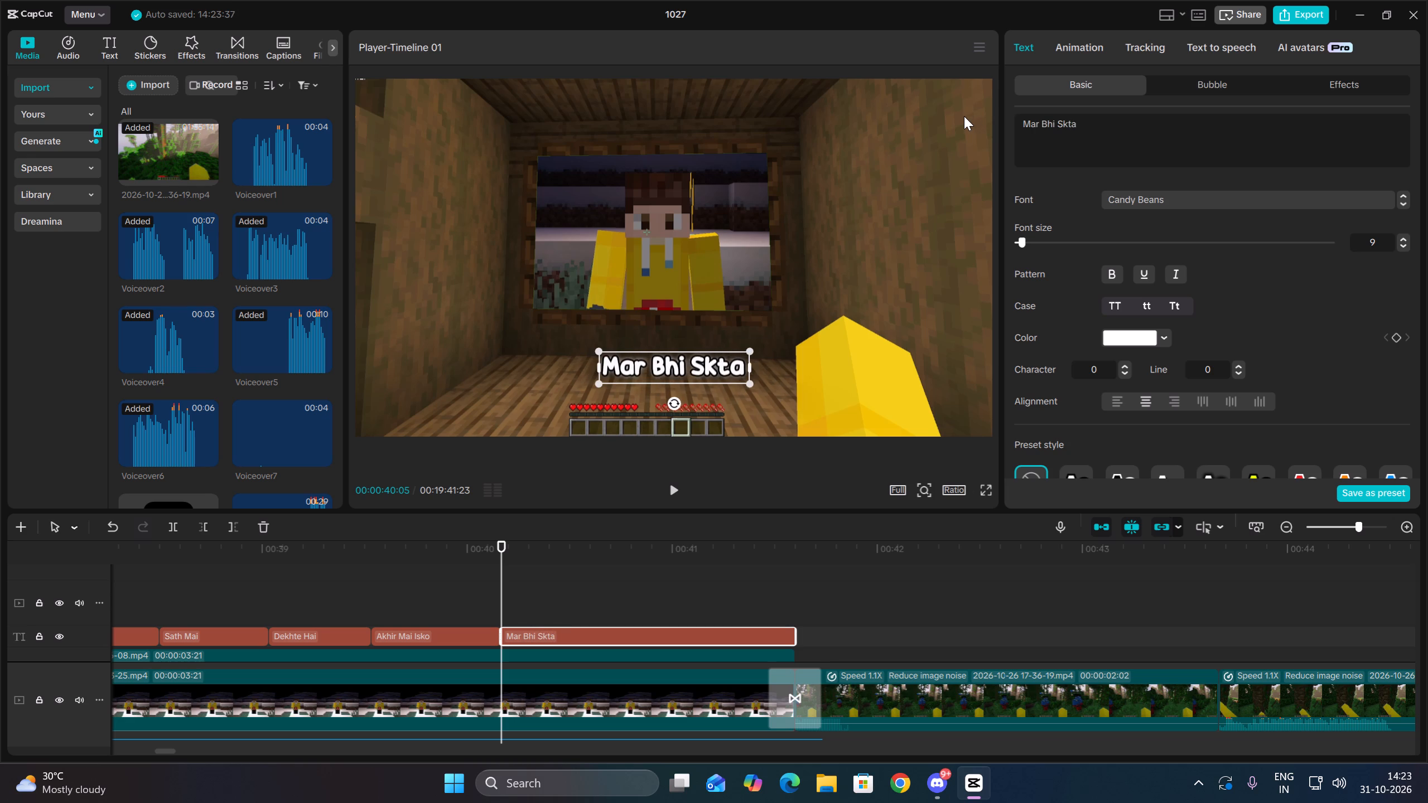
# Split the "Mar Bhi Skta" caption at 00:00:40:23 and change the second piece's text to "Hu Ya Phir Nahi".
pyautogui.click(663, 496)
pyautogui.press('space')
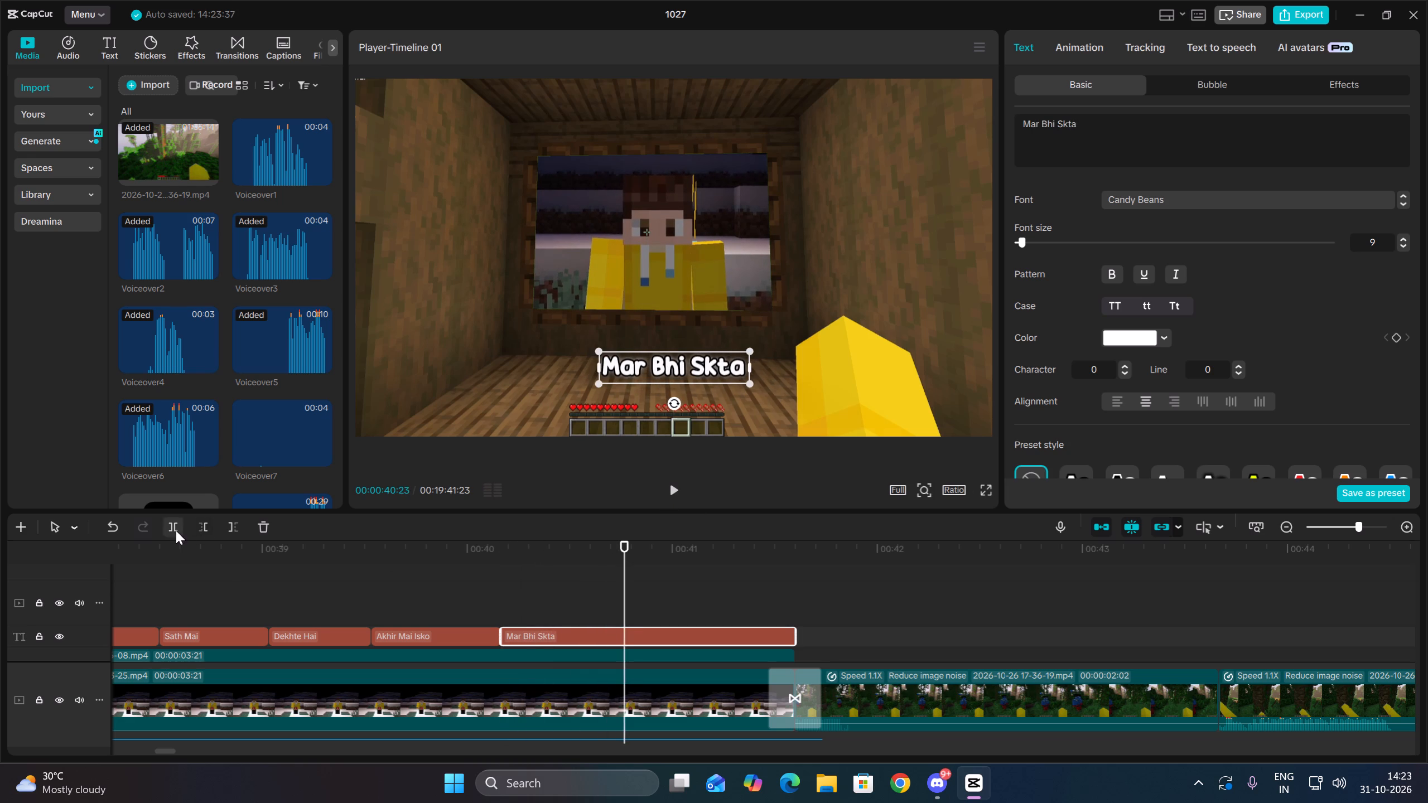
pyautogui.click(176, 530)
pyautogui.moveTo(1140, 128); pyautogui.dragTo(918, 115)
pyautogui.press('BackSpace')
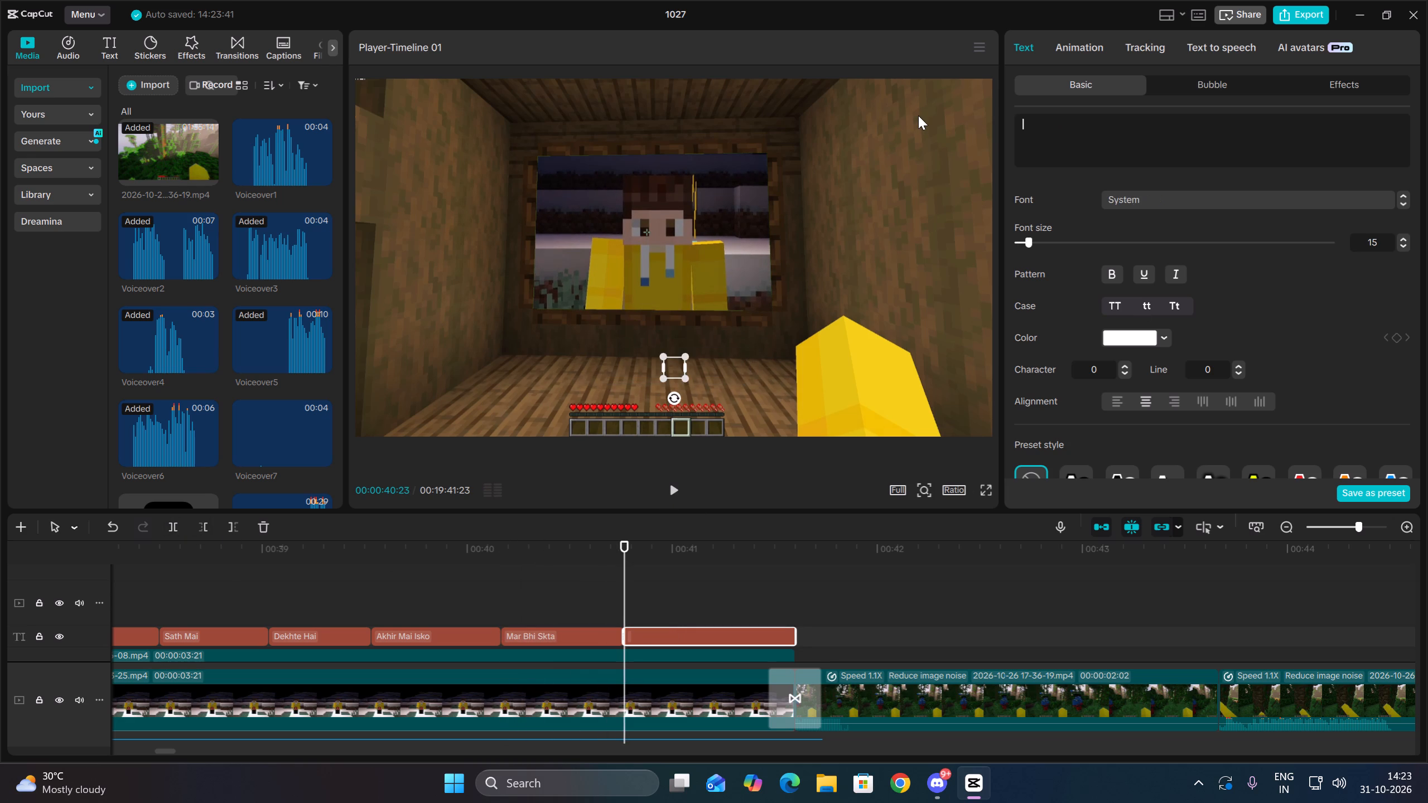
pyautogui.write('Hu Ya Phir Nahi')
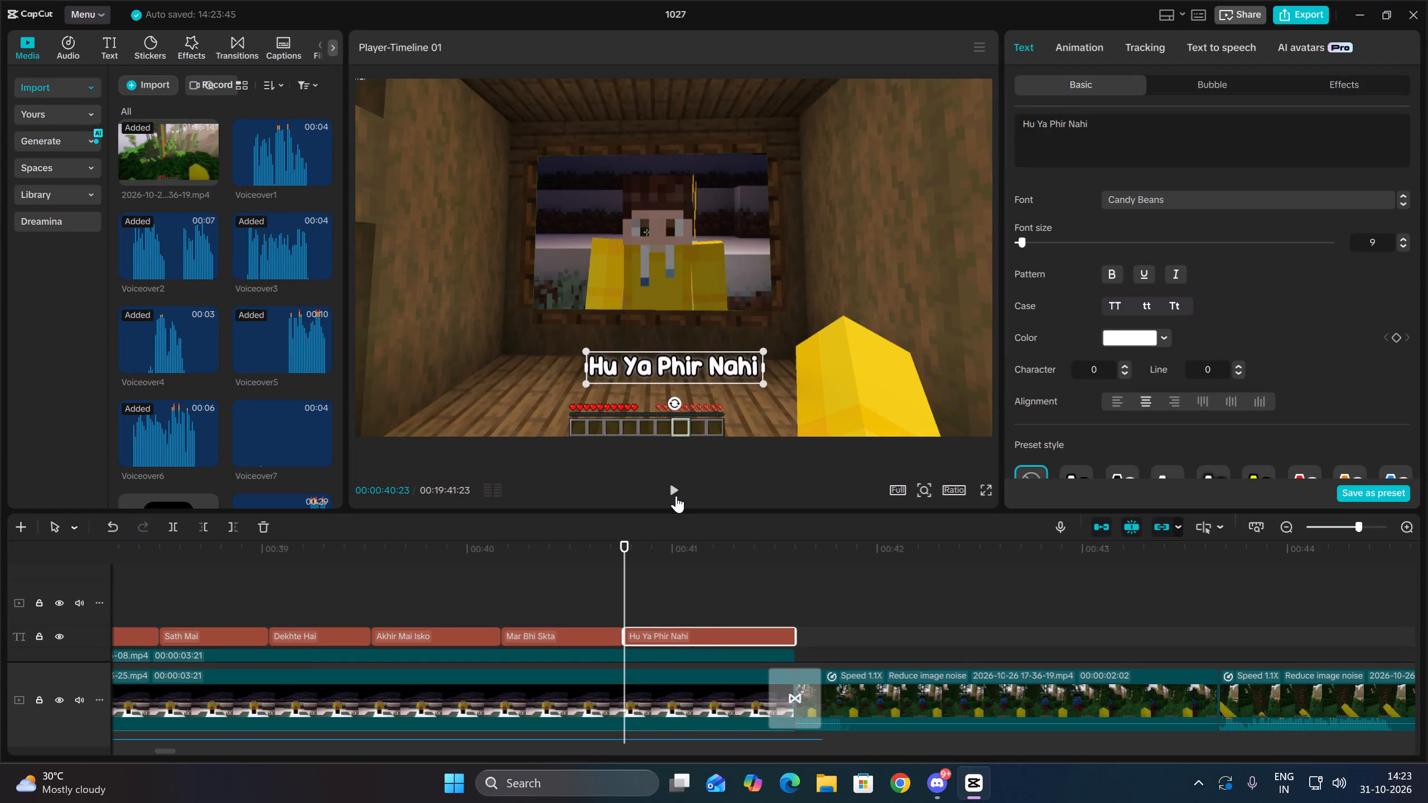
# Play through the last caption to 00:00:41:18, and select all captions on the text track back to the timeline's start.
pyautogui.click(673, 488)
pyautogui.press('space')
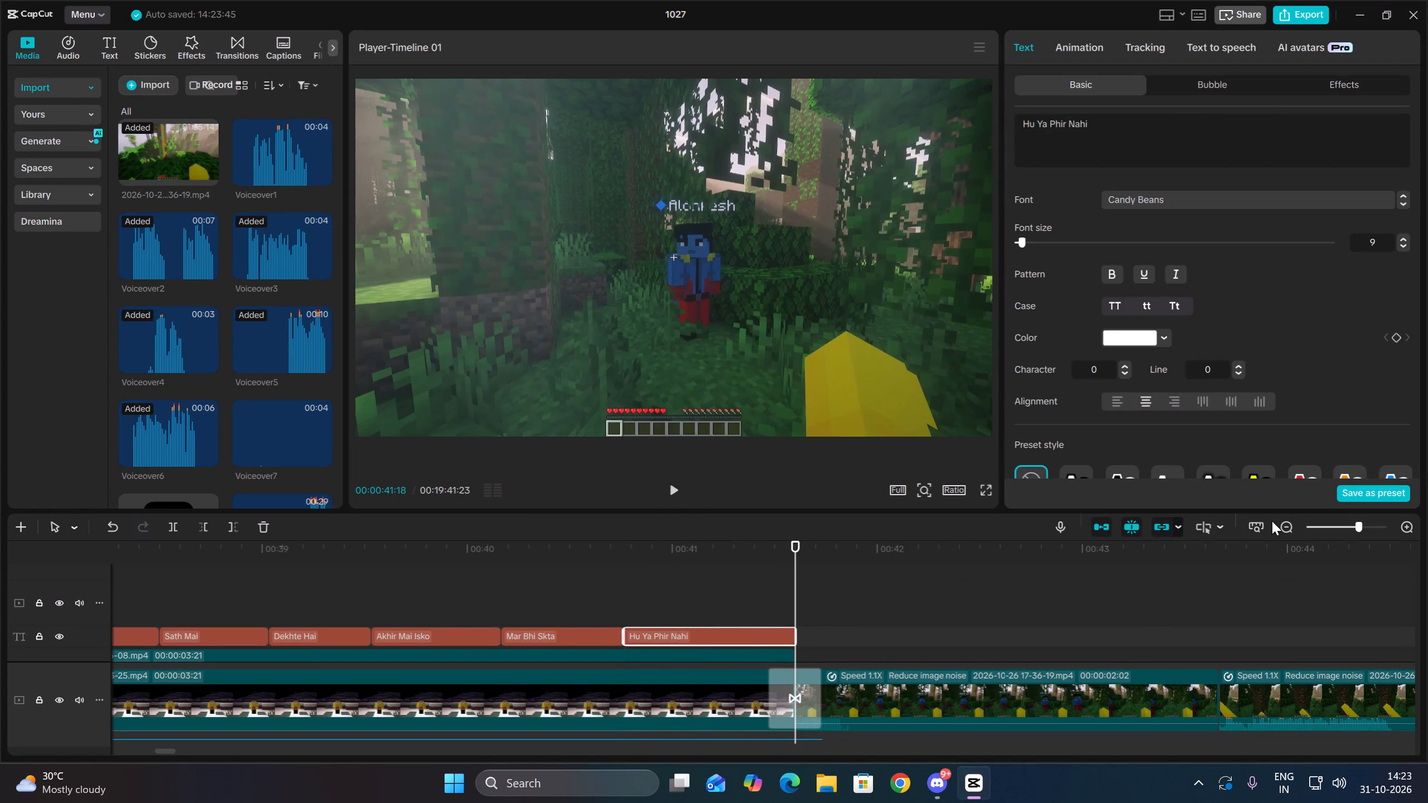
pyautogui.click(1272, 521)
pyautogui.tripleClick(1289, 530)
pyautogui.moveTo(840, 631); pyautogui.dragTo(57, 633)
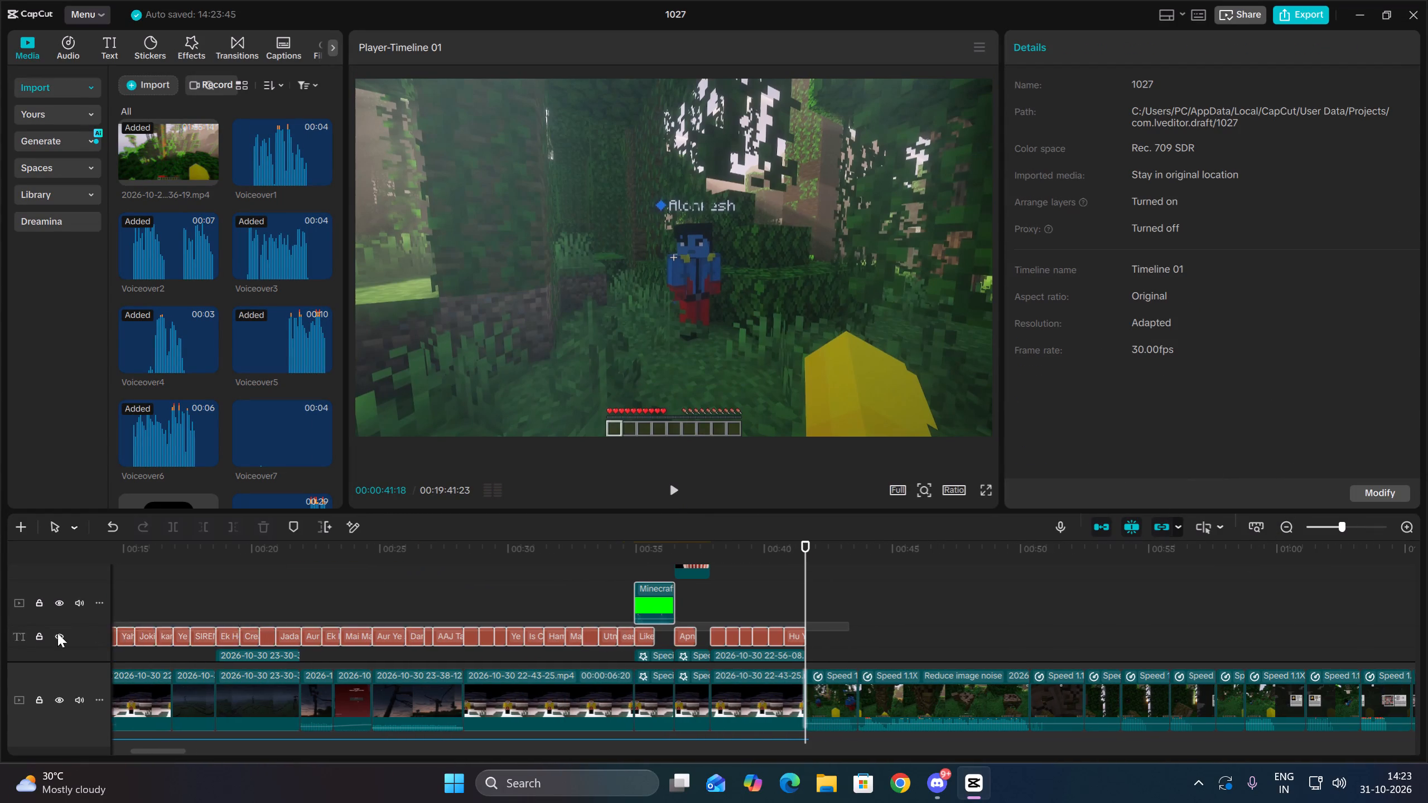
pyautogui.moveTo(57, 633); pyautogui.dragTo(0, 643)
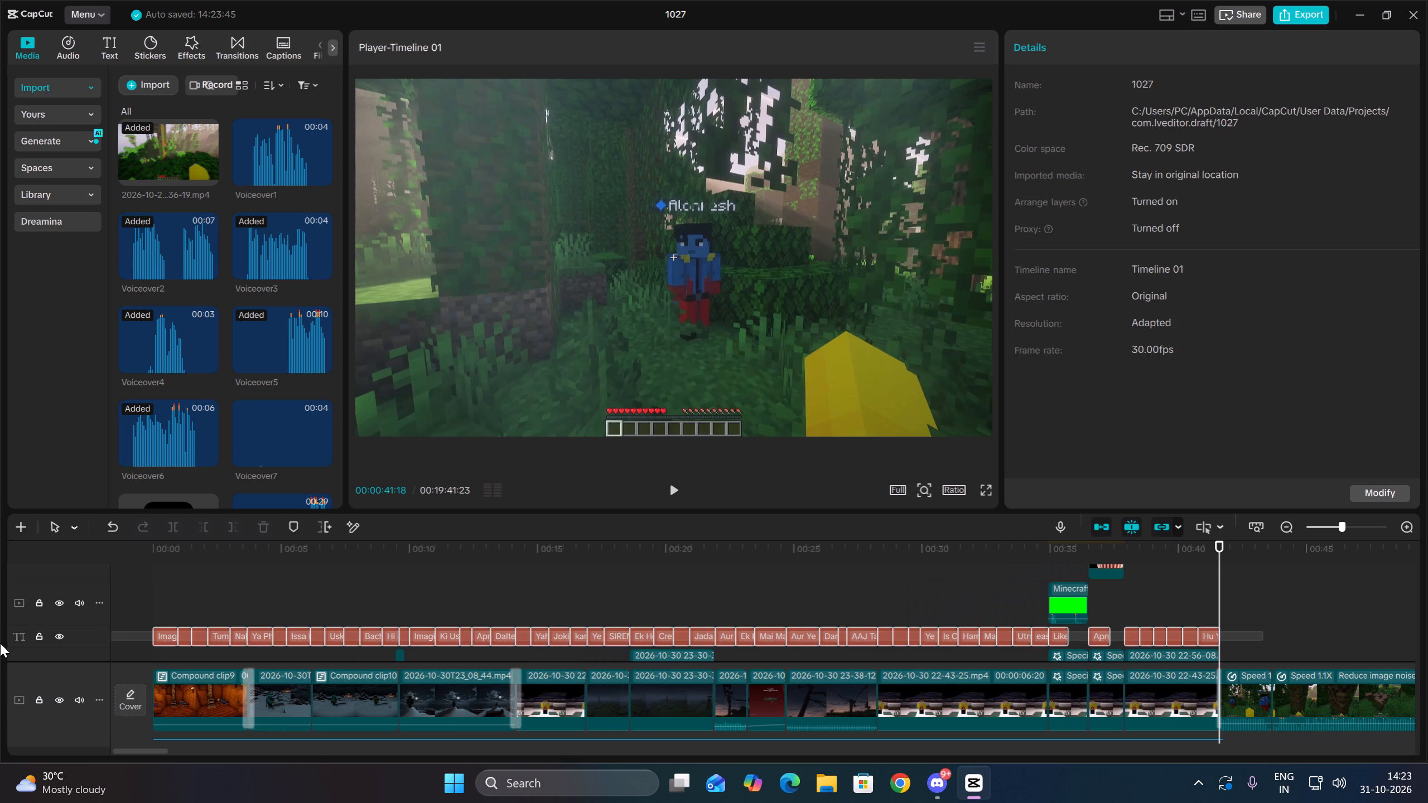
pyautogui.moveTo(0, 643); pyautogui.dragTo(0, 638)
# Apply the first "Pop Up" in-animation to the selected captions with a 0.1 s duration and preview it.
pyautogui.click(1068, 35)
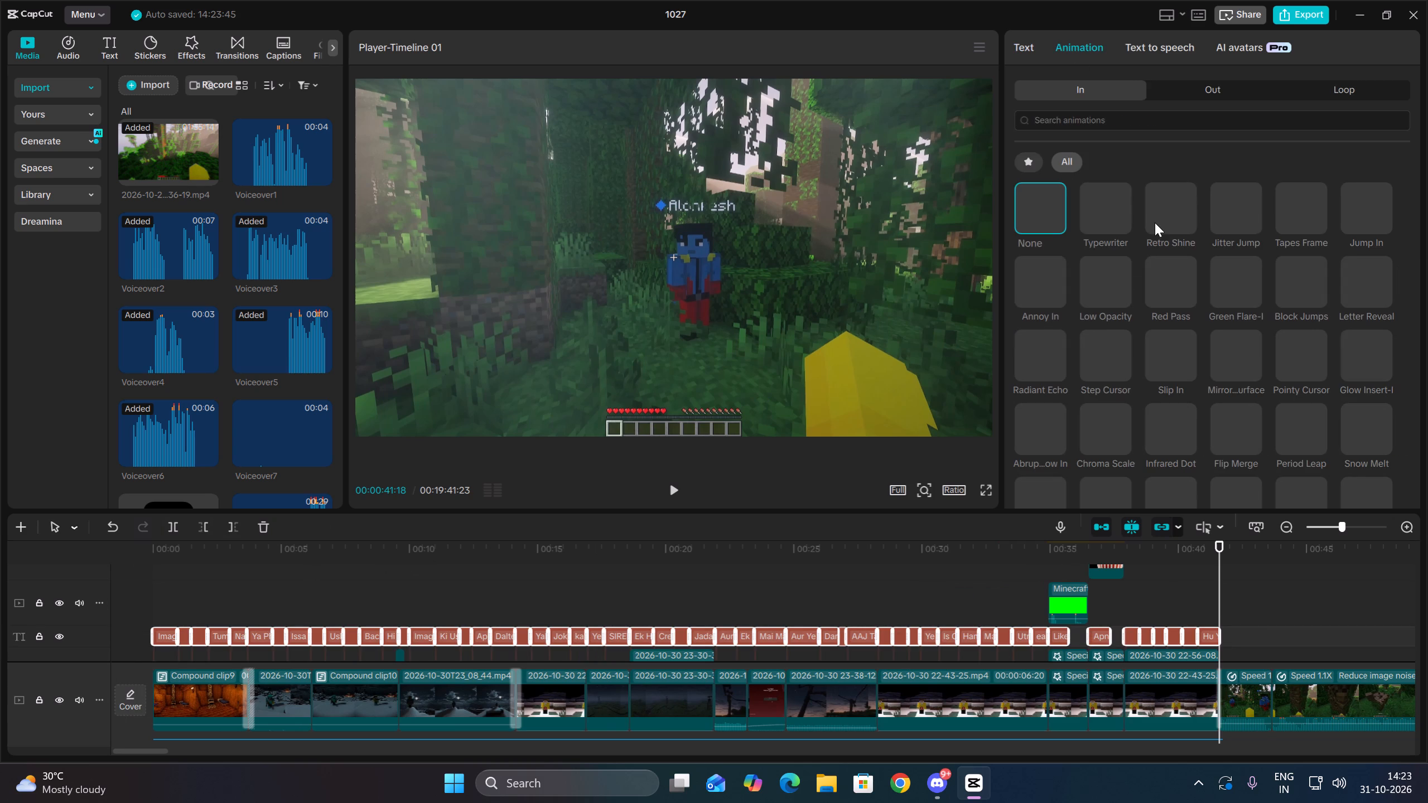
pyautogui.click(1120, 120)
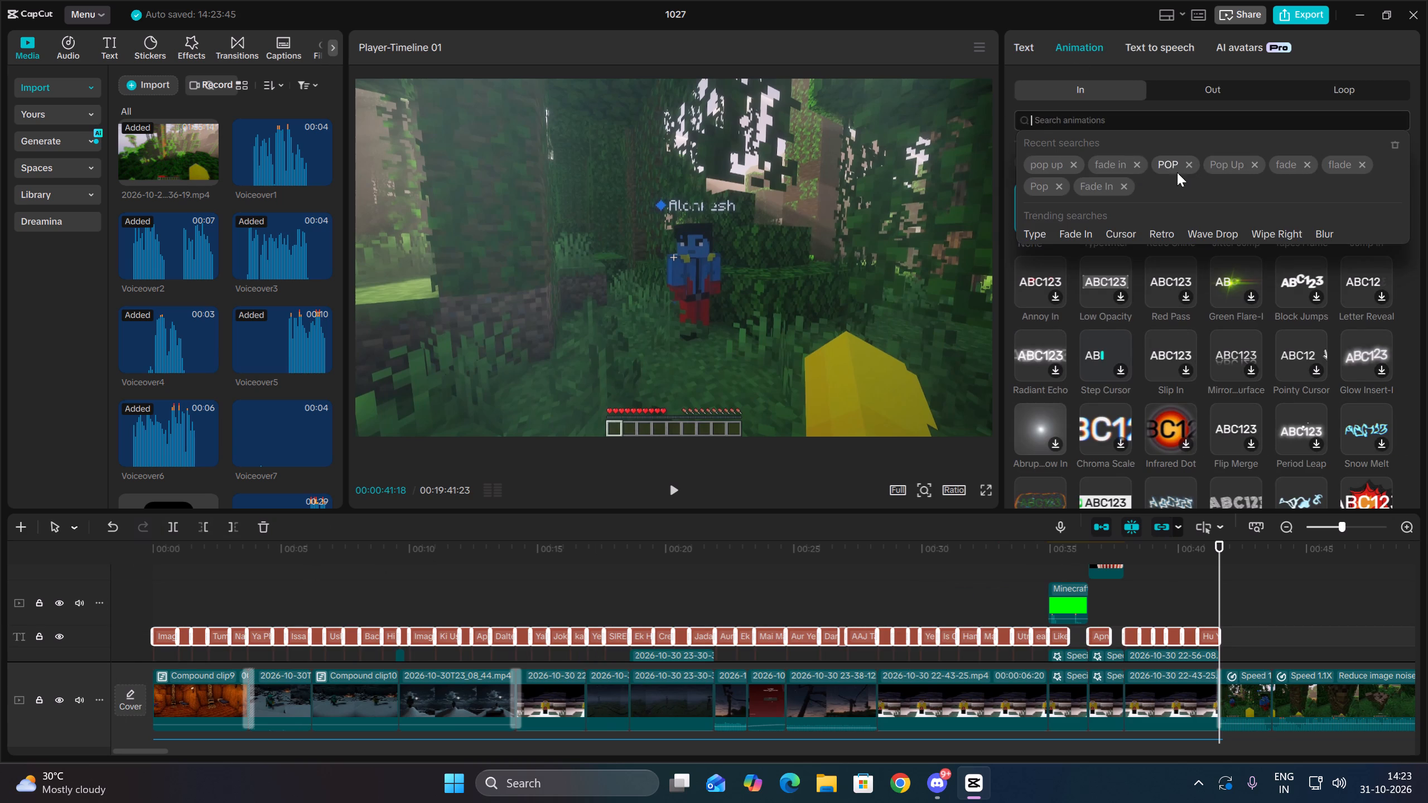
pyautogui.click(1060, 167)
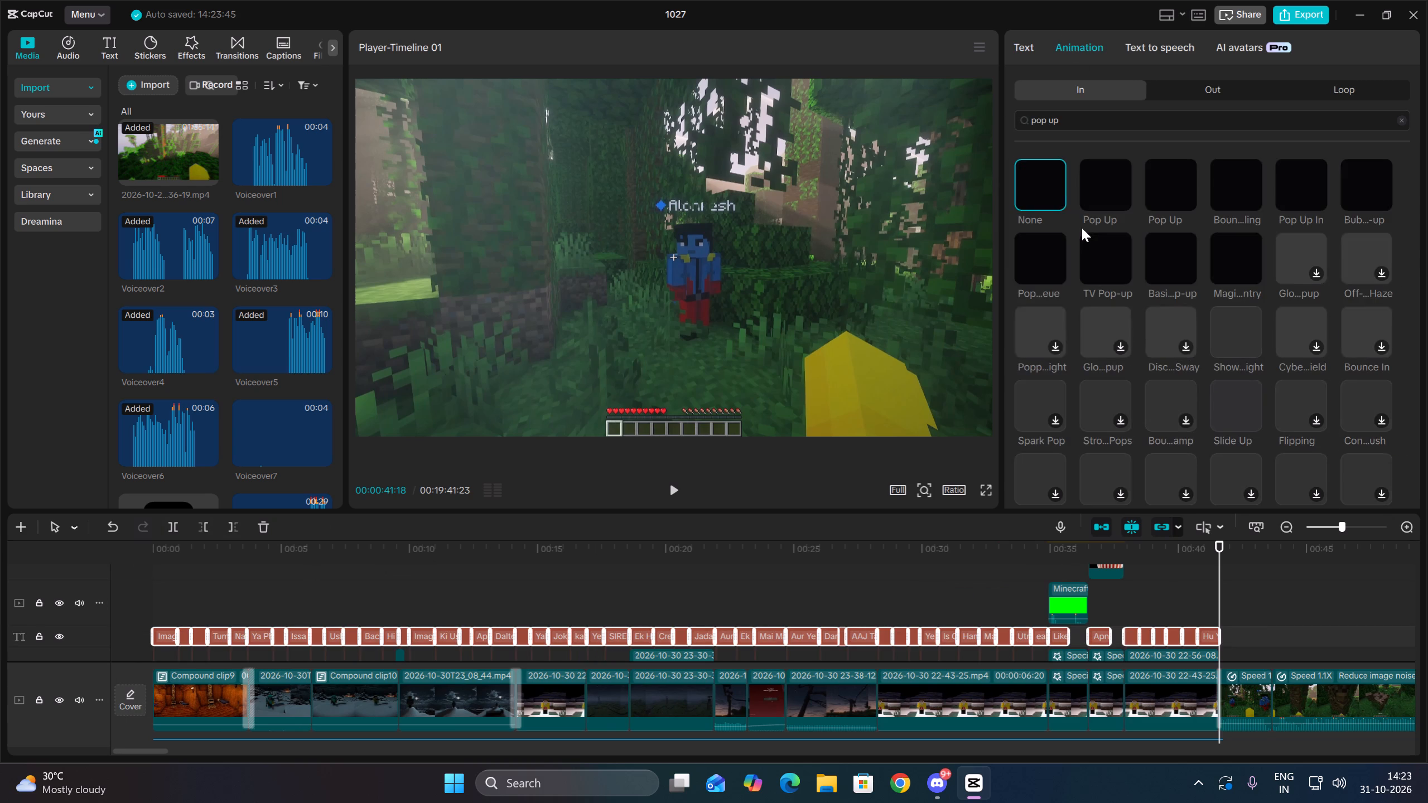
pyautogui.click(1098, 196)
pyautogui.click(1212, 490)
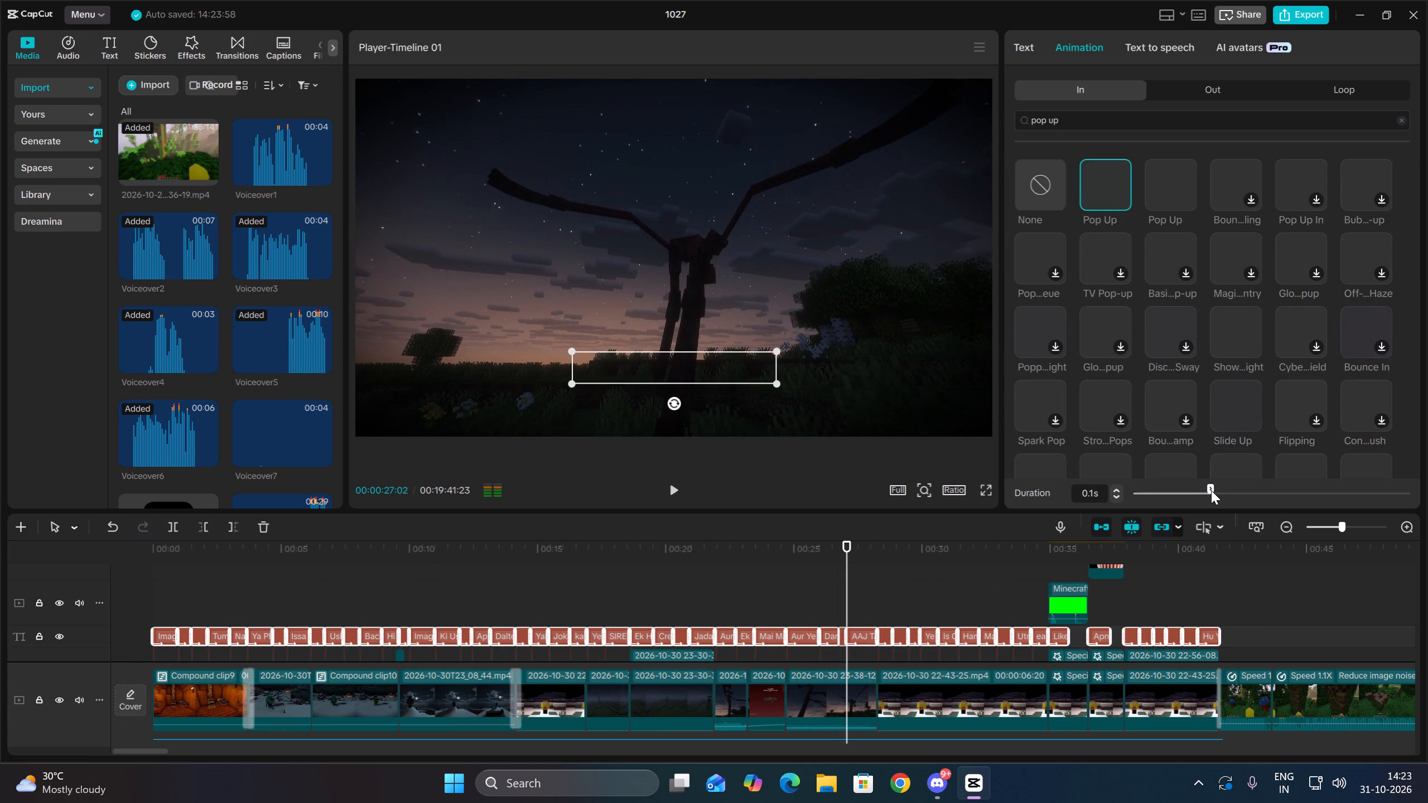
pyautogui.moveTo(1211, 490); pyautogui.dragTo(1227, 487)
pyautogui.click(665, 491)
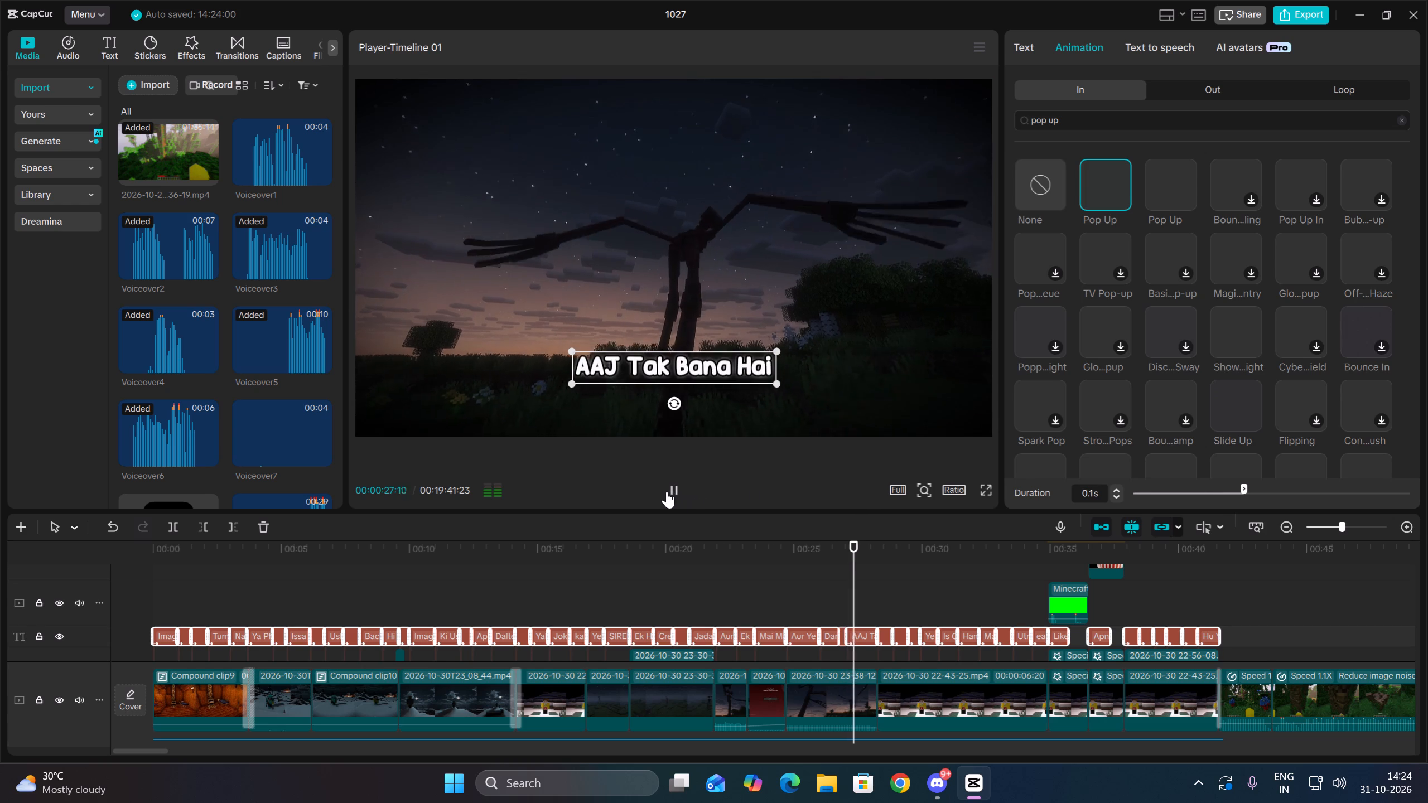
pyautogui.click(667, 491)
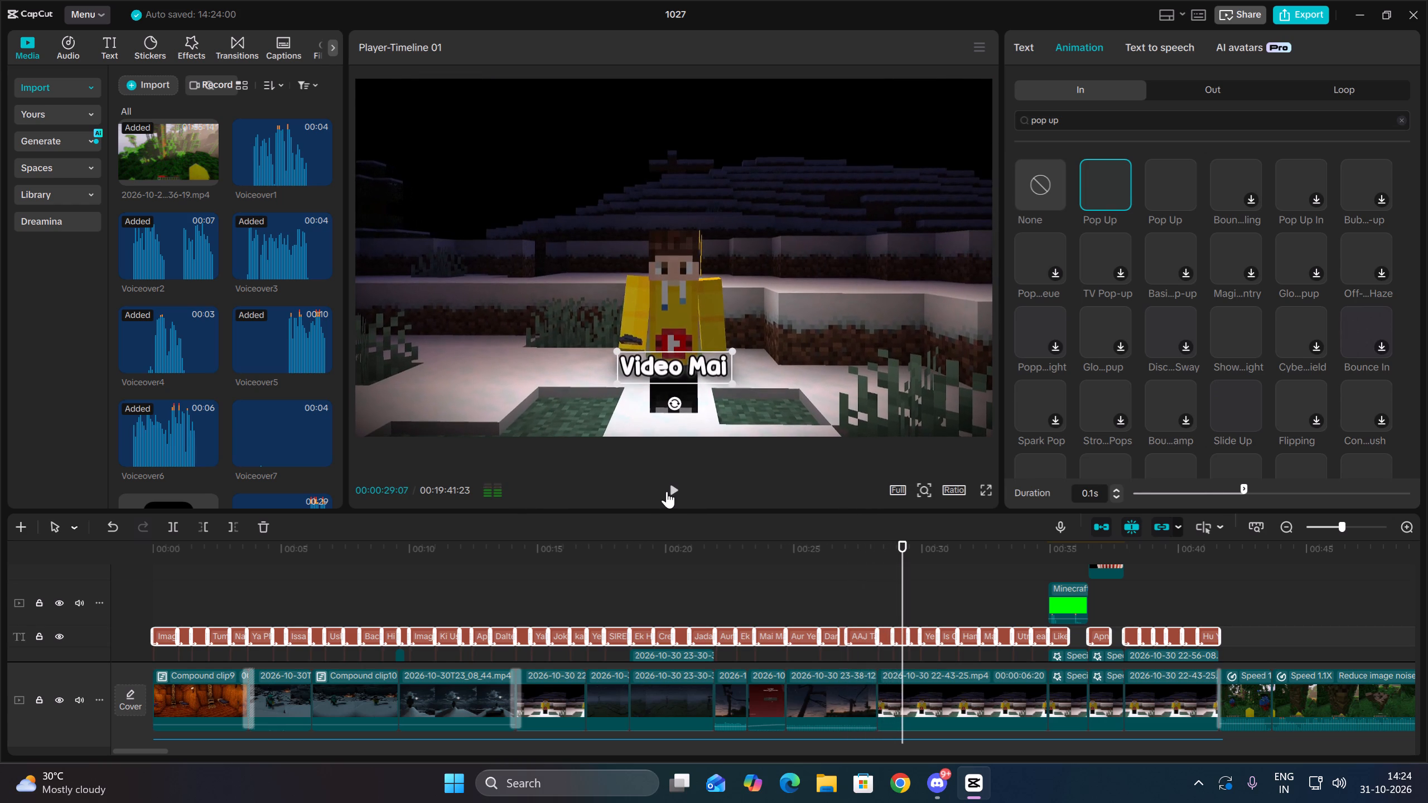
# Find the "fade in" animations and apply the first "Fade In" in-animation to all selected captions with a 0.1 s duration.
pyautogui.moveTo(1089, 117); pyautogui.dragTo(976, 109)
pyautogui.press('BackSpace')
pyautogui.click(1107, 161)
pyautogui.click(1107, 188)
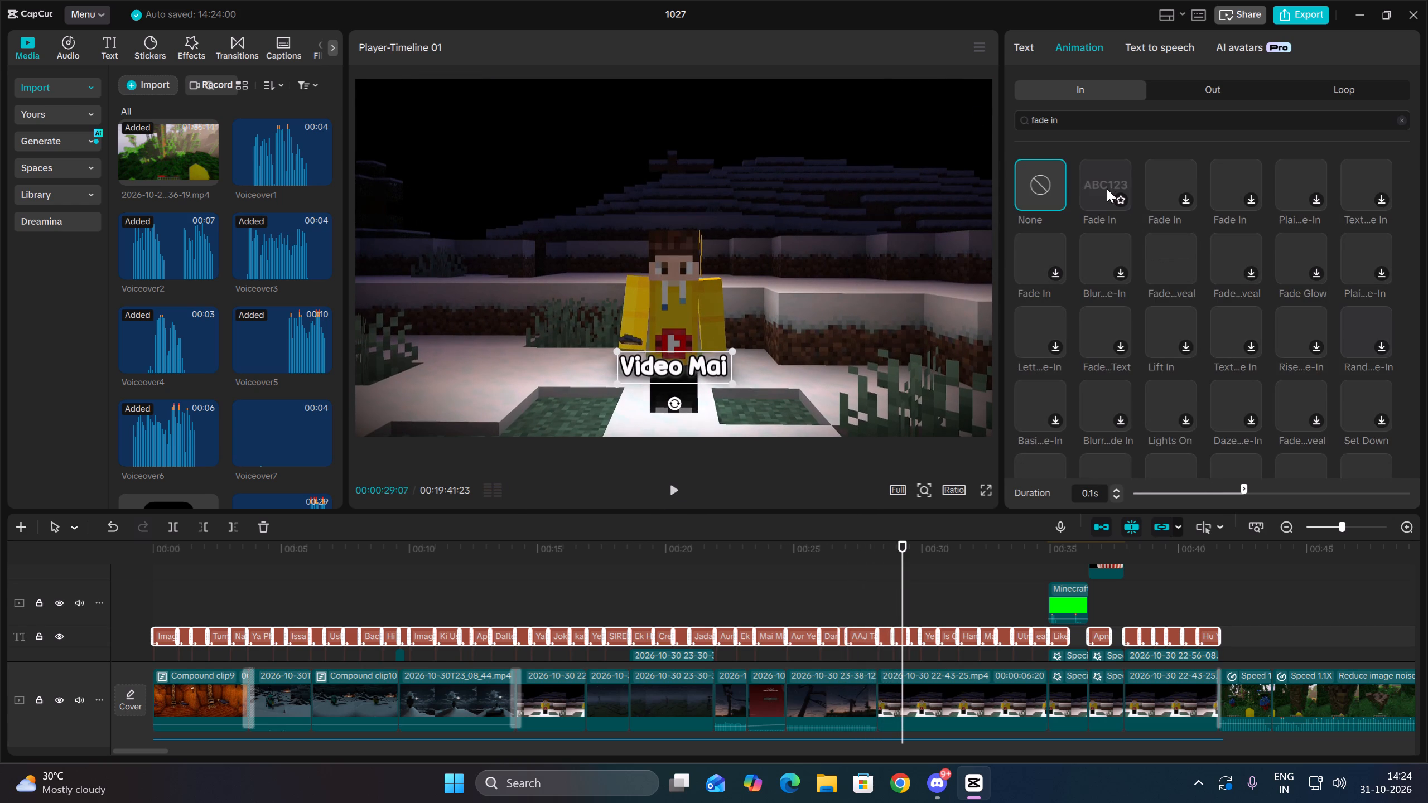
pyautogui.click(1188, 494)
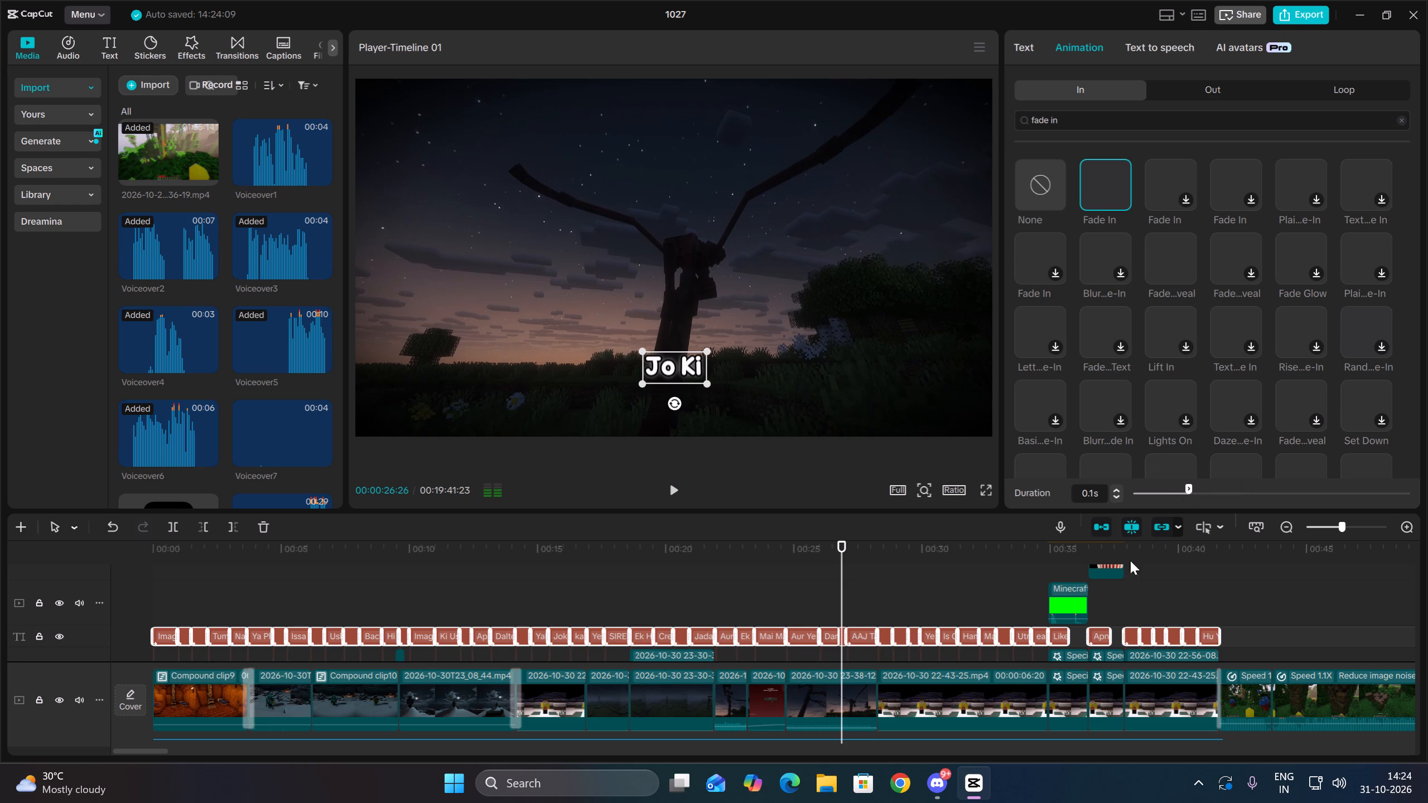
# Switch to Chrome using the IndGamerBoy YT profile with the green avatar and open YouTube.
pyautogui.click(913, 783)
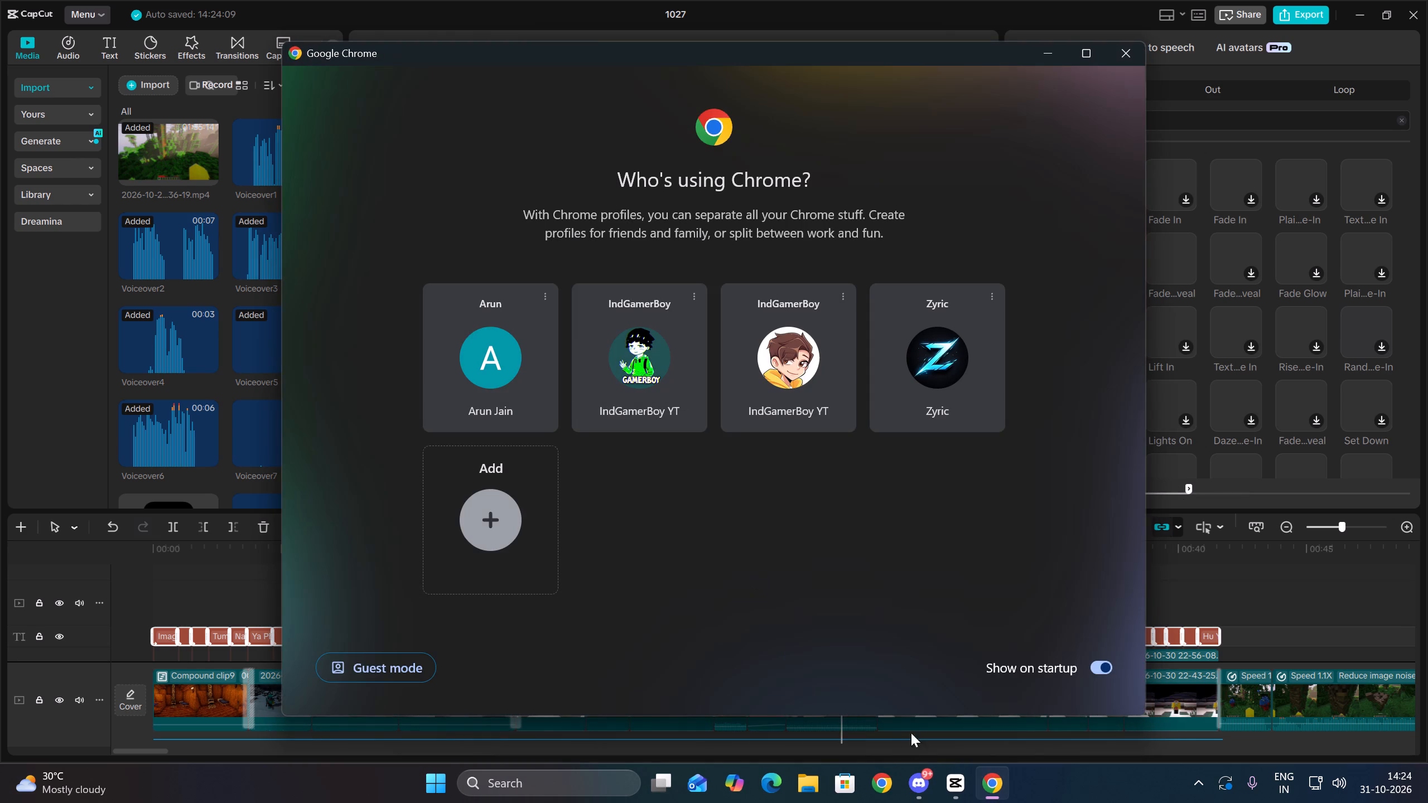
pyautogui.click(665, 425)
pyautogui.click(549, 462)
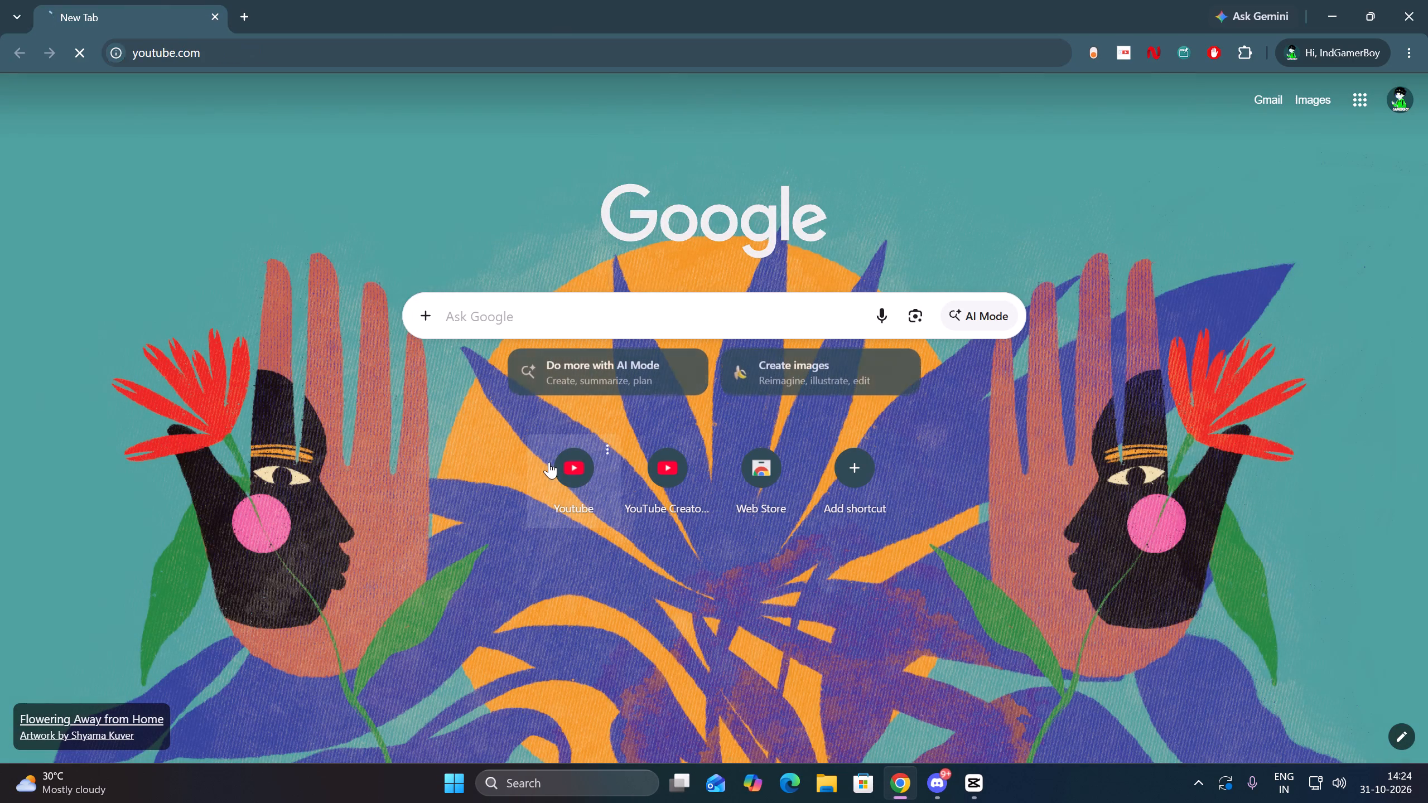
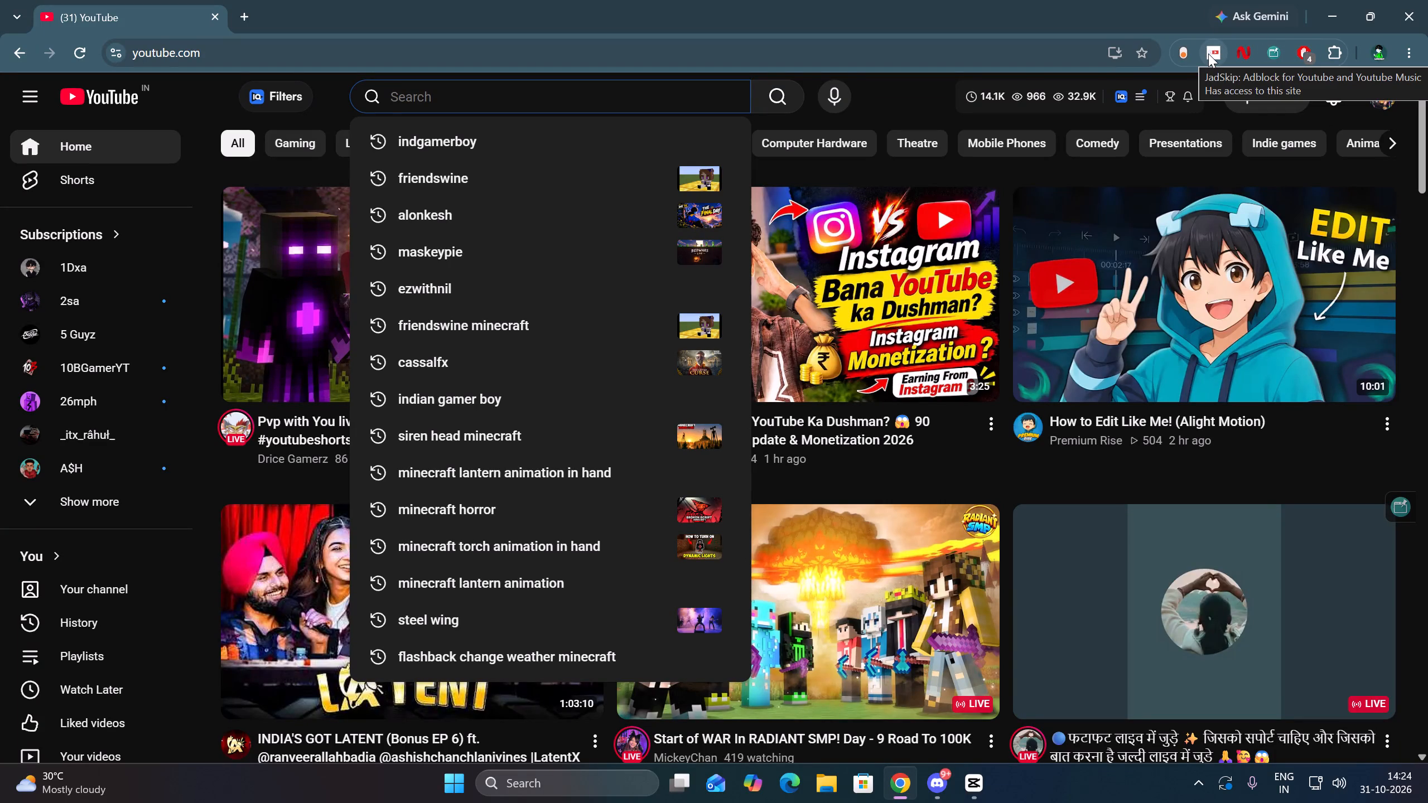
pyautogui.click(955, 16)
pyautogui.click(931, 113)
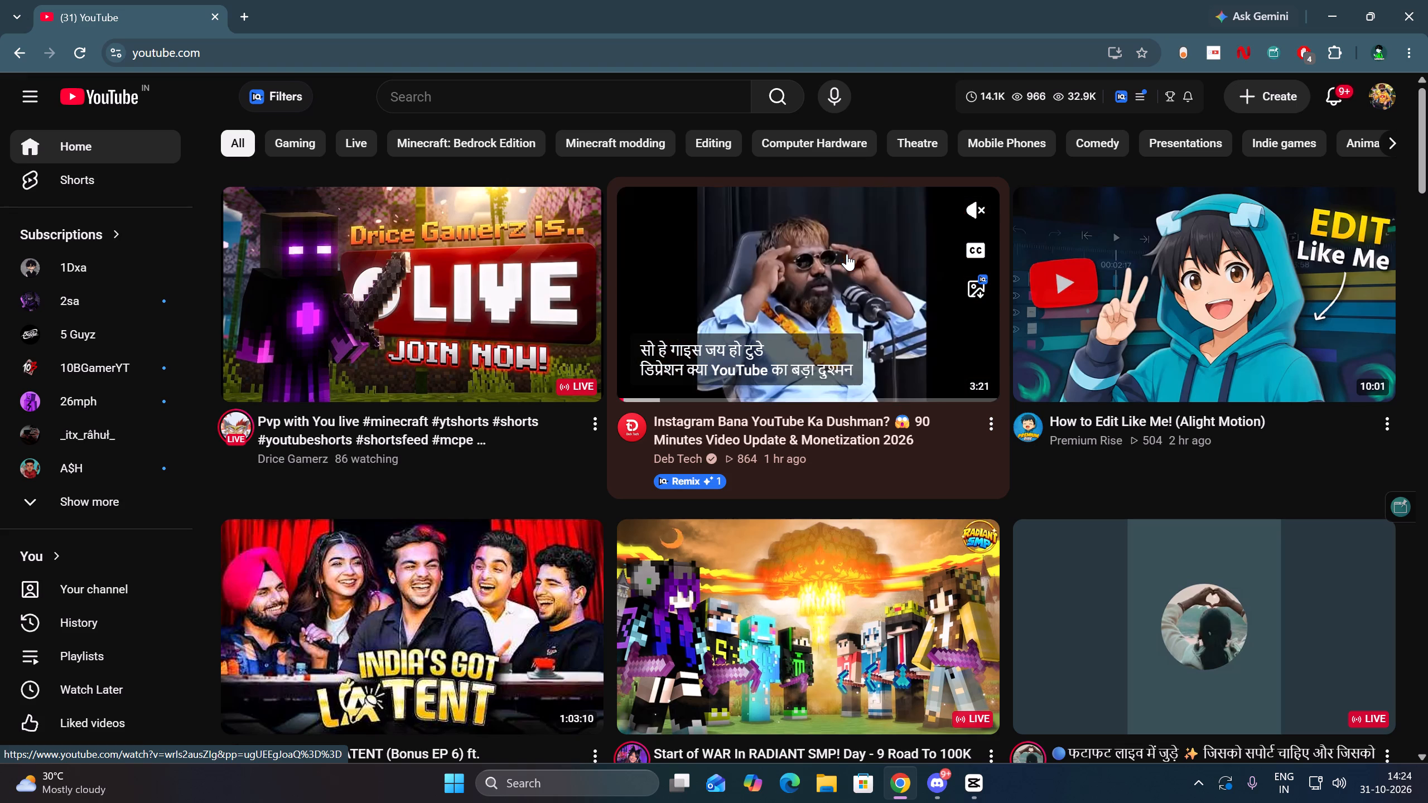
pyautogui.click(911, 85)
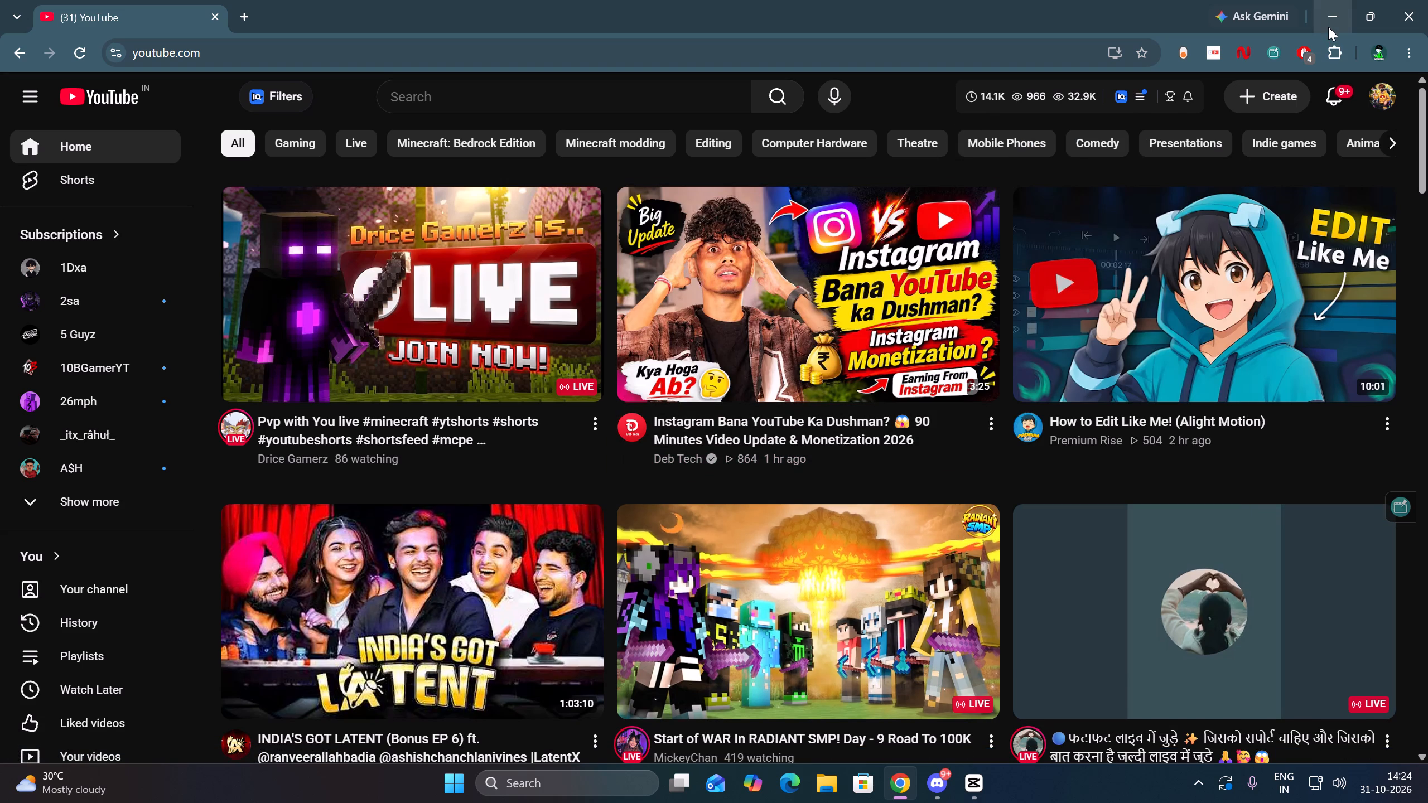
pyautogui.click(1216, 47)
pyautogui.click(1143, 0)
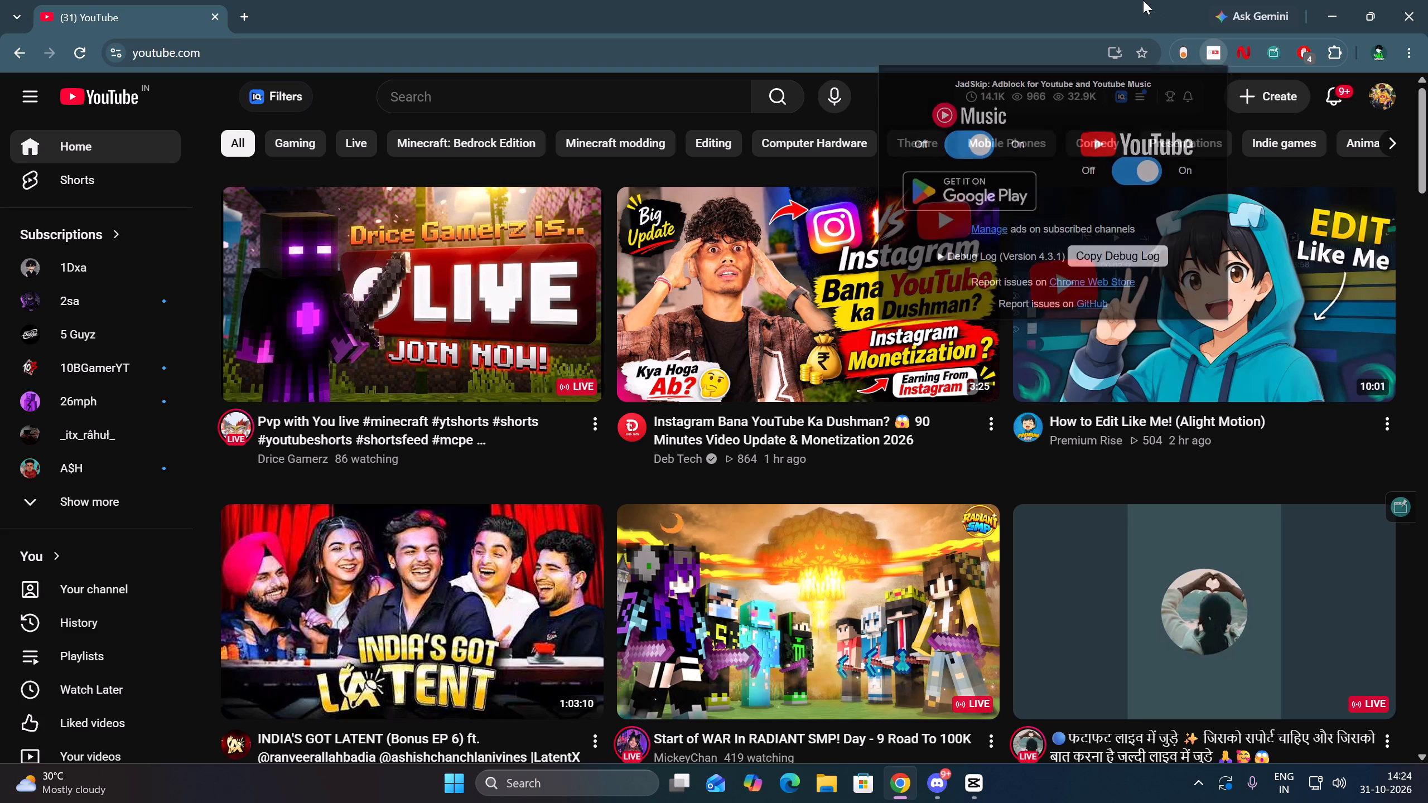
# Switch back to CapCut and play the timeline from the start through the "Well!" caption to review the animated captions.
pyautogui.click(1329, 0)
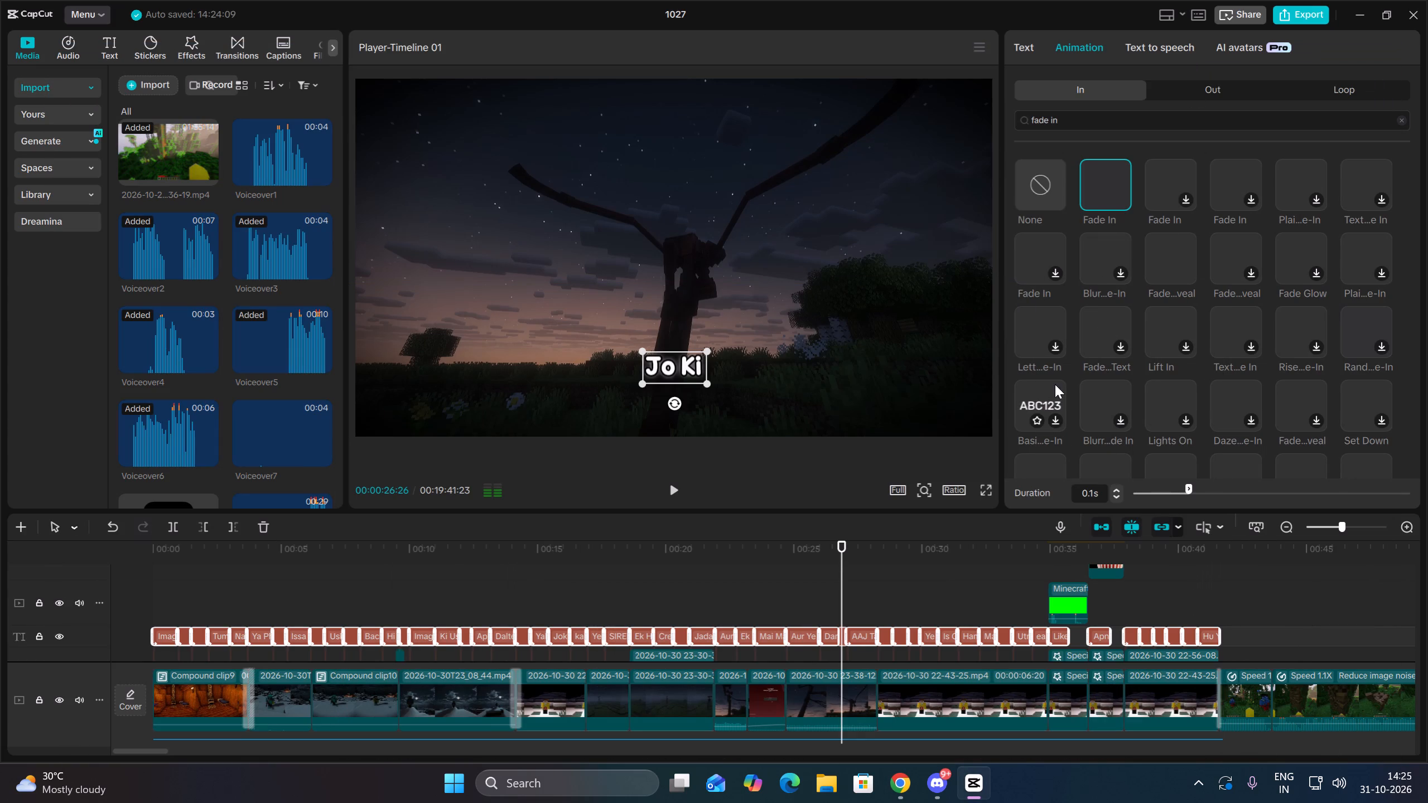
pyautogui.click(794, 562)
pyautogui.moveTo(795, 562); pyautogui.dragTo(57, 554)
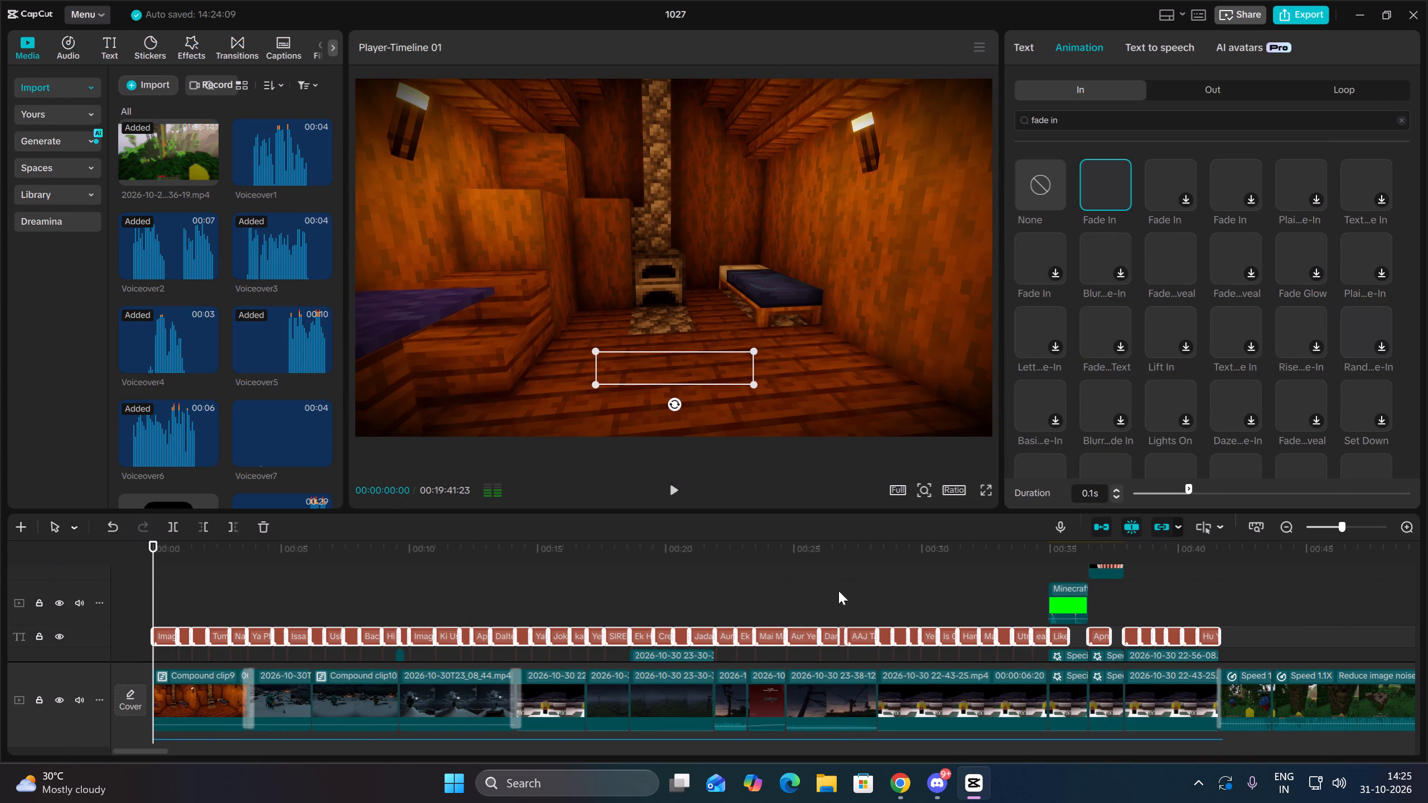
pyautogui.click(1406, 529)
pyautogui.doubleClick(412, 595)
pyautogui.moveTo(403, 596); pyautogui.dragTo(168, 588)
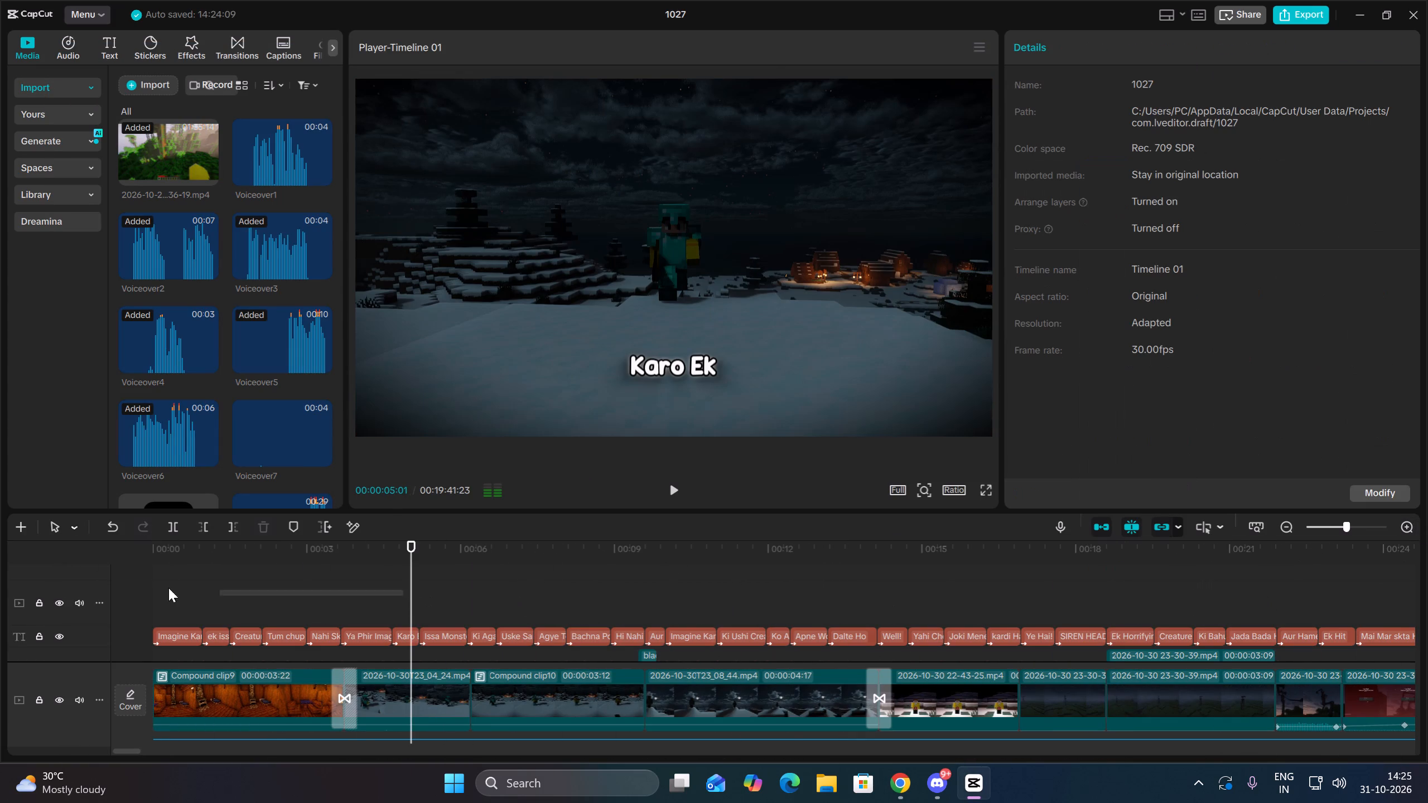
pyautogui.moveTo(168, 588); pyautogui.dragTo(0, 585)
pyautogui.click(175, 601)
pyautogui.moveTo(175, 601); pyautogui.dragTo(78, 596)
pyautogui.click(673, 495)
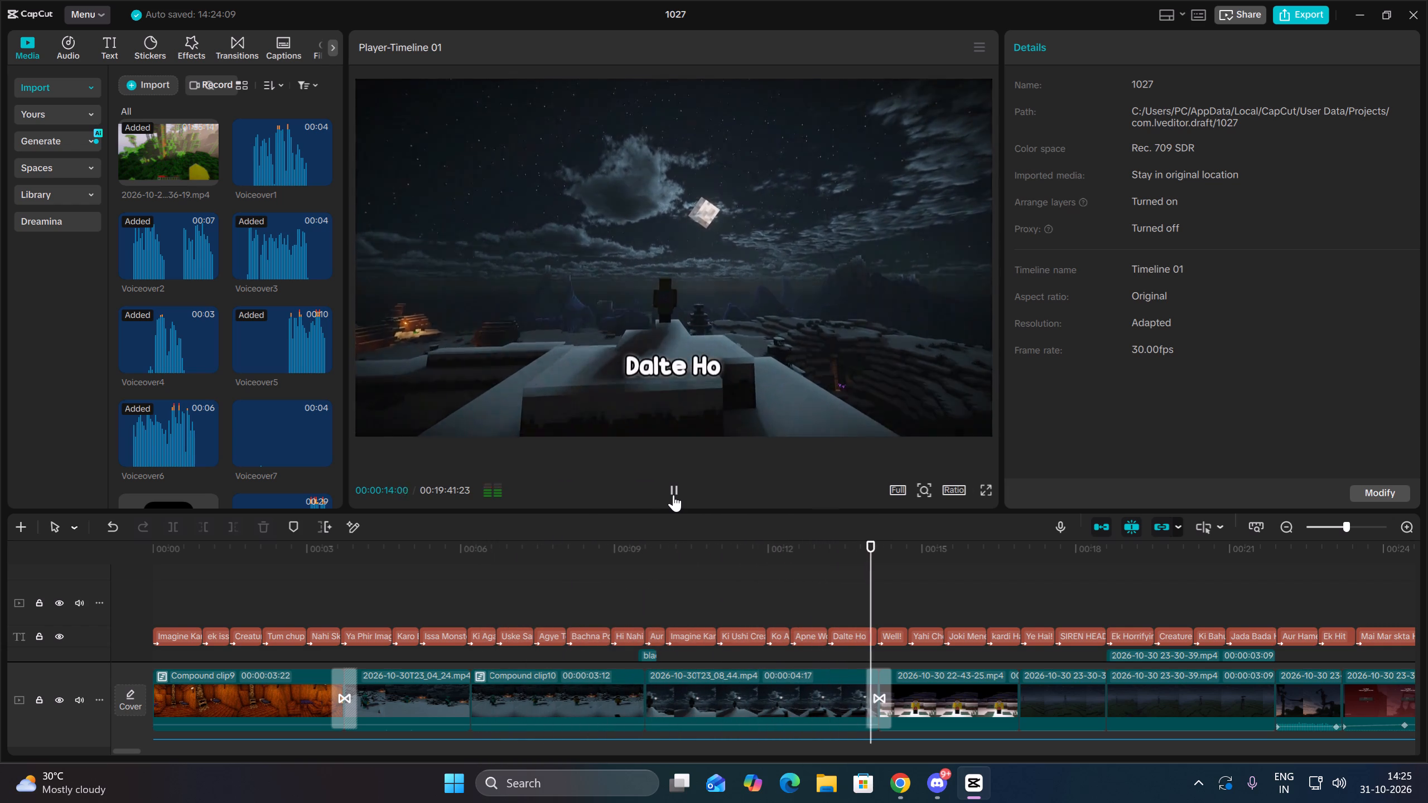
pyautogui.press('space')
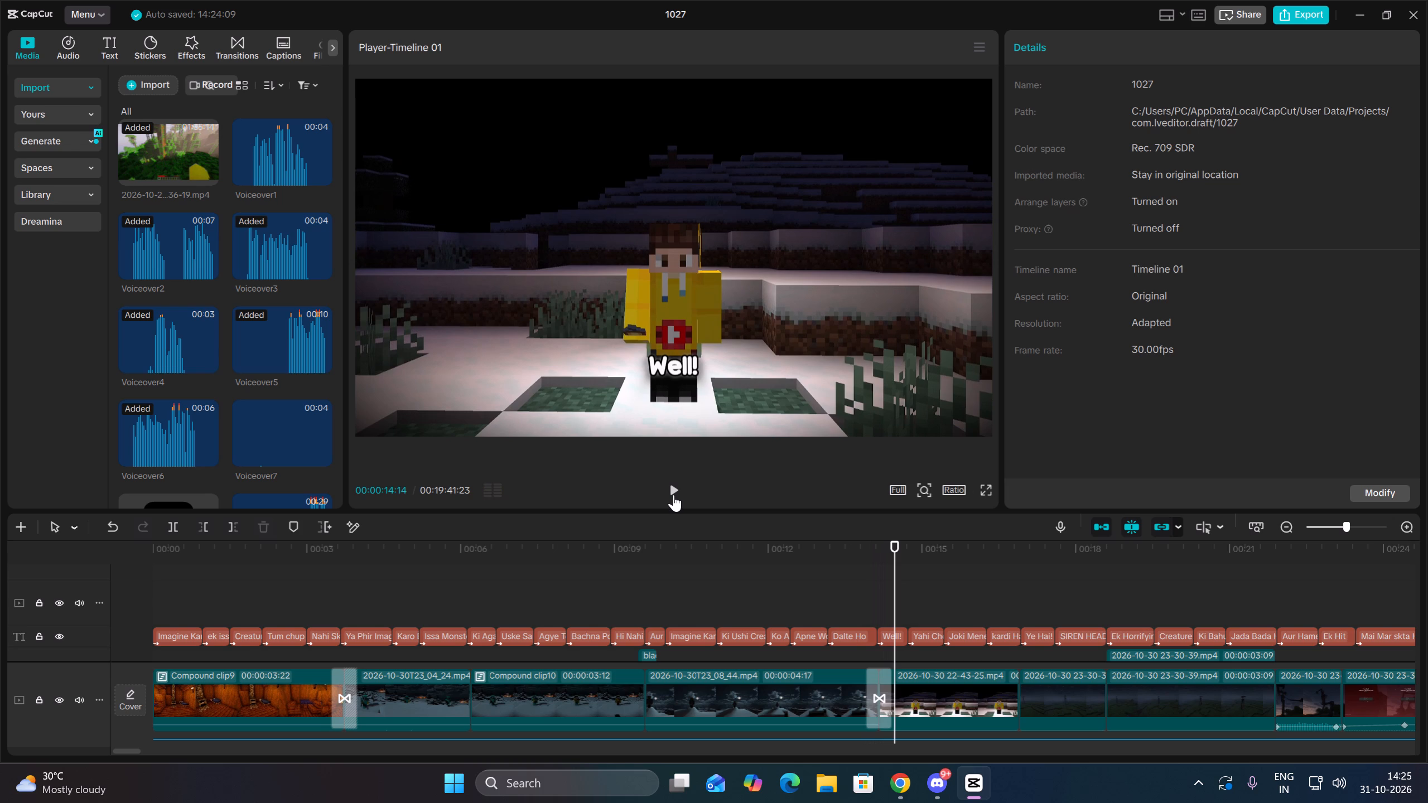
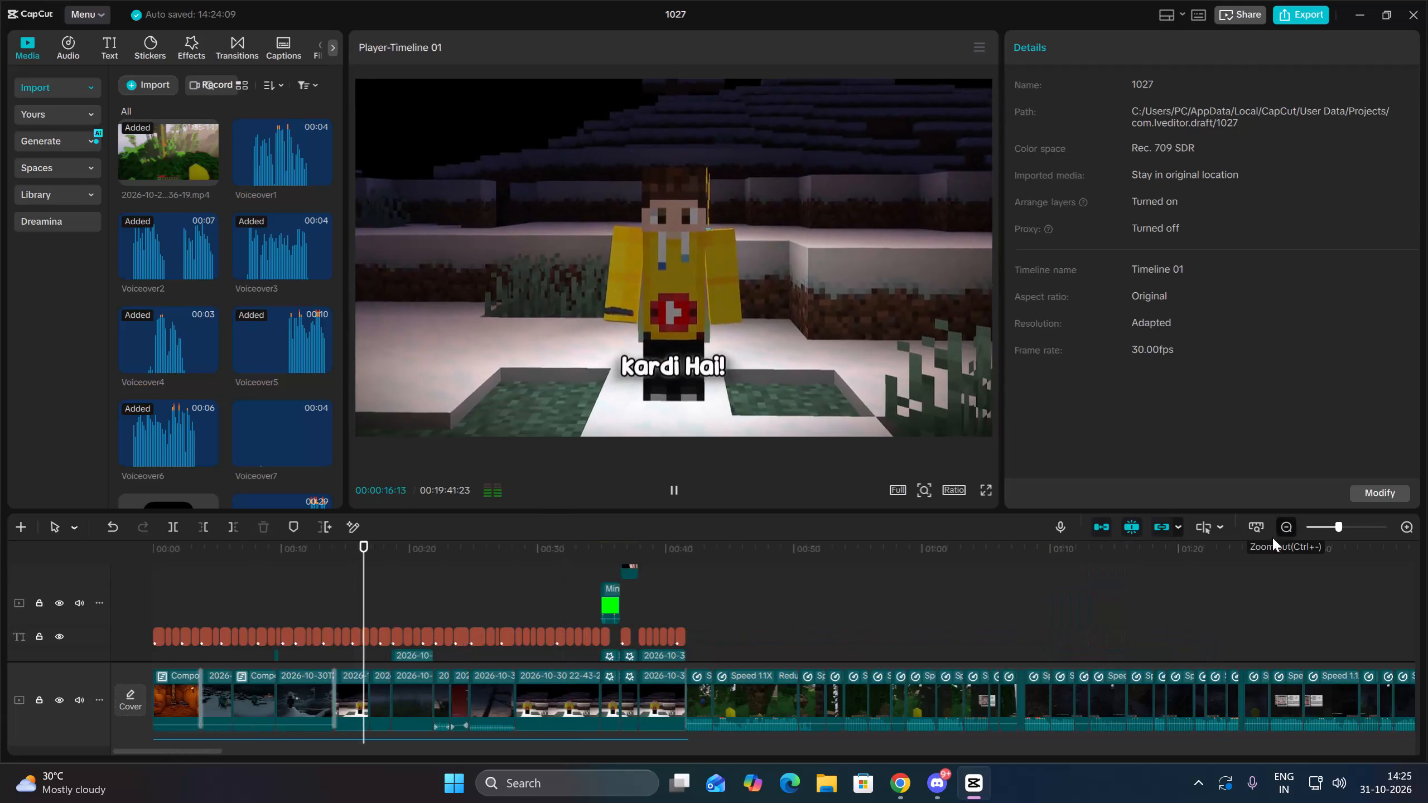
# Pause the playback and enlarge the timeline area to show all video, caption and audio tracks together.
pyautogui.scroll(-6, 833, 635)
pyautogui.press('space')
pyautogui.scroll(-5, 661, 675)
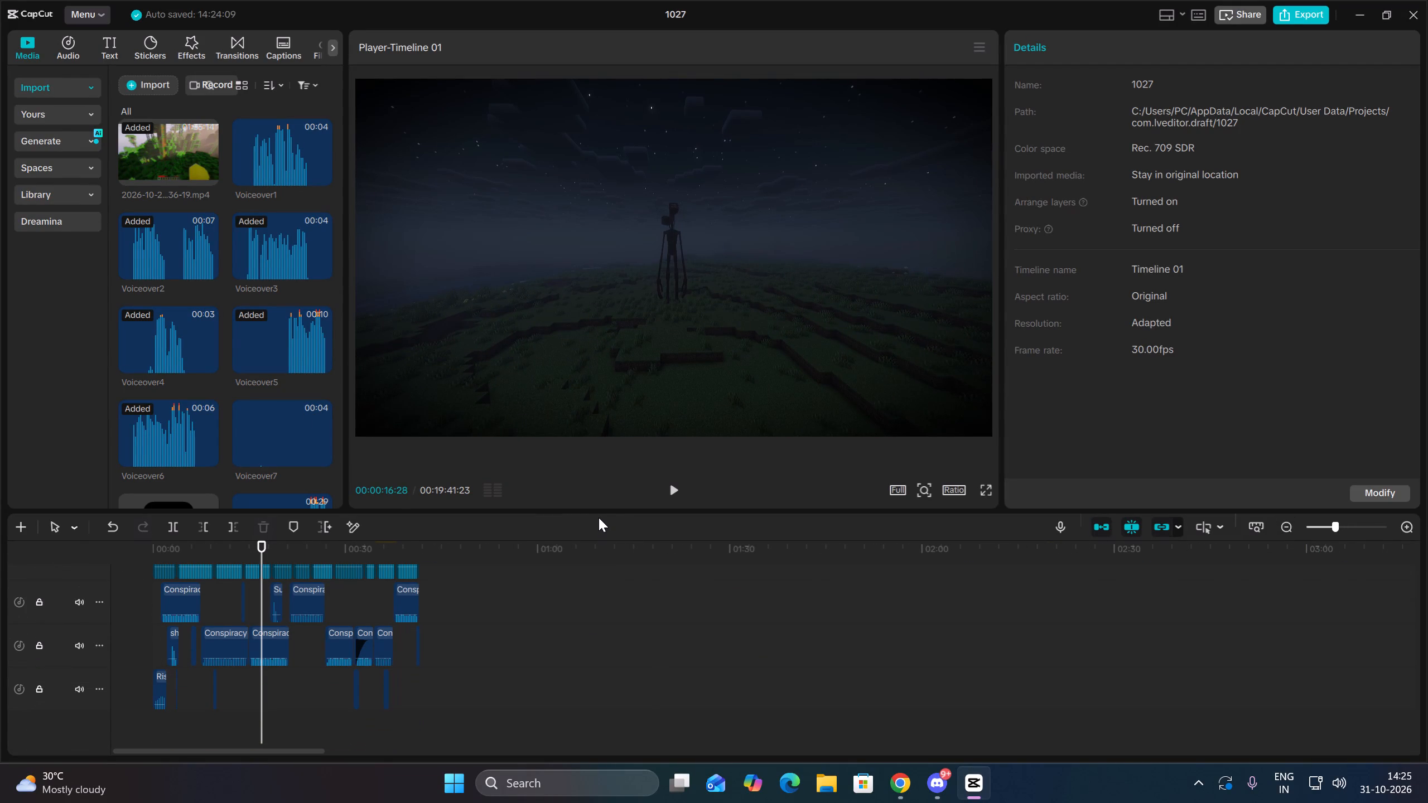
pyautogui.moveTo(606, 512); pyautogui.dragTo(596, 263)
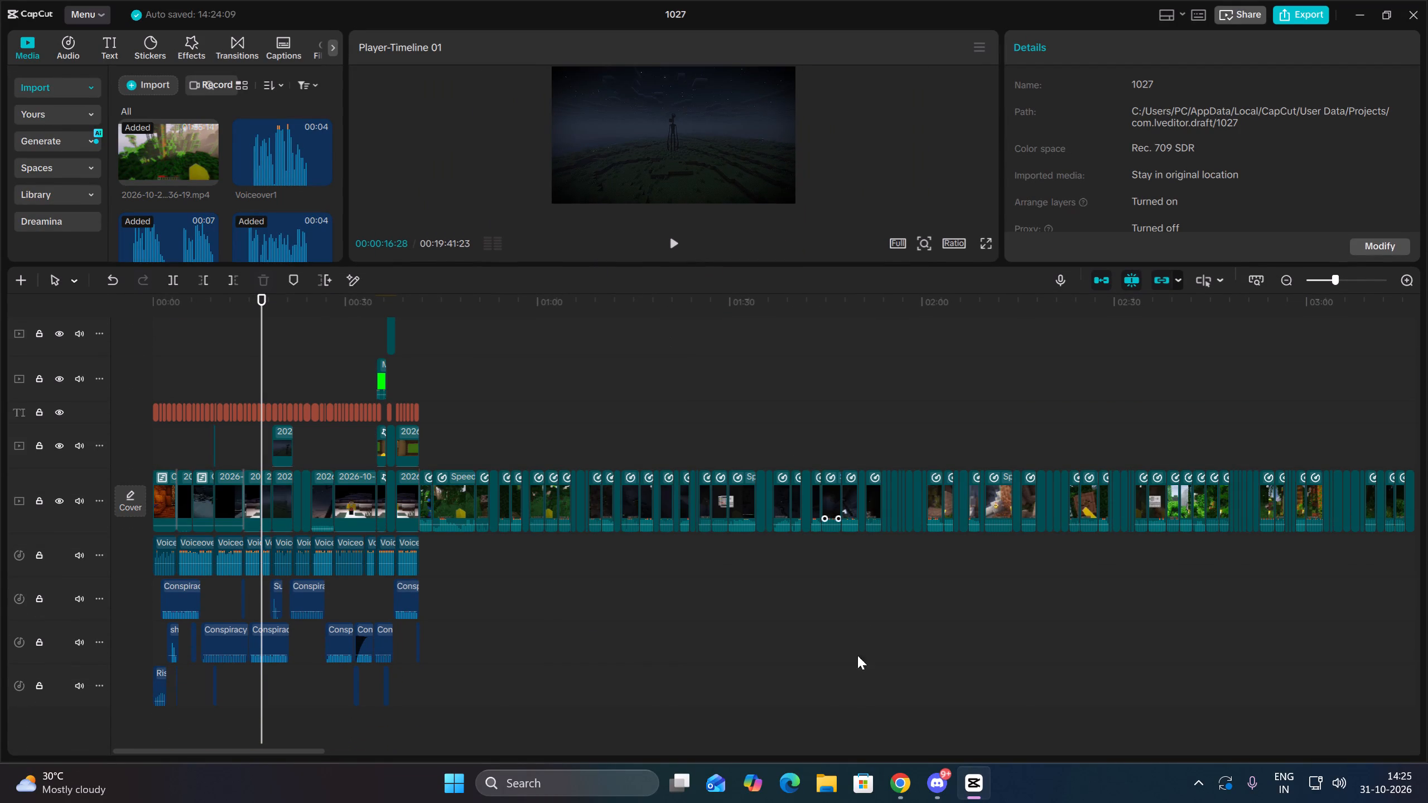
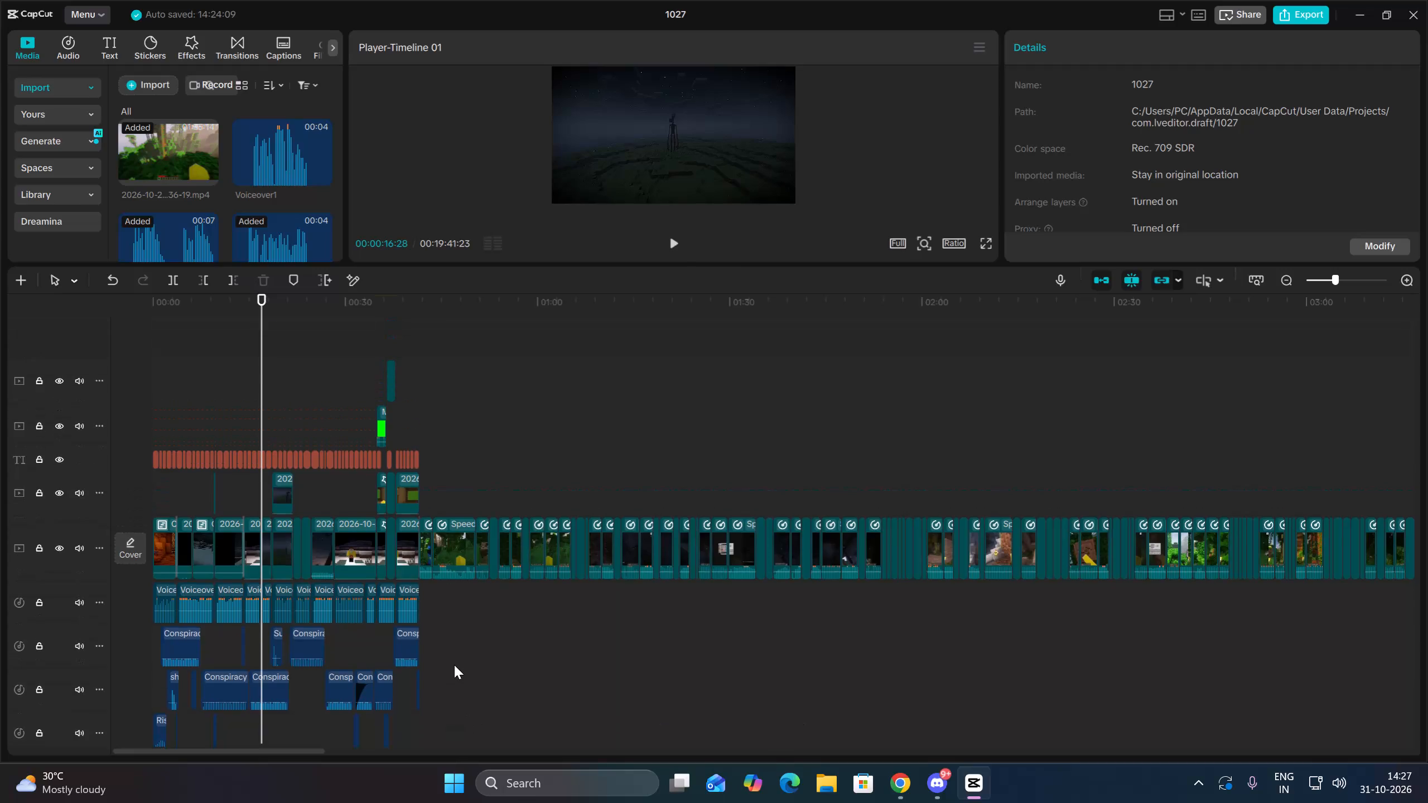
# Return the playhead to the start of the timeline and look over the stacked video, caption and audio tracks.
pyautogui.scroll(-7, 454, 665)
pyautogui.scroll(5, 457, 665)
pyautogui.click(238, 404)
pyautogui.moveTo(238, 404); pyautogui.dragTo(87, 415)
pyautogui.scroll(-6, 336, 685)
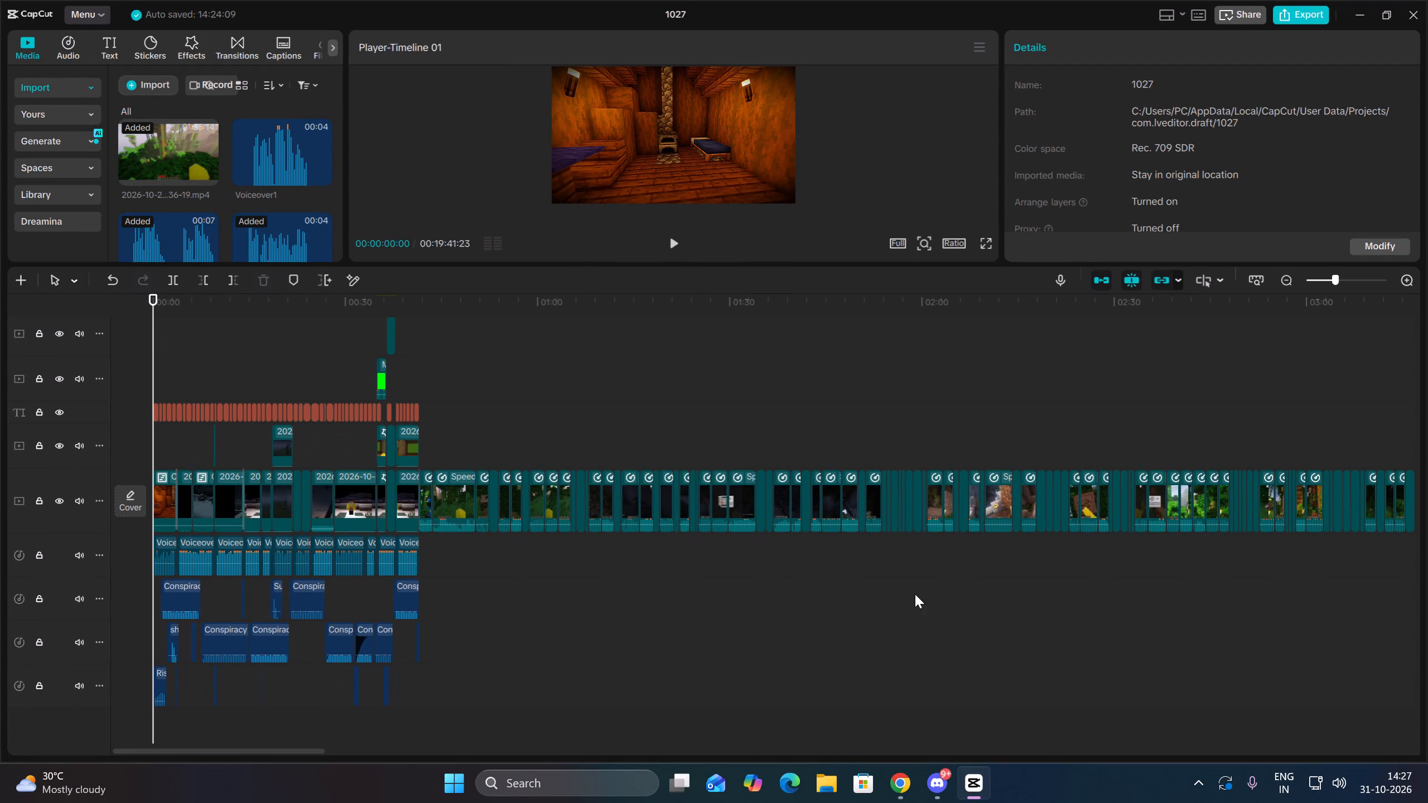
pyautogui.tripleClick(1399, 274)
# Switch from CapCut to the Chrome window with the YouTube home page.
pyautogui.hotkey('alt', 'Tab')
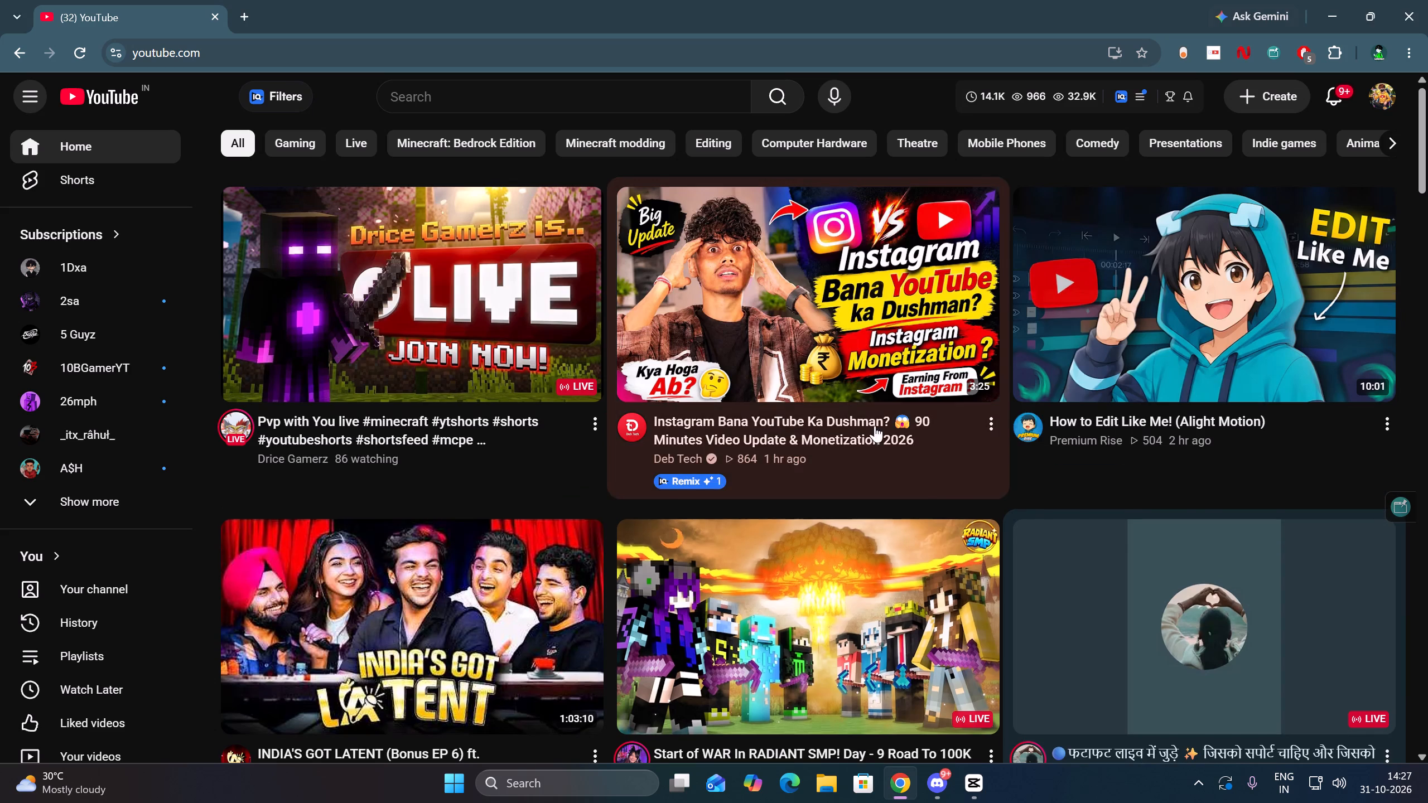
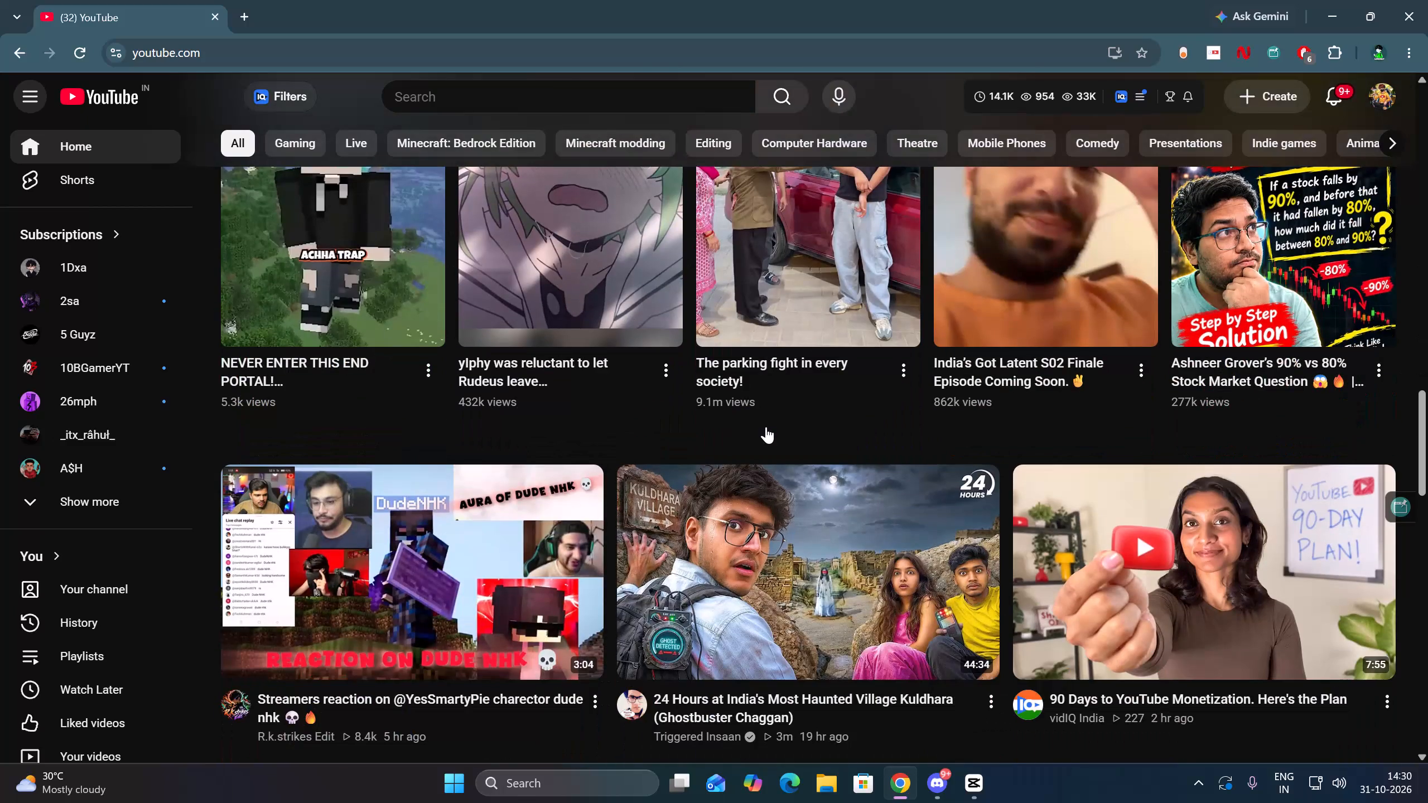
# Find the live stream "The END OF AURA GANG | Radiant SMP" in the YouTube home feed and open it to watch.
pyautogui.scroll(3, 766, 426)
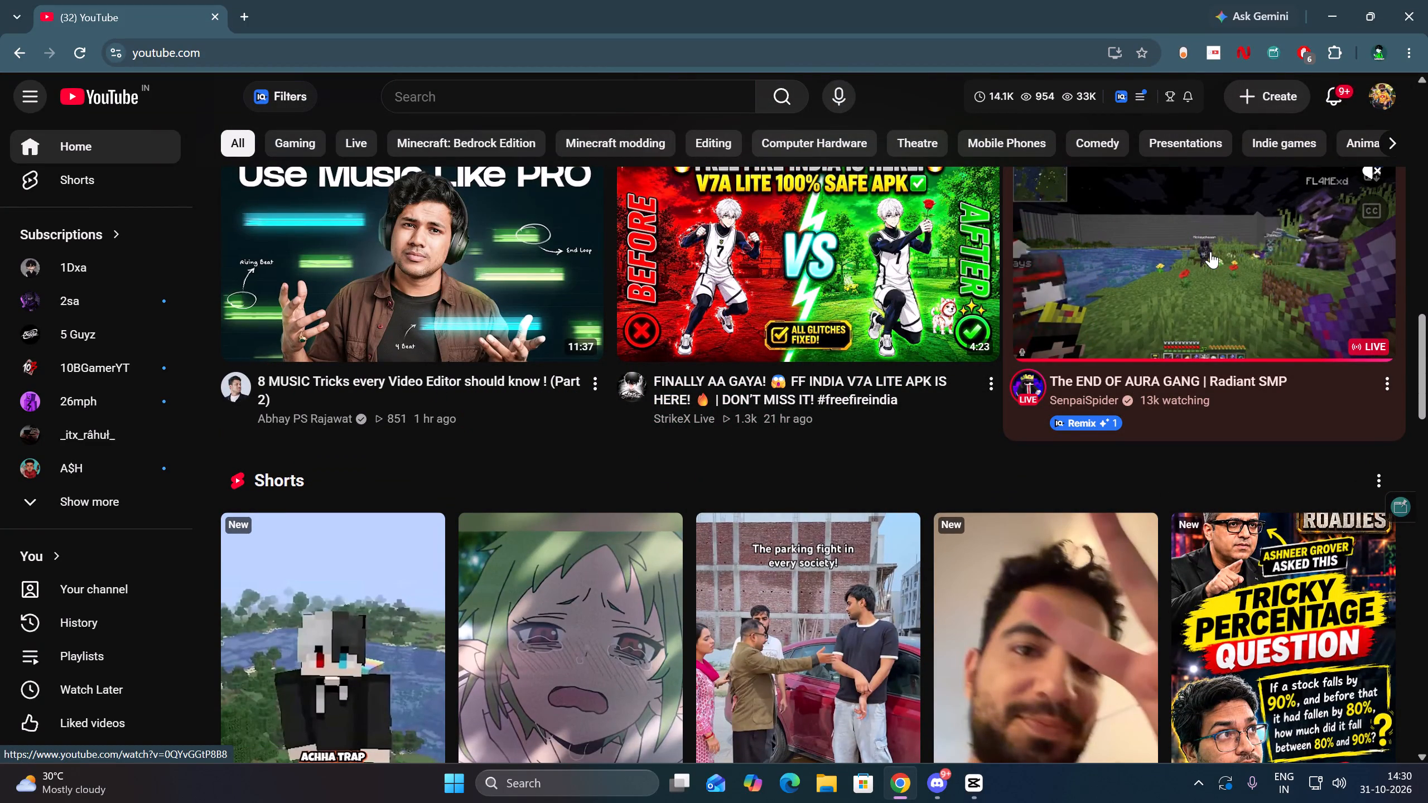
pyautogui.scroll(1, 1210, 251)
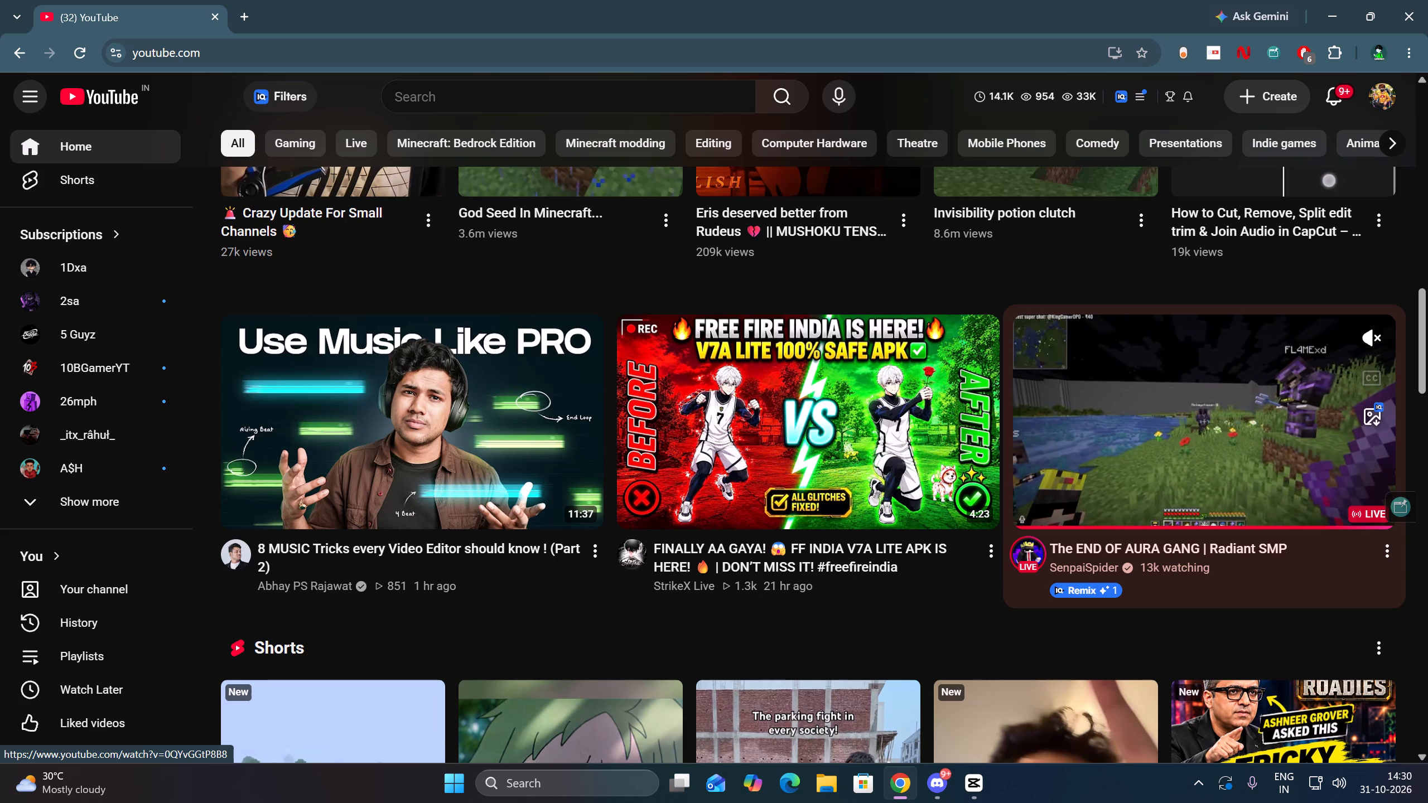
pyautogui.click(1216, 407)
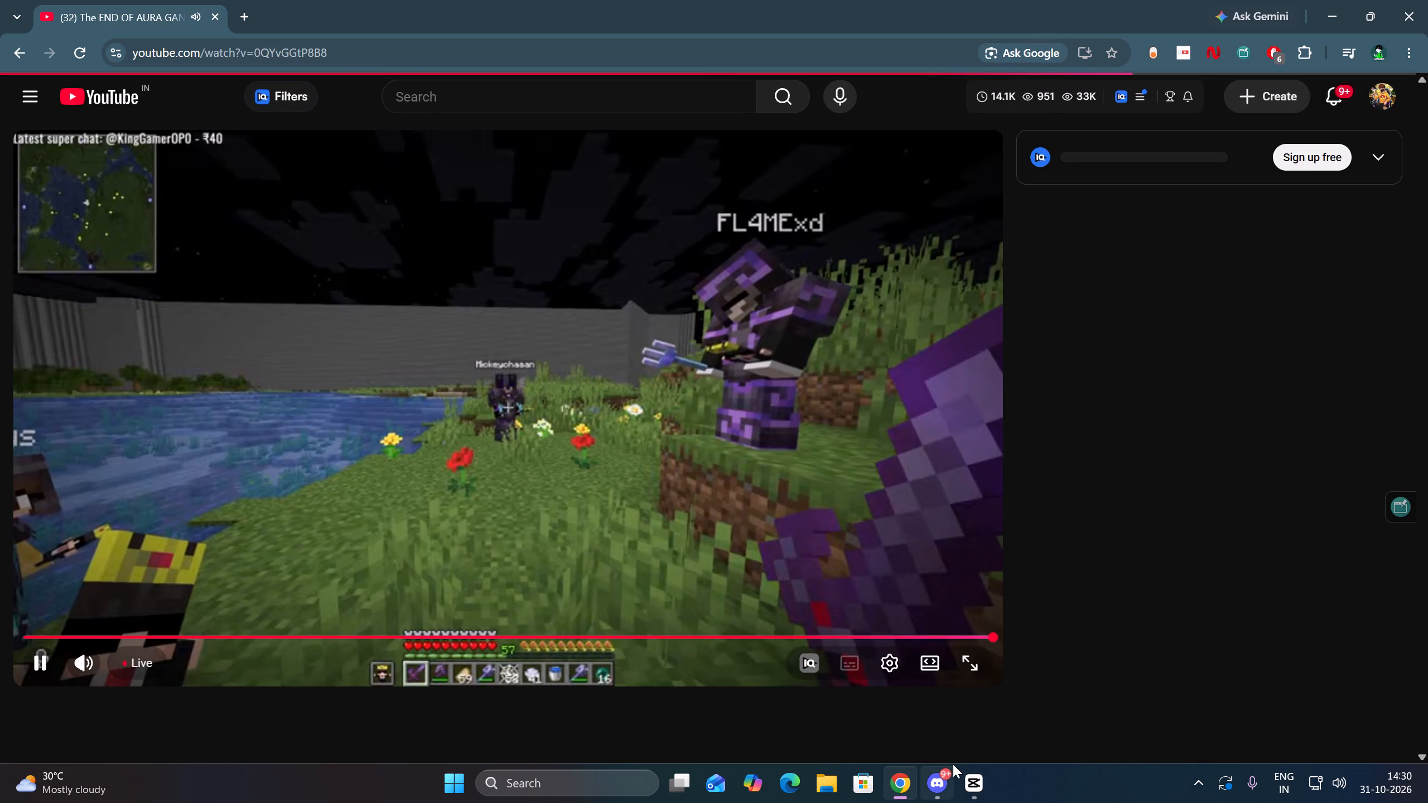
pyautogui.click(768, 410)
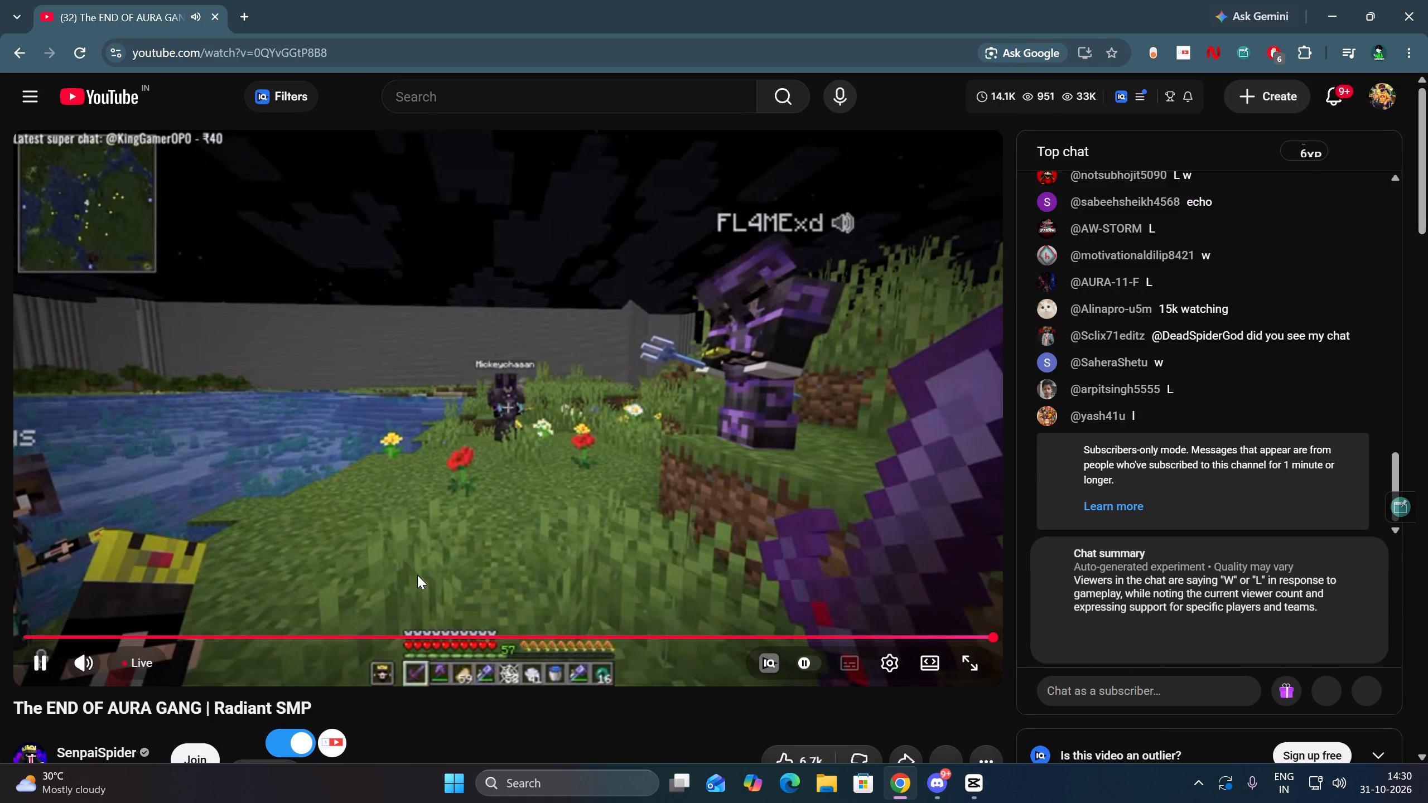
pyautogui.click(431, 488)
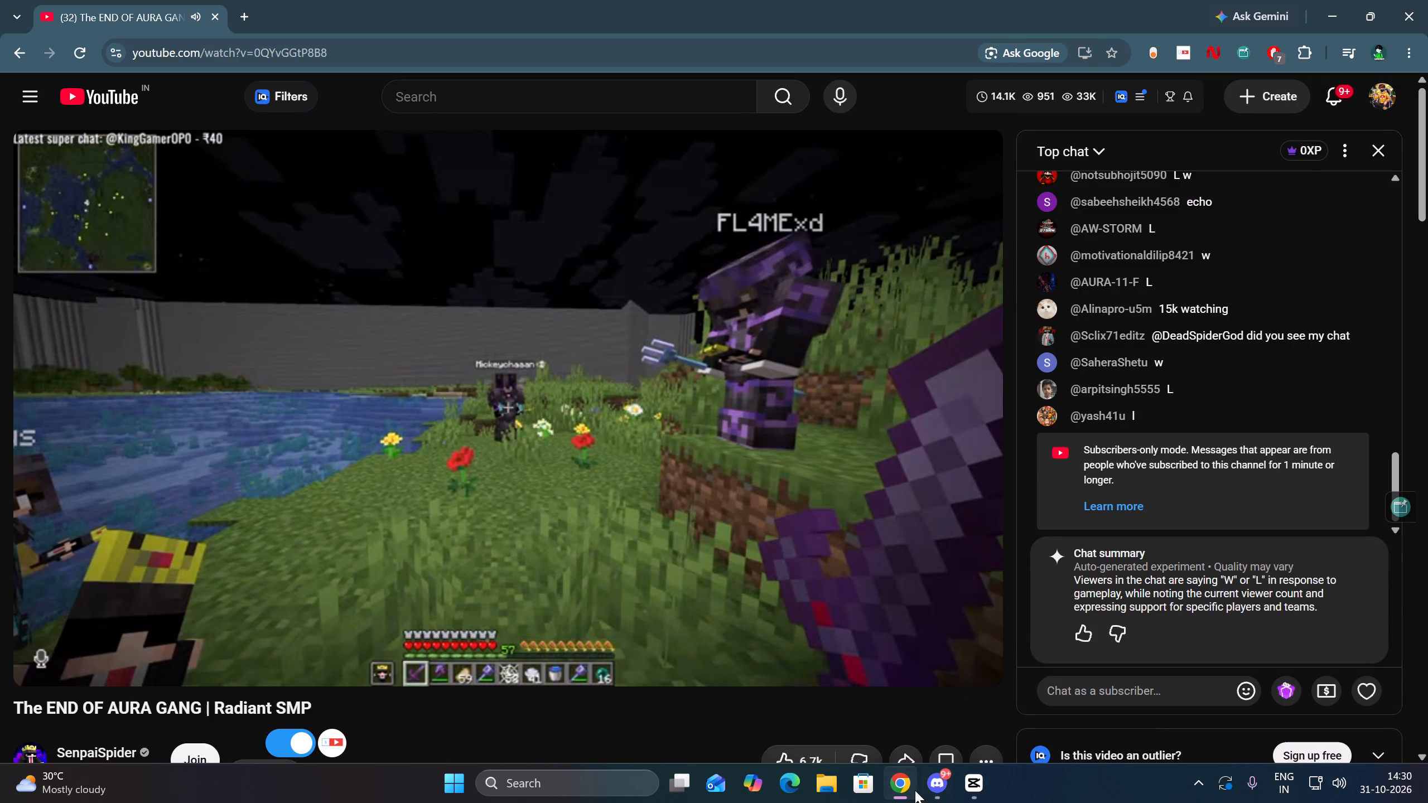
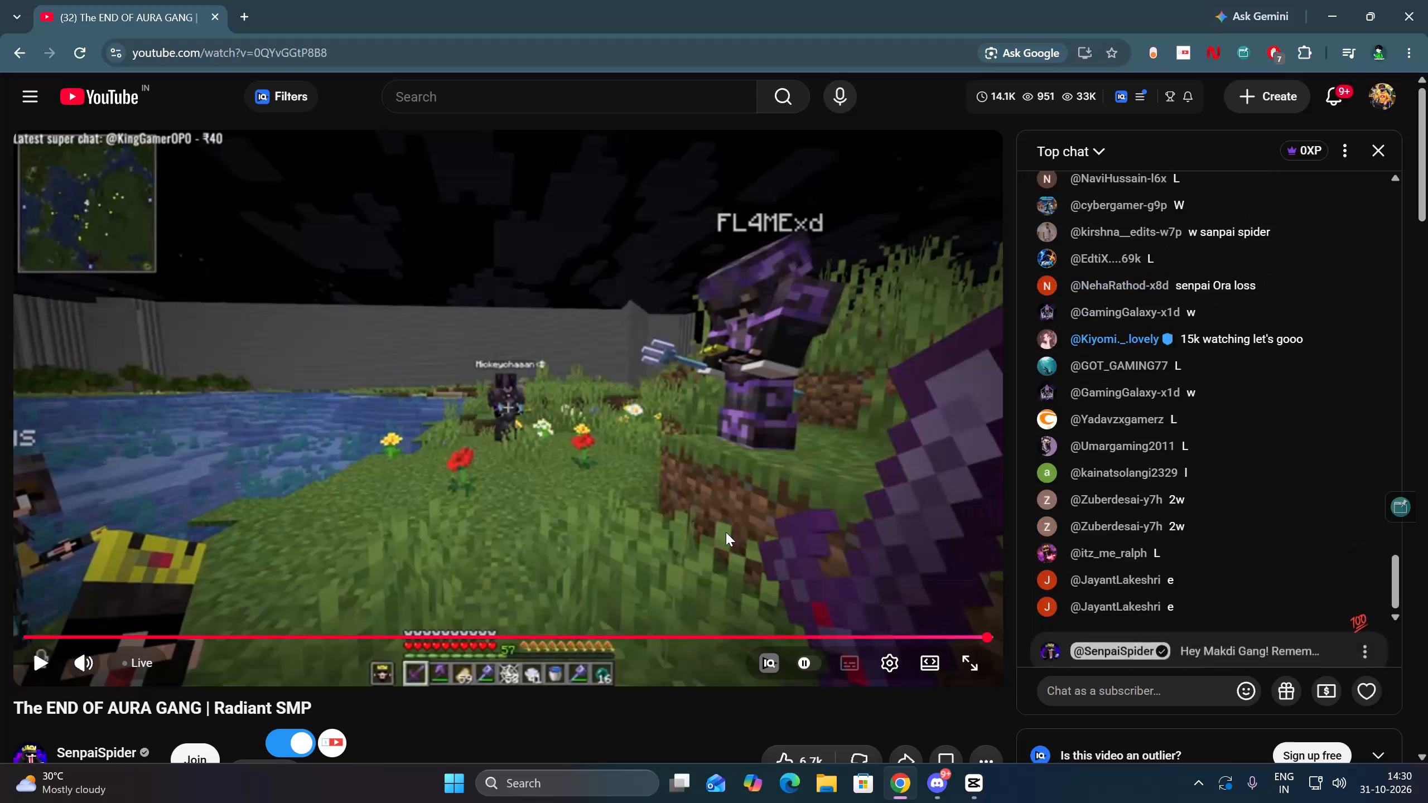
# Look over the stream's description, suggested videos and chat, and briefly play the stream before pausing it again.
pyautogui.scroll(-2, 723, 530)
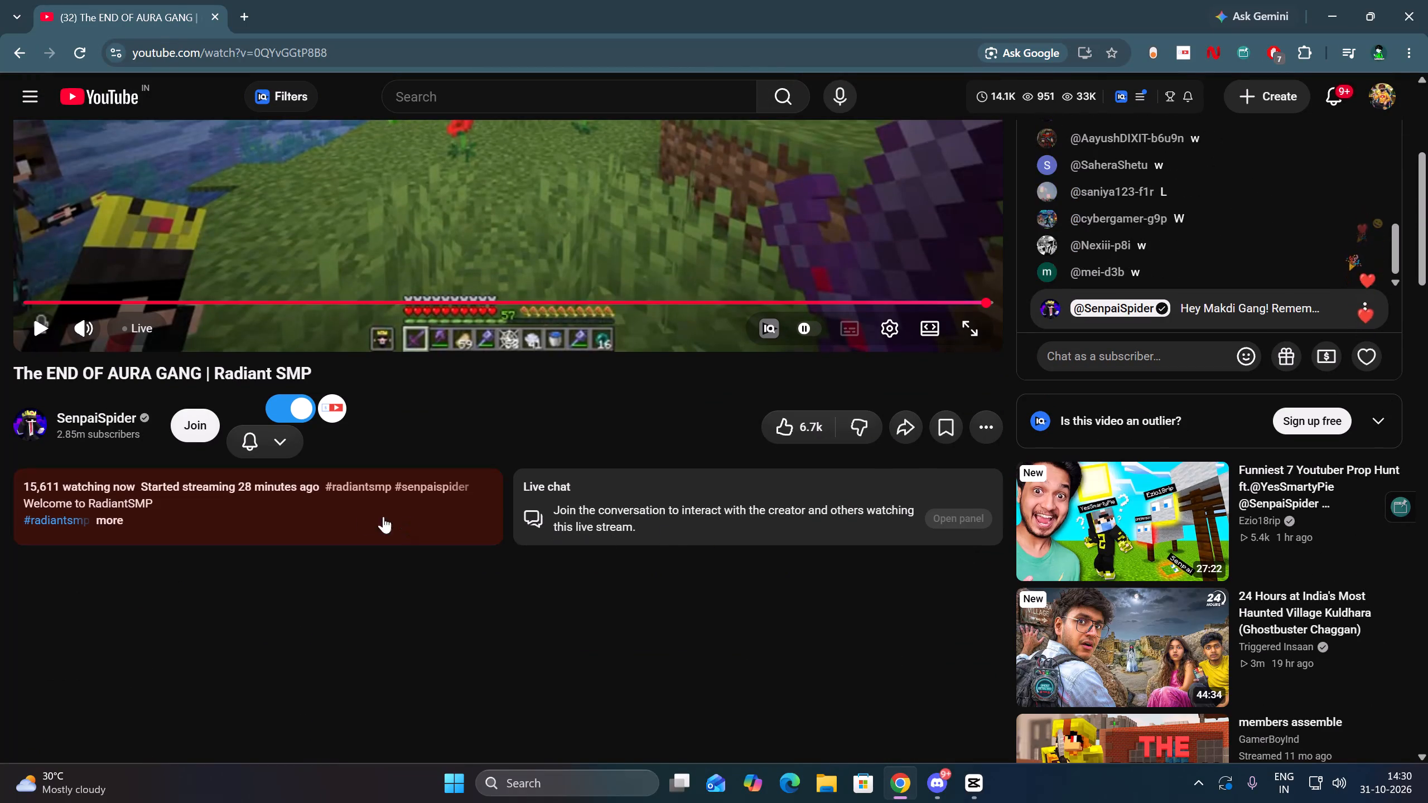
pyautogui.scroll(1, 334, 518)
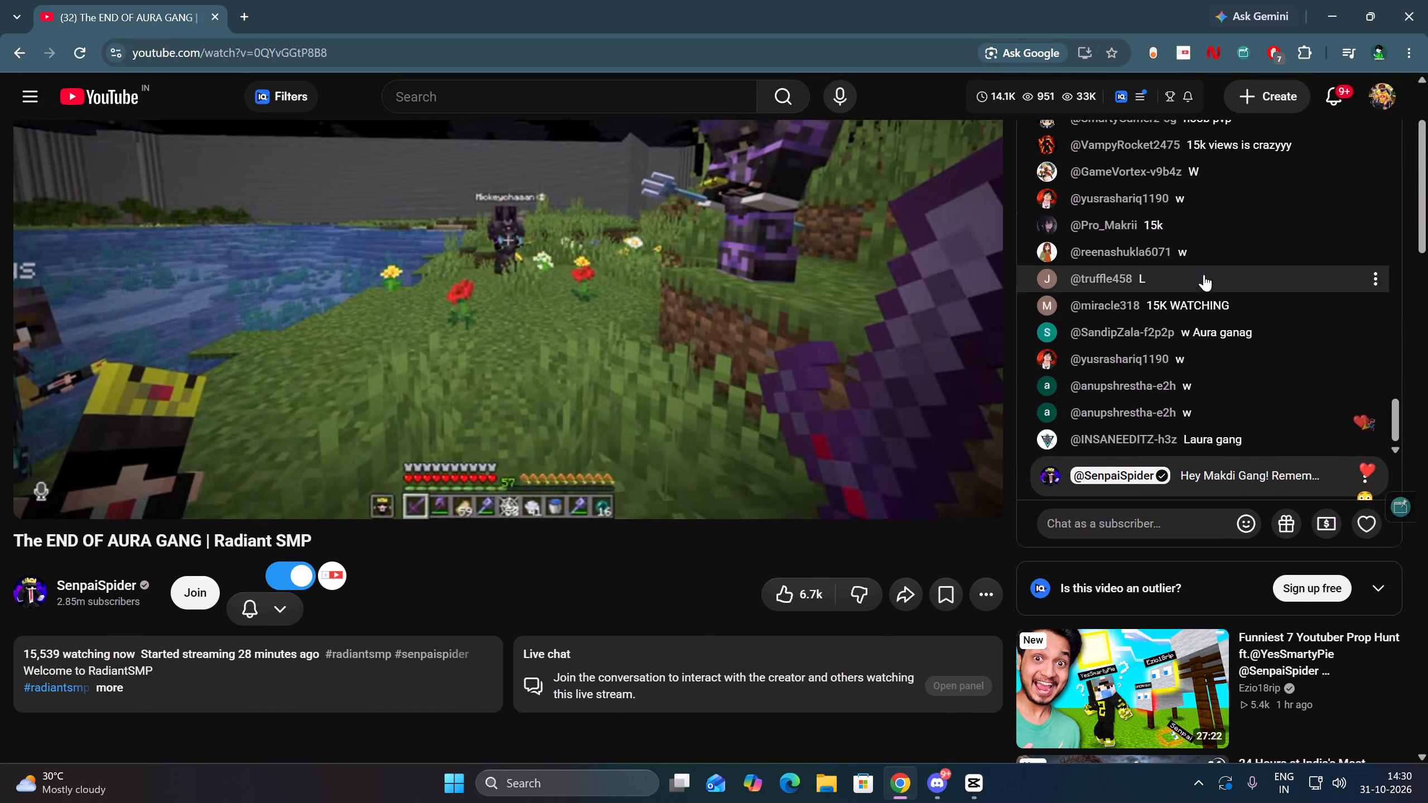
pyautogui.scroll(-4, 1201, 302)
pyautogui.scroll(1, 1427, 304)
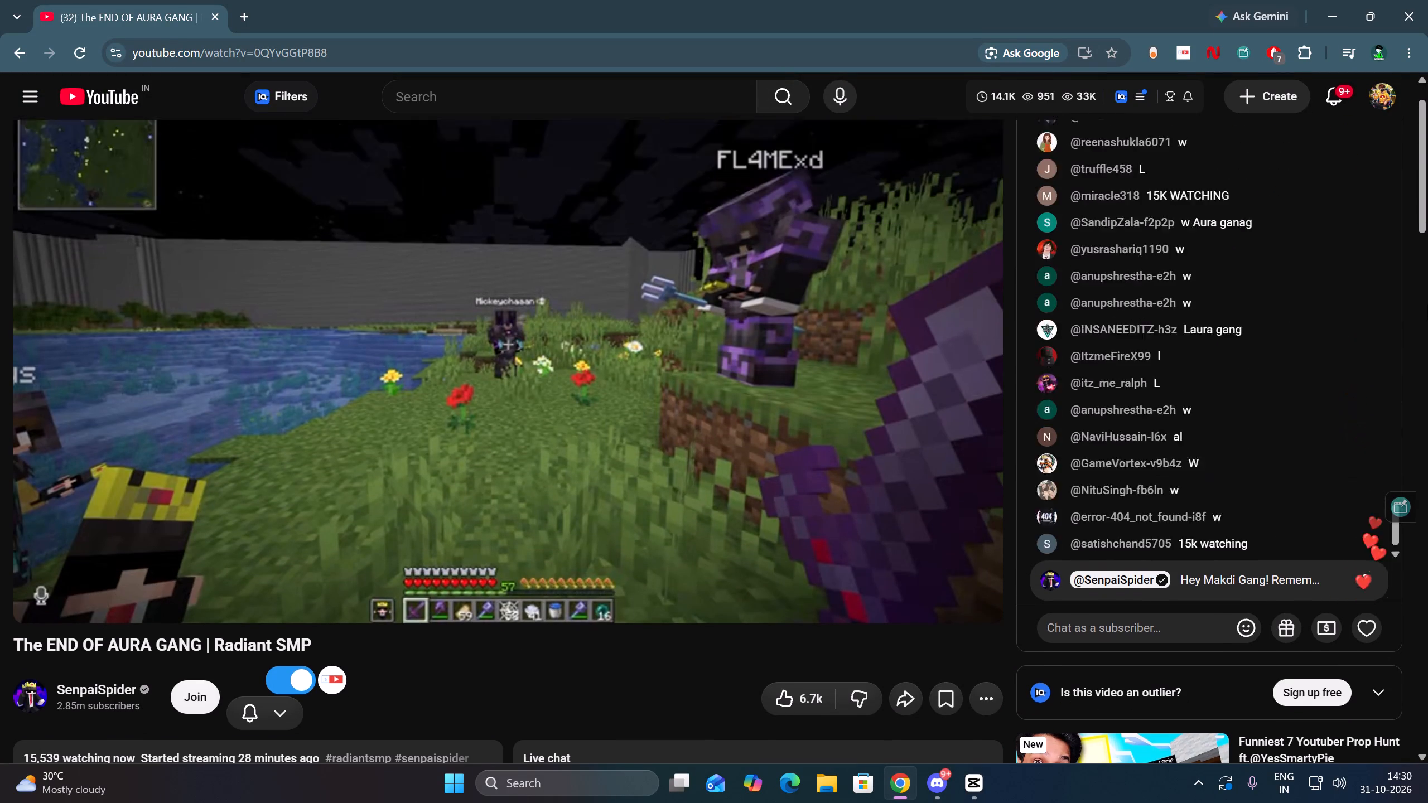
pyautogui.scroll(6, 1241, 453)
pyautogui.scroll(-4, 1241, 453)
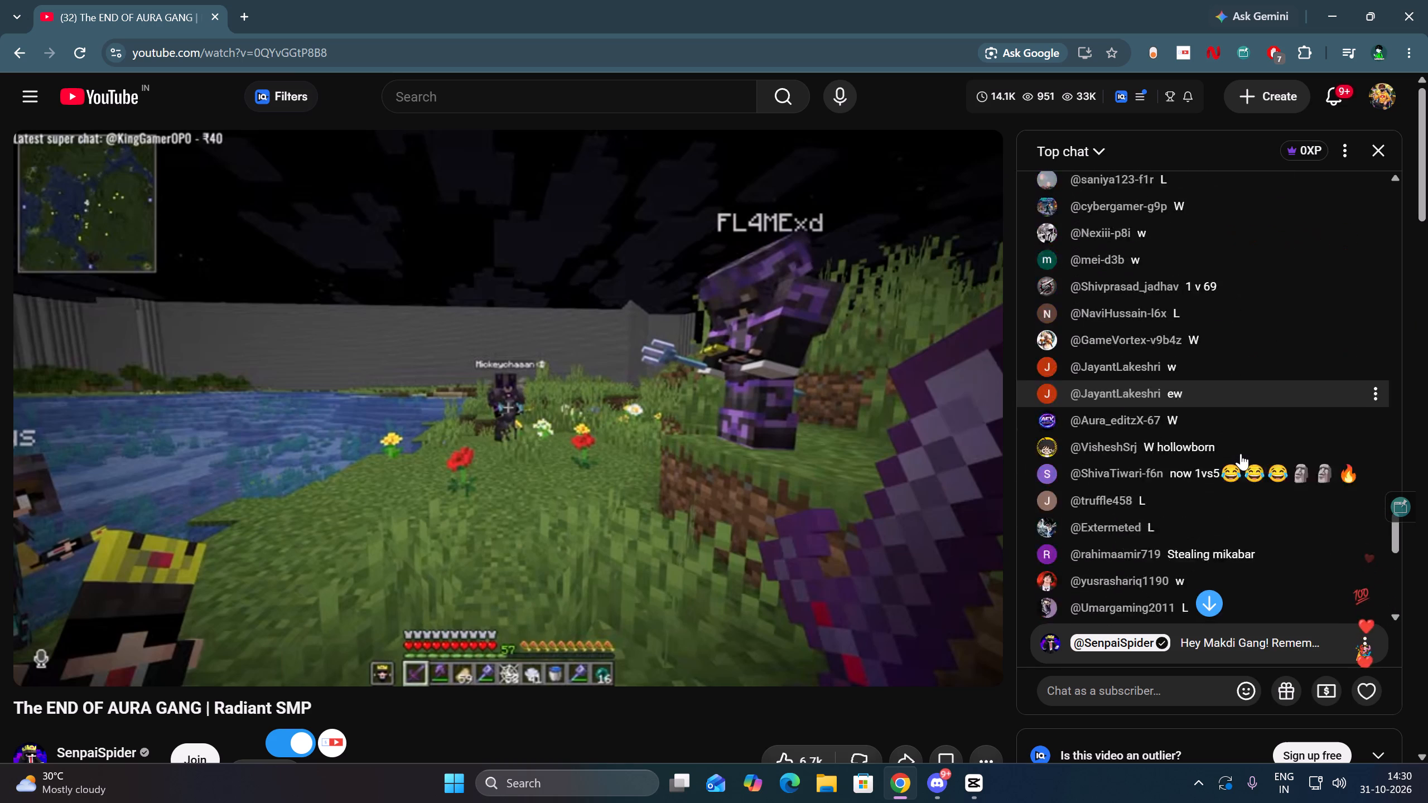
pyautogui.scroll(-11, 1241, 453)
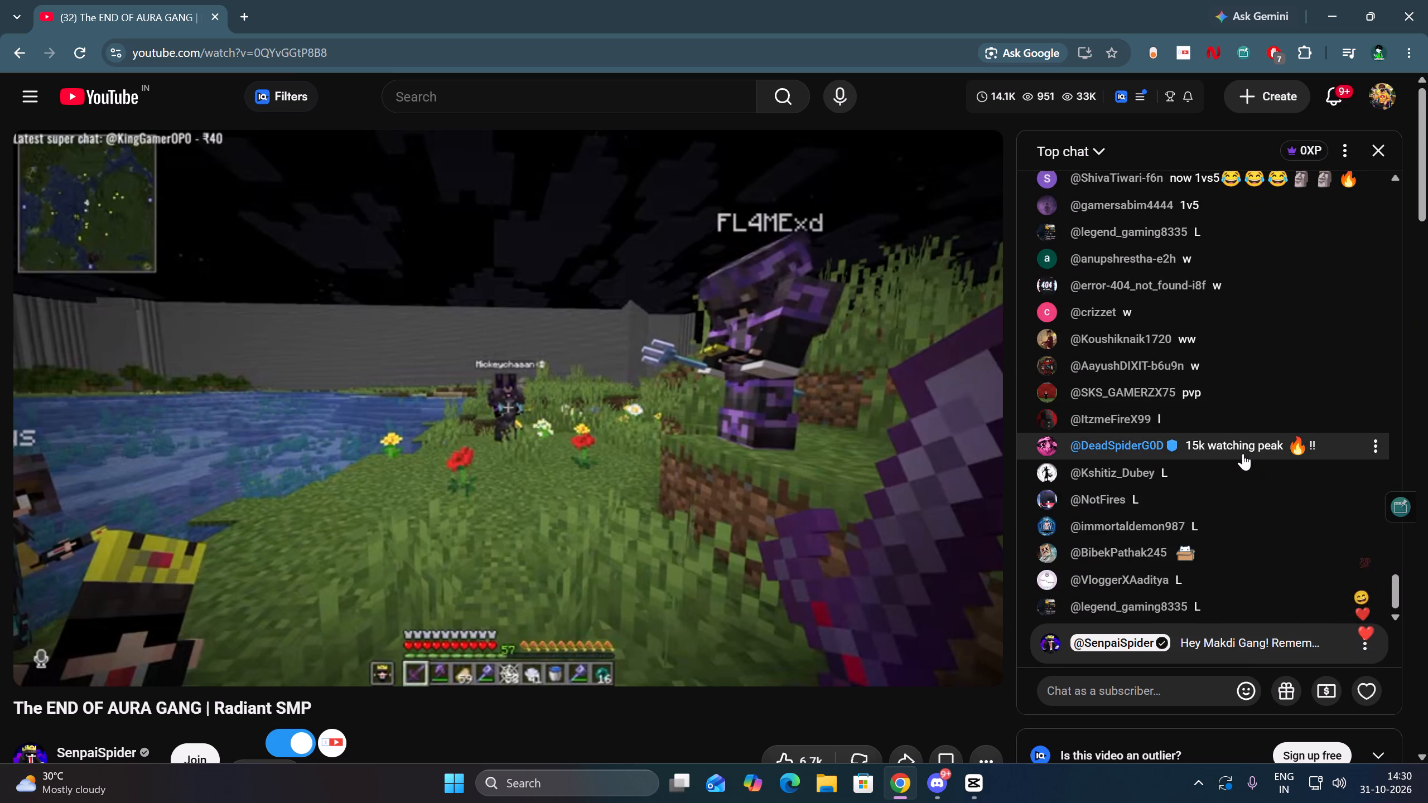
pyautogui.click(746, 379)
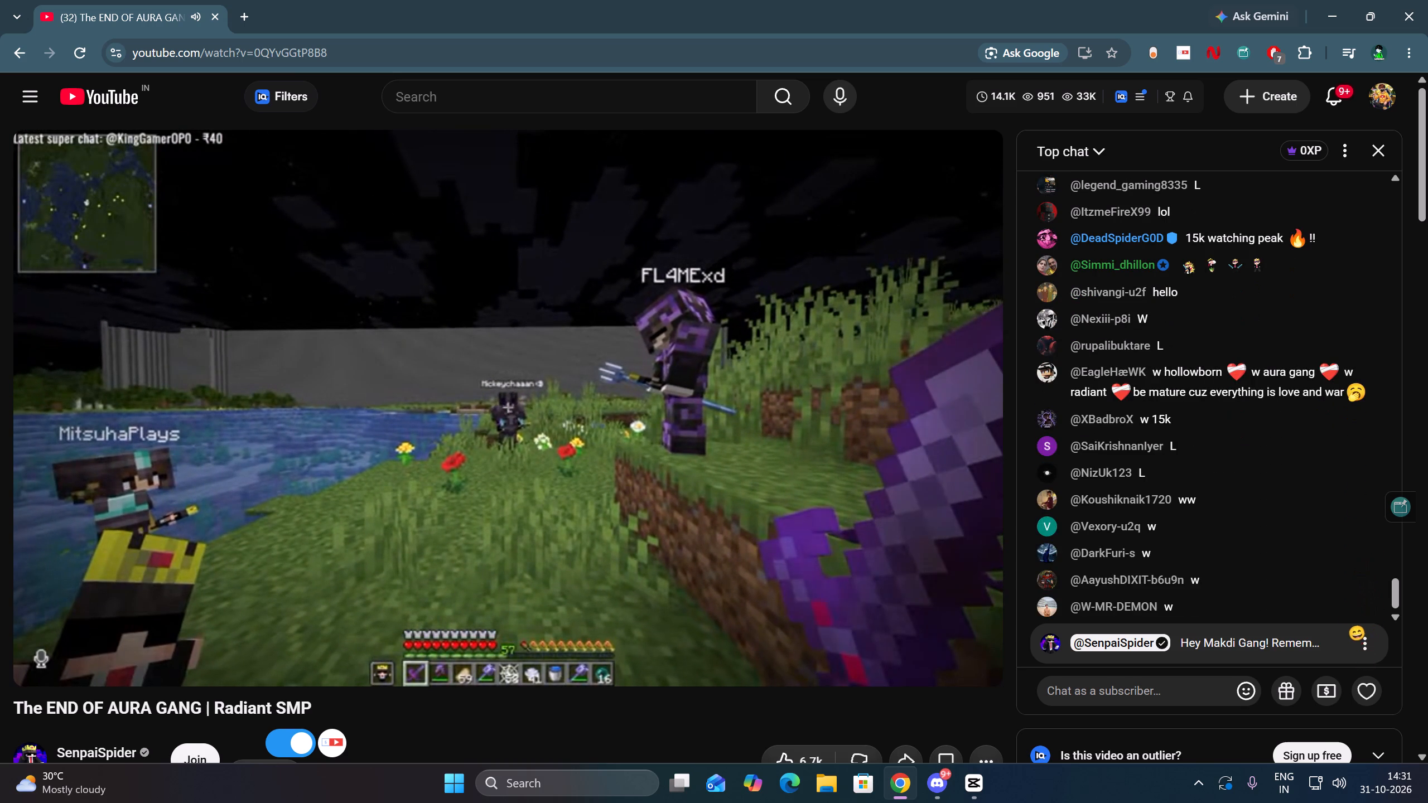
pyautogui.press('k')
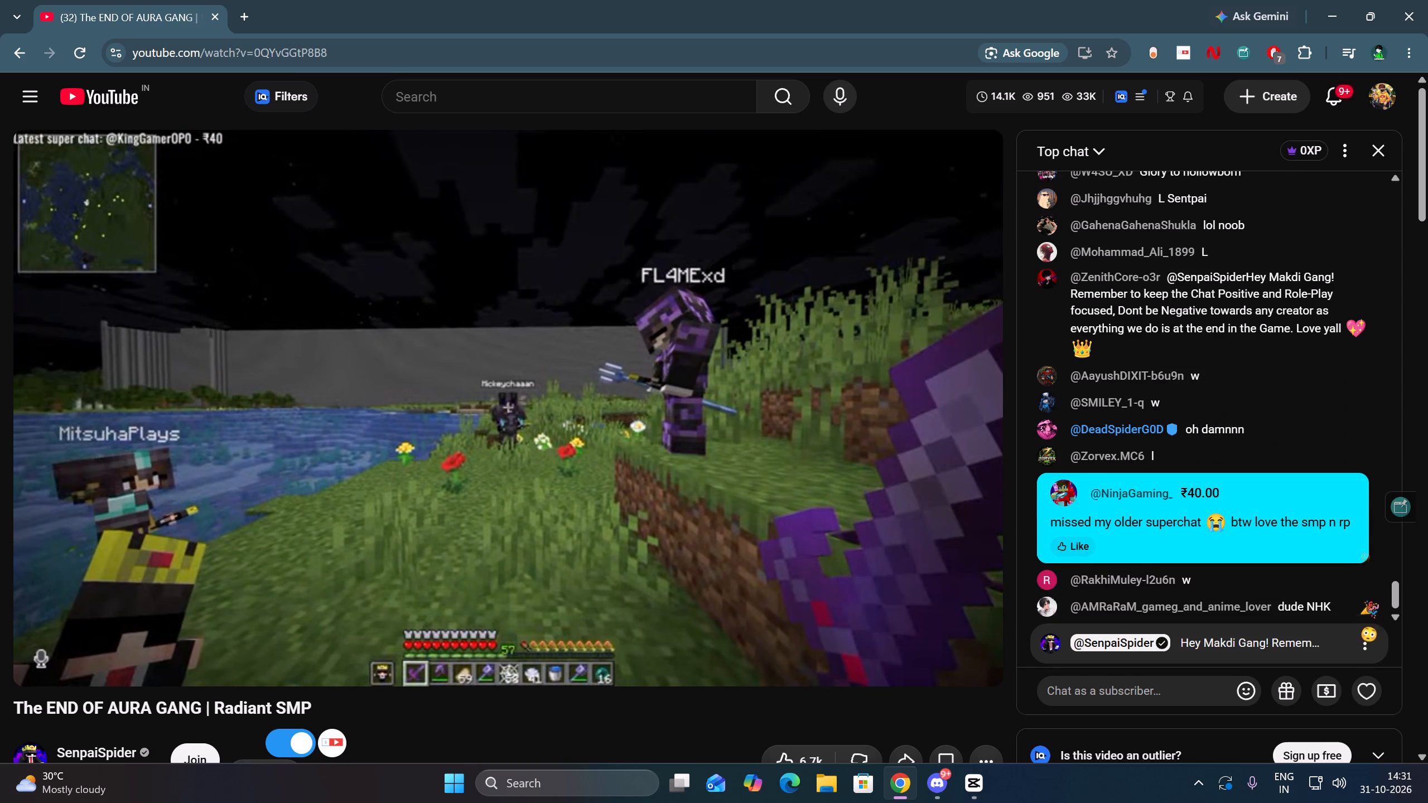
# Read through the stream's recent chat messages, including the ₹40.00 super chat.
pyautogui.scroll(1, 1156, 316)
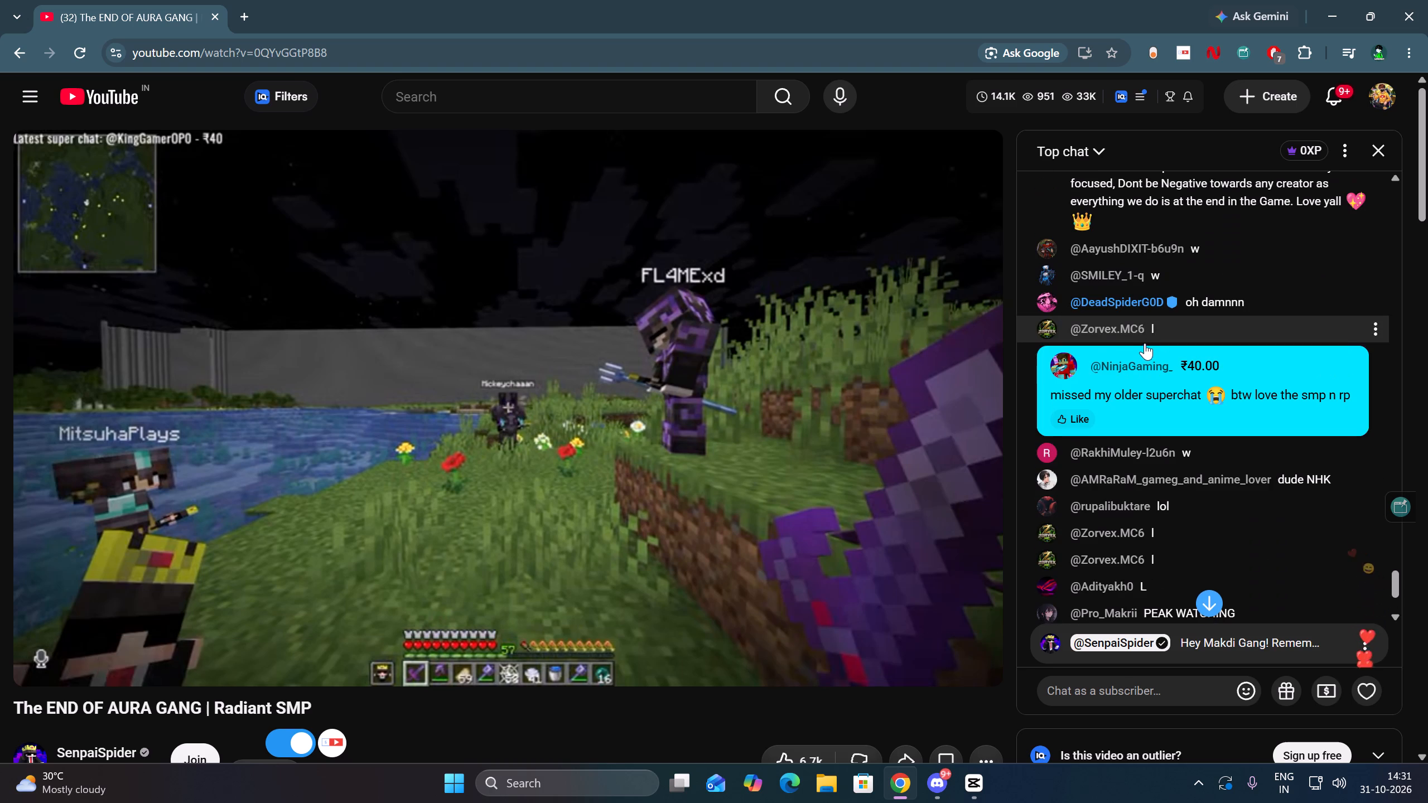
pyautogui.moveTo(1080, 401); pyautogui.dragTo(1205, 408)
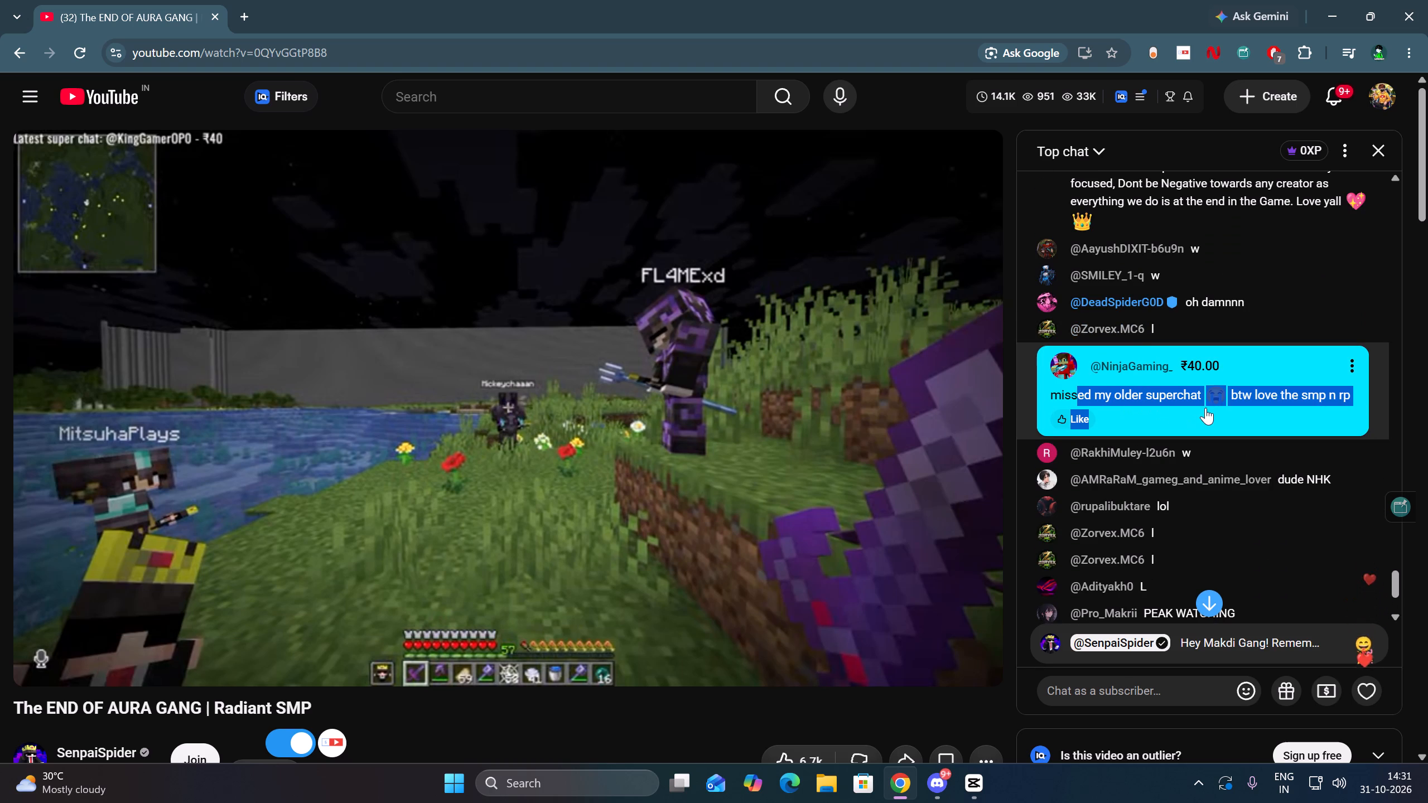
pyautogui.moveTo(1205, 408); pyautogui.dragTo(1376, 391)
pyautogui.click(1296, 413)
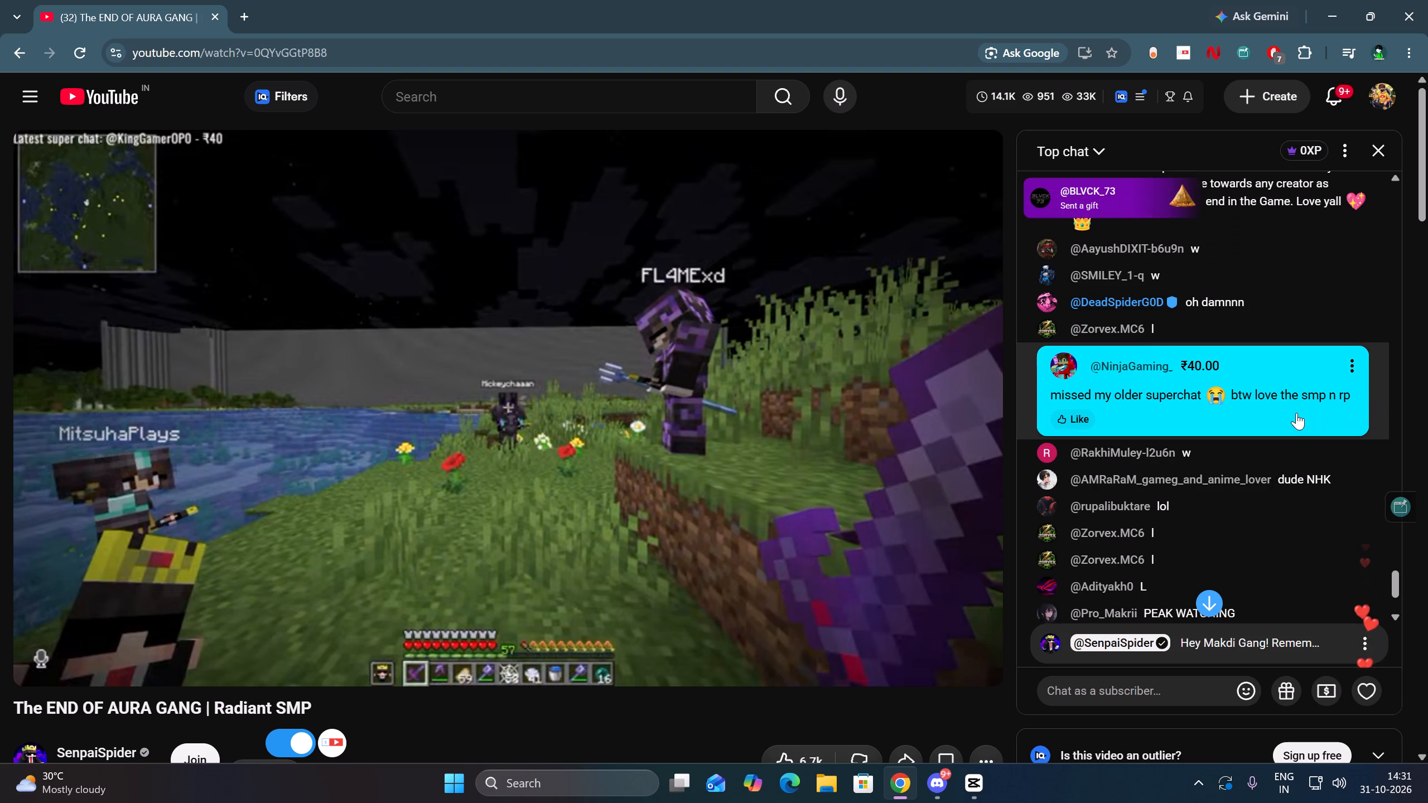
pyautogui.scroll(-12, 1291, 426)
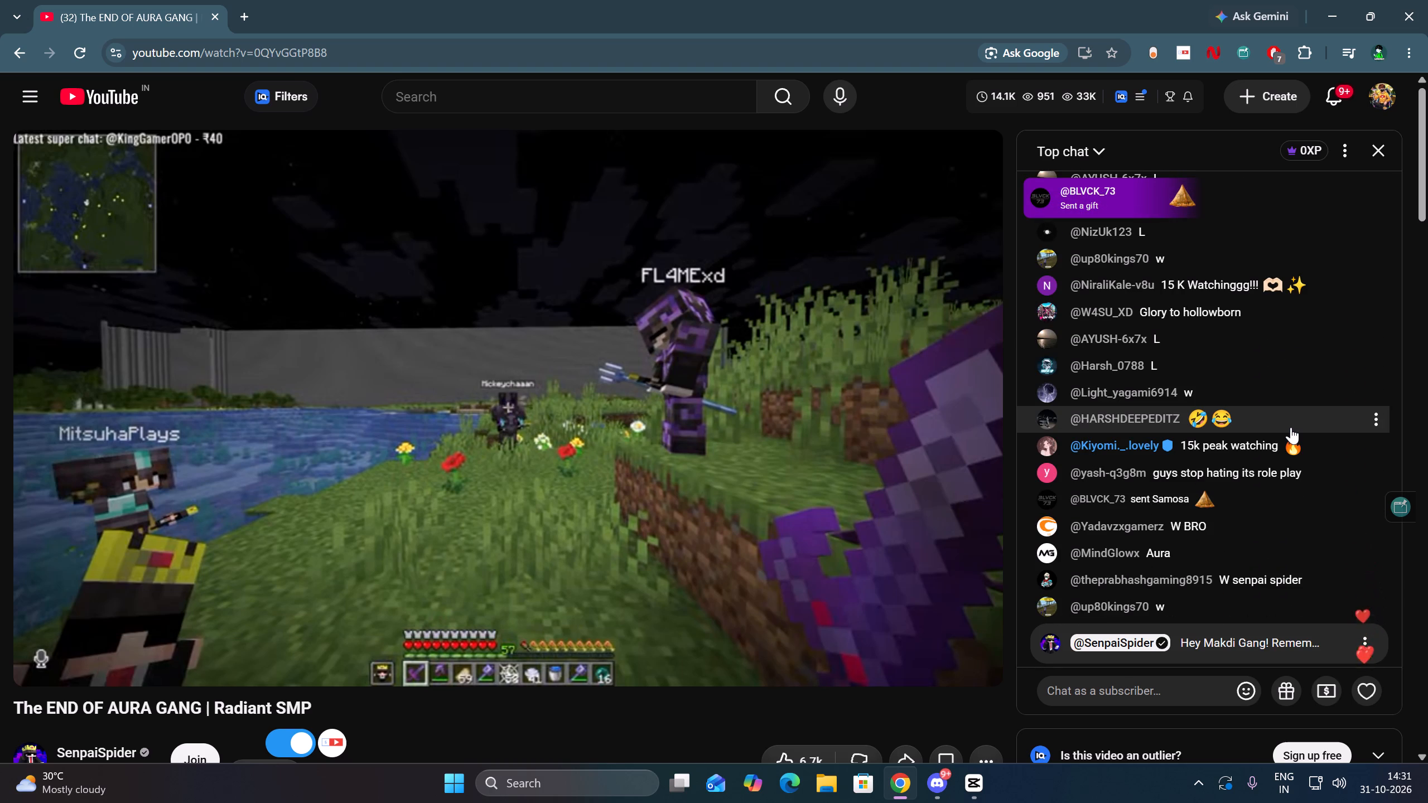
pyautogui.scroll(5, 1323, 419)
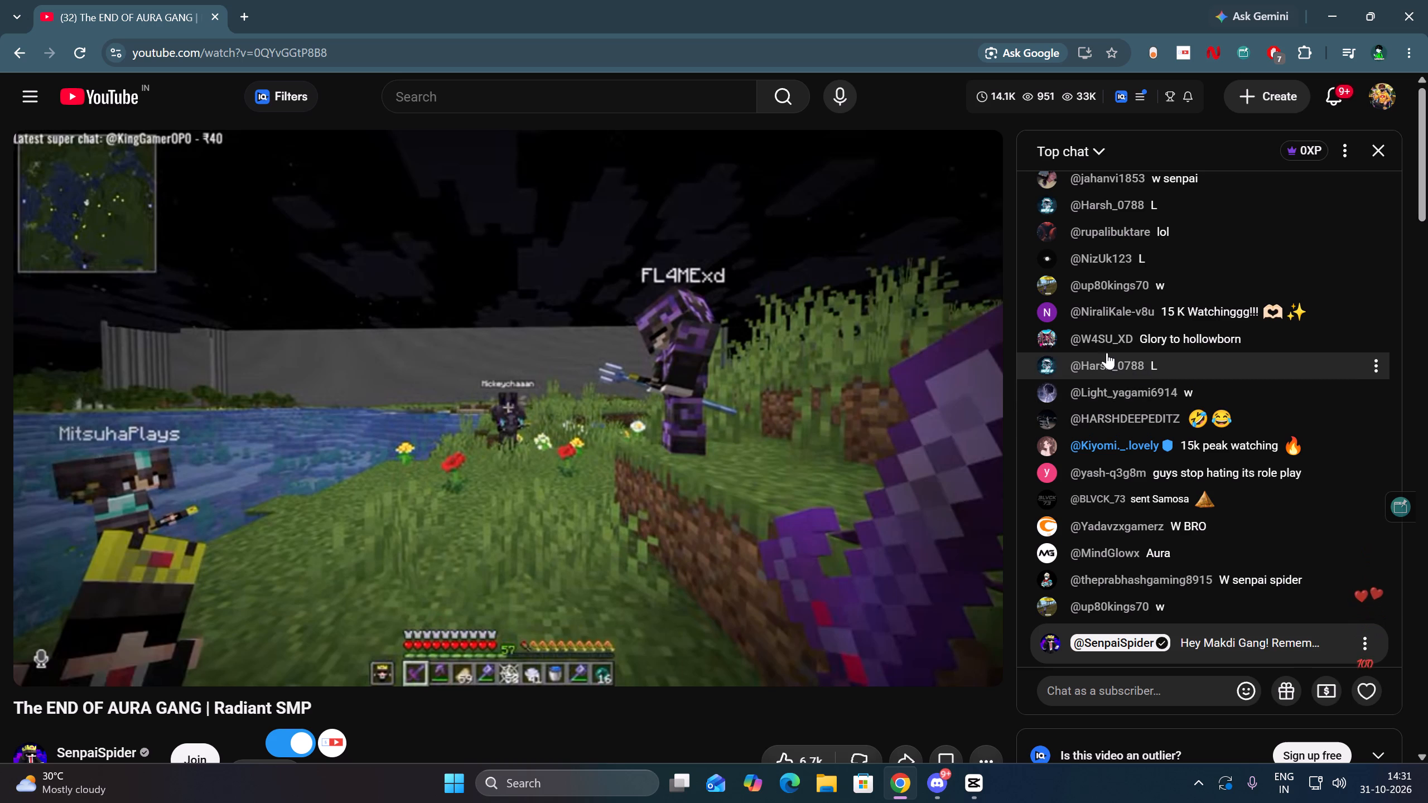
pyautogui.scroll(5, 1218, 386)
pyautogui.scroll(-5, 1171, 456)
pyautogui.scroll(3, 1176, 468)
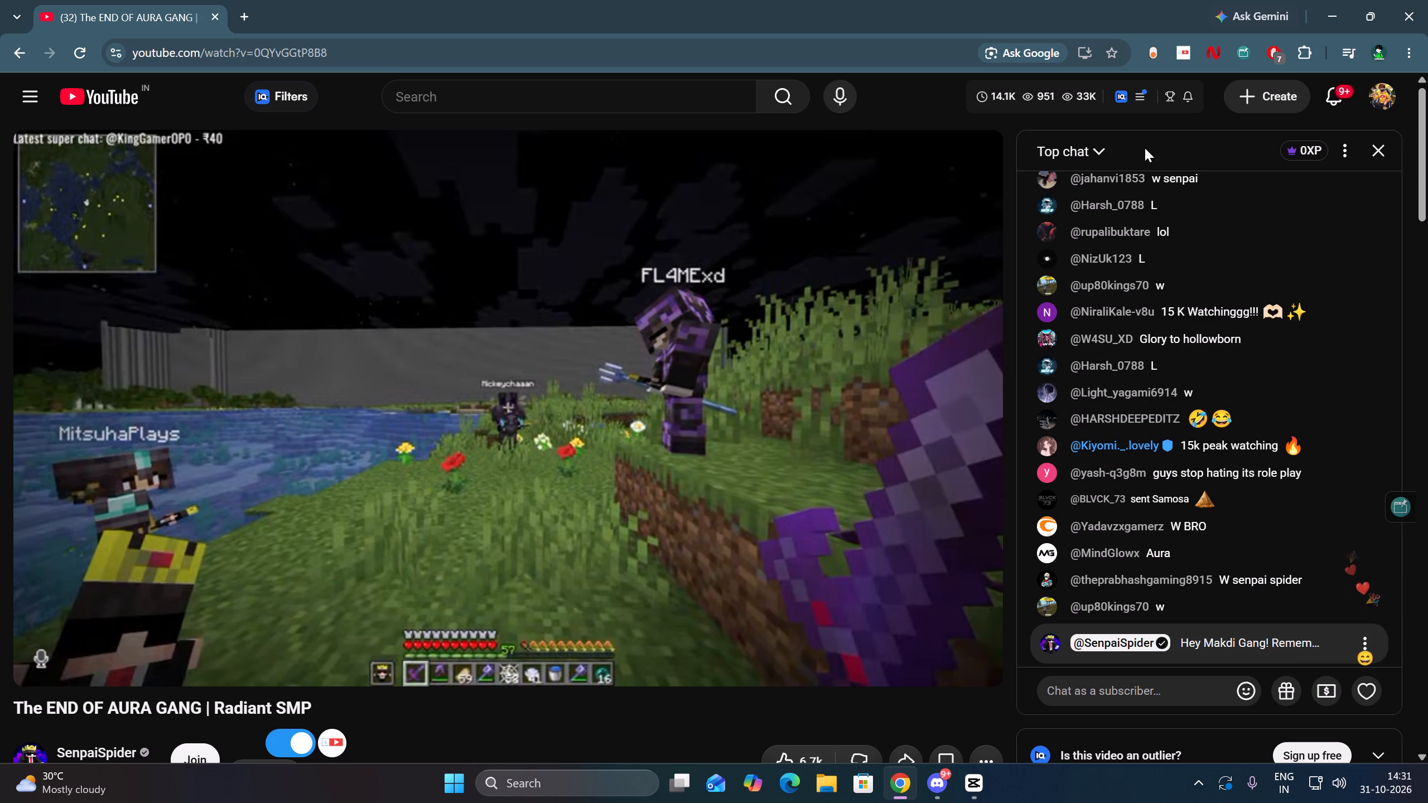
# Set the stream's chat view to Live chat.
pyautogui.click(1103, 143)
pyautogui.click(1427, 286)
pyautogui.scroll(2, 880, 319)
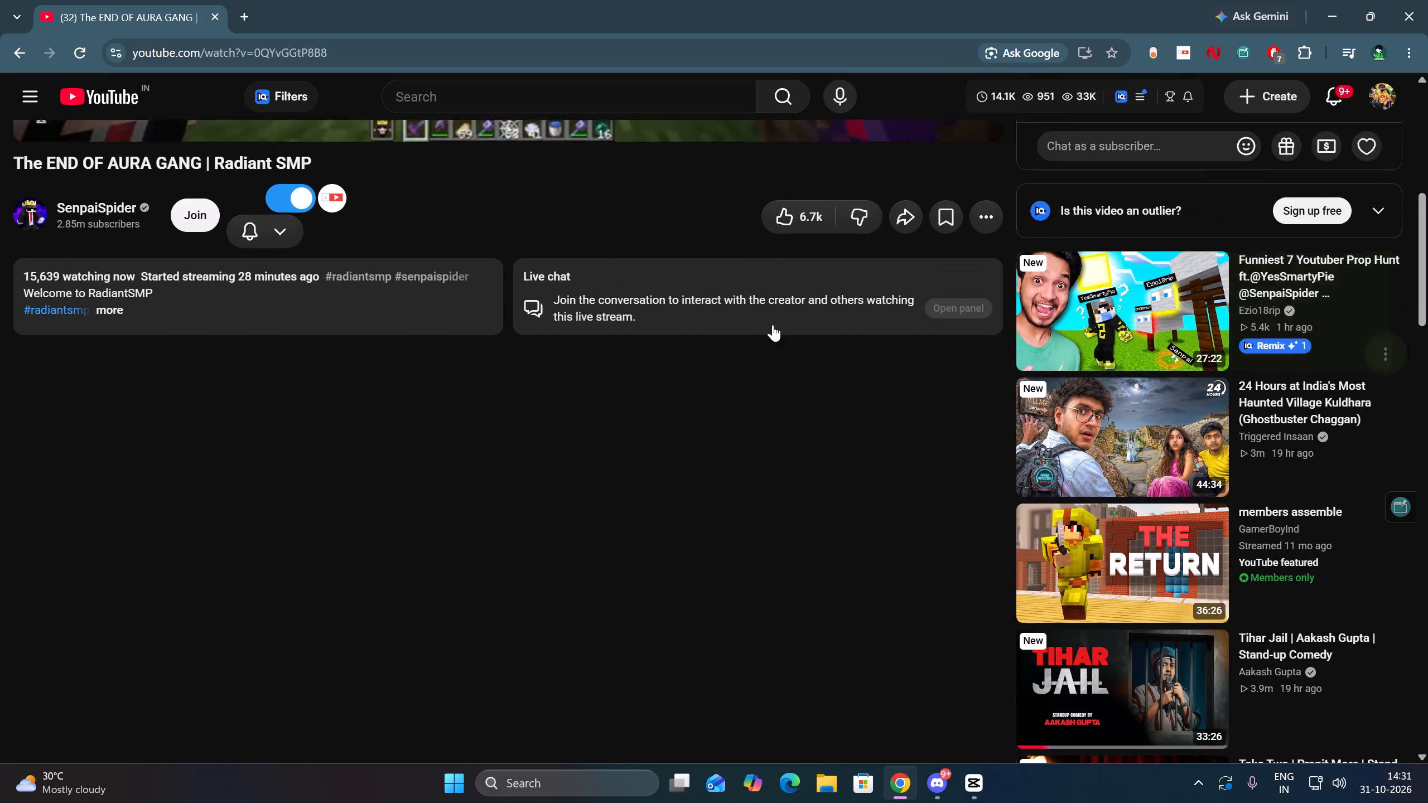
pyautogui.scroll(5, 773, 325)
pyautogui.scroll(-4, 1148, 411)
pyautogui.scroll(2, 1150, 415)
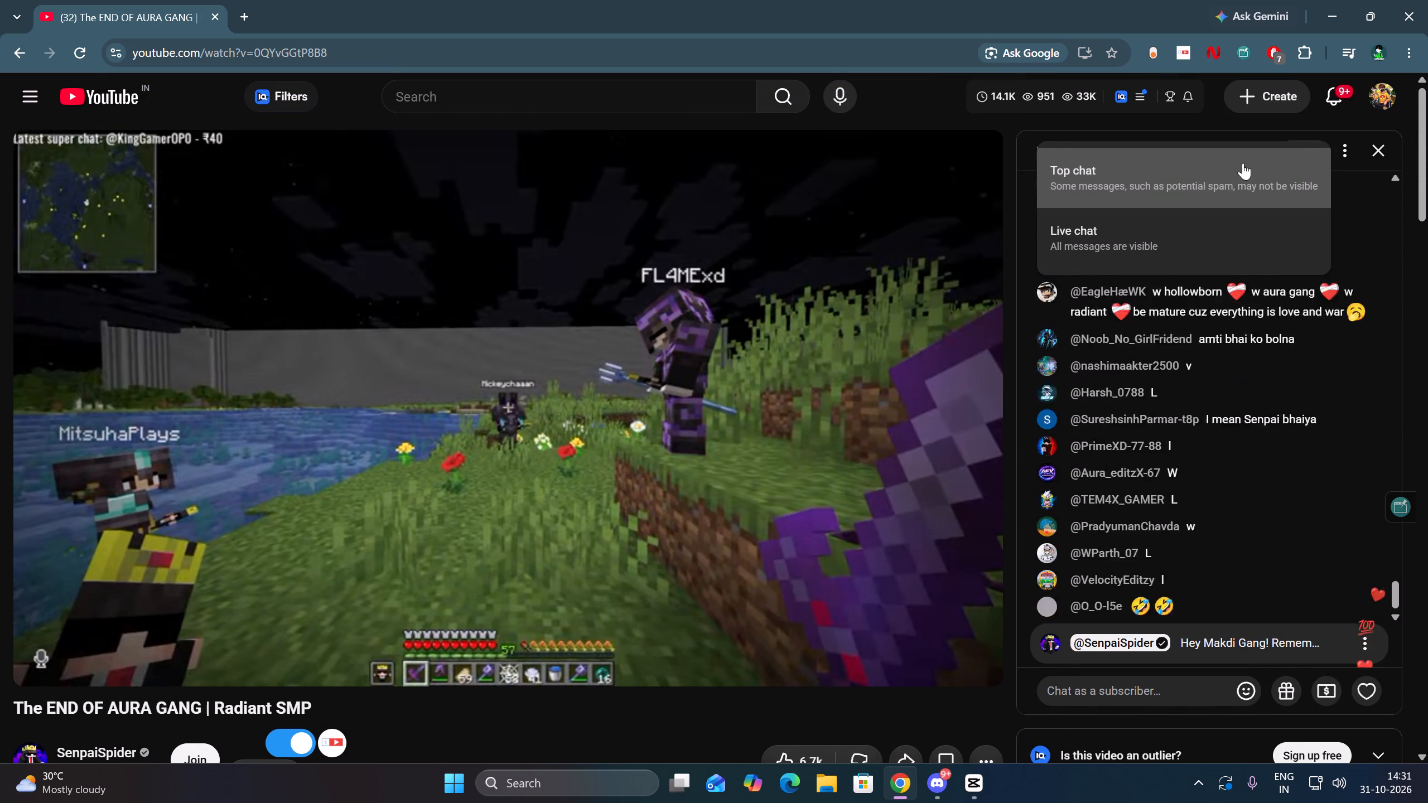
pyautogui.click(1243, 163)
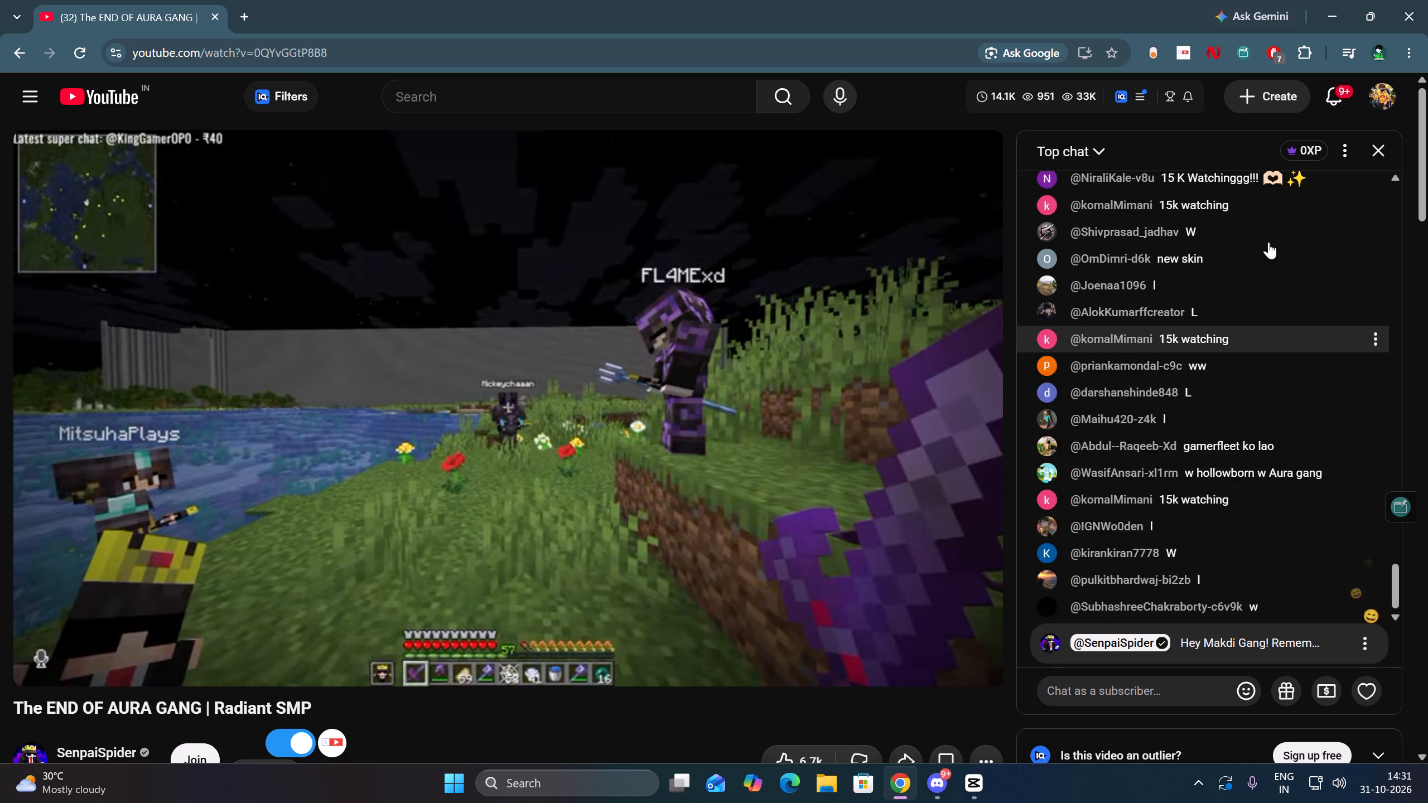
pyautogui.moveTo(1021, 144); pyautogui.dragTo(1029, 143)
pyautogui.click(1042, 144)
pyautogui.click(1116, 240)
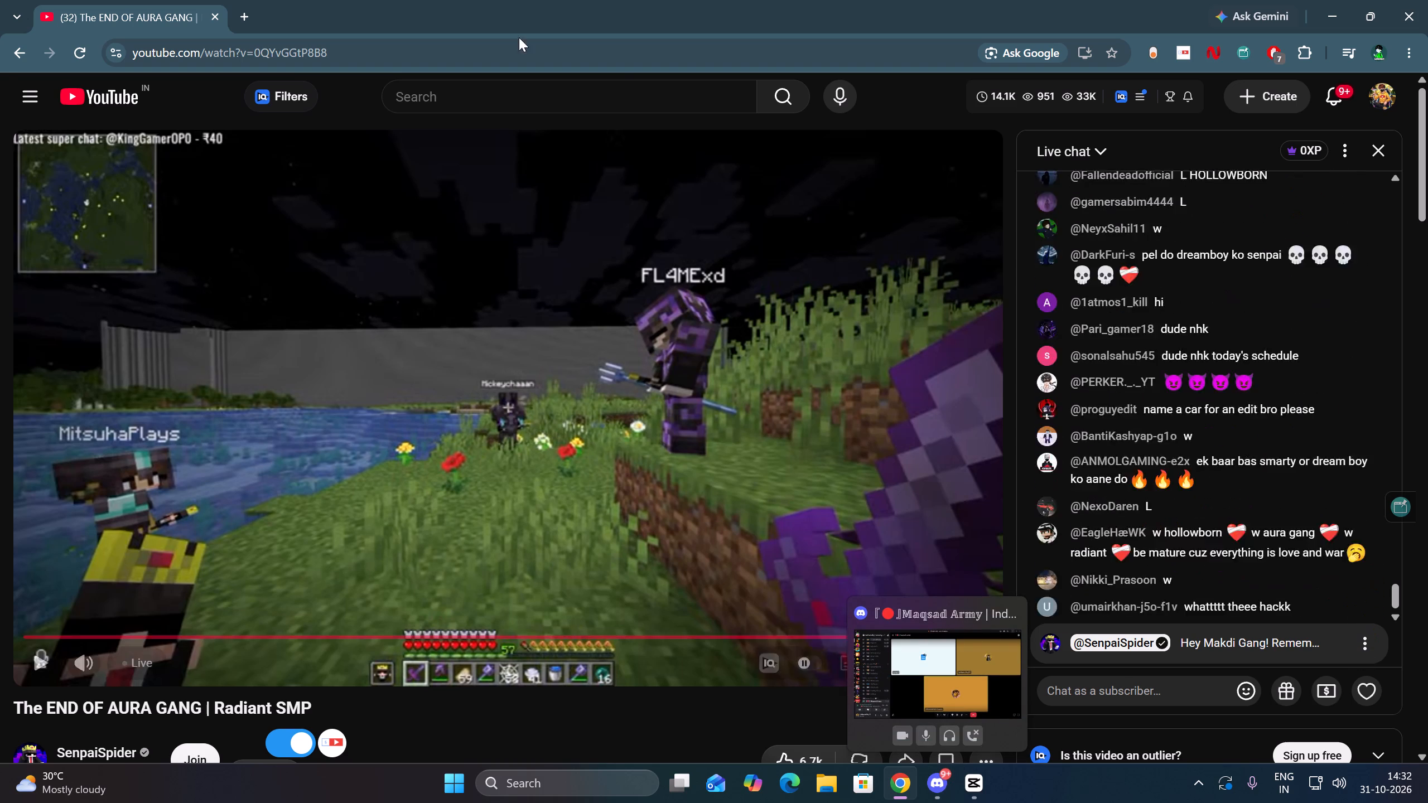
# Return to the YouTube home feed and open the live stream "Start of WAR In RADIANT SMP! Day - 9 Road To 100K".
pyautogui.click(0, 53)
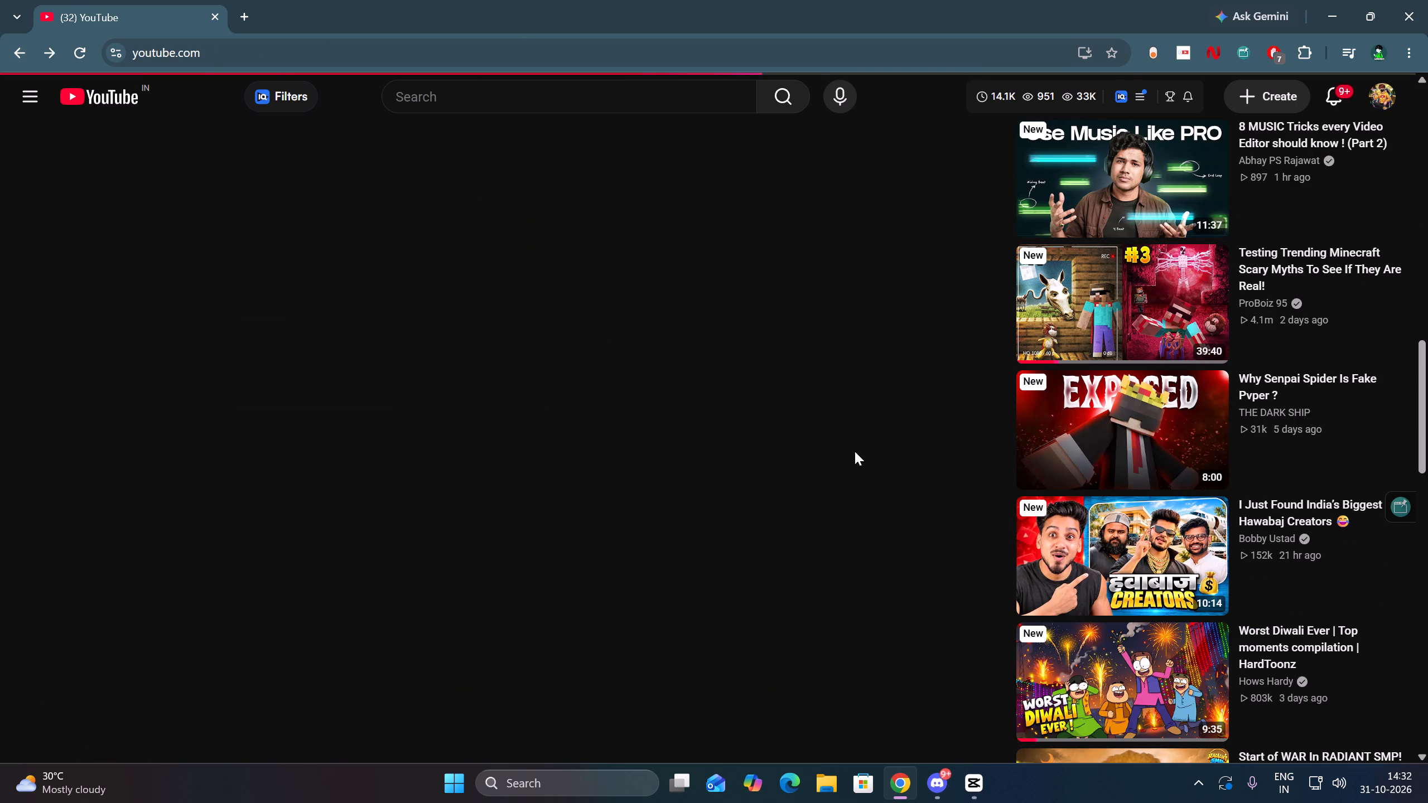
pyautogui.scroll(-2, 924, 488)
pyautogui.scroll(-4, 871, 490)
pyautogui.scroll(2, 875, 495)
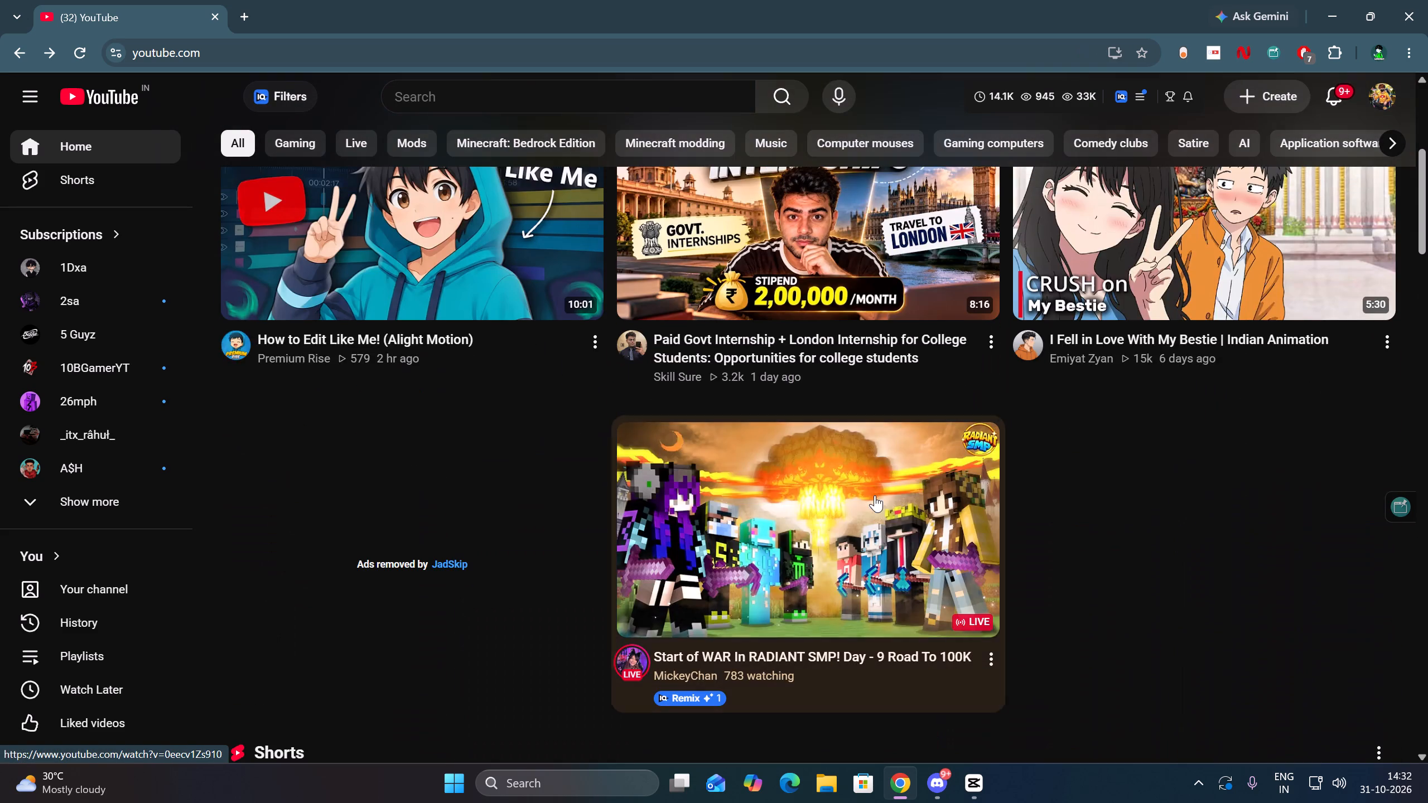
pyautogui.click(875, 495)
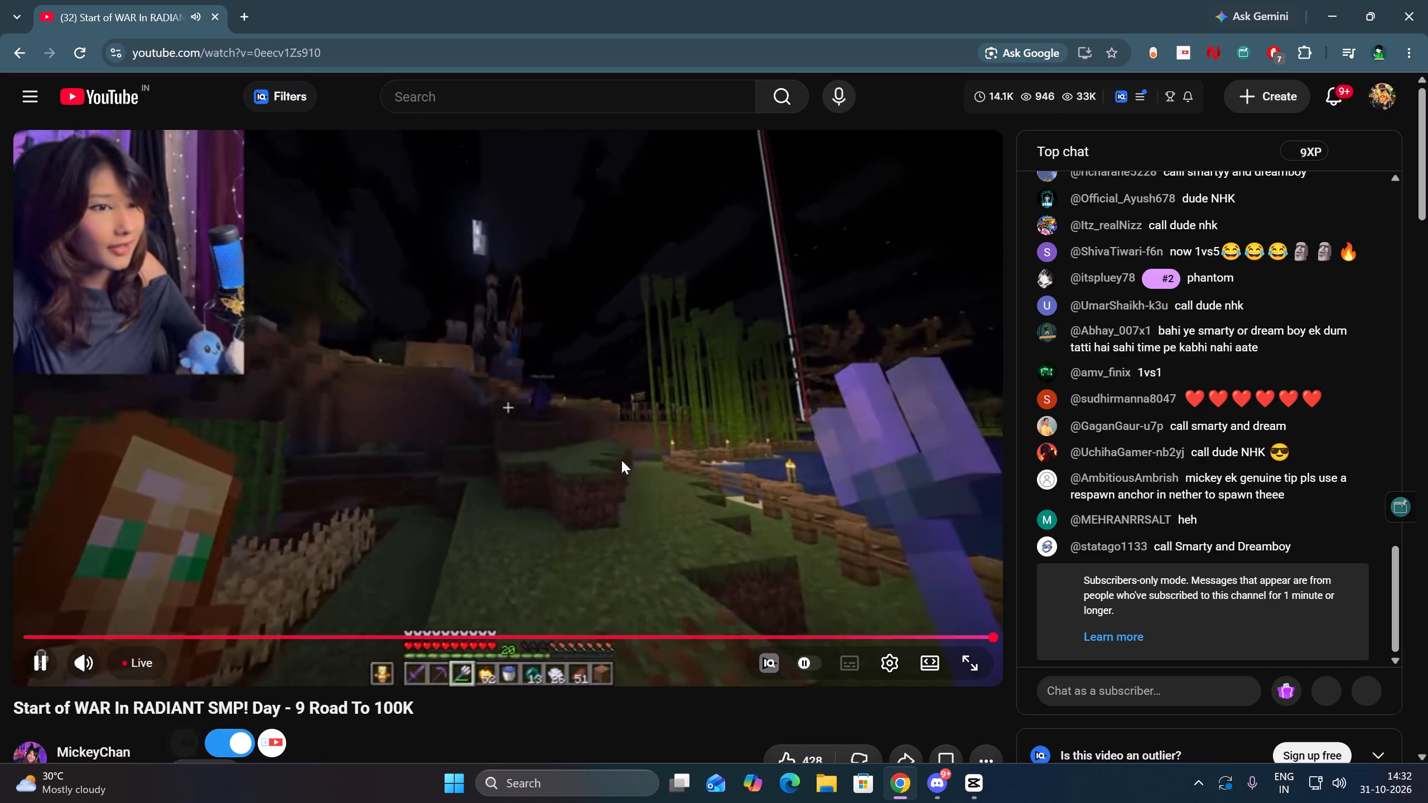
# Watch part of the stream and look over its description and chat messages, pausing playback before and after.
pyautogui.click(621, 460)
pyautogui.scroll(-1, 600, 427)
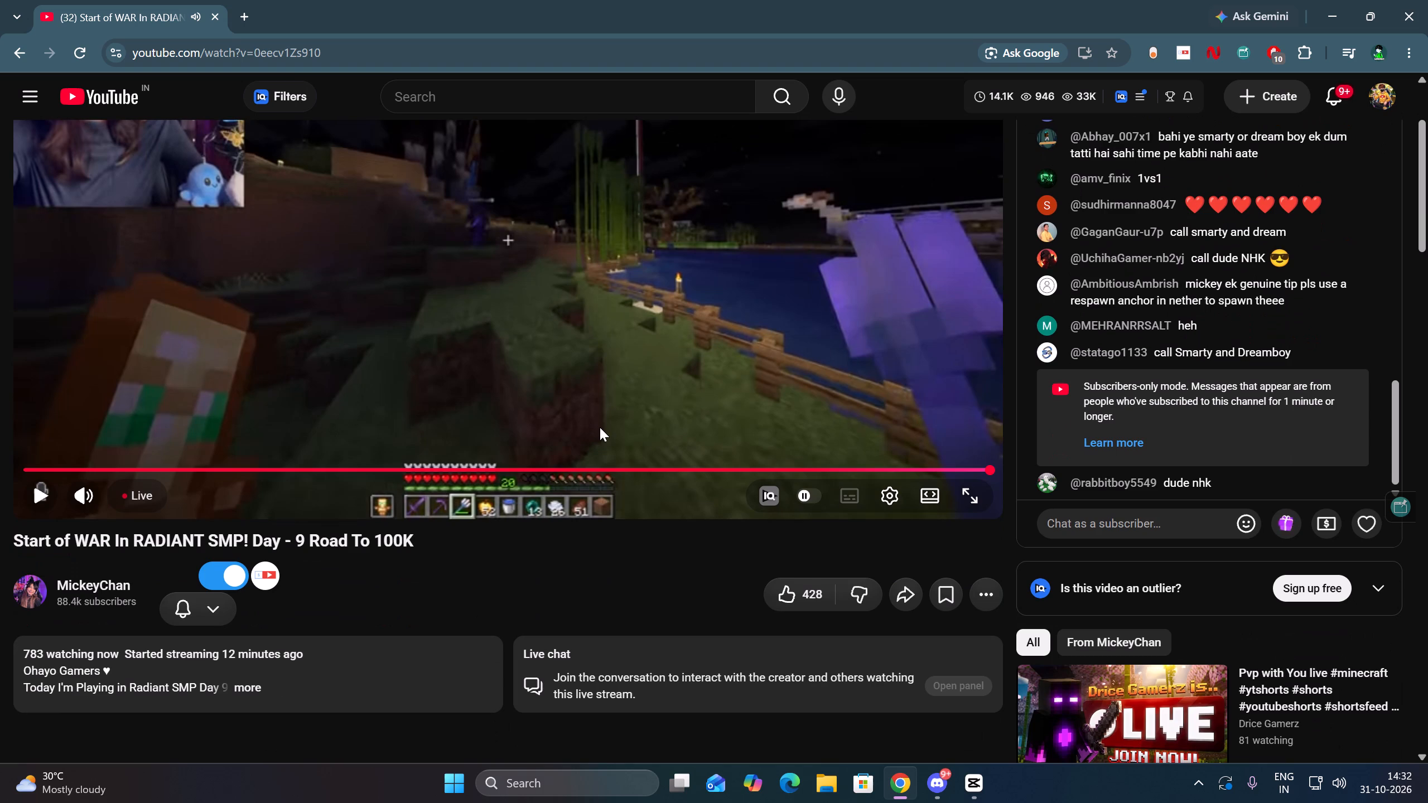
pyautogui.scroll(2, 602, 337)
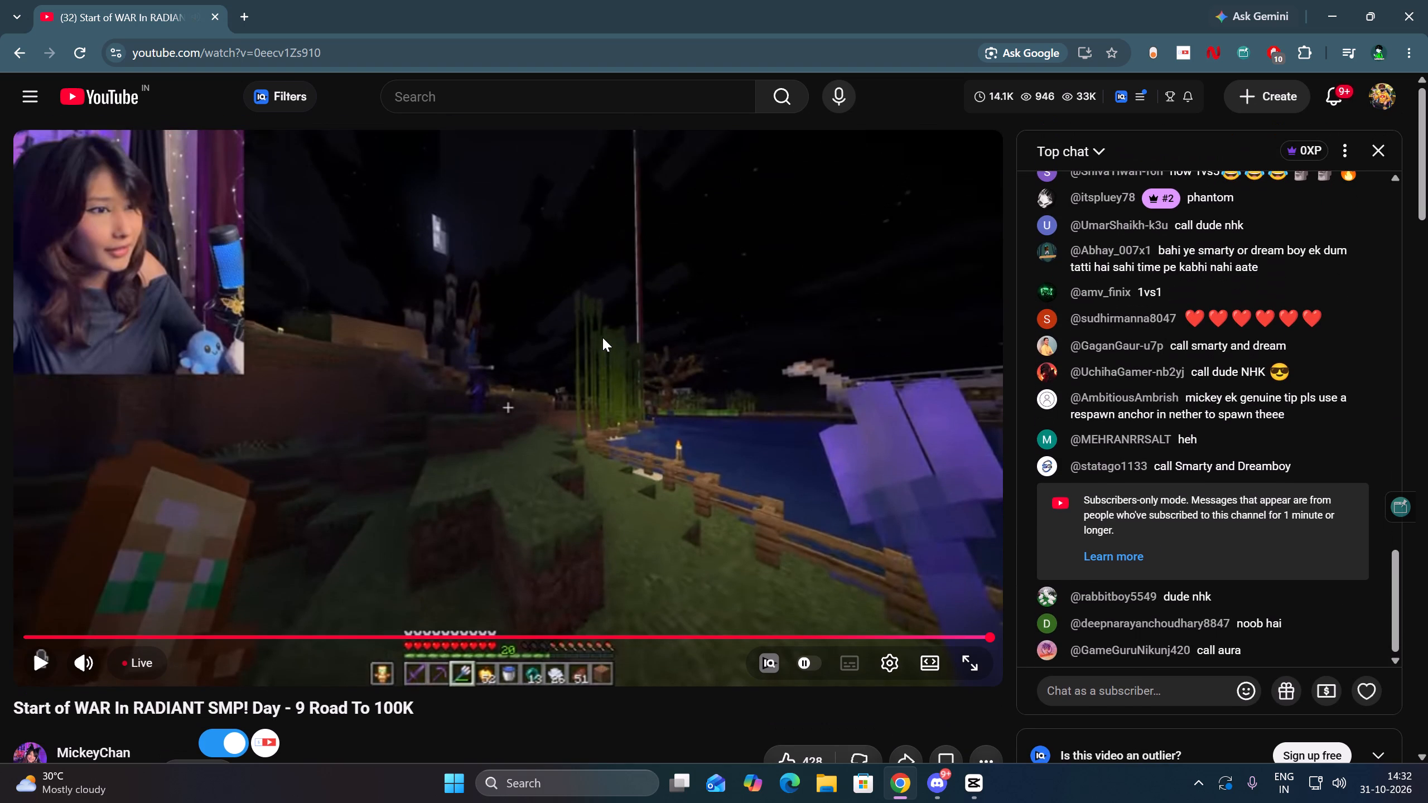
pyautogui.scroll(1, 602, 337)
pyautogui.scroll(-1, 590, 345)
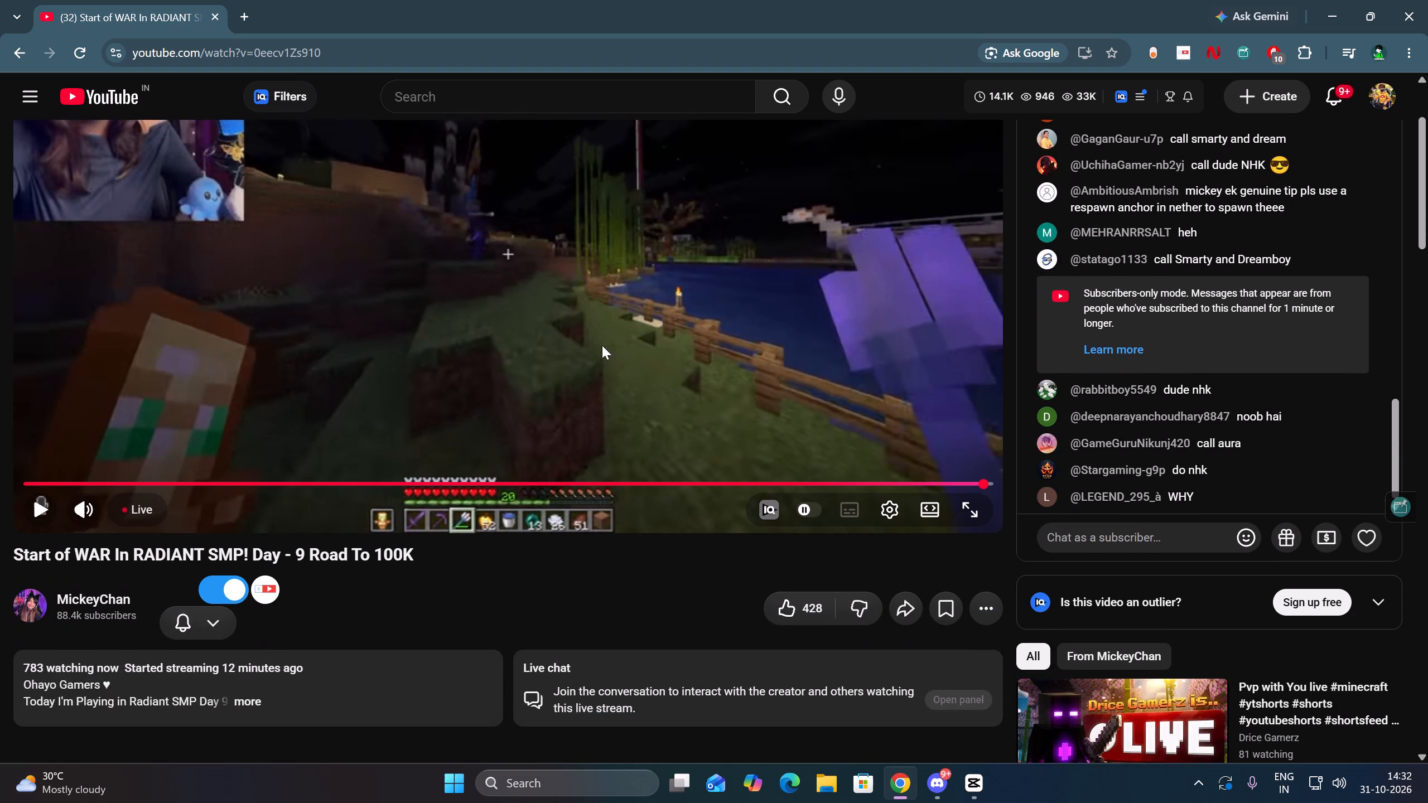
pyautogui.scroll(1, 606, 345)
pyautogui.click(643, 360)
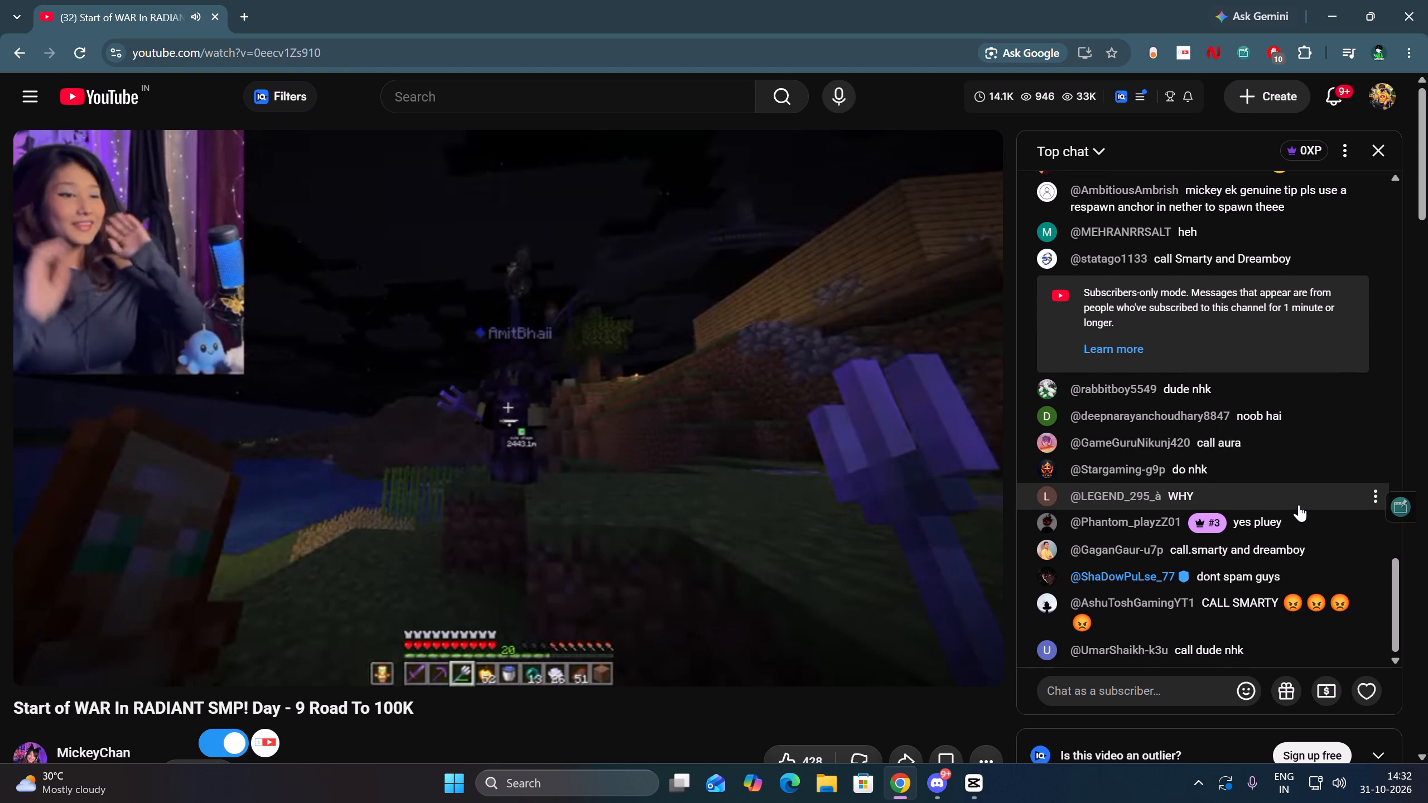
pyautogui.moveTo(1289, 587); pyautogui.dragTo(1322, 586)
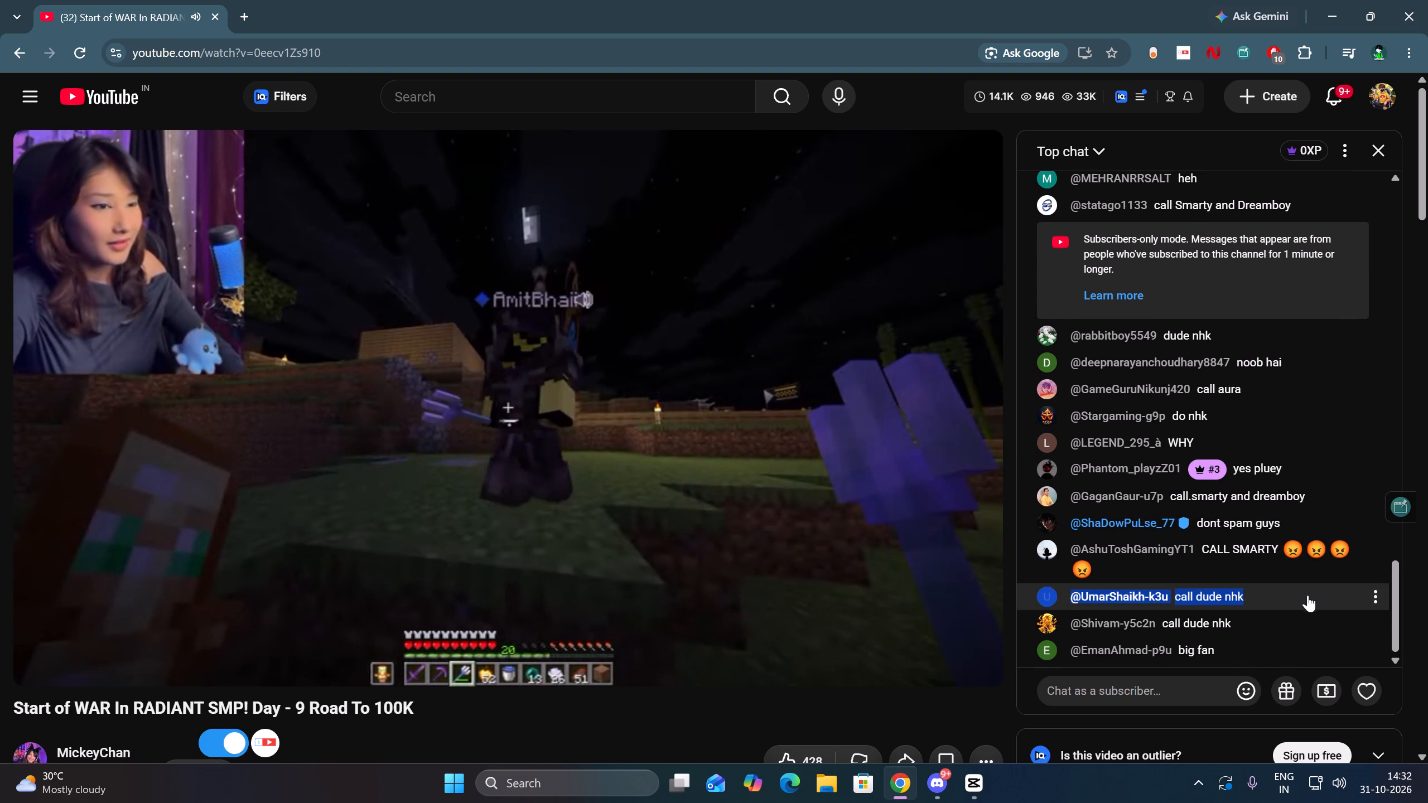
pyautogui.click(1302, 596)
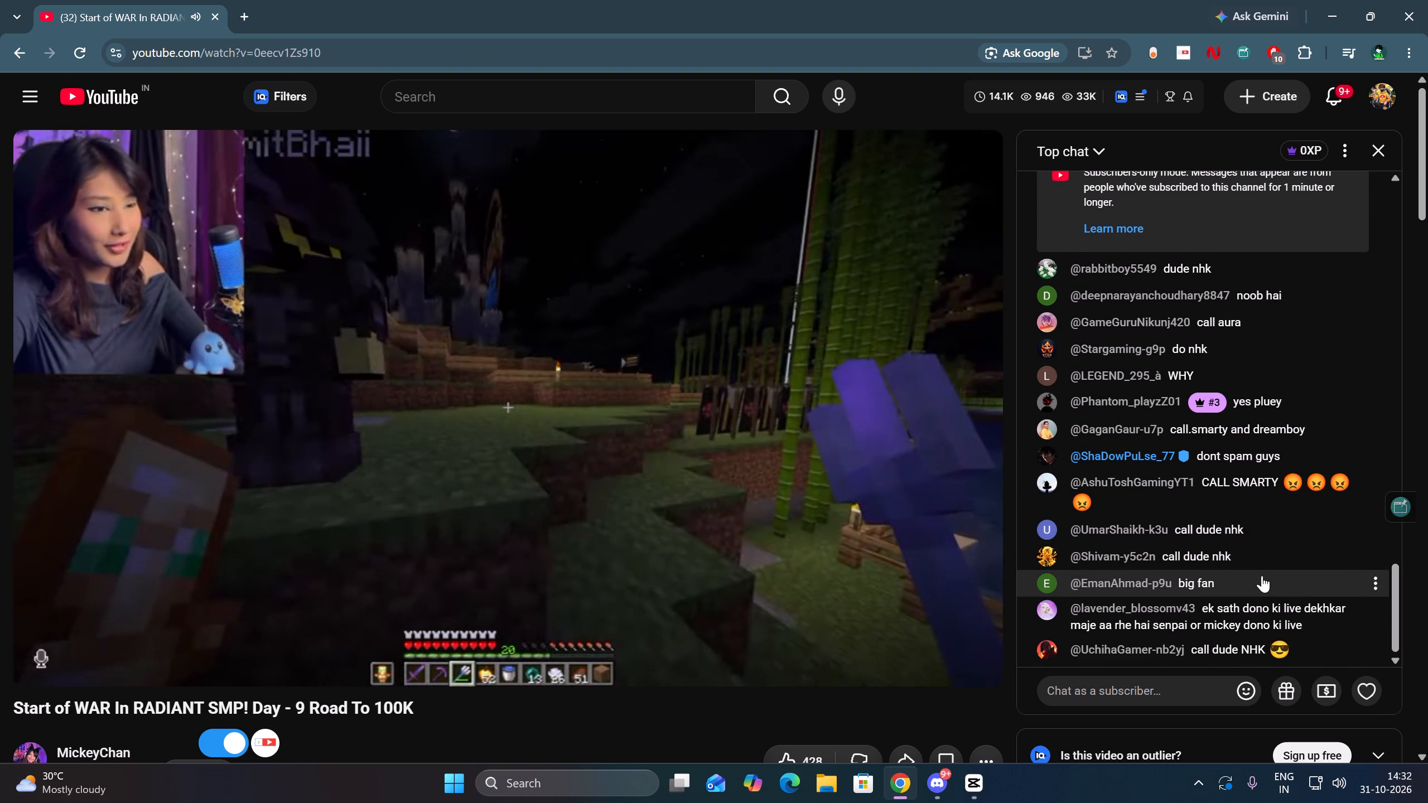
pyautogui.click(716, 349)
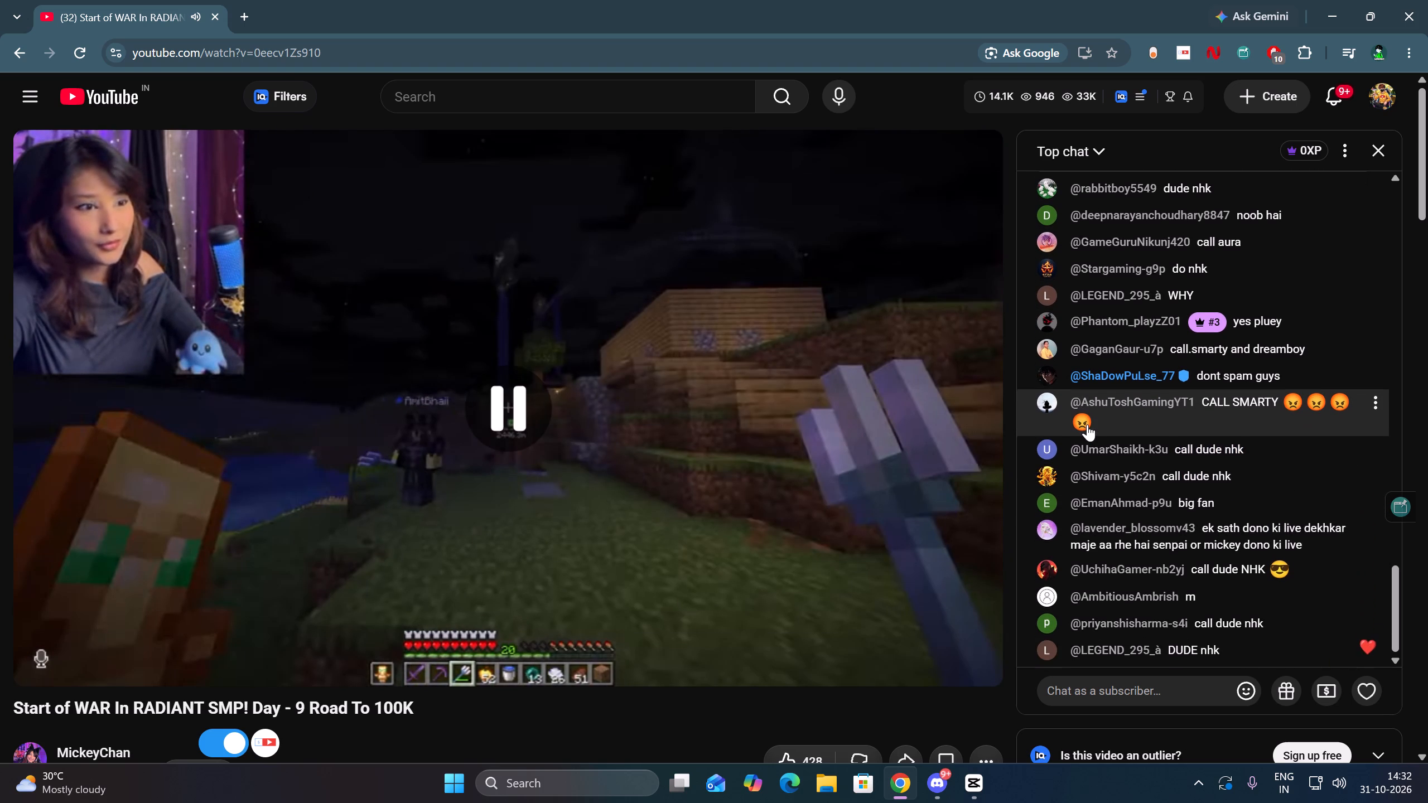
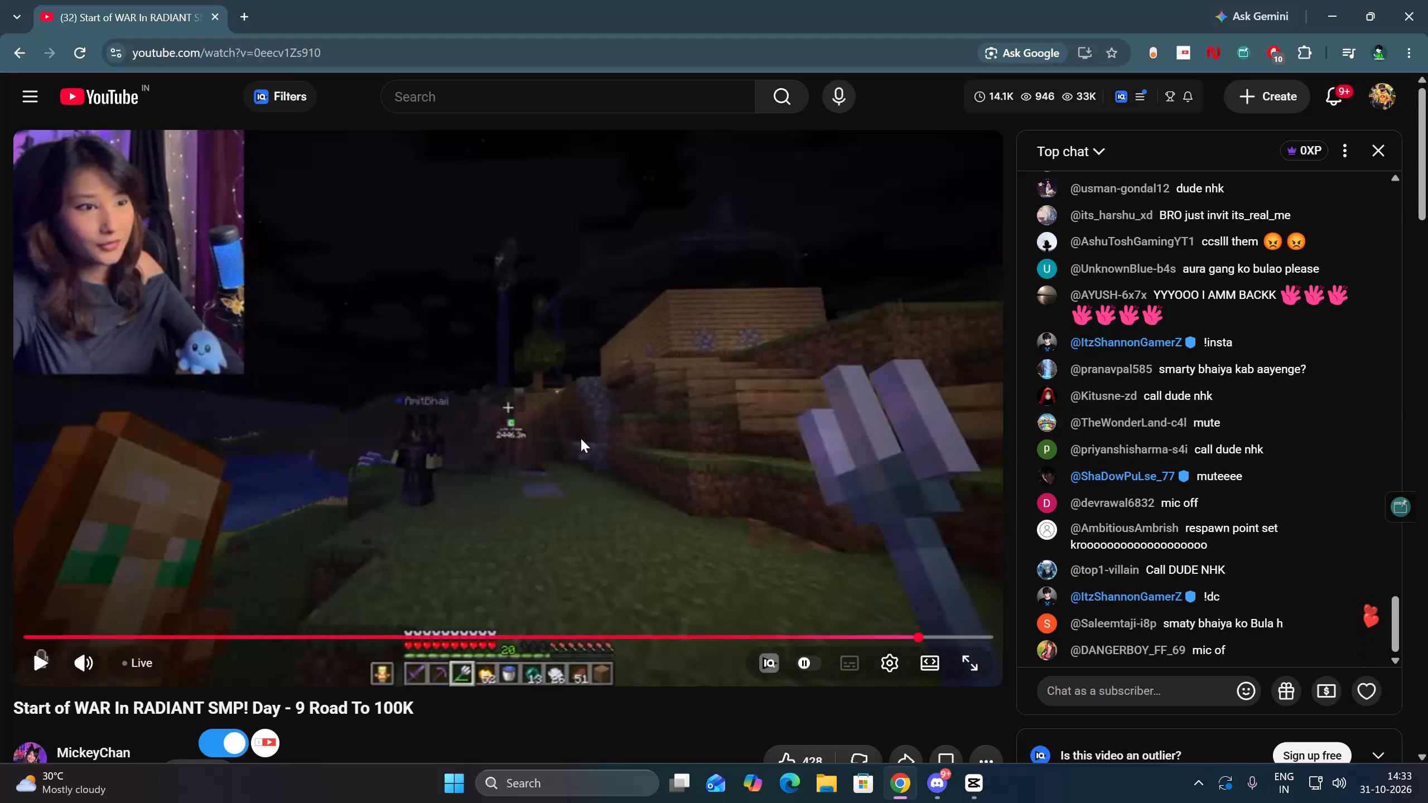
# Skip the stream forward to the live point, watch briefly and pause playback.
pyautogui.press('l')
pyautogui.press('l')
pyautogui.press('l')
pyautogui.press('l')
pyautogui.press('l')
pyautogui.press('l')
pyautogui.press('l')
pyautogui.press('l')
pyautogui.press('l')
pyautogui.press('l')
pyautogui.press('l')
pyautogui.press('l')
pyautogui.press('l')
pyautogui.press('l')
pyautogui.press('l')
pyautogui.press('l')
pyautogui.press('l')
pyautogui.press('l')
pyautogui.press('l')
pyautogui.press('l')
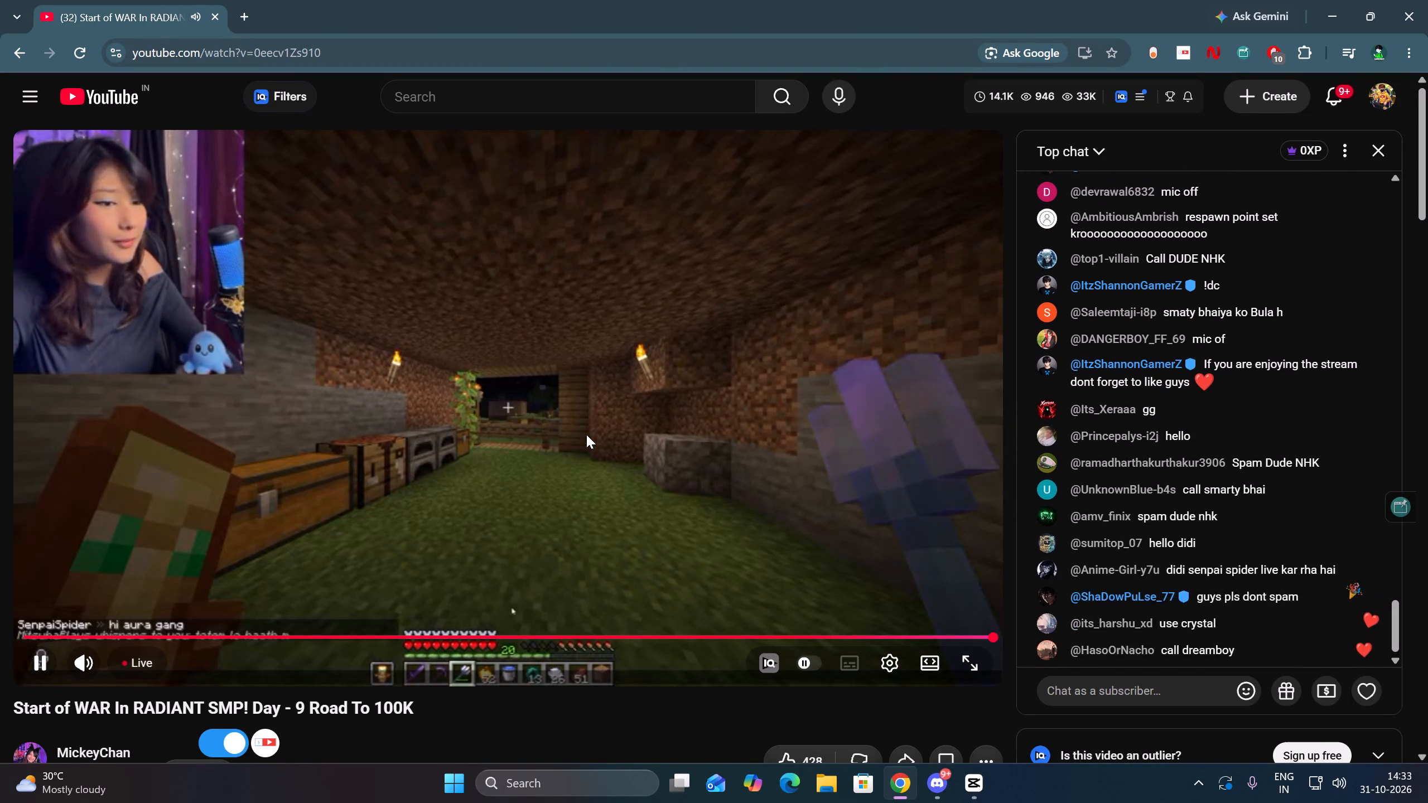
pyautogui.press('k')
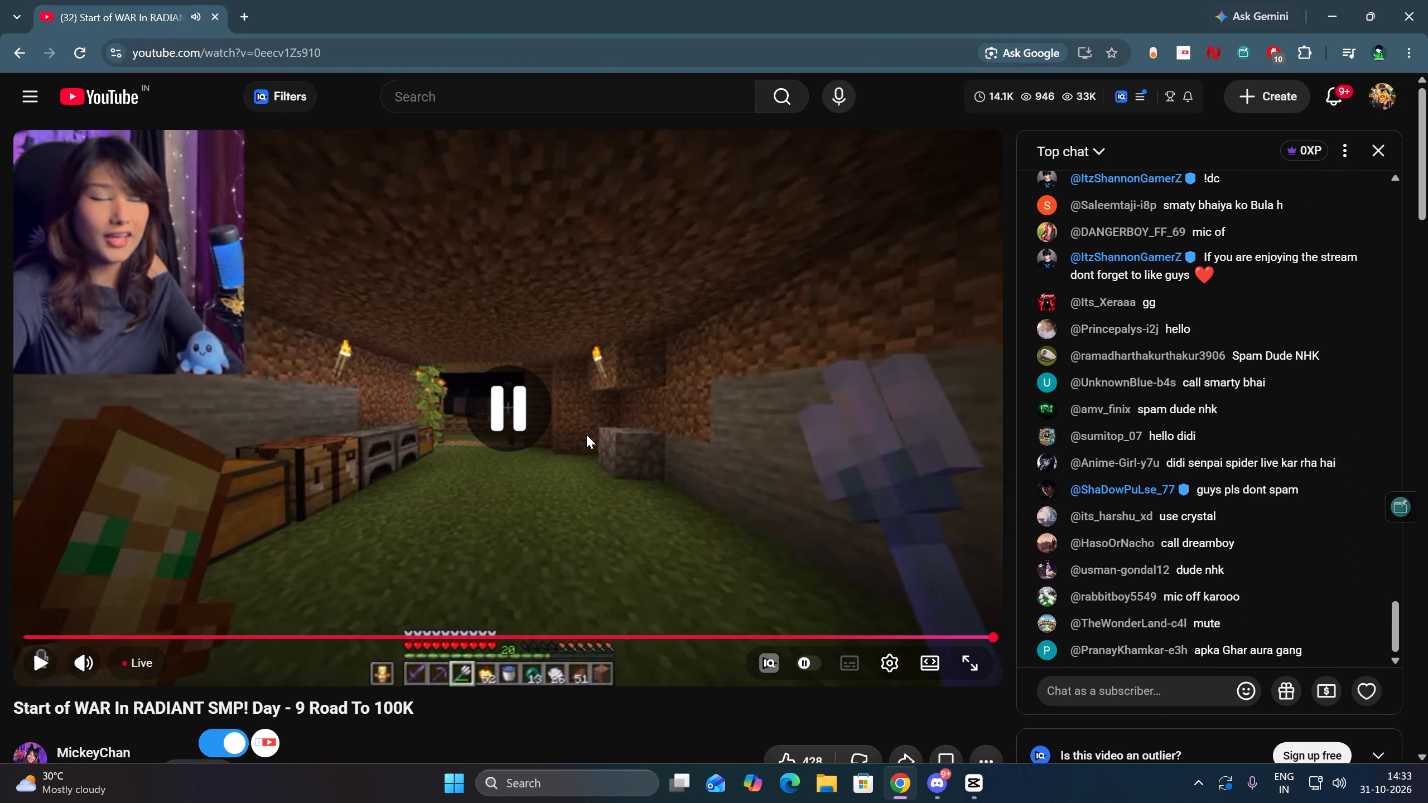
# Close the YouTube browser window to return to project 1027 in CapCut.
pyautogui.click(1427, 0)
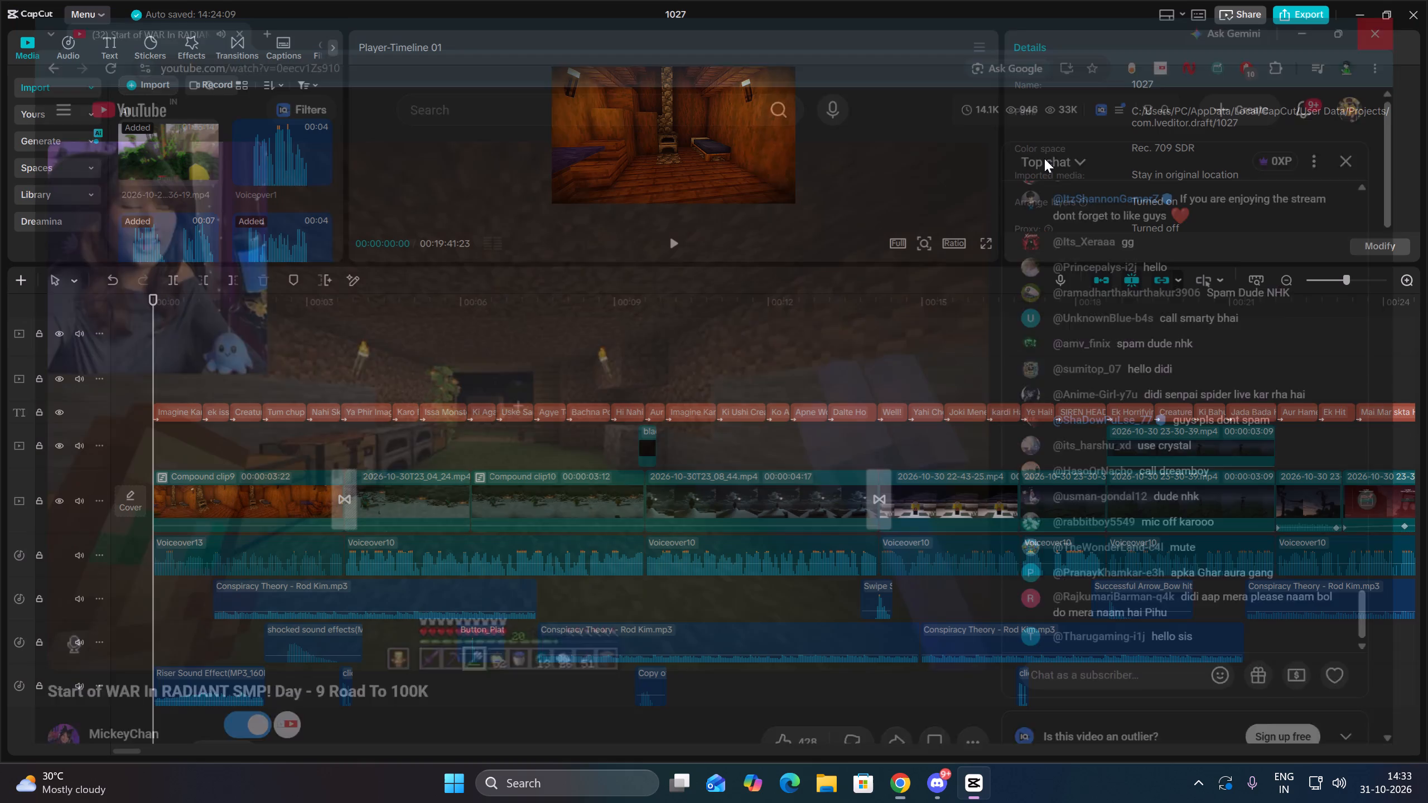
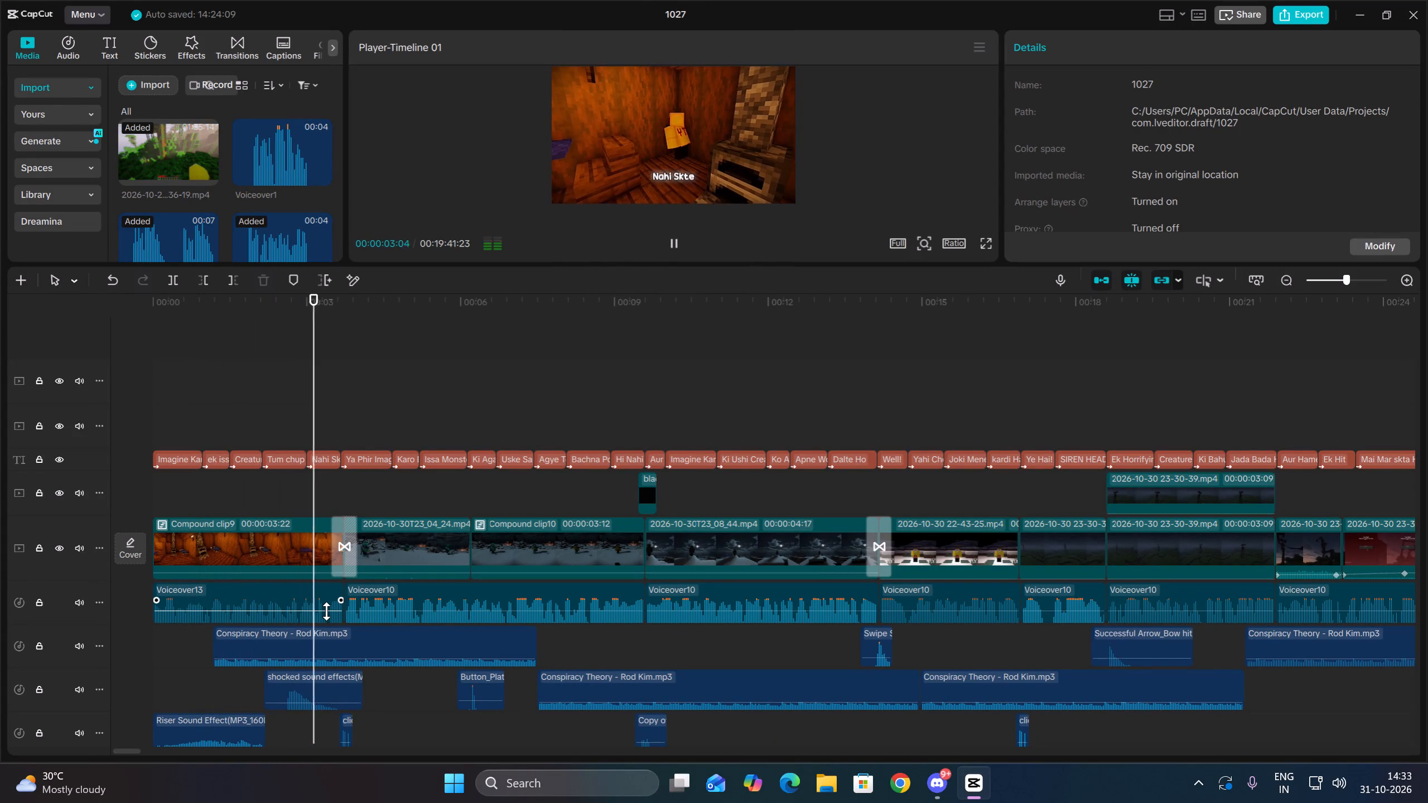
# Split the first compound clip on the main track at 00:00:02:19.
pyautogui.press('space')
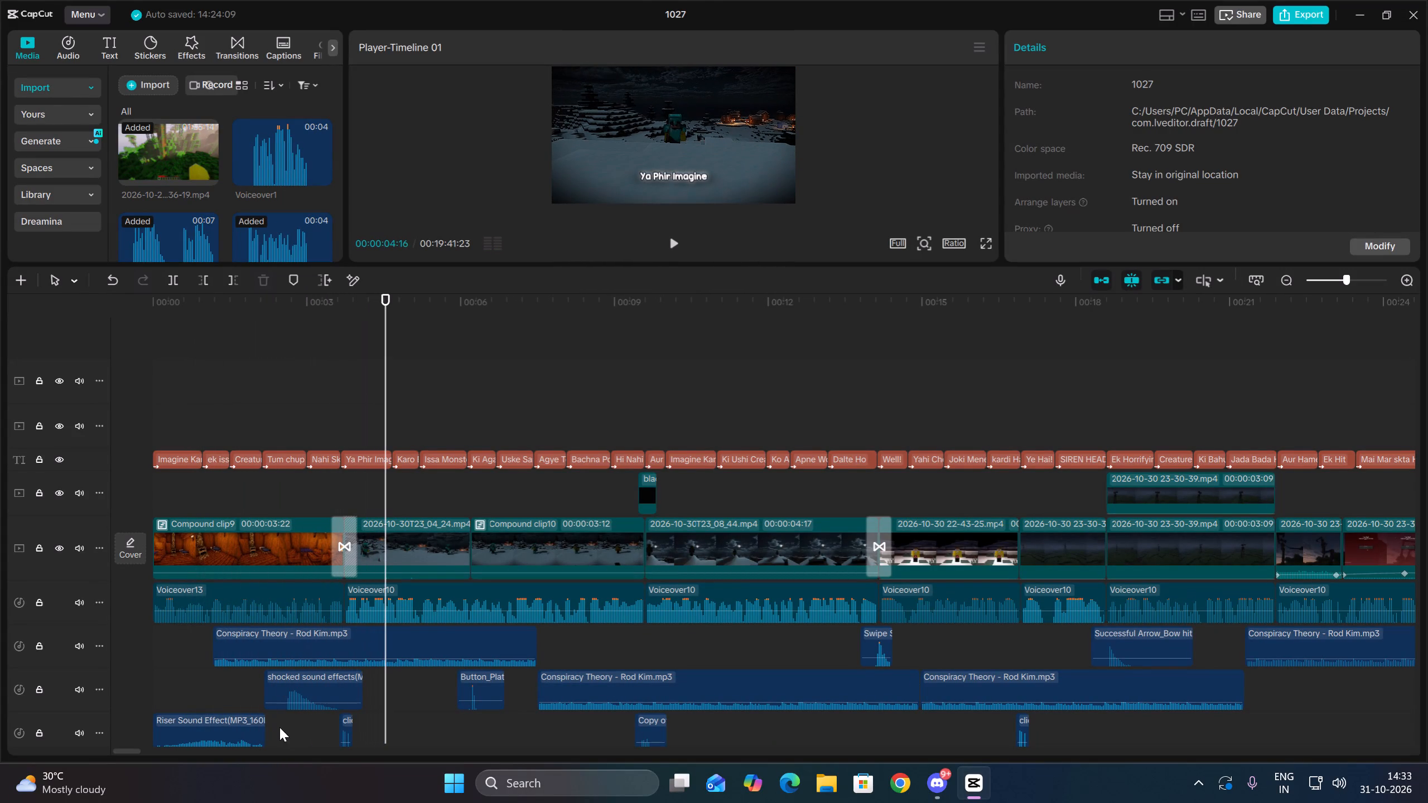
pyautogui.doubleClick(288, 727)
pyautogui.click(293, 575)
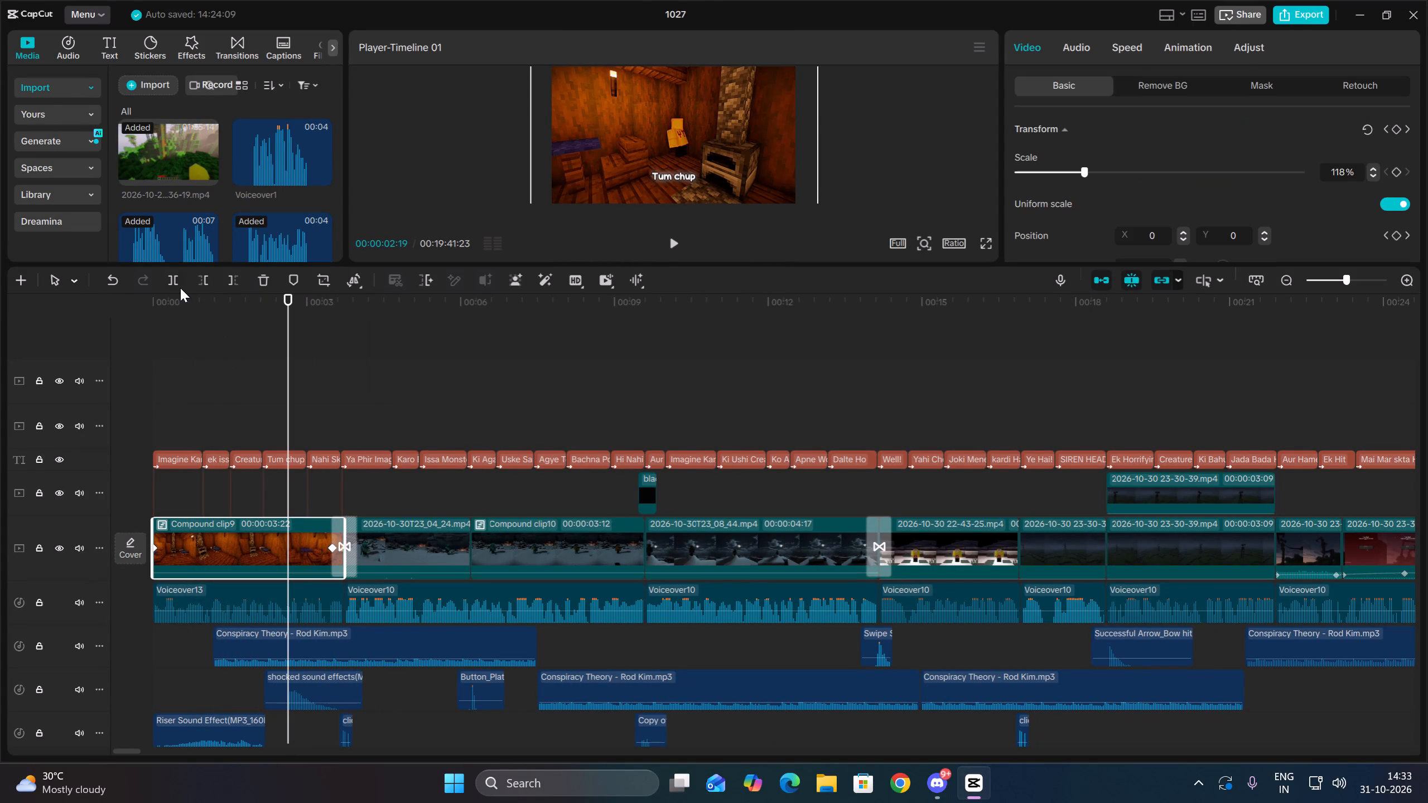
pyautogui.click(173, 279)
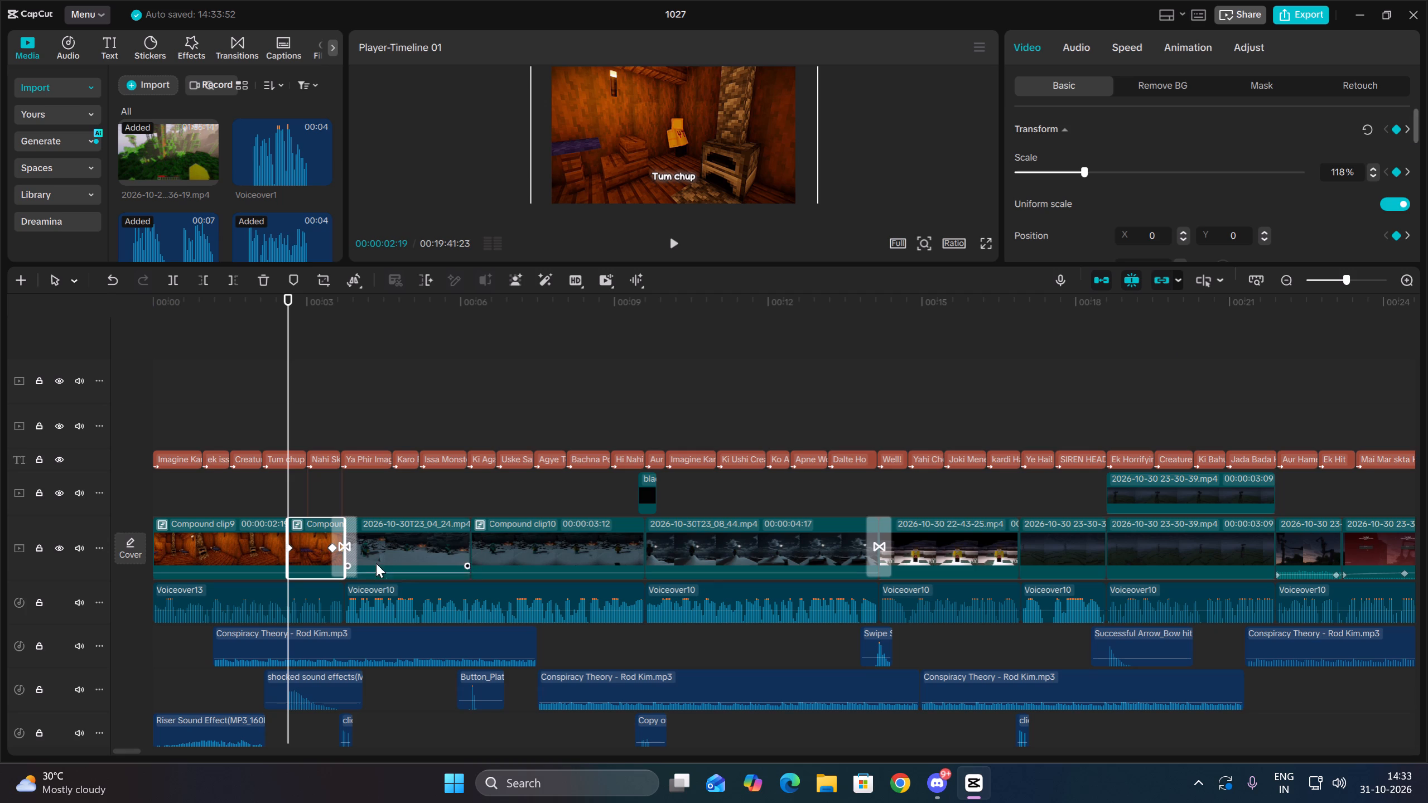
# Increase the scale at the end keyframe, 00:00:03:15, of the compound clip's second part for a stronger zoom.
pyautogui.click(330, 544)
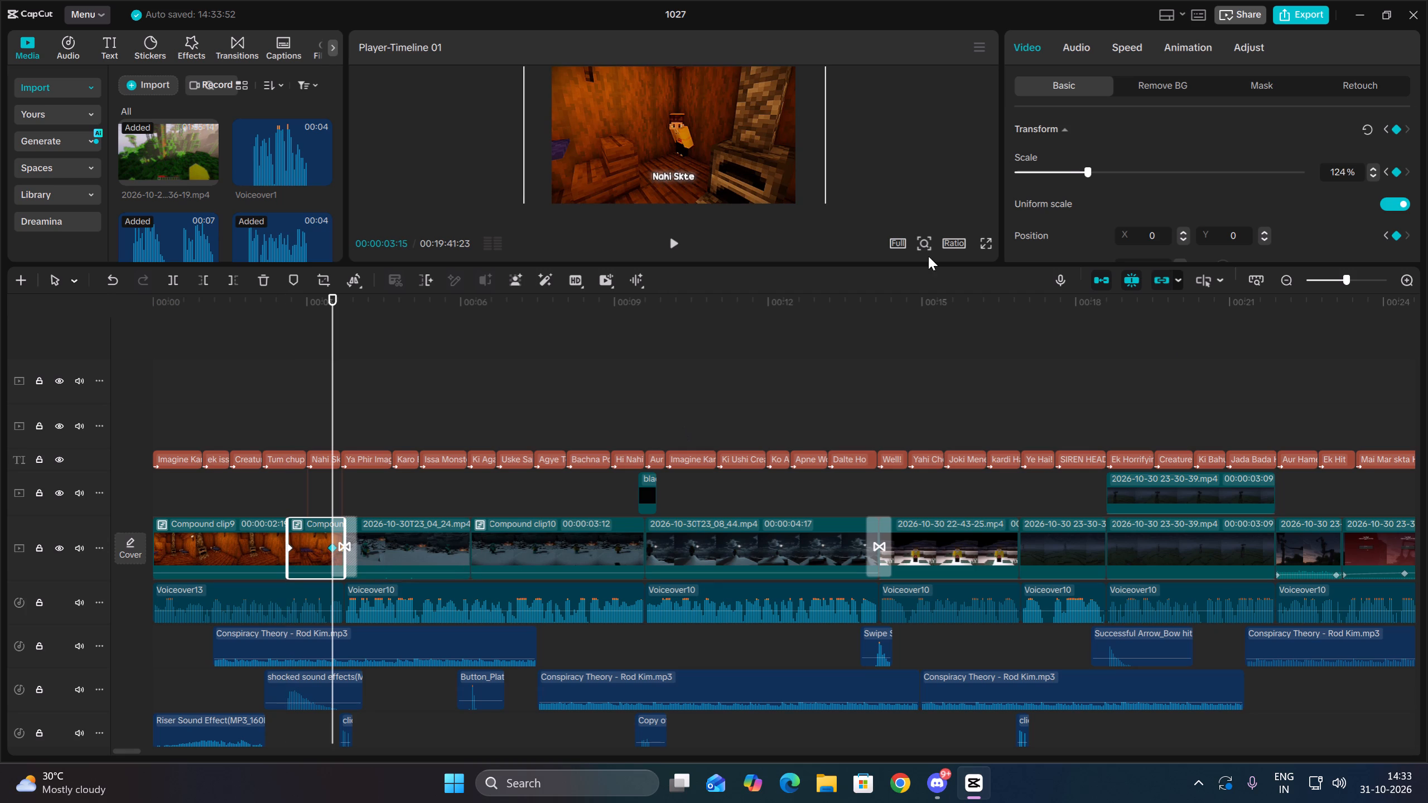
pyautogui.moveTo(1082, 172); pyautogui.dragTo(1099, 170)
pyautogui.click(314, 486)
# Play the edit from the split point at 00:00:02:19 to review the zoom and the following captioned clips.
pyautogui.moveTo(314, 486); pyautogui.dragTo(288, 479)
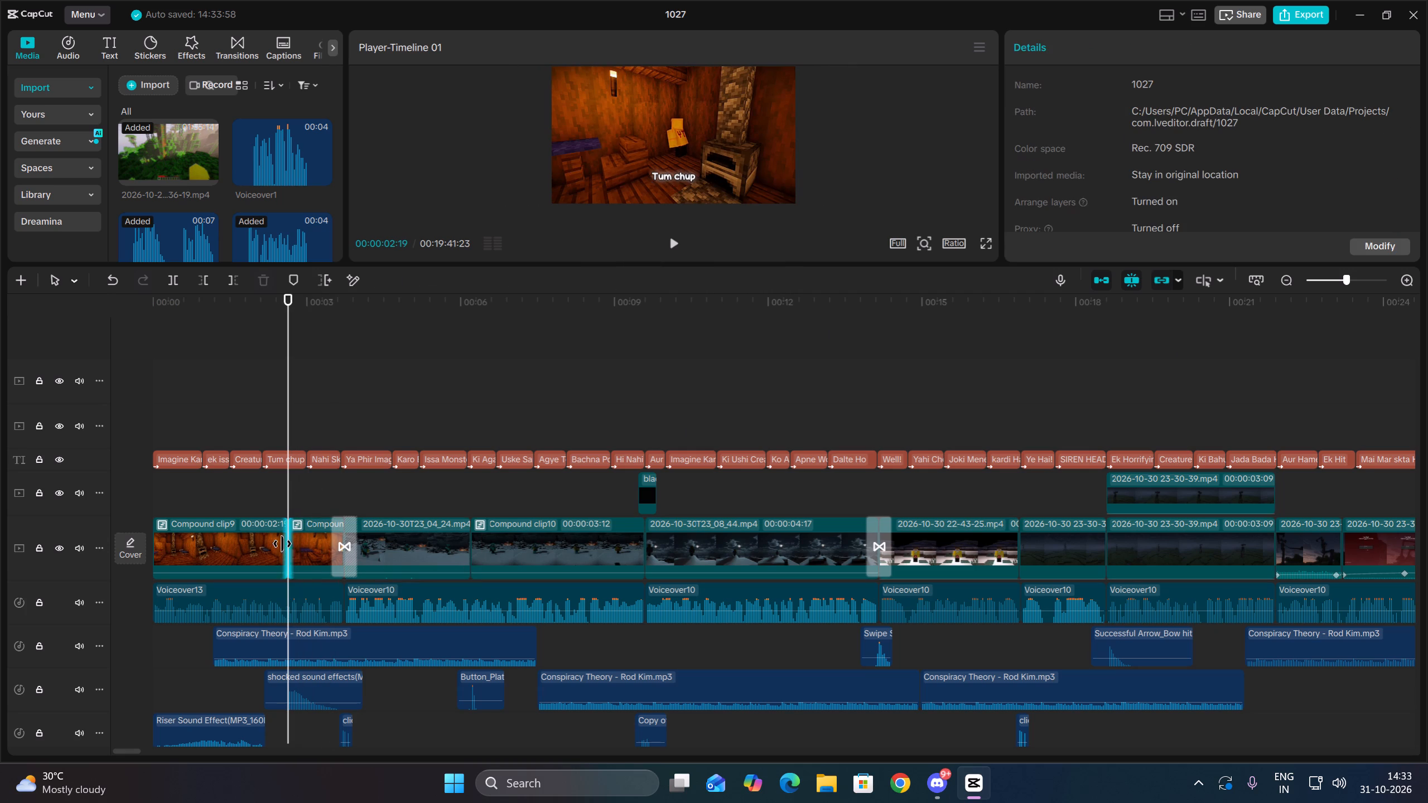
pyautogui.press('space')
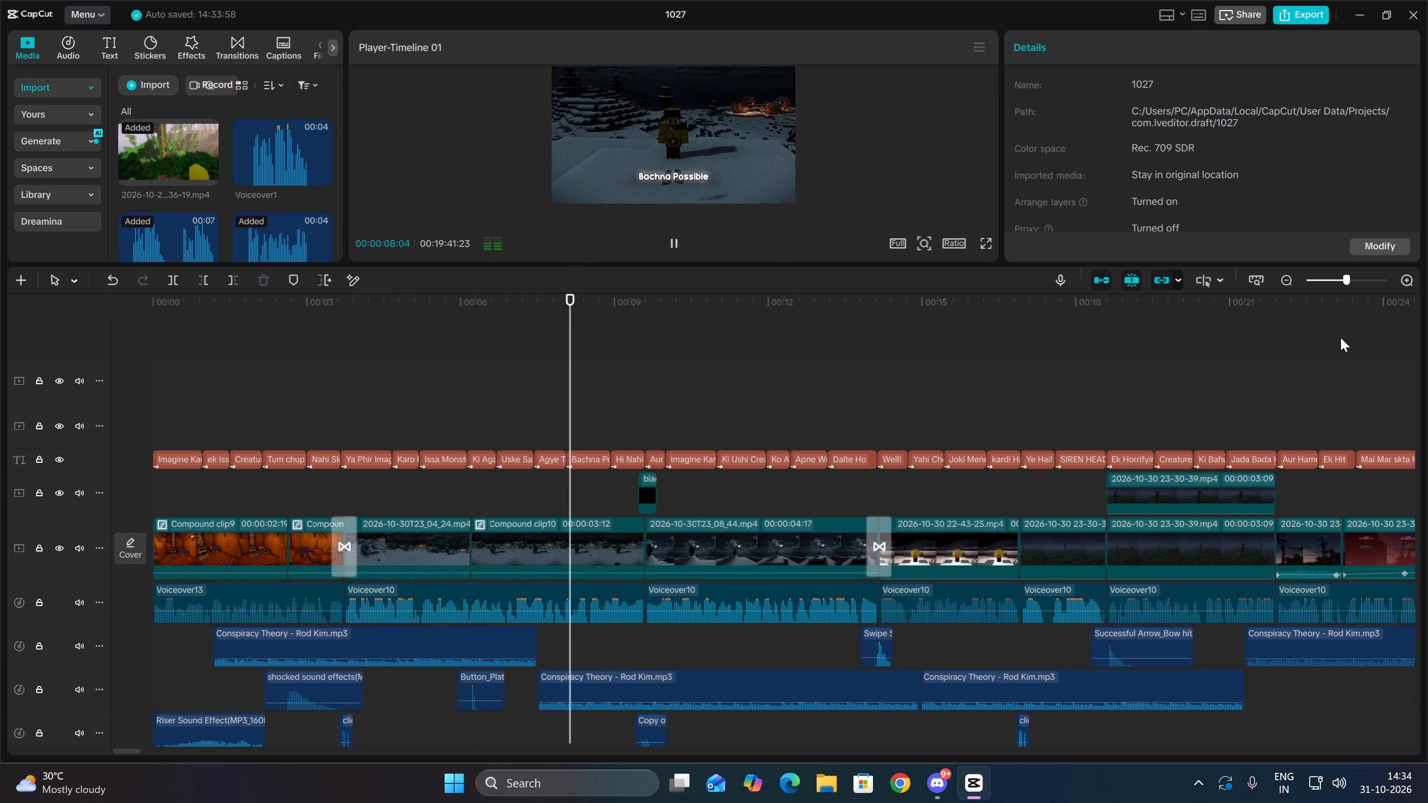
pyautogui.click(1284, 280)
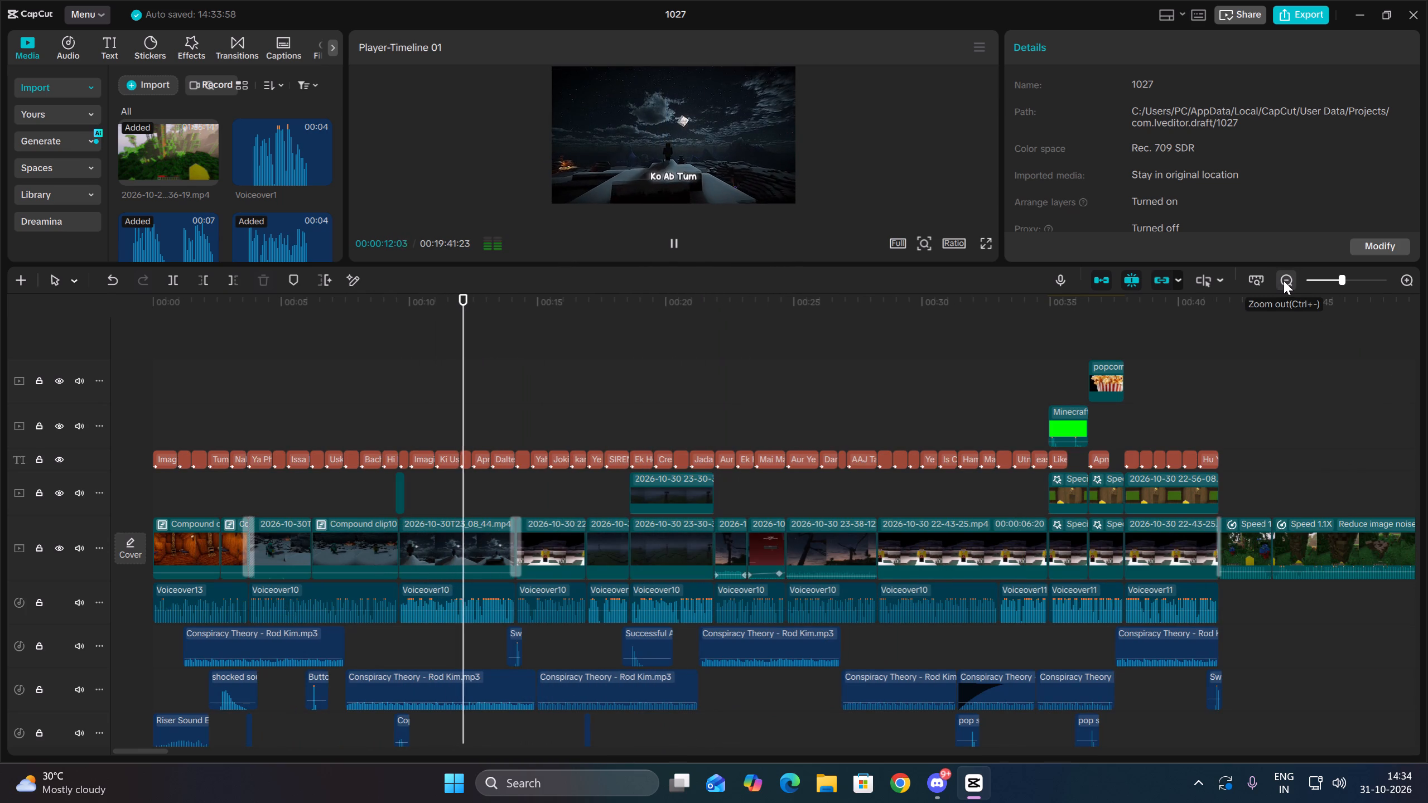
pyautogui.scroll(-6, 970, 486)
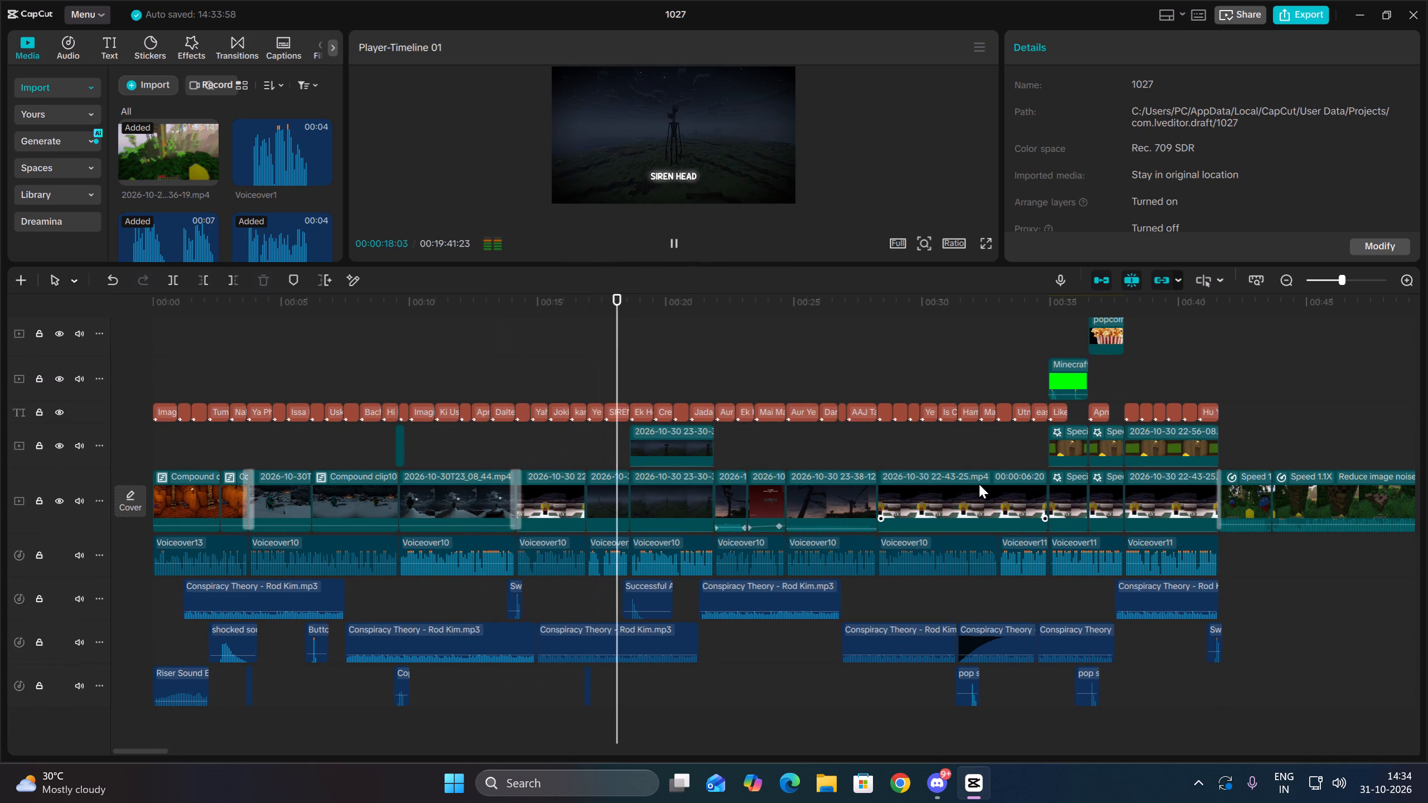
pyautogui.doubleClick(248, 354)
pyautogui.moveTo(248, 354); pyautogui.dragTo(161, 360)
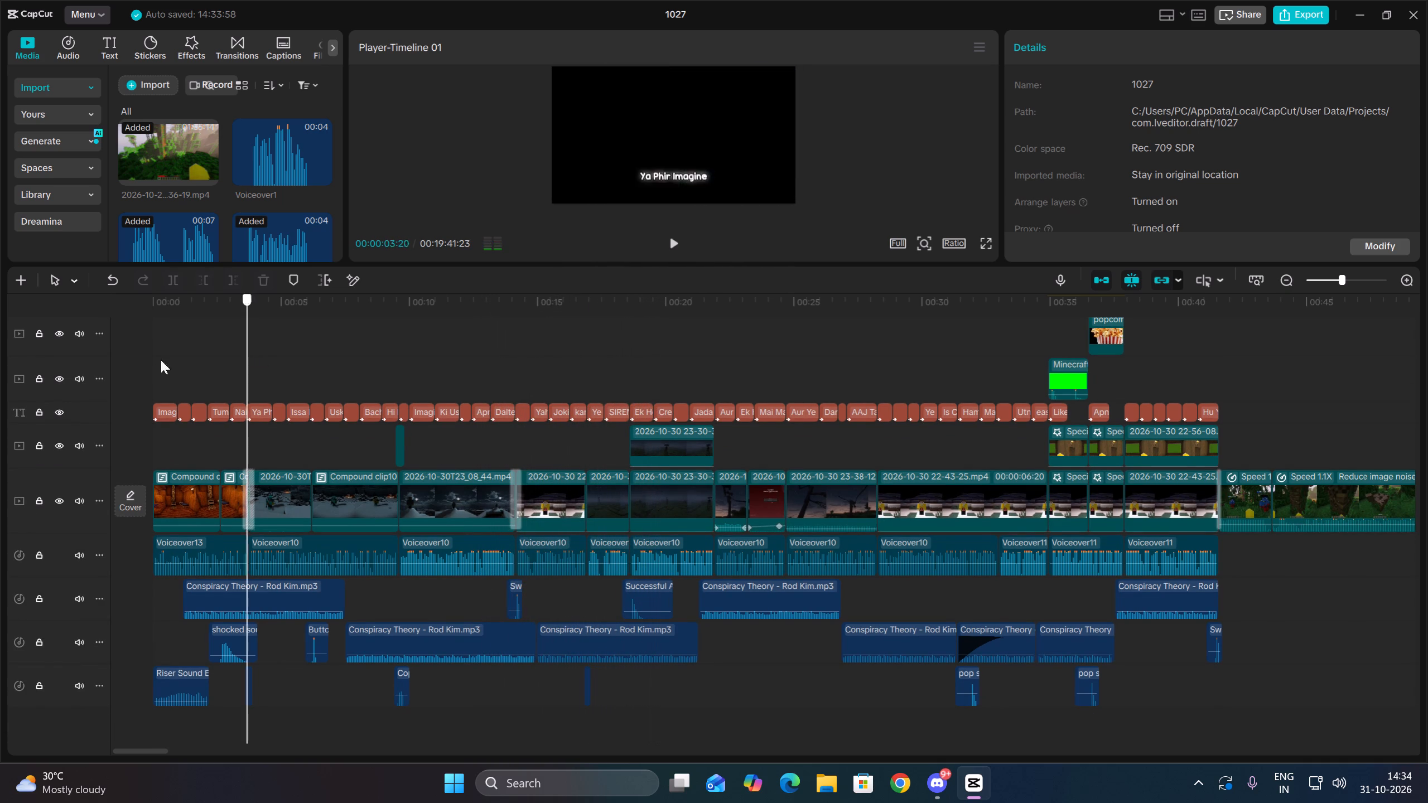
# Duplicate the opening "Imagine Karo" caption onto a text track directly above it, starting at 00:00:00:00.
pyautogui.moveTo(161, 360); pyautogui.dragTo(0, 361)
pyautogui.tripleClick(1405, 272)
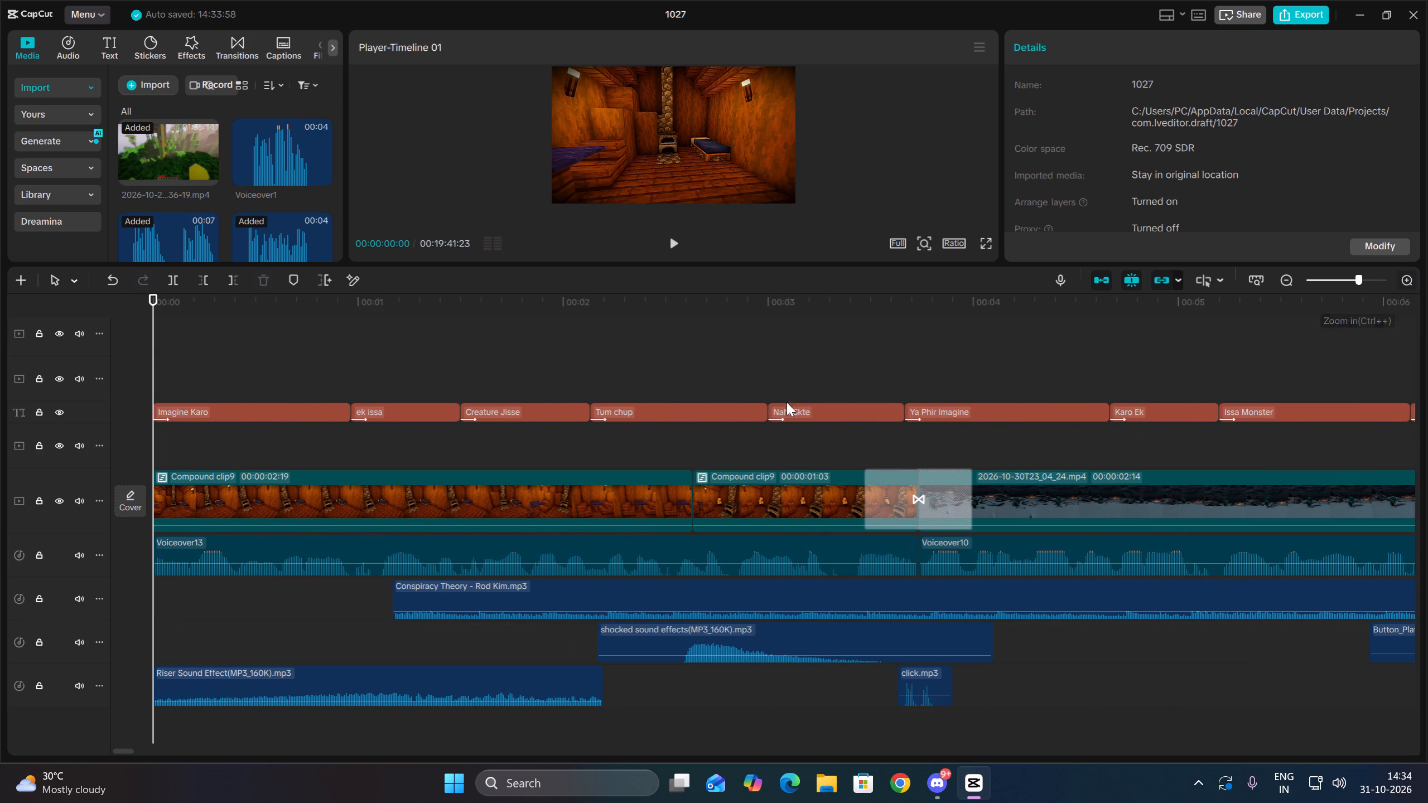
pyautogui.scroll(3, 260, 453)
pyautogui.click(248, 457)
pyautogui.rightClick(248, 457)
pyautogui.click(279, 429)
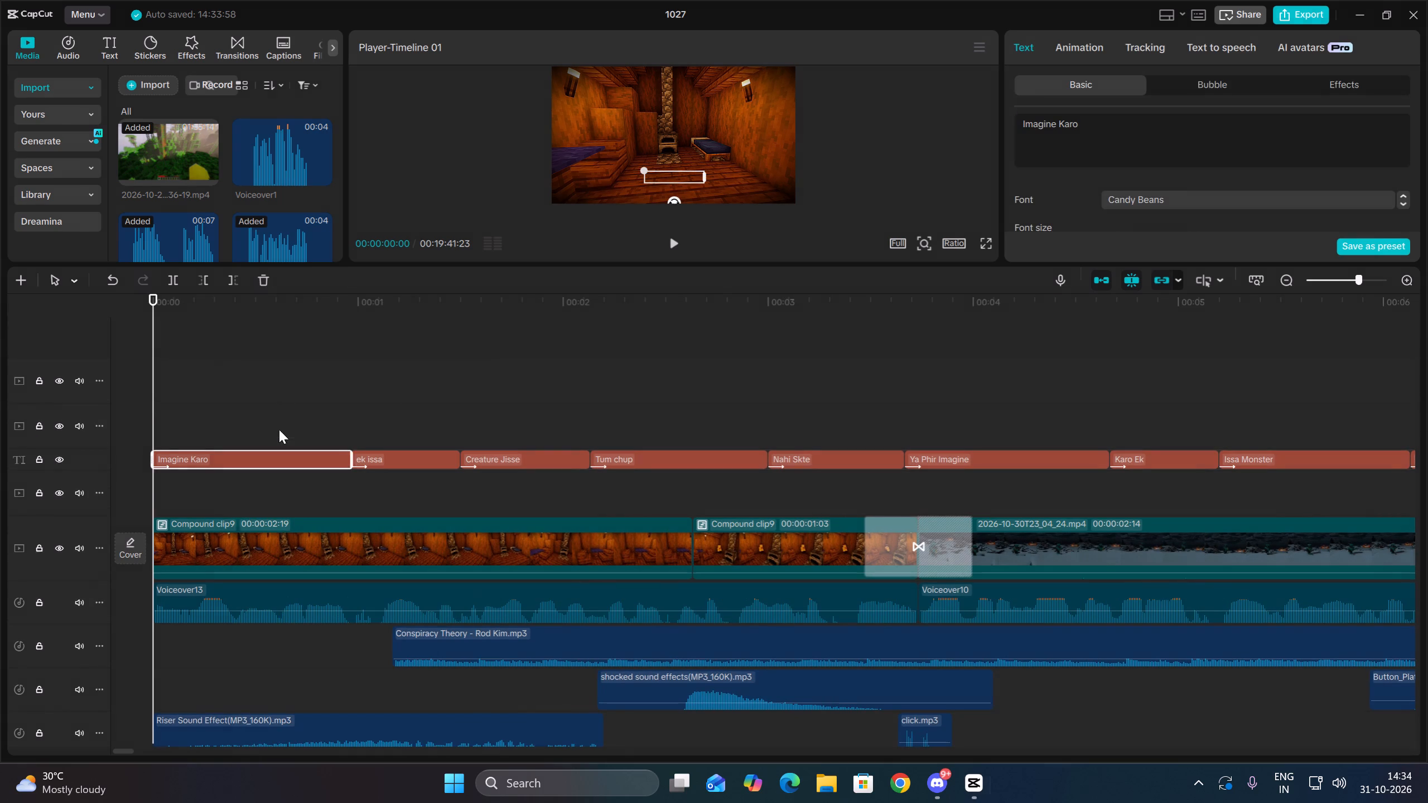
pyautogui.click(167, 425)
pyautogui.press('Up')
pyautogui.rightClick(185, 433)
pyautogui.click(221, 492)
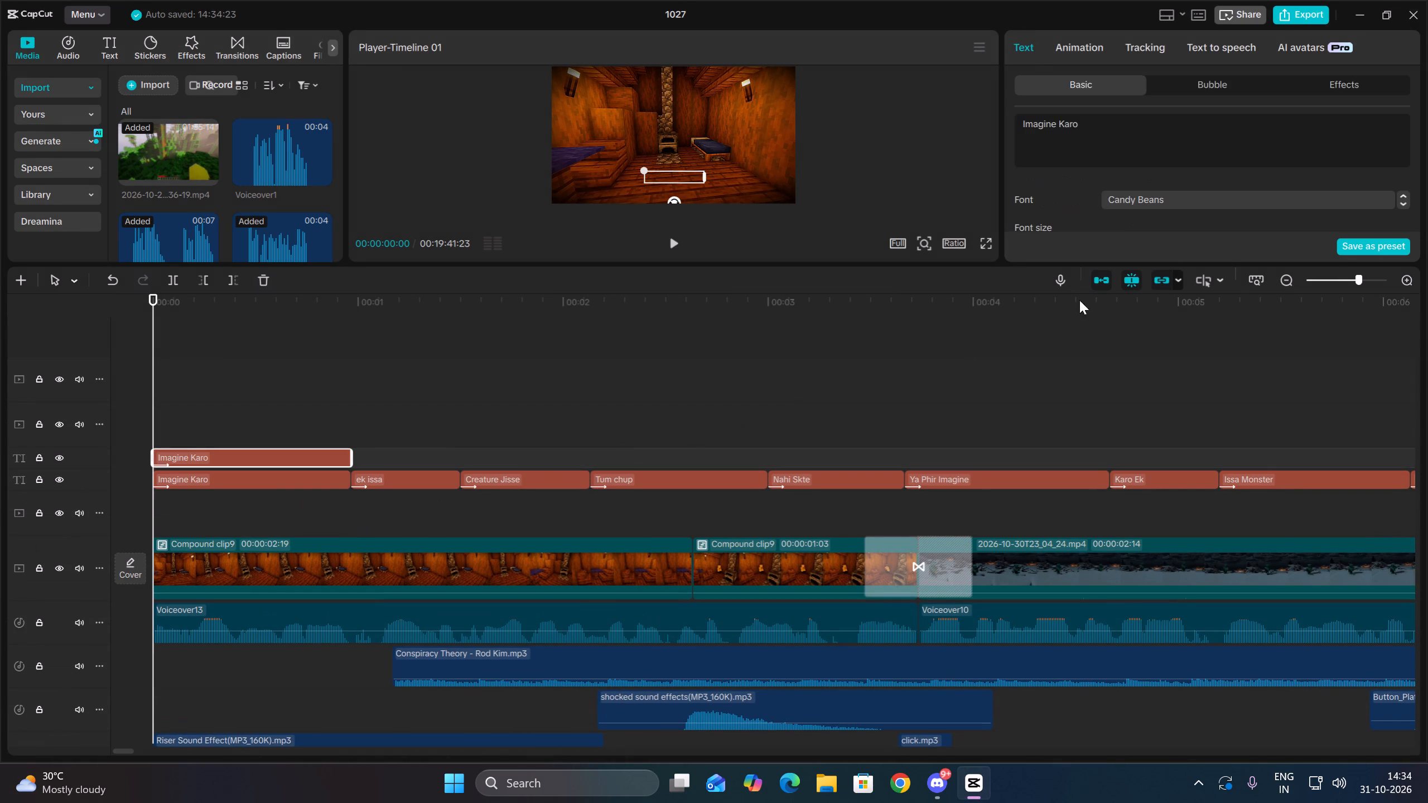
# Shorten the duplicated caption's text to "Imagine".
pyautogui.click(1084, 126)
pyautogui.press('BackSpace')
pyautogui.press('BackSpace')
pyautogui.press('BackSpace')
pyautogui.press('BackSpace')
pyautogui.click(206, 427)
pyautogui.click(237, 459)
pyautogui.click(244, 424)
pyautogui.click(250, 452)
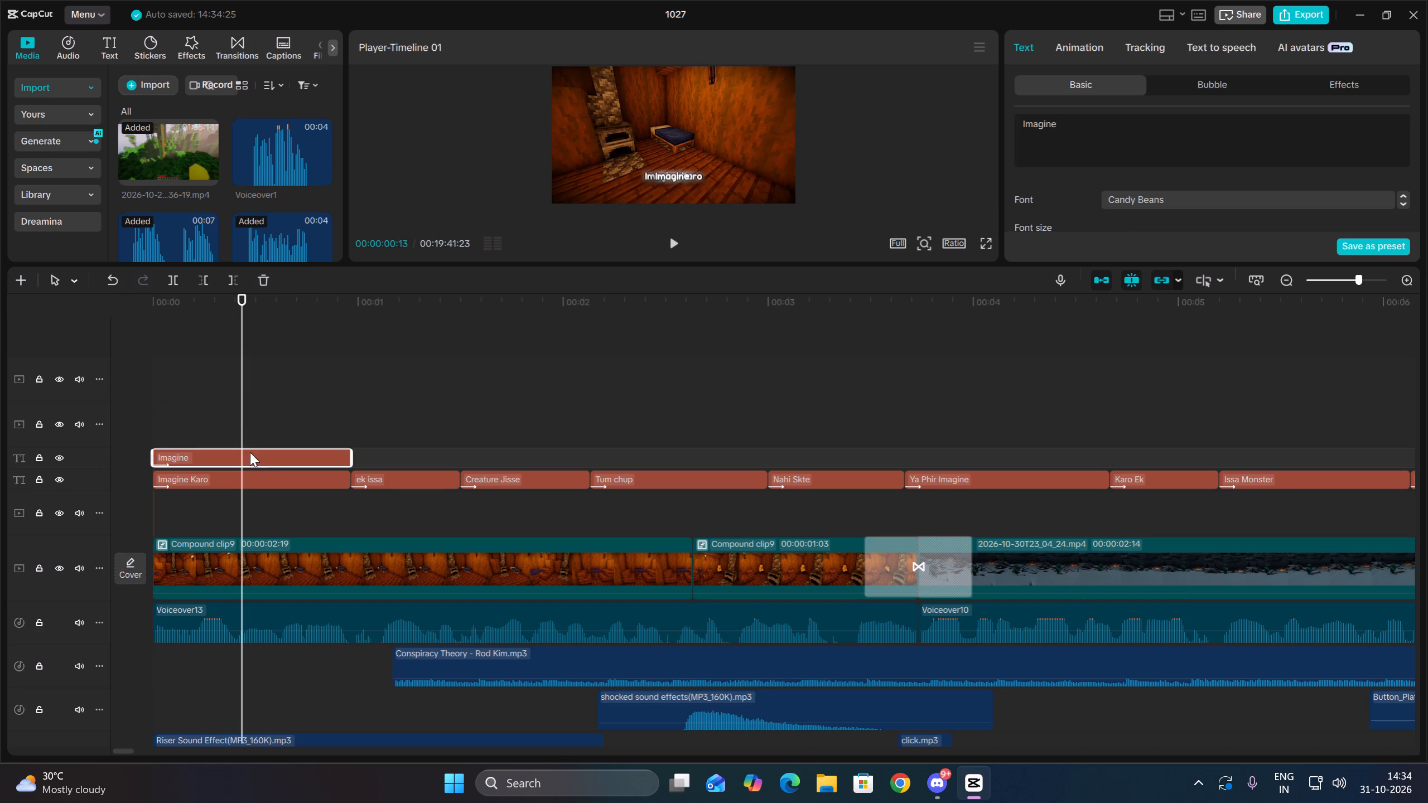
# Enlarge the preview and pad the "Imagine" copy with trailing spaces until it overlays the same word in the original caption.
pyautogui.click(1156, 132)
pyautogui.press('space')
pyautogui.press('space')
pyautogui.moveTo(735, 263); pyautogui.dragTo(711, 466)
pyautogui.press('space')
pyautogui.press('space')
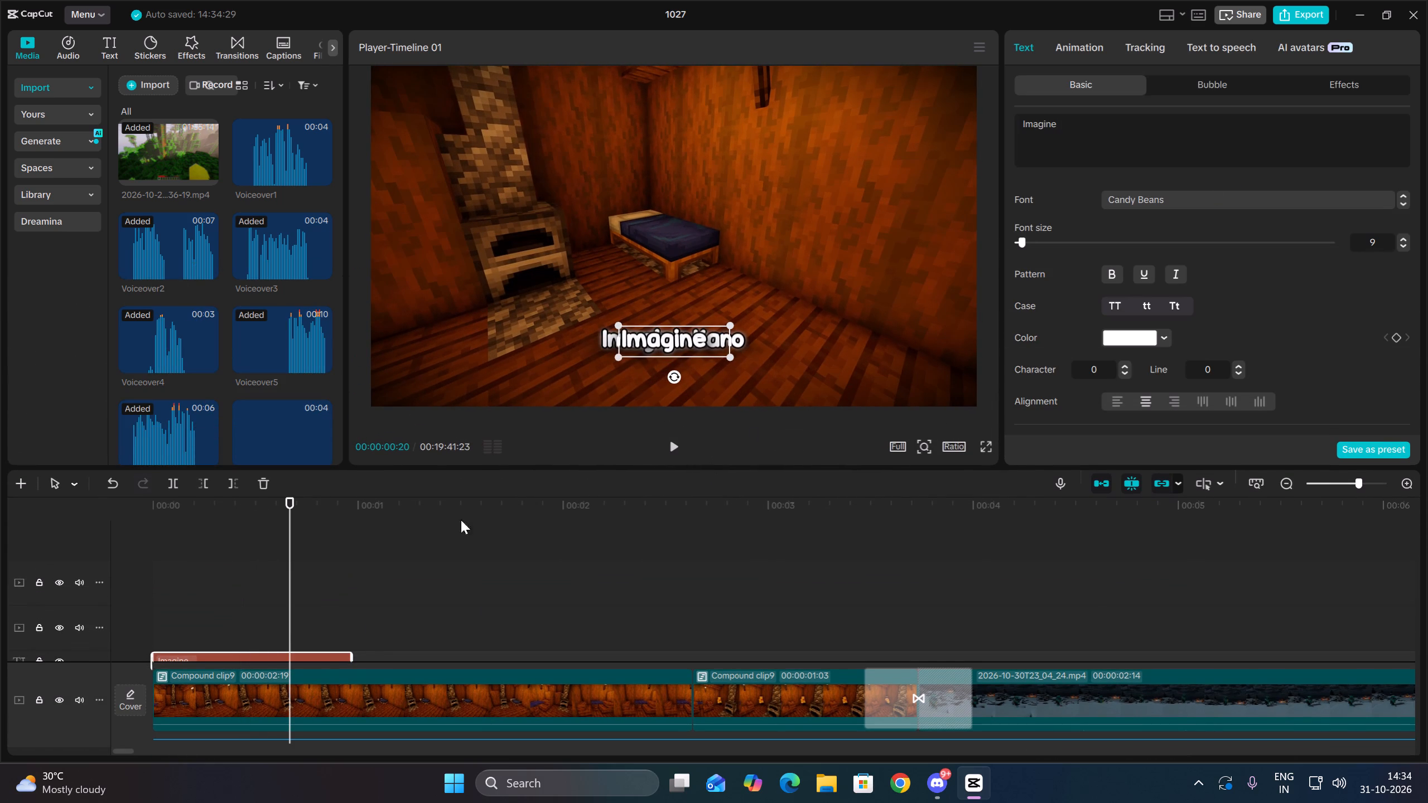
pyautogui.scroll(-2, 390, 554)
pyautogui.click(1092, 127)
pyautogui.press('space')
pyautogui.press('space')
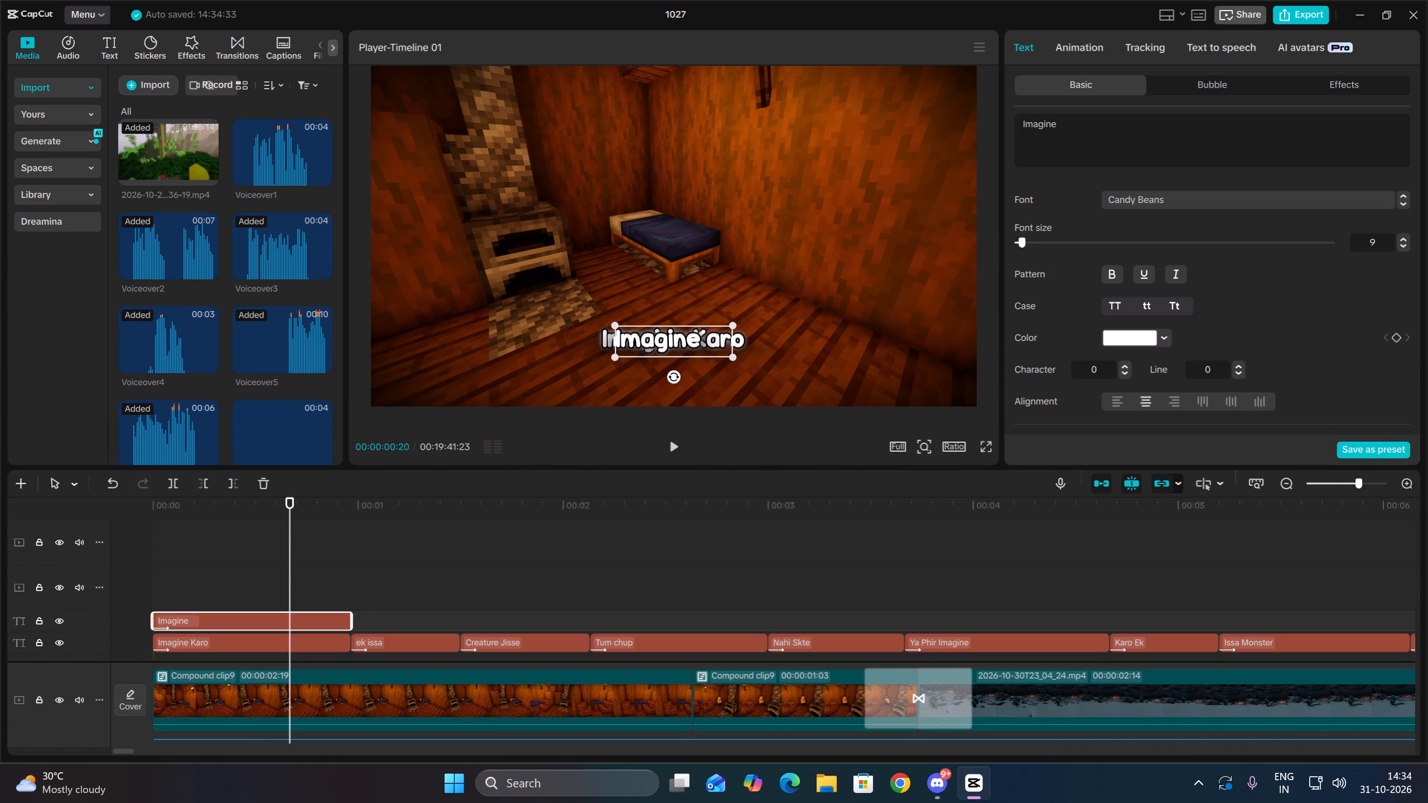
pyautogui.press('space')
pyautogui.press('space')
pyautogui.press('space')
pyautogui.press('space')
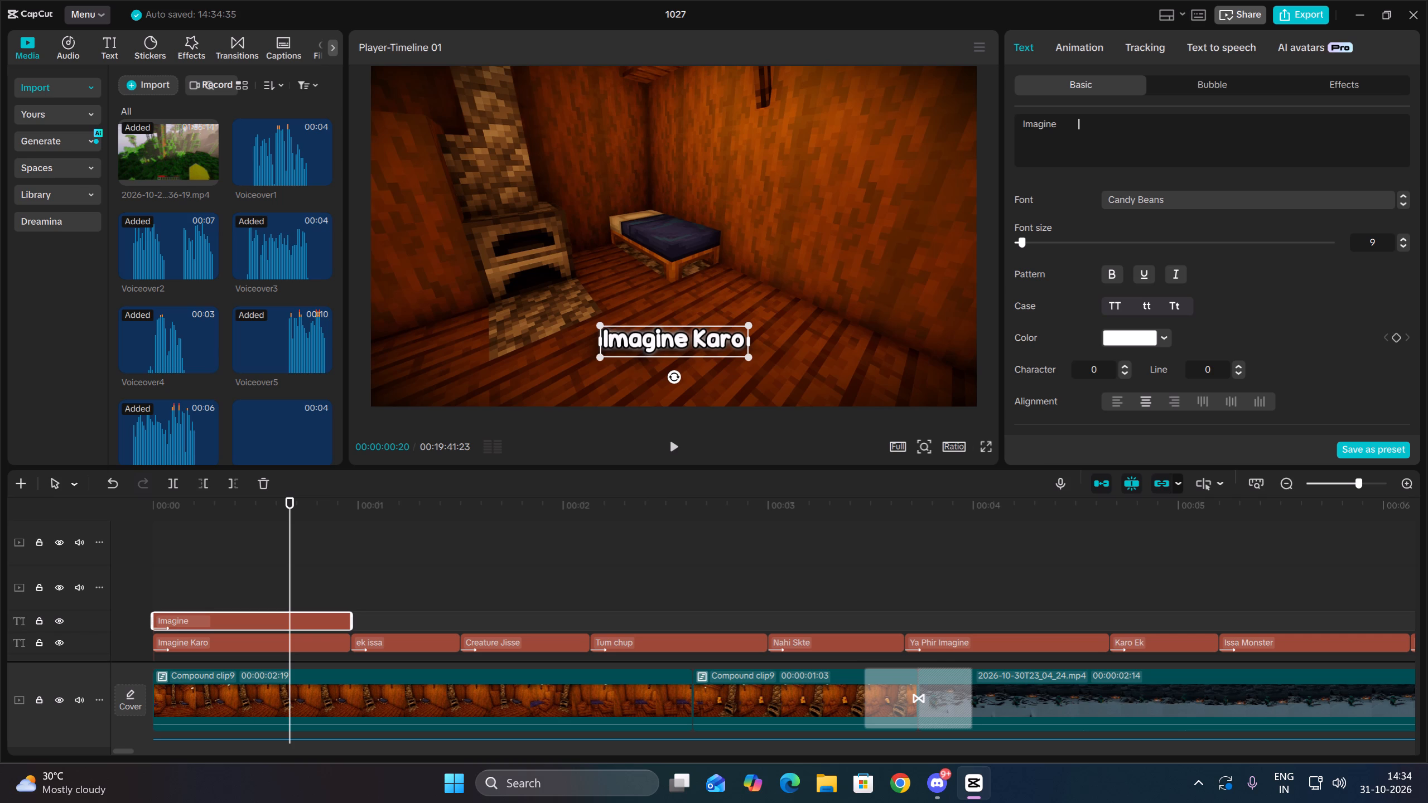
# Colour the "Imagine" overlay text a bright, fully saturated yellow-green.
pyautogui.scroll(-1, 1161, 325)
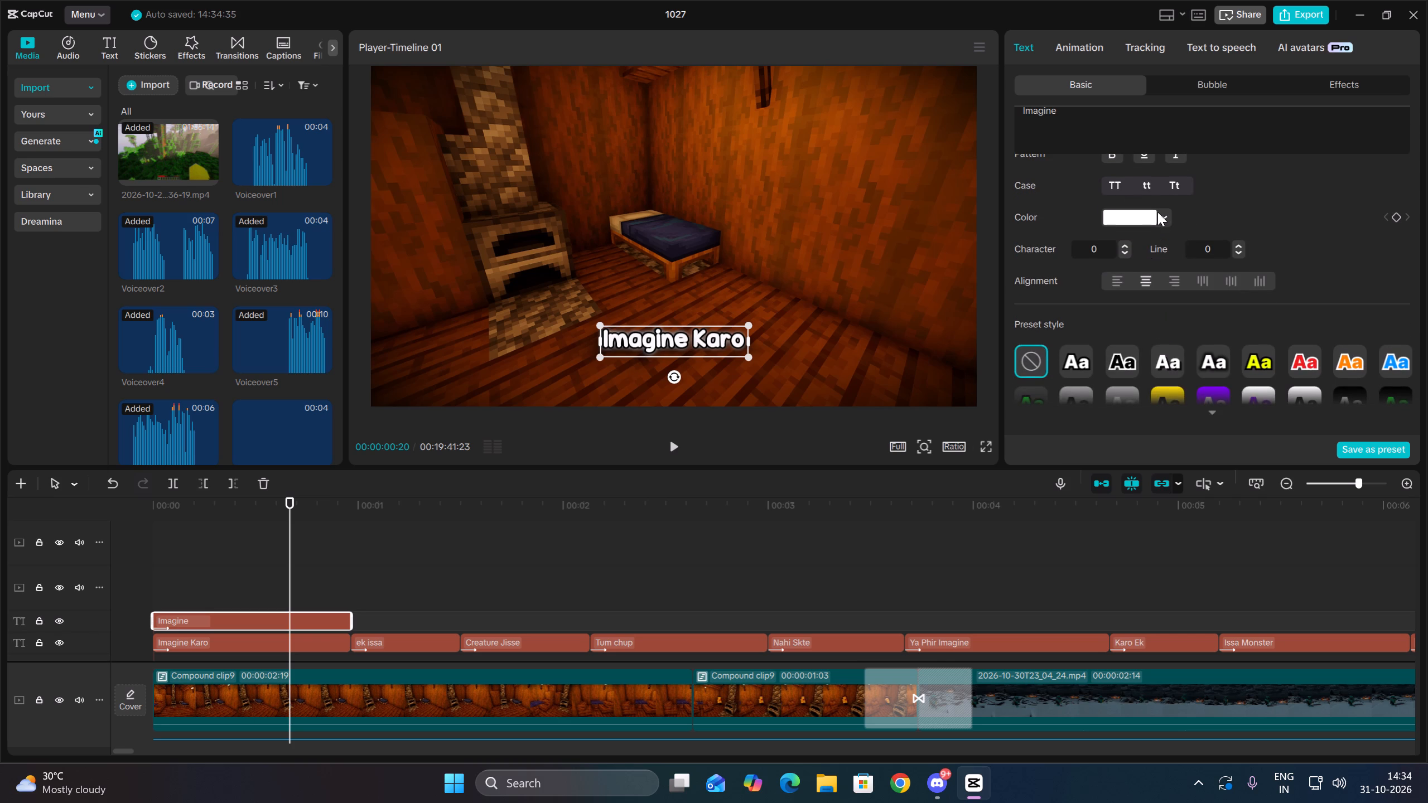
pyautogui.click(1157, 211)
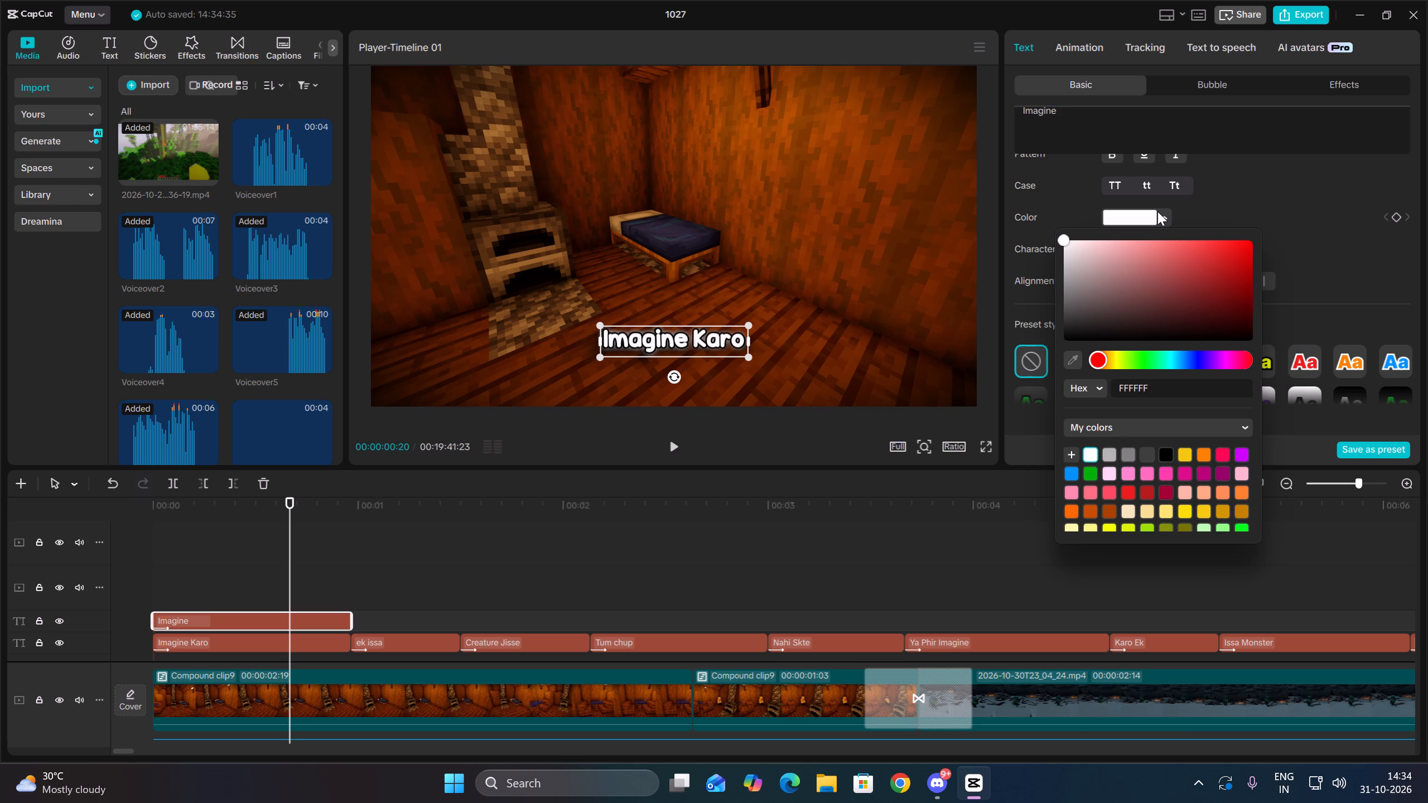
pyautogui.moveTo(1157, 211); pyautogui.dragTo(787, 280)
pyautogui.scroll(-1, 0, 526)
pyautogui.click(1109, 365)
pyautogui.moveTo(1109, 365); pyautogui.dragTo(1116, 364)
pyautogui.moveTo(1198, 265); pyautogui.dragTo(1294, 211)
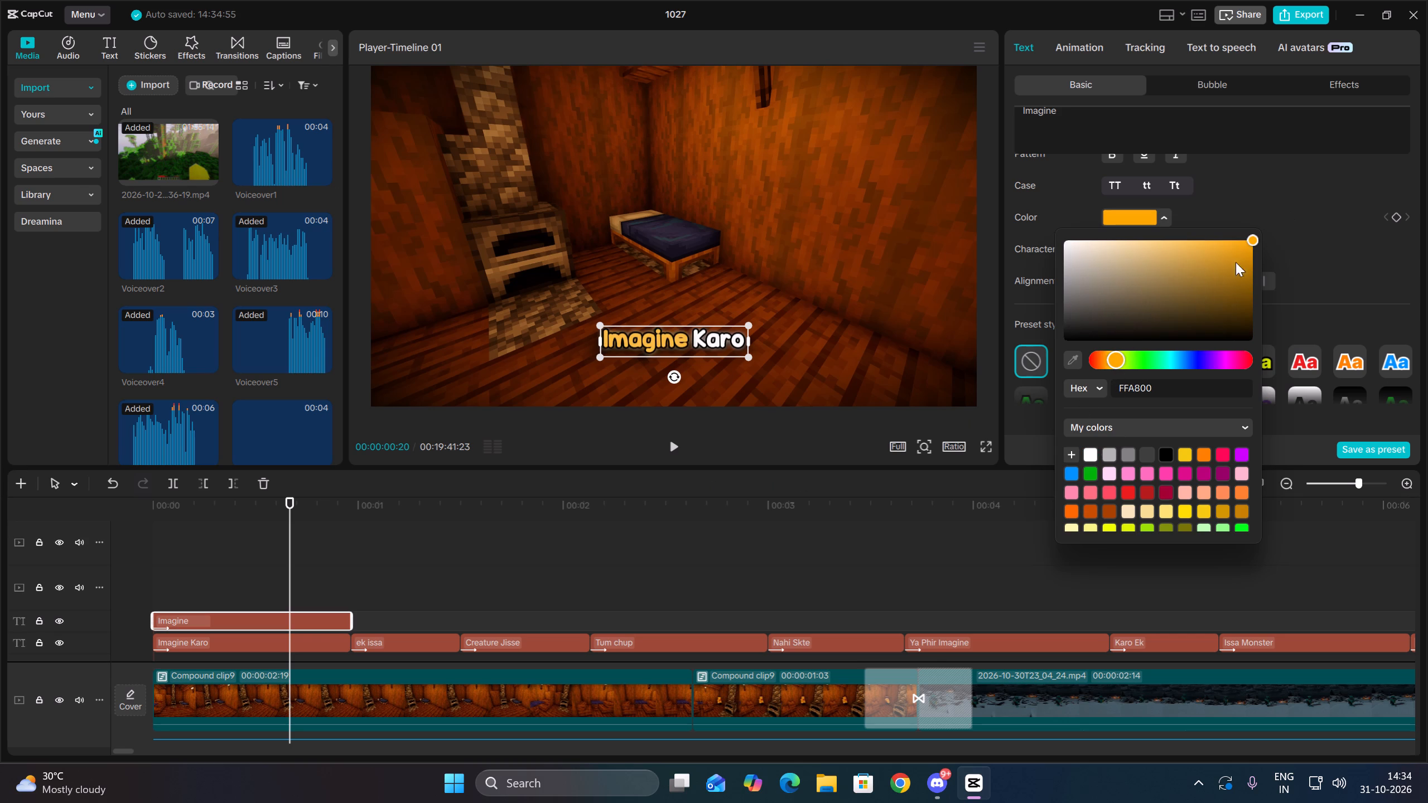
pyautogui.moveTo(1117, 352); pyautogui.dragTo(1130, 354)
pyautogui.click(717, 544)
# Duplicate the "Creature Jisse" caption onto the upper text track at its own start, 00:00:01:15.
pyautogui.moveTo(717, 544); pyautogui.dragTo(432, 553)
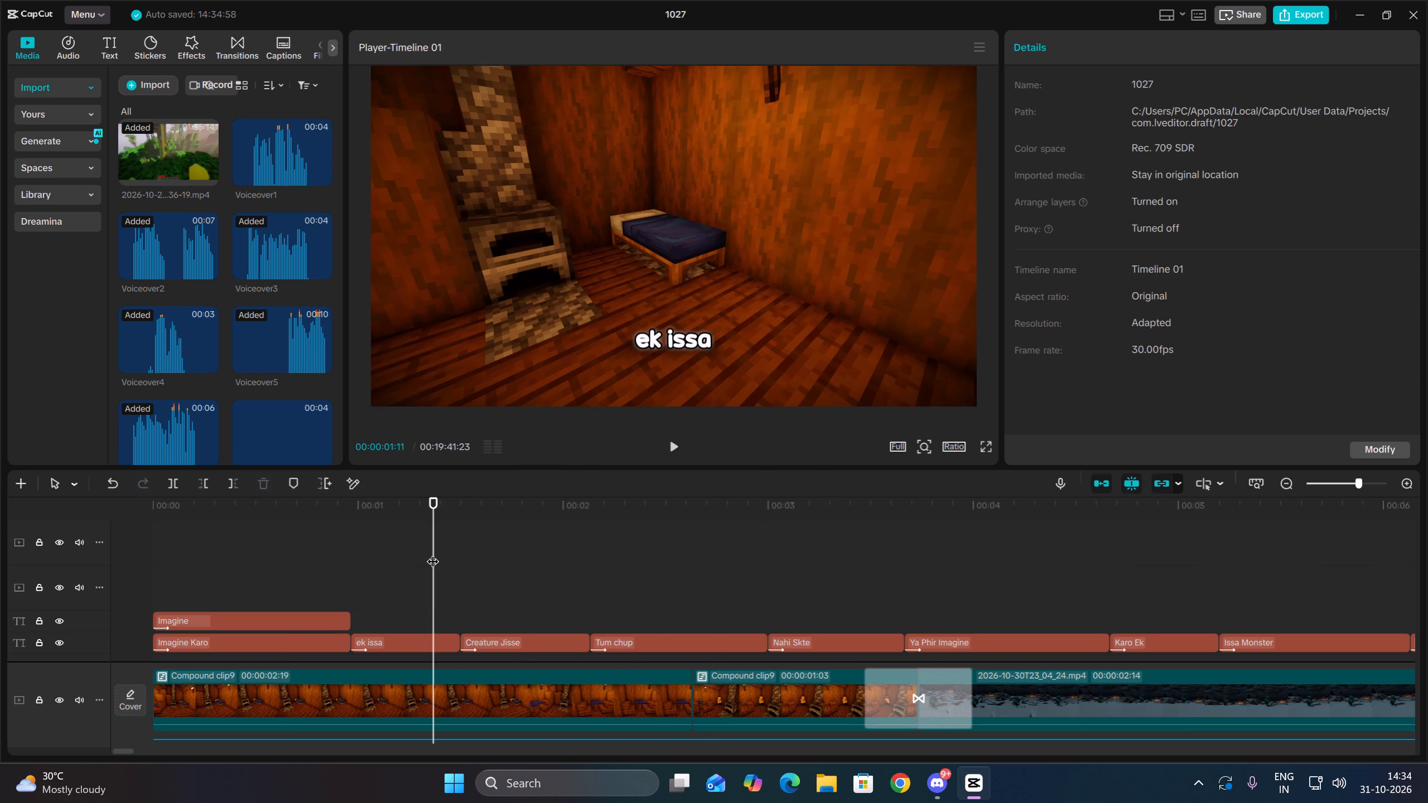
pyautogui.click(508, 615)
pyautogui.moveTo(508, 615); pyautogui.dragTo(485, 617)
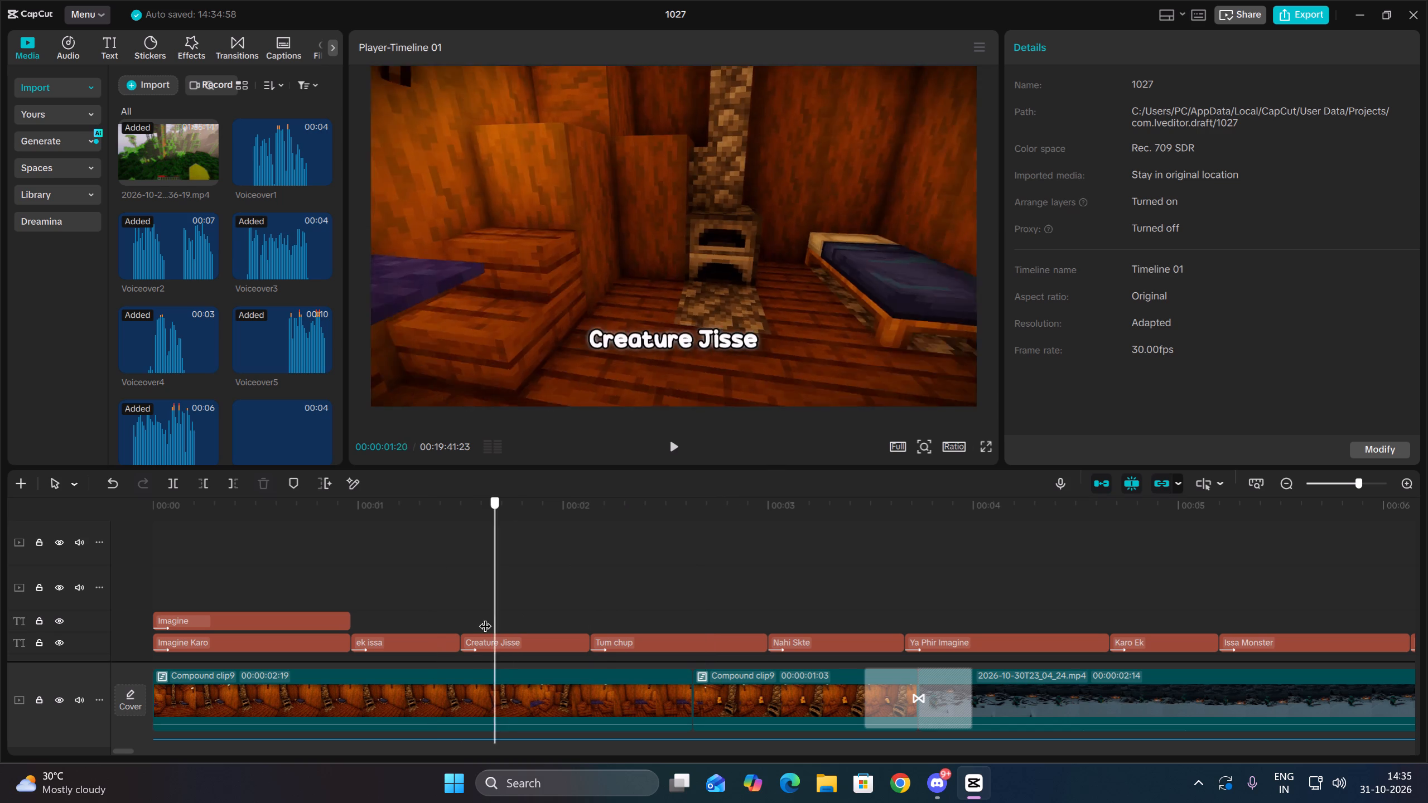
pyautogui.moveTo(485, 617); pyautogui.dragTo(460, 621)
pyautogui.click(478, 638)
pyautogui.rightClick(479, 638)
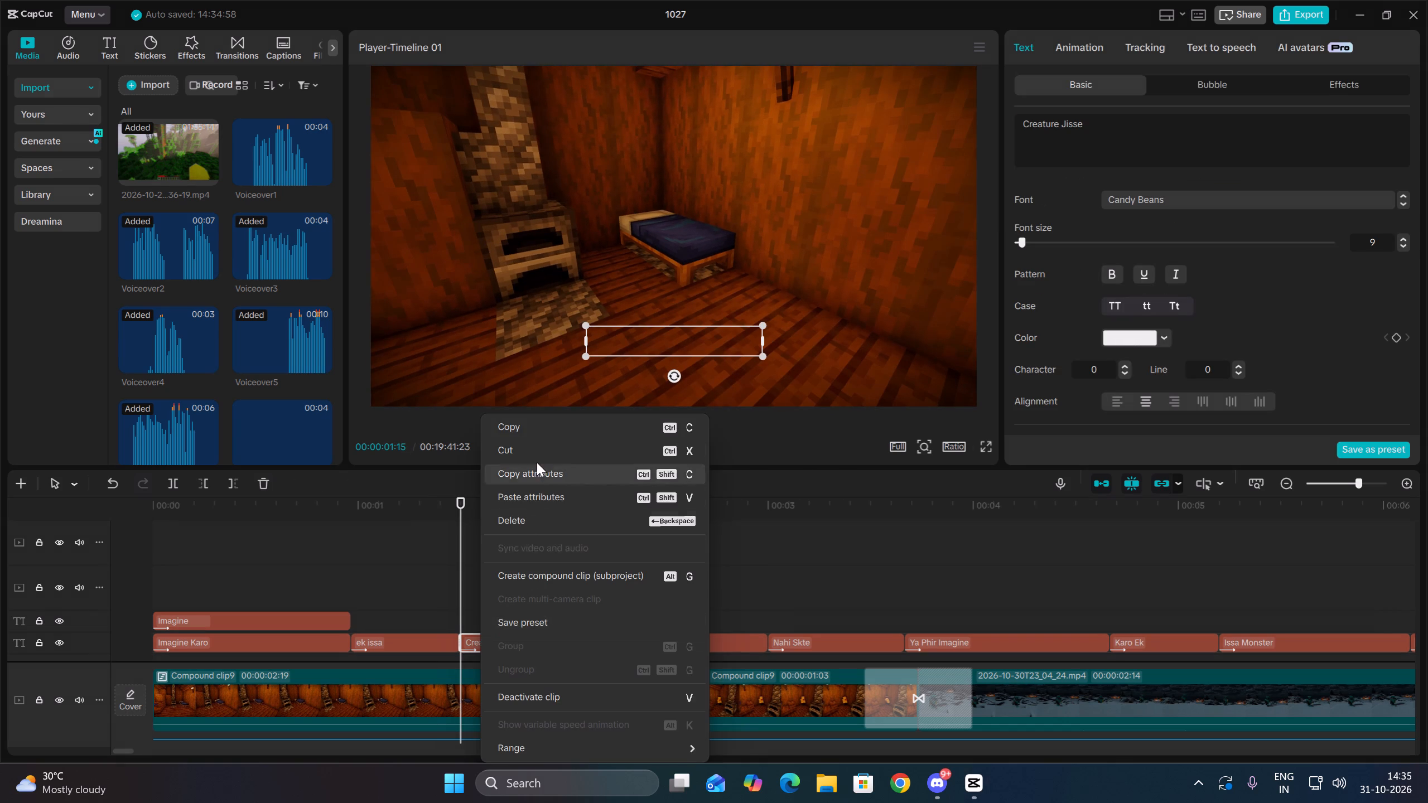
pyautogui.click(538, 432)
pyautogui.click(469, 610)
pyautogui.press('Up')
pyautogui.rightClick(479, 616)
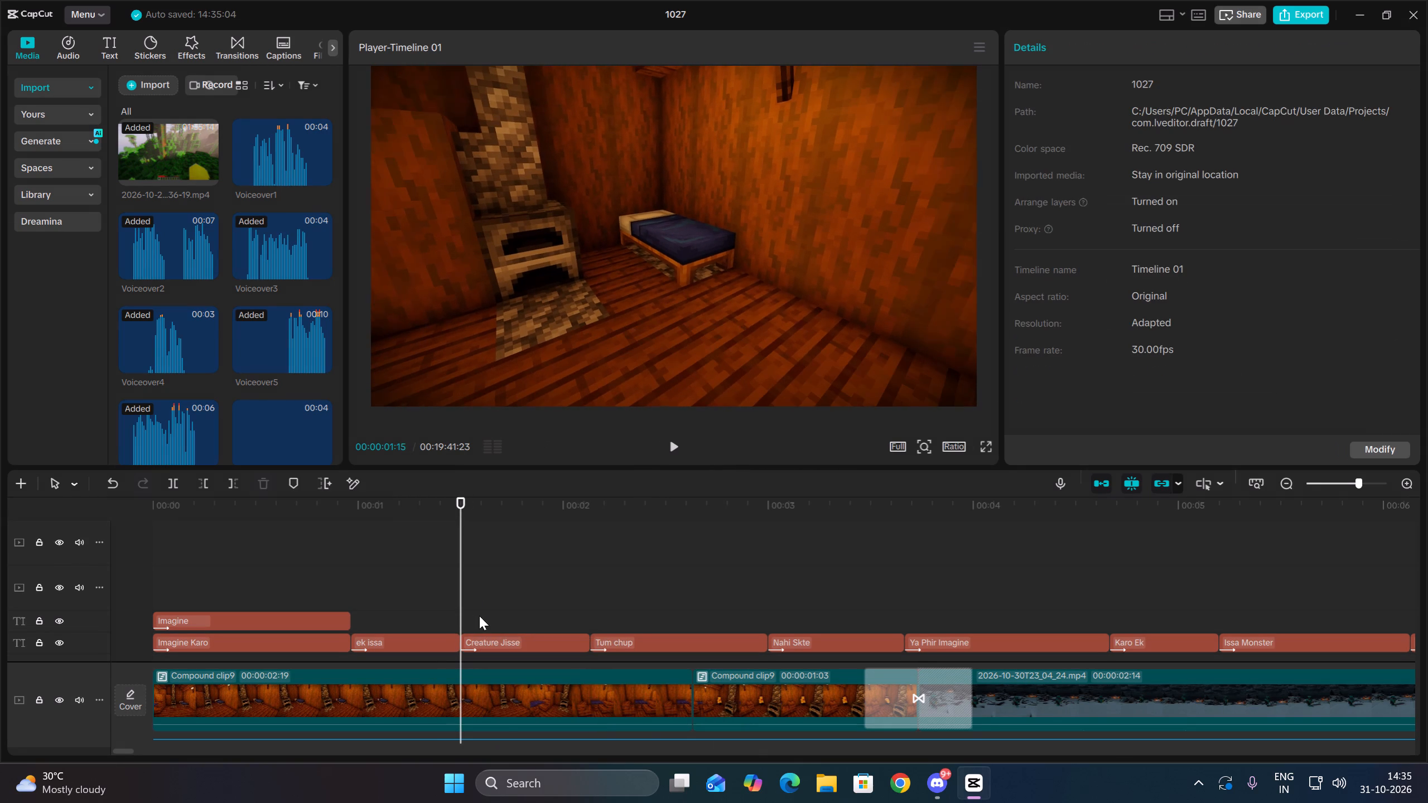
pyautogui.click(536, 678)
# Shorten the duplicated "Creature Jisse" caption's text to "Creature".
pyautogui.click(1175, 142)
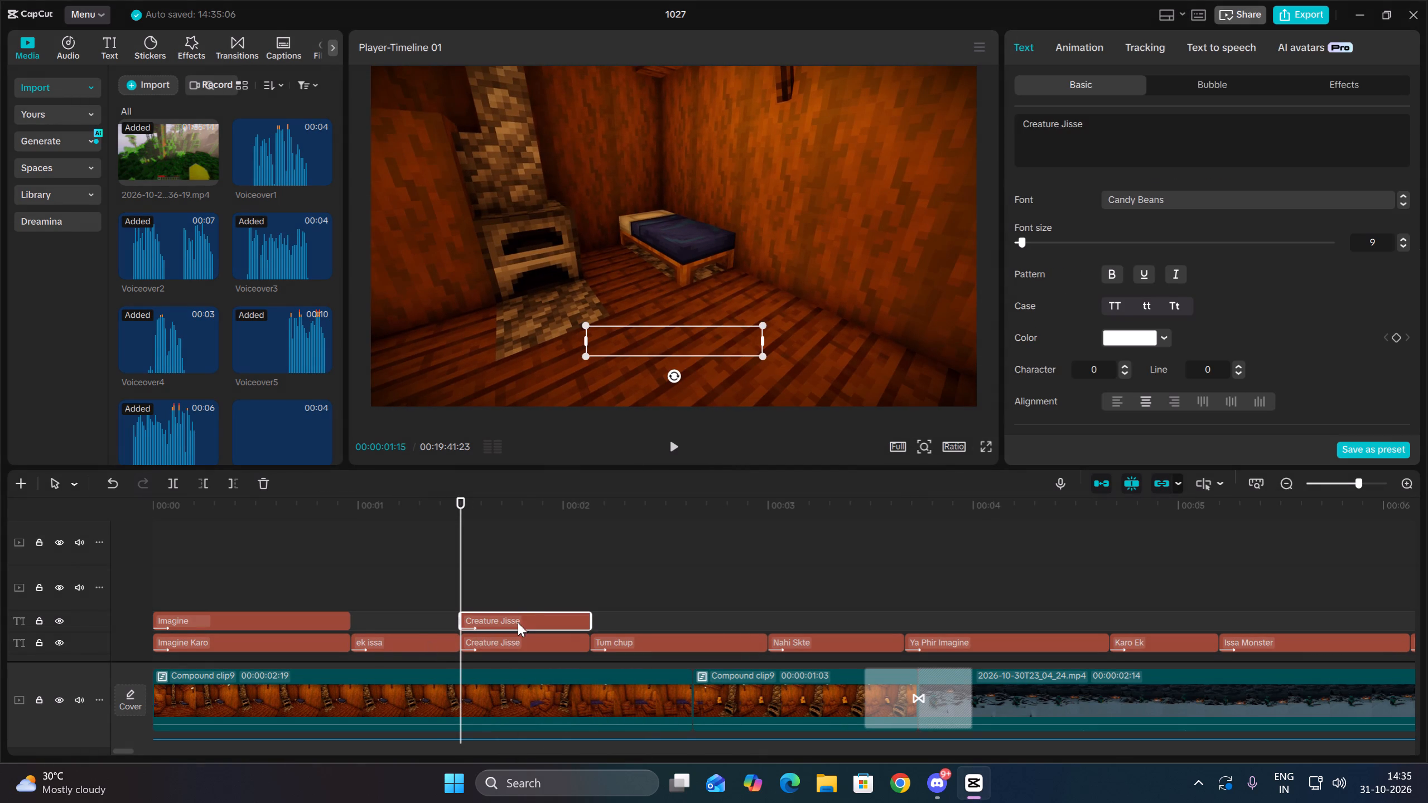
pyautogui.click(522, 581)
pyautogui.click(520, 621)
pyautogui.moveTo(1110, 128); pyautogui.dragTo(1066, 128)
pyautogui.press('BackSpace')
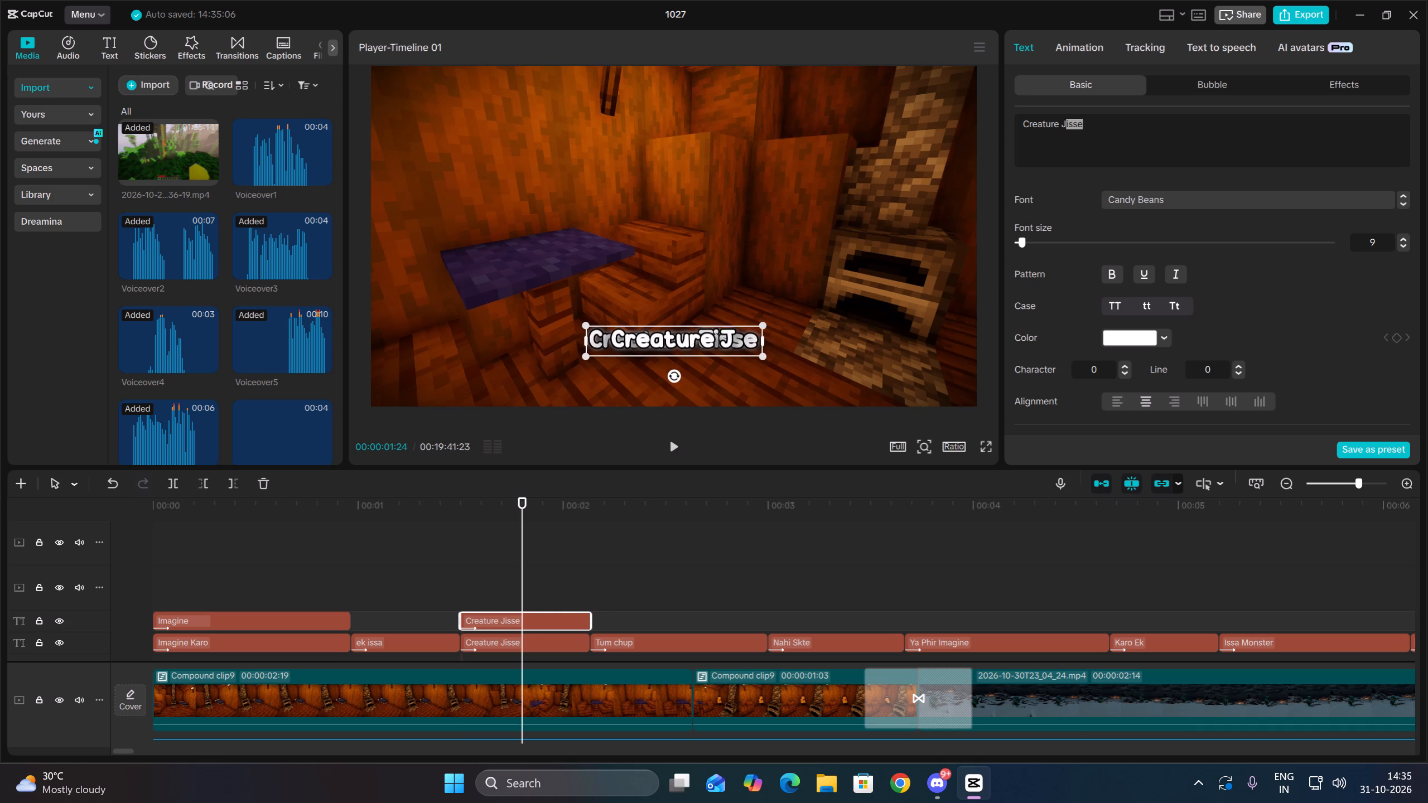
pyautogui.press('BackSpace')
# Pad the "Creature" copy with trailing spaces until it overlays the same word in the original caption.
pyautogui.press('space')
pyautogui.press('space')
pyautogui.press('space')
pyautogui.press('space')
pyautogui.press('space')
pyautogui.press('space')
pyautogui.press('space')
pyautogui.press('space')
pyautogui.press('space')
pyautogui.press('space')
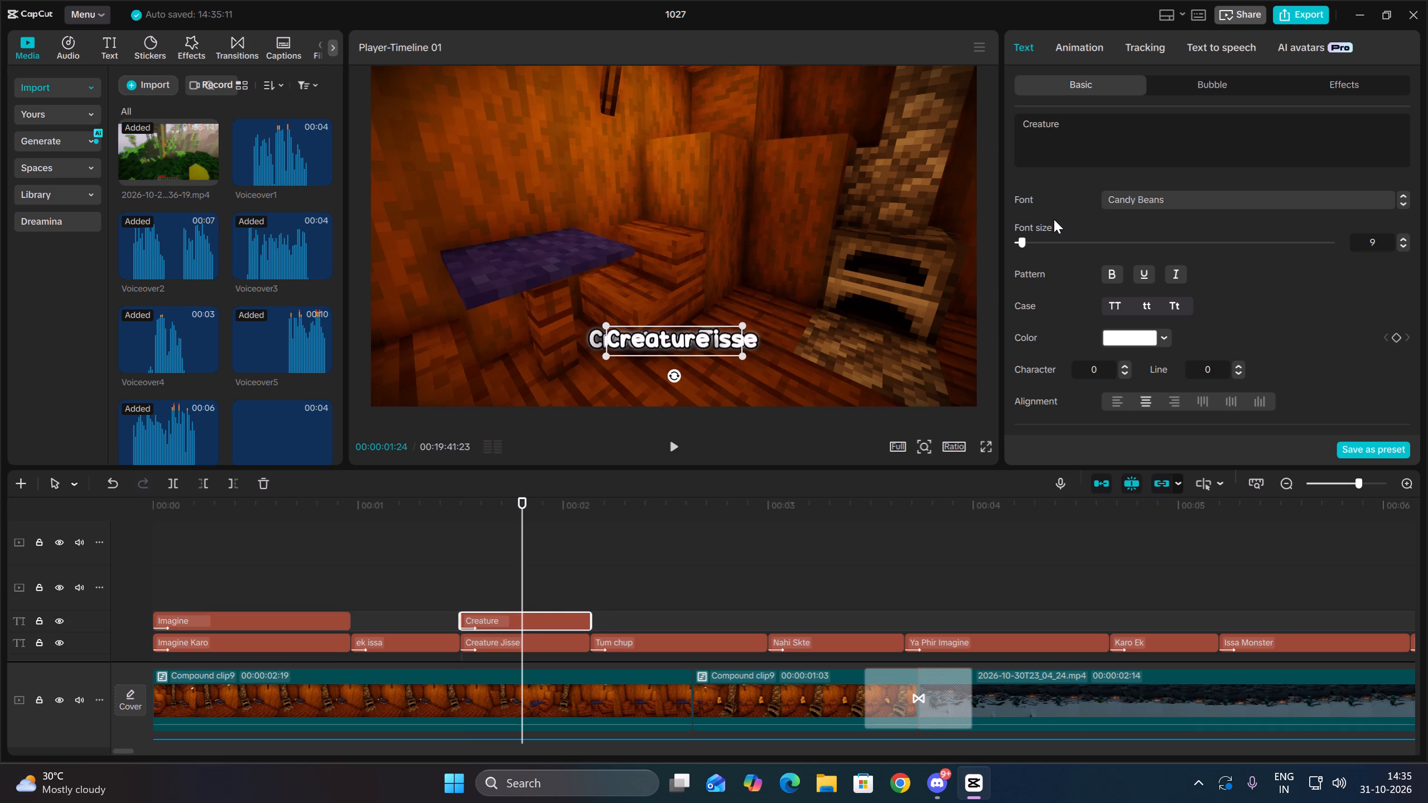
pyautogui.press('space')
pyautogui.press('space')
pyautogui.press('space')
pyautogui.press('space')
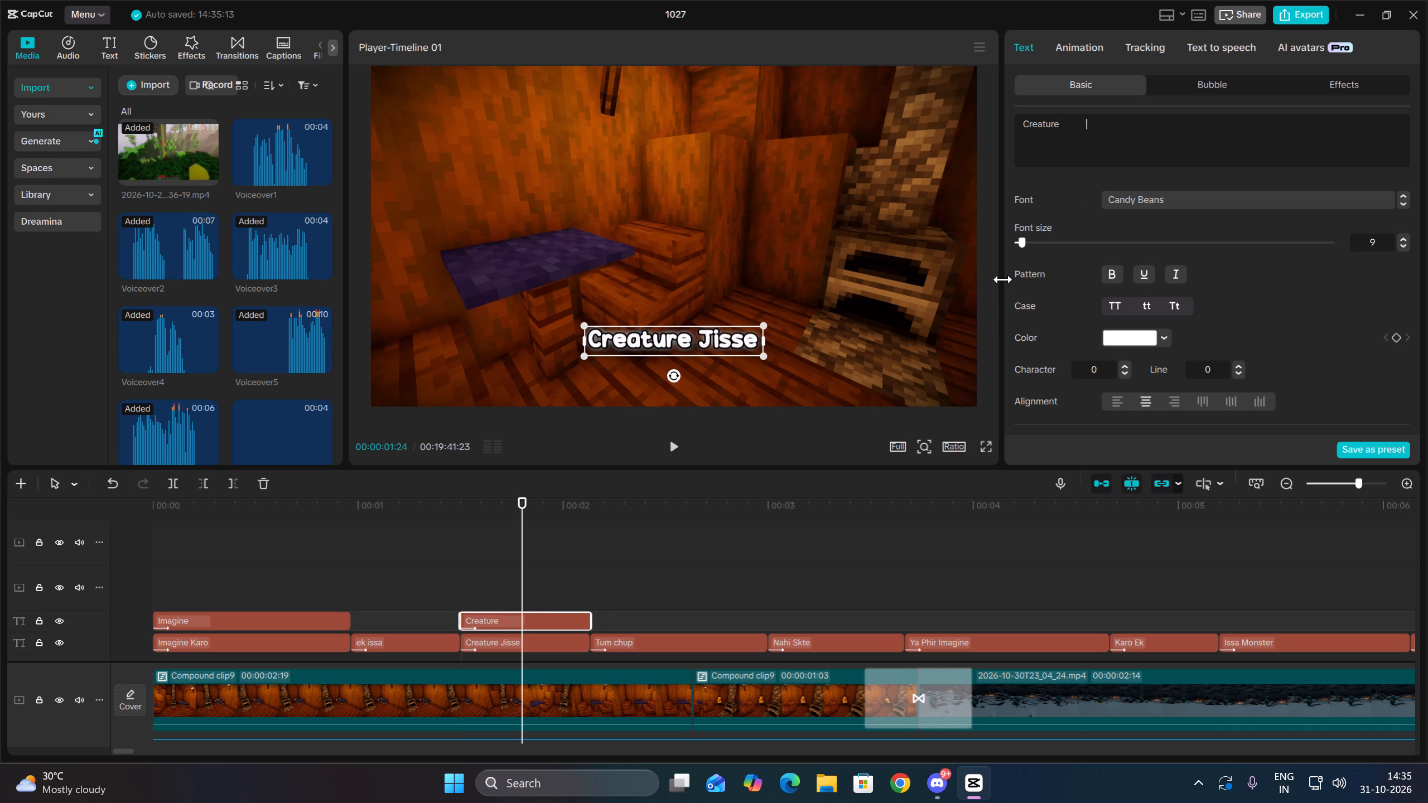
# Colour the "Creature" overlay text red, FF0707.
pyautogui.click(1140, 344)
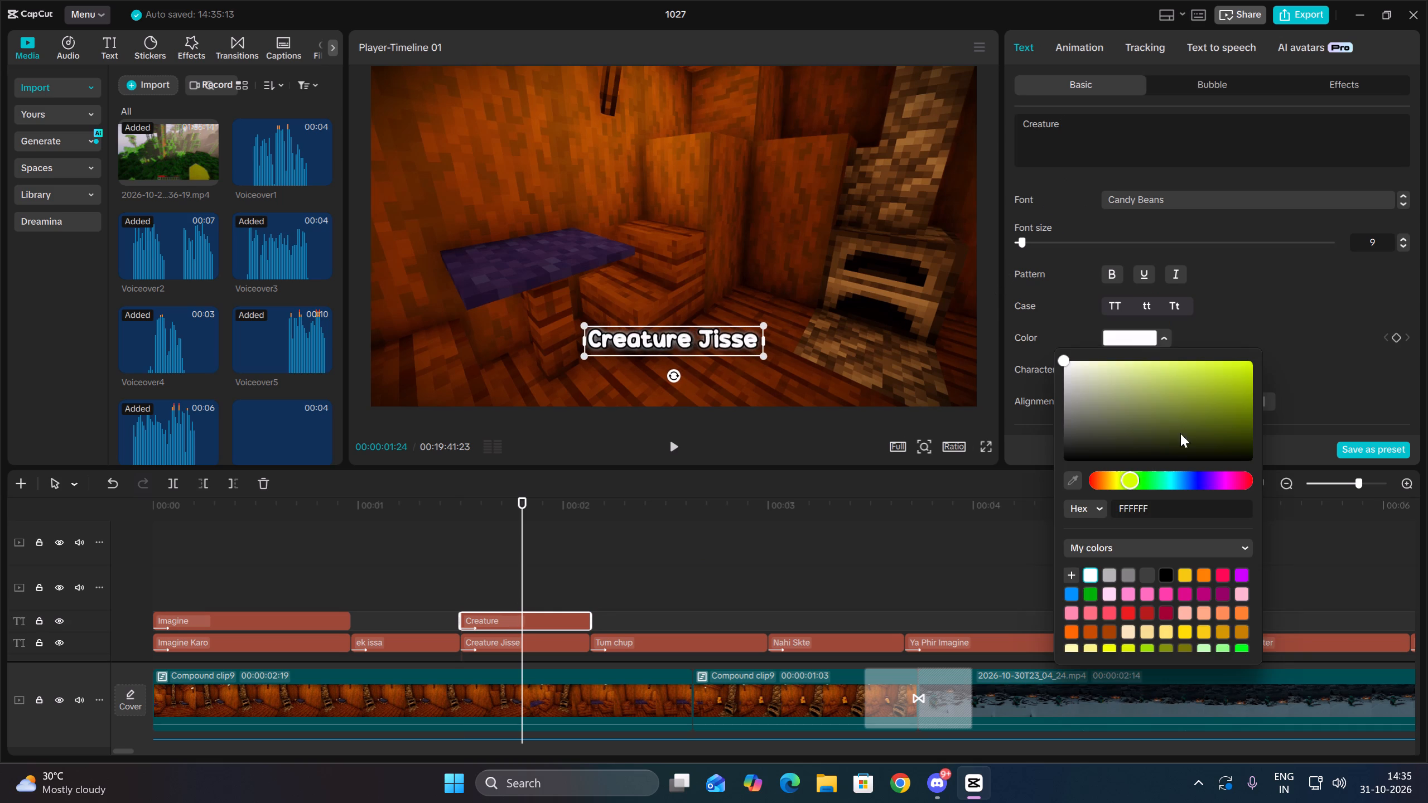
pyautogui.moveTo(1163, 417); pyautogui.dragTo(1174, 412)
pyautogui.moveTo(1176, 410); pyautogui.dragTo(1248, 327)
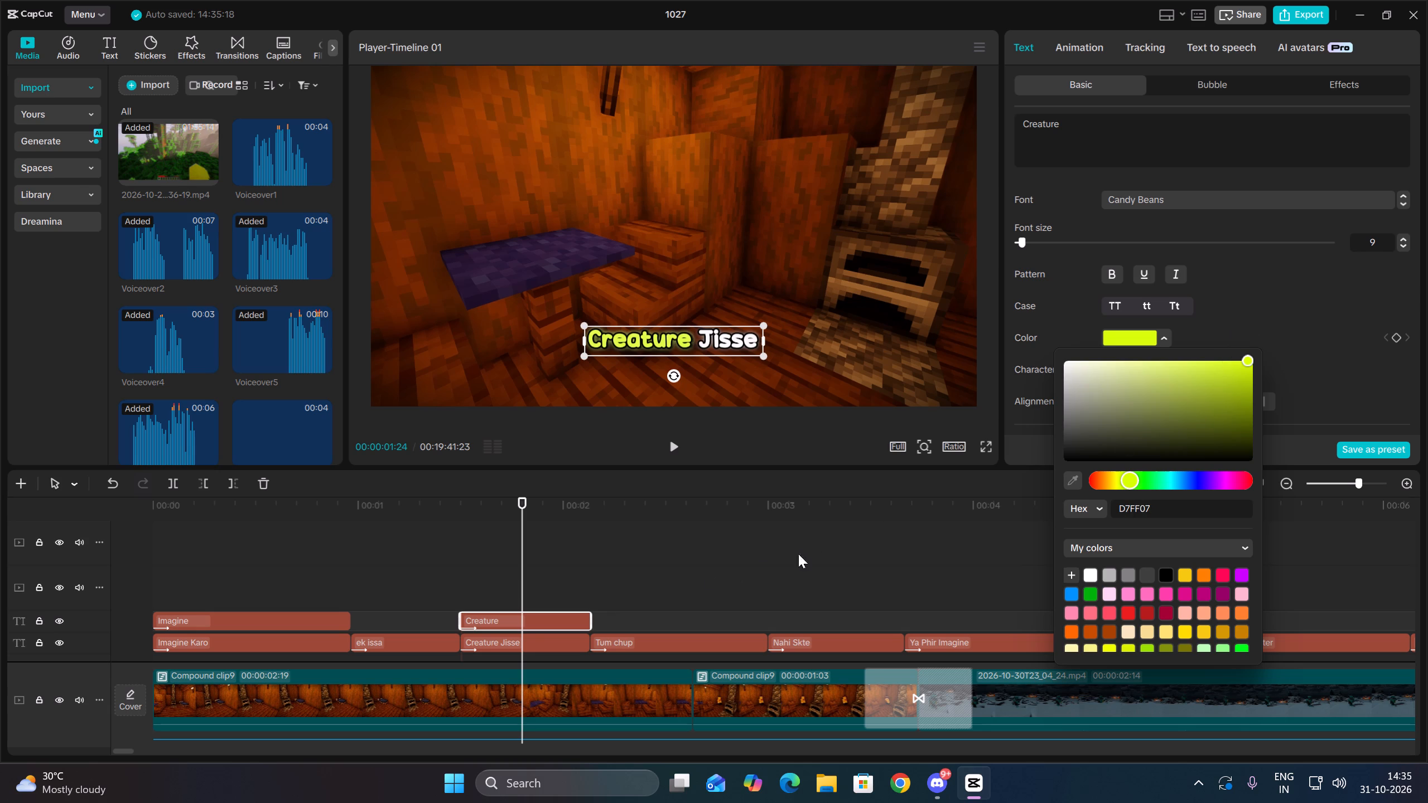
pyautogui.moveTo(1112, 486); pyautogui.dragTo(1085, 482)
pyautogui.doubleClick(1102, 481)
pyautogui.moveTo(1102, 481); pyautogui.dragTo(1045, 481)
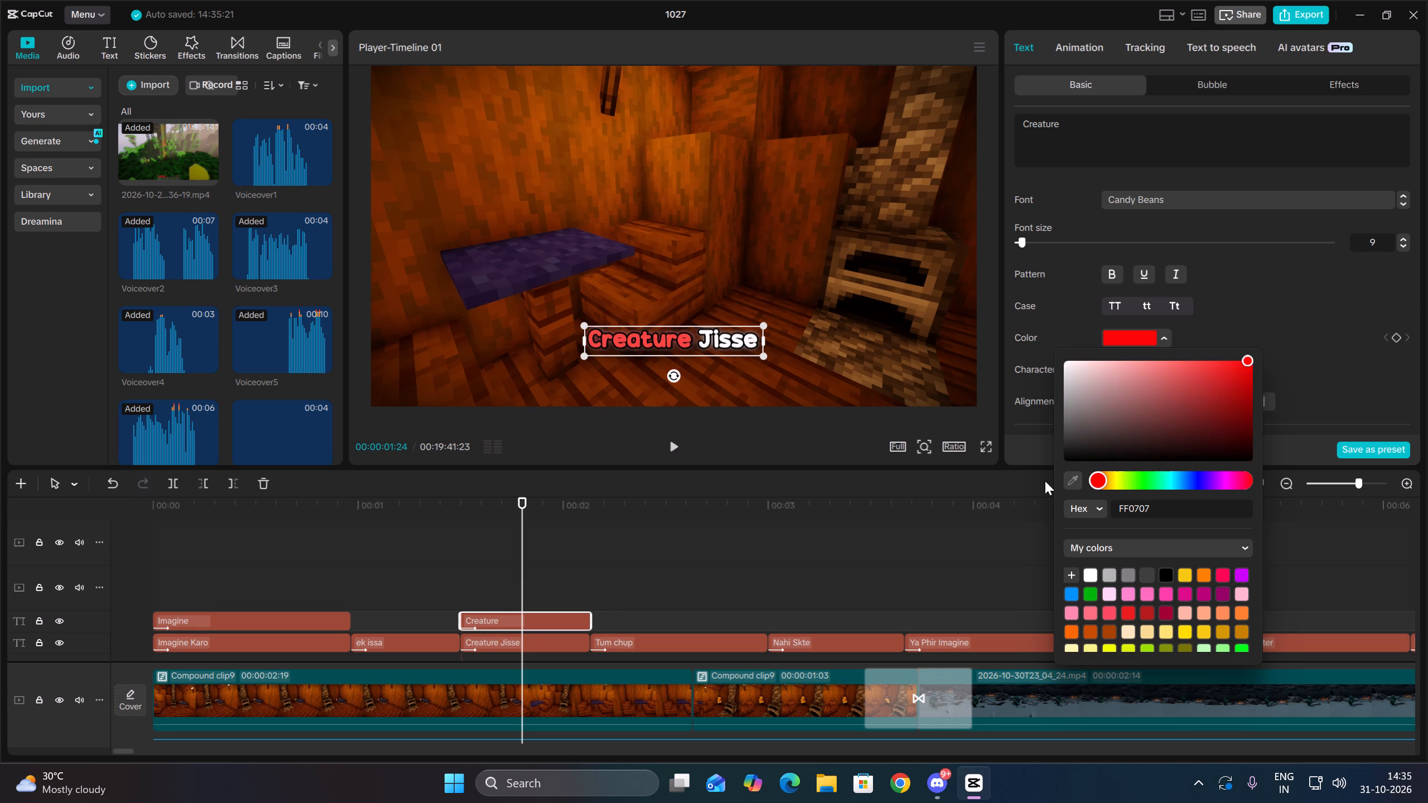
pyautogui.moveTo(1045, 481); pyautogui.dragTo(826, 534)
# Scrub the timeline from the "Imagine" caption through "Creature" to "Nahi Skte" to check the highlighted words.
pyautogui.click(240, 570)
pyautogui.moveTo(243, 570); pyautogui.dragTo(544, 540)
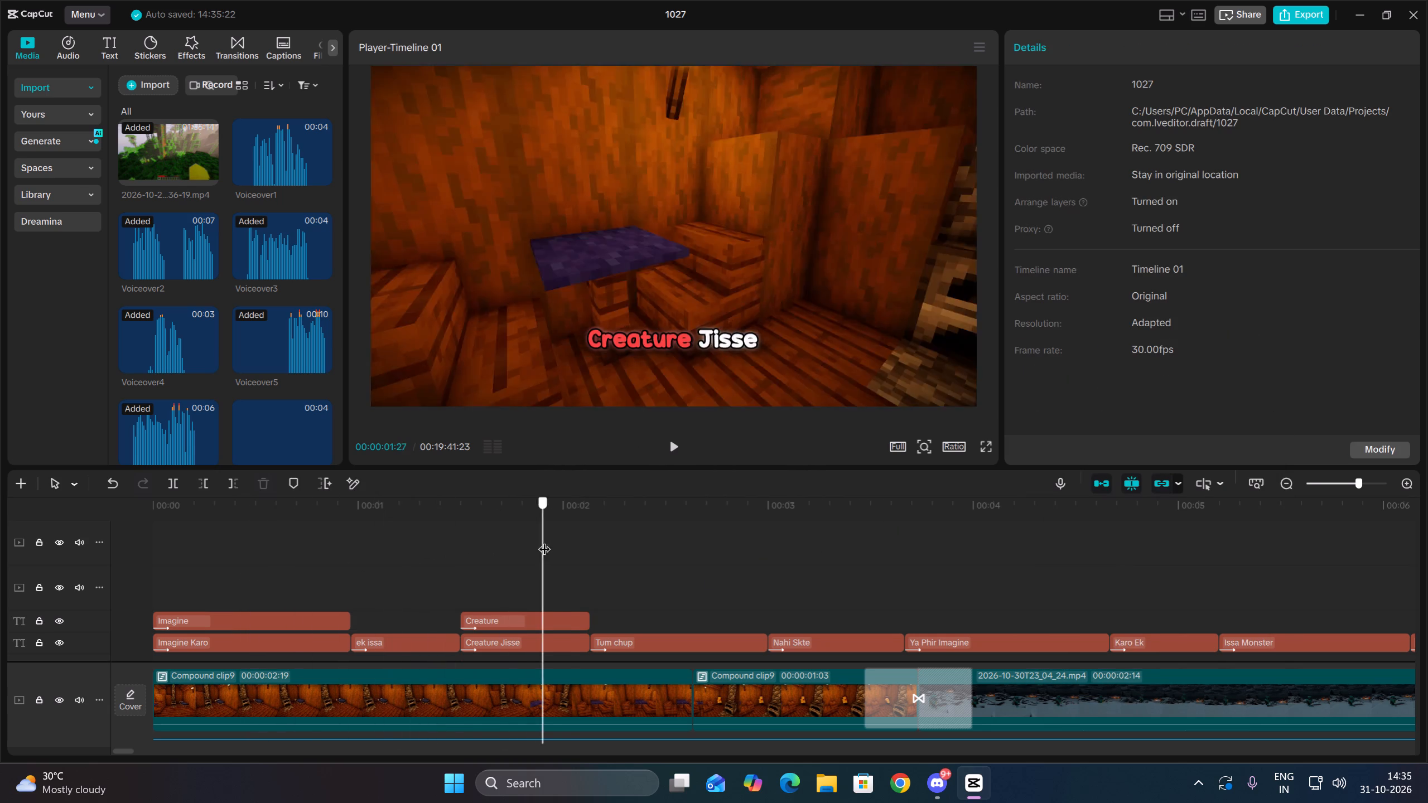
pyautogui.moveTo(544, 540); pyautogui.dragTo(787, 562)
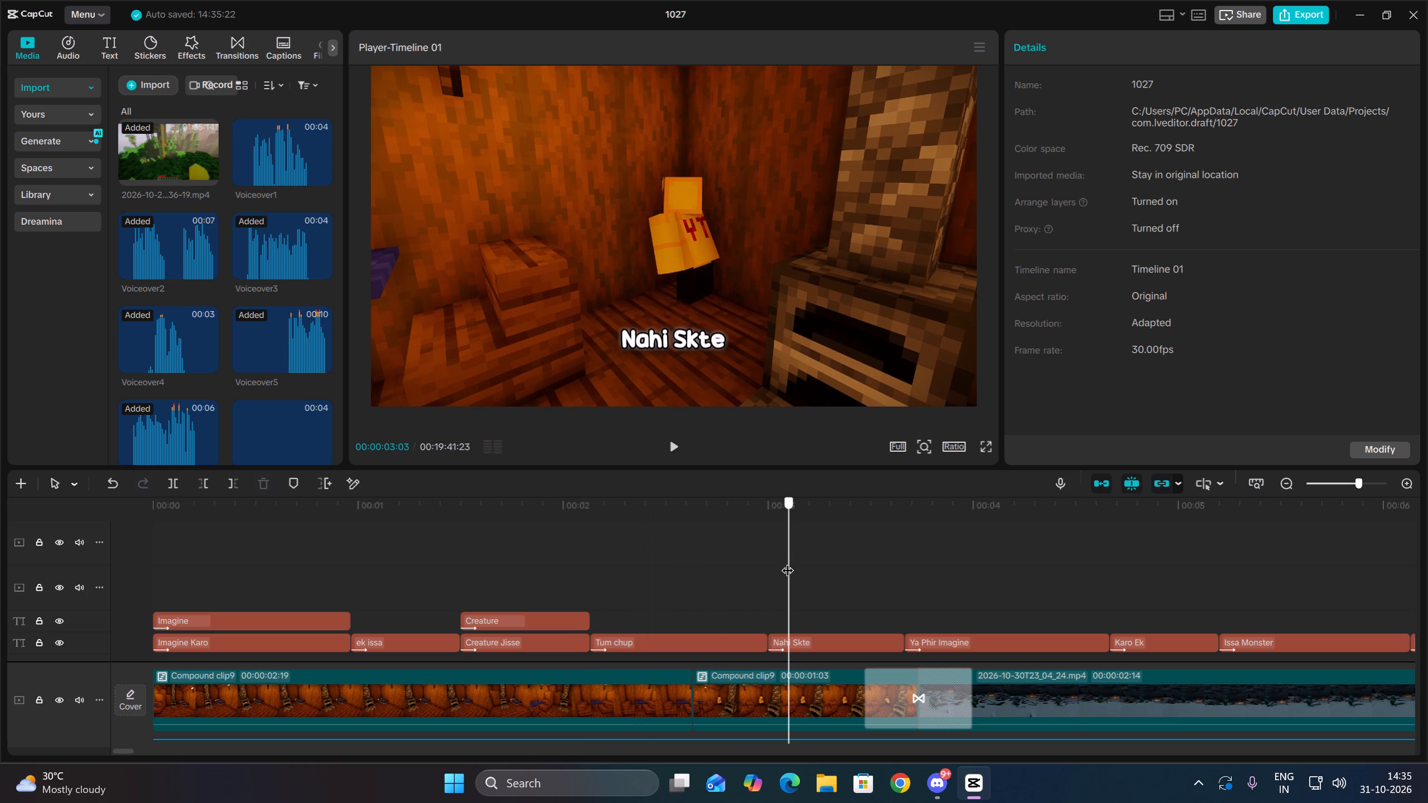
# Duplicate the "Ya Phir Imagine" caption onto the text track above, aligned with the original's start.
pyautogui.moveTo(787, 562); pyautogui.dragTo(1004, 601)
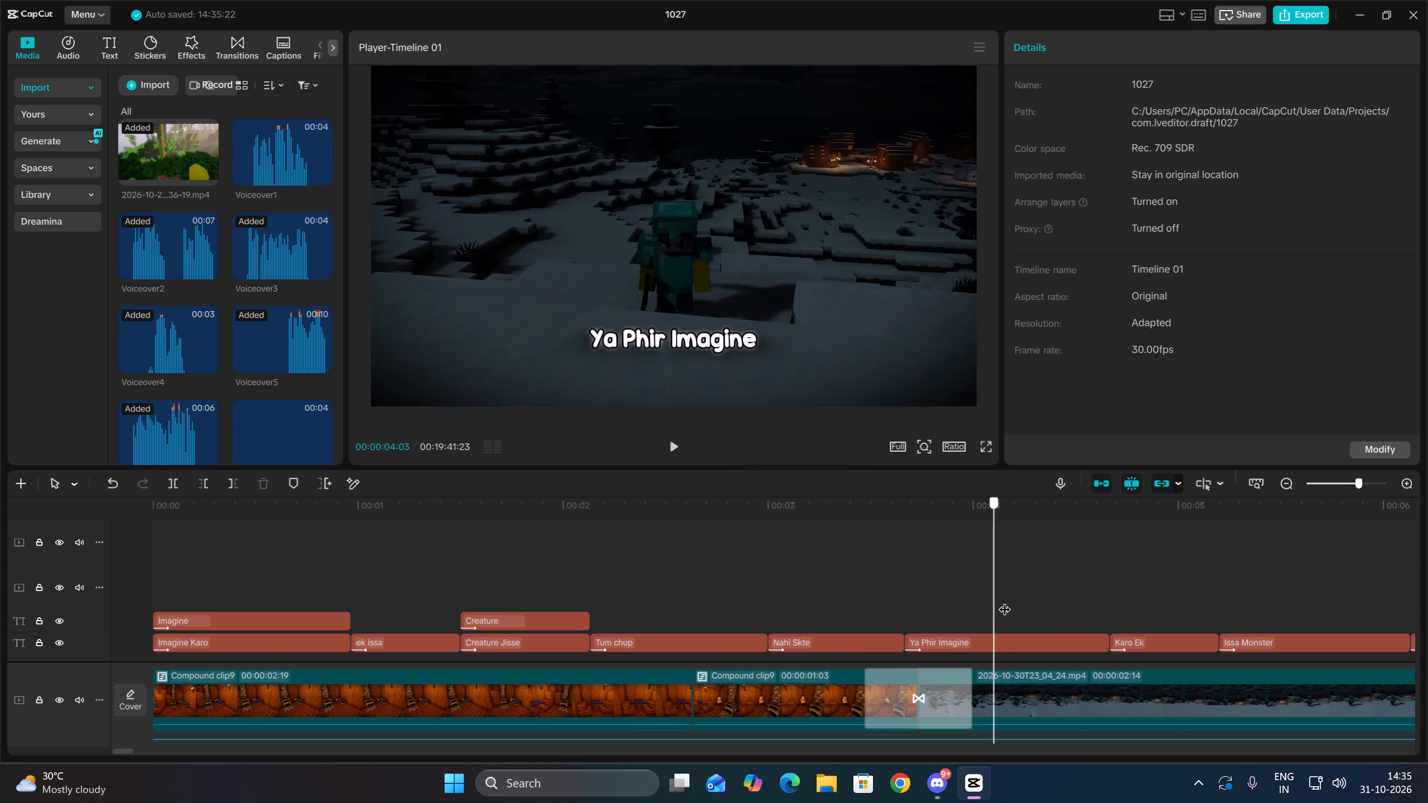
pyautogui.moveTo(1004, 601); pyautogui.dragTo(933, 646)
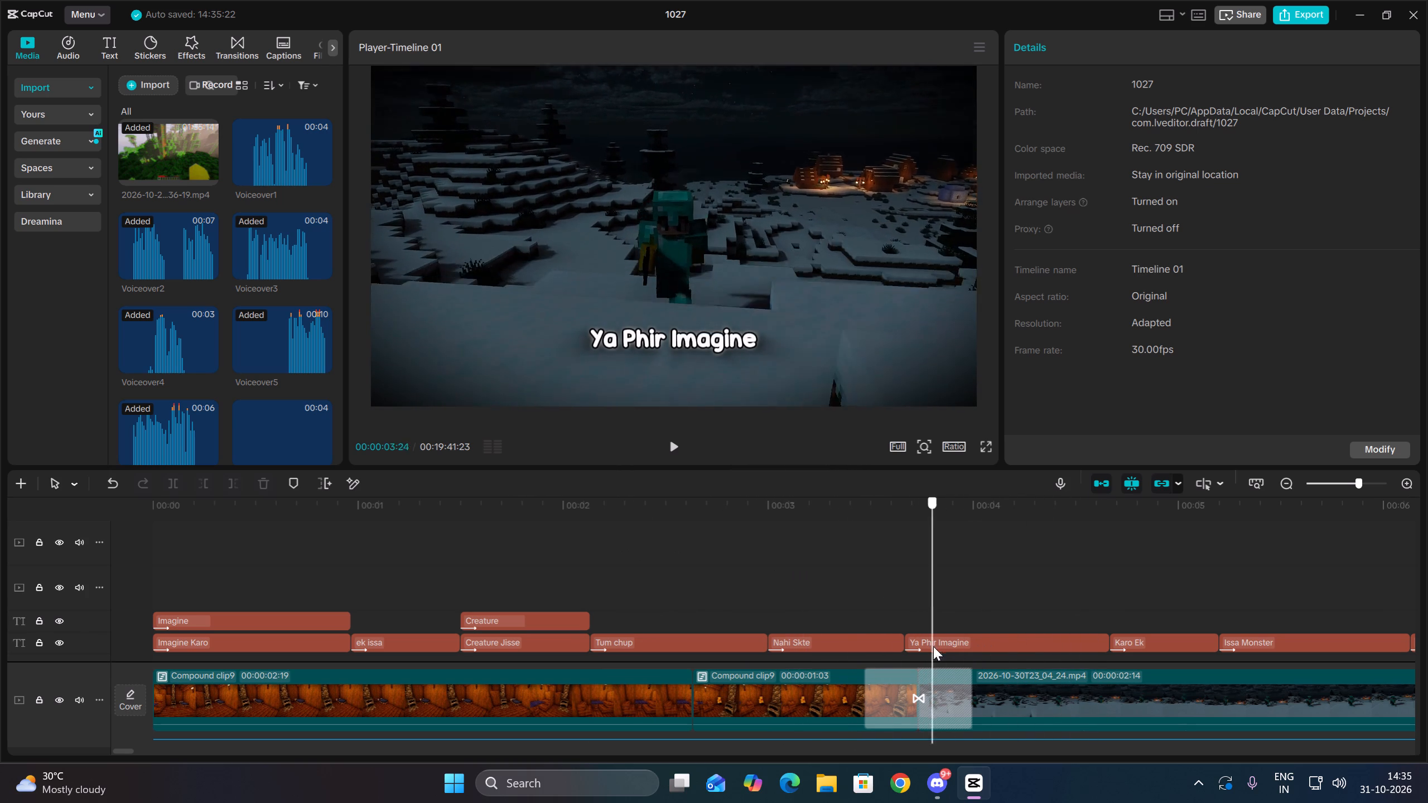
pyautogui.moveTo(933, 646); pyautogui.dragTo(912, 655)
pyautogui.click(954, 645)
pyautogui.rightClick(954, 645)
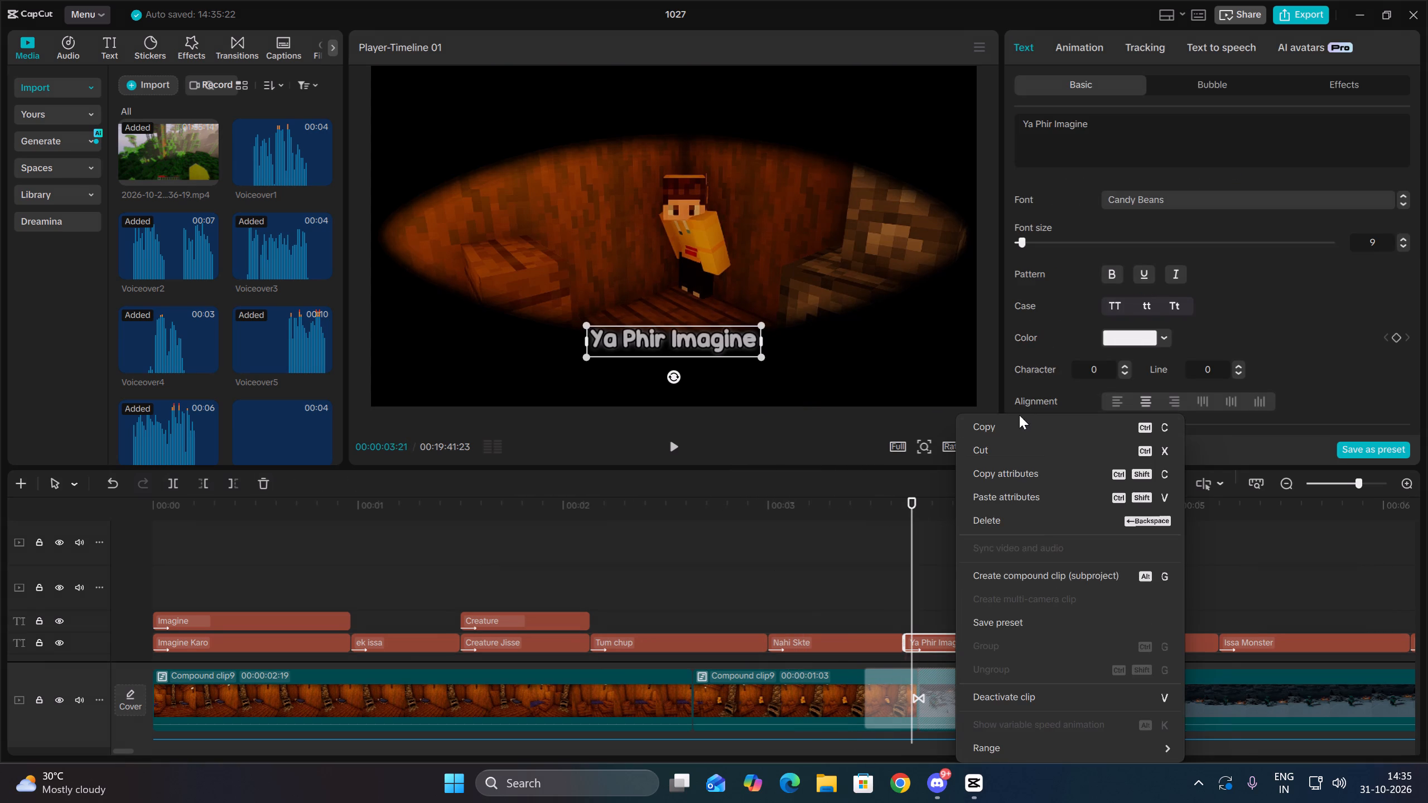
pyautogui.click(1004, 423)
pyautogui.click(910, 604)
pyautogui.press('Up')
pyautogui.press('Down')
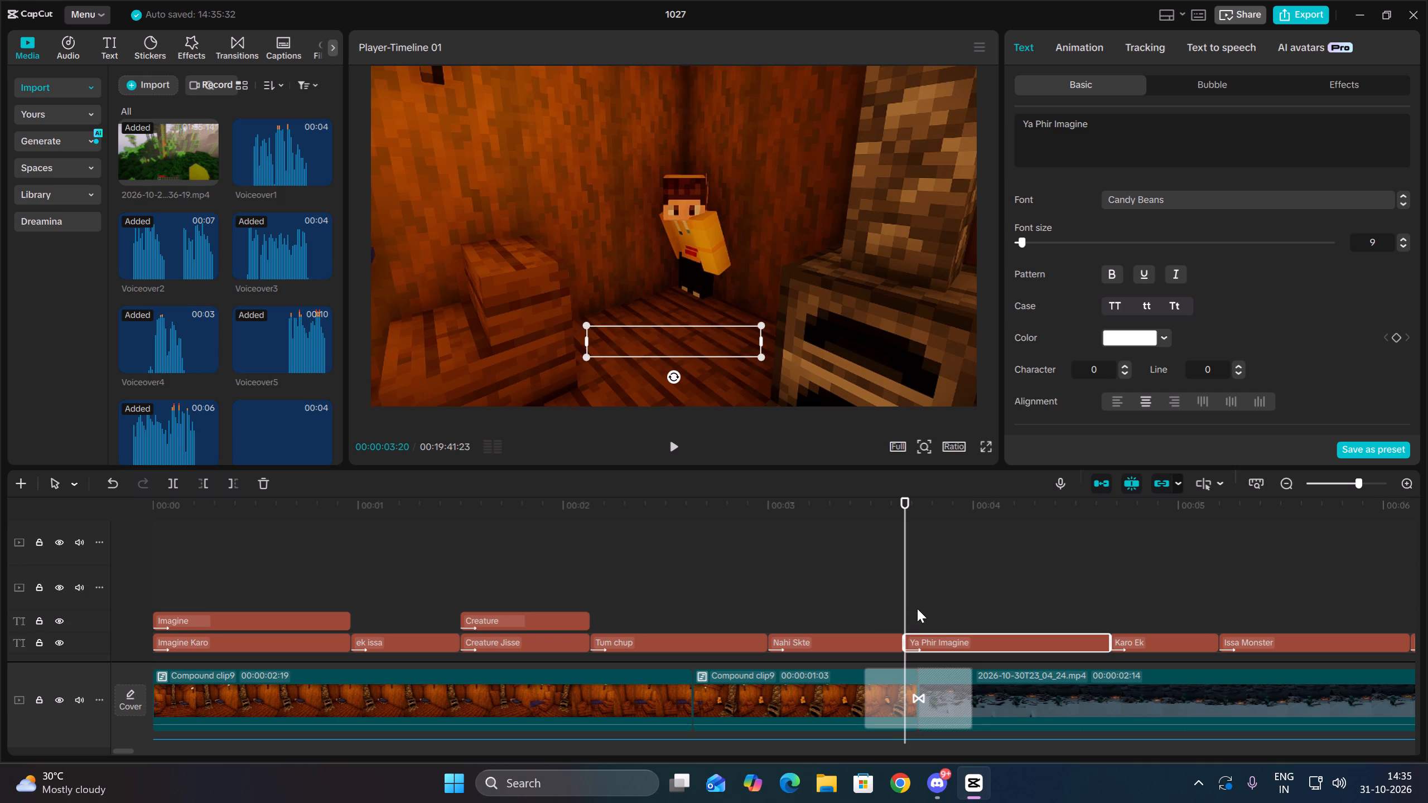
pyautogui.rightClick(917, 608)
pyautogui.click(970, 678)
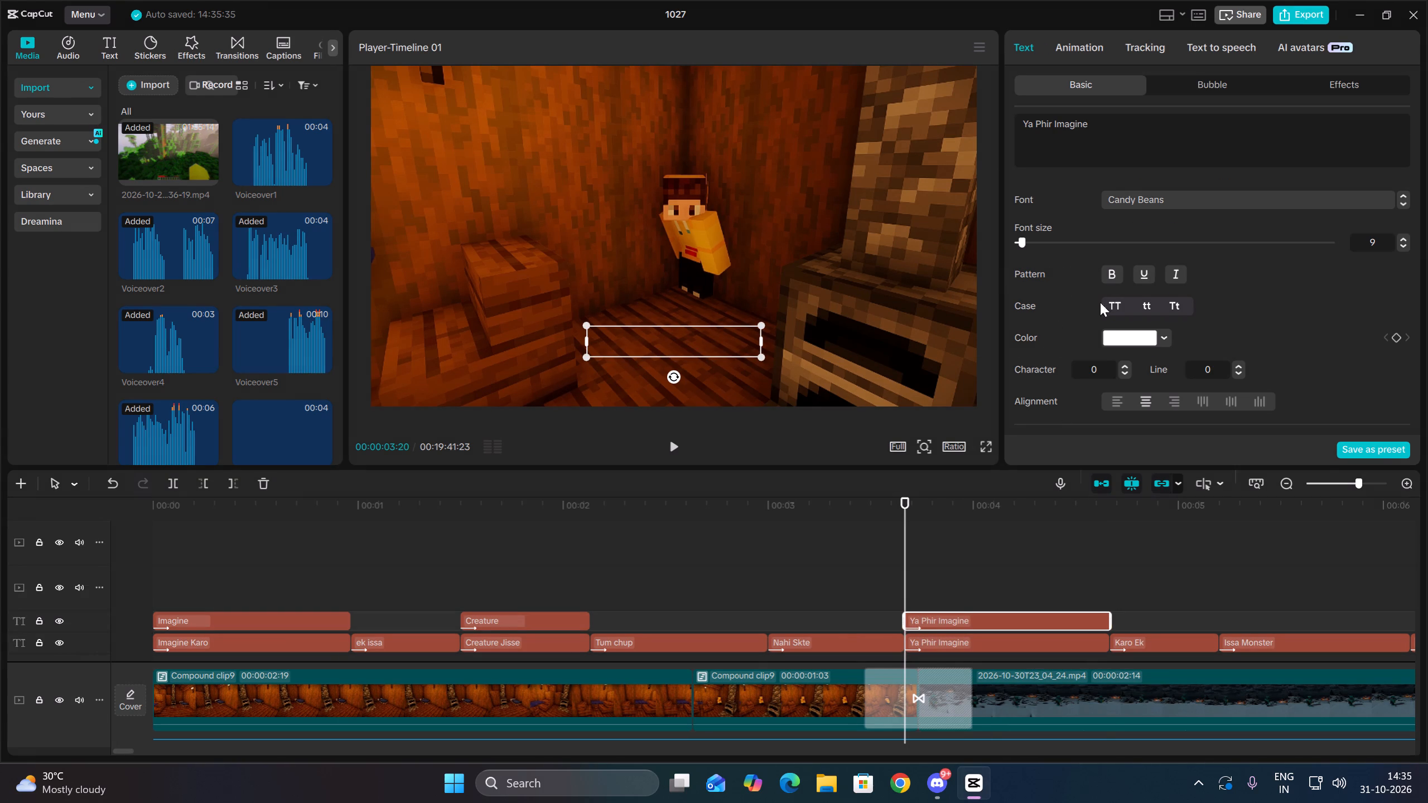
# Shorten the duplicated "Ya Phir Imagine" caption's text to "Imagine".
pyautogui.moveTo(1055, 127); pyautogui.dragTo(1014, 122)
pyautogui.press('BackSpace')
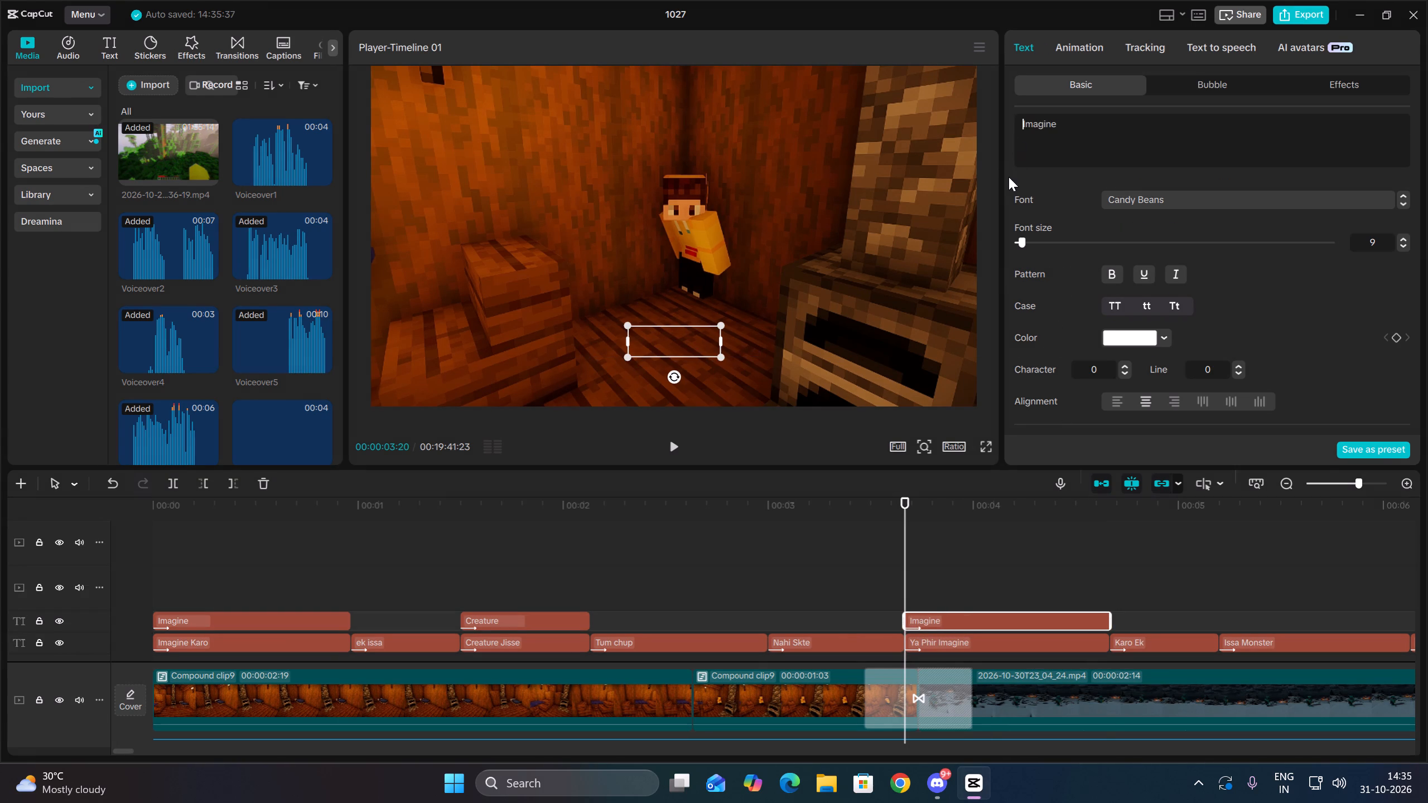
# Pad the new "Imagine" copy with leading spaces until it overlays the same word in the "Ya Phir Imagine" caption.
pyautogui.click(950, 568)
pyautogui.click(966, 627)
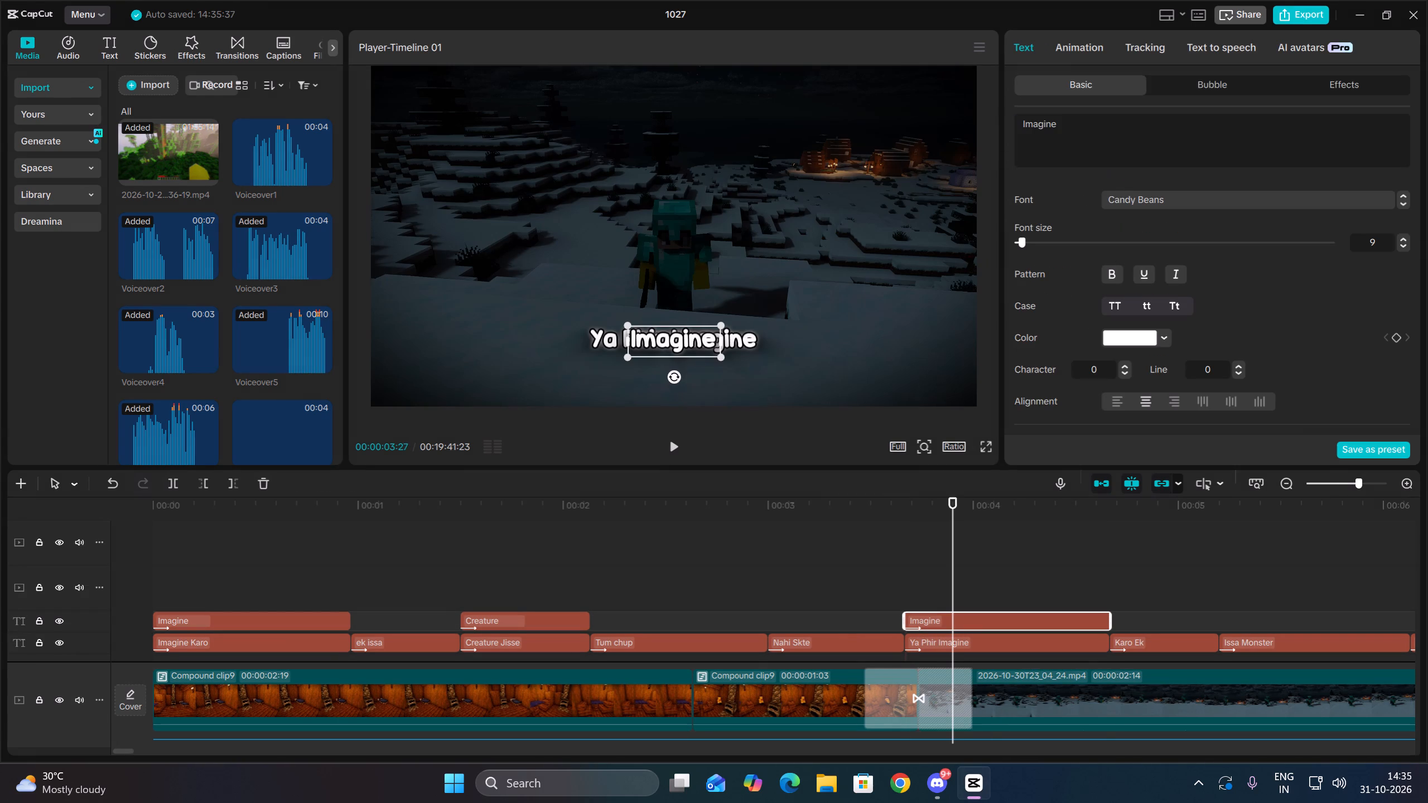
pyautogui.click(1017, 124)
pyautogui.press('space')
pyautogui.press('space')
pyautogui.press('space')
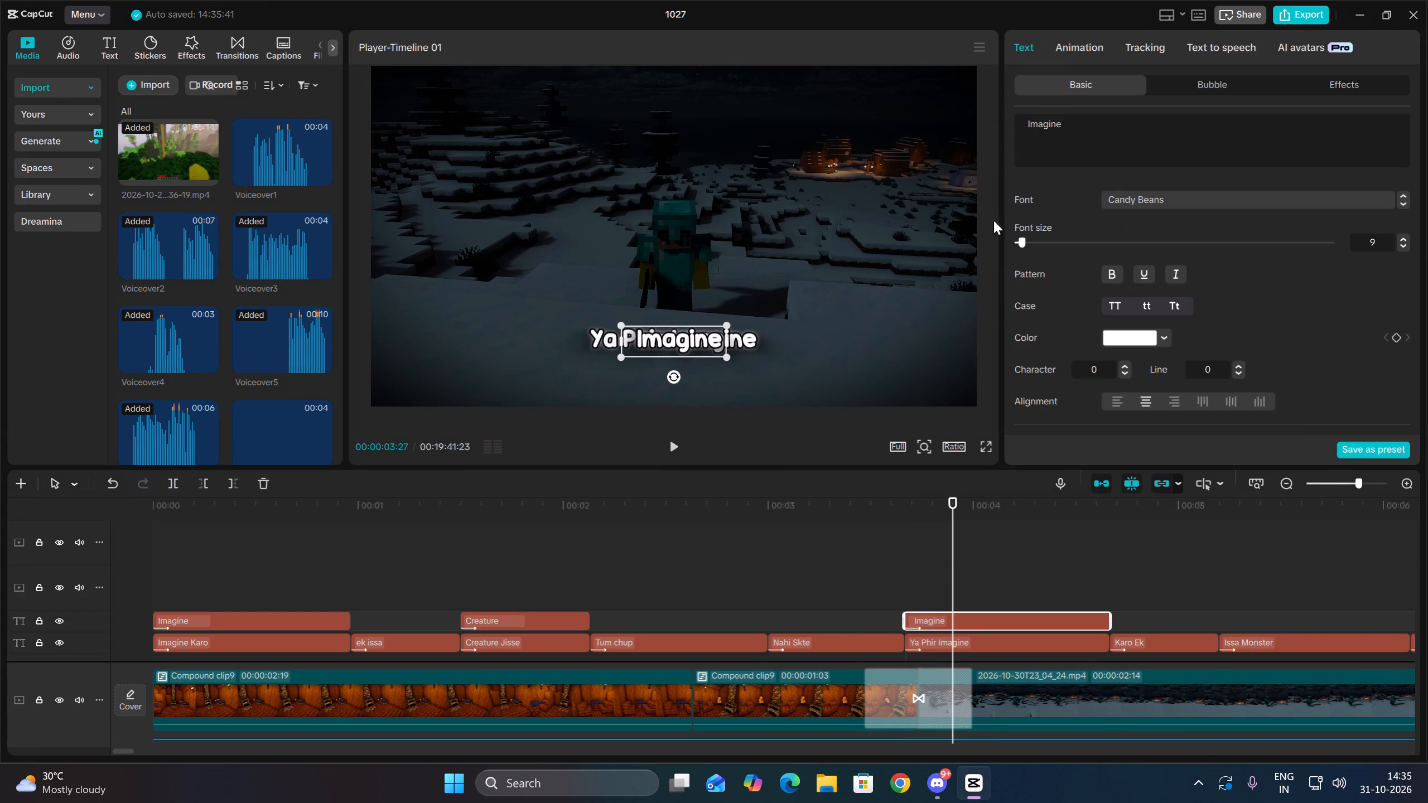
pyautogui.press('space')
pyautogui.press('space')
pyautogui.press('space')
pyautogui.press('space')
pyautogui.press('space')
pyautogui.press('space')
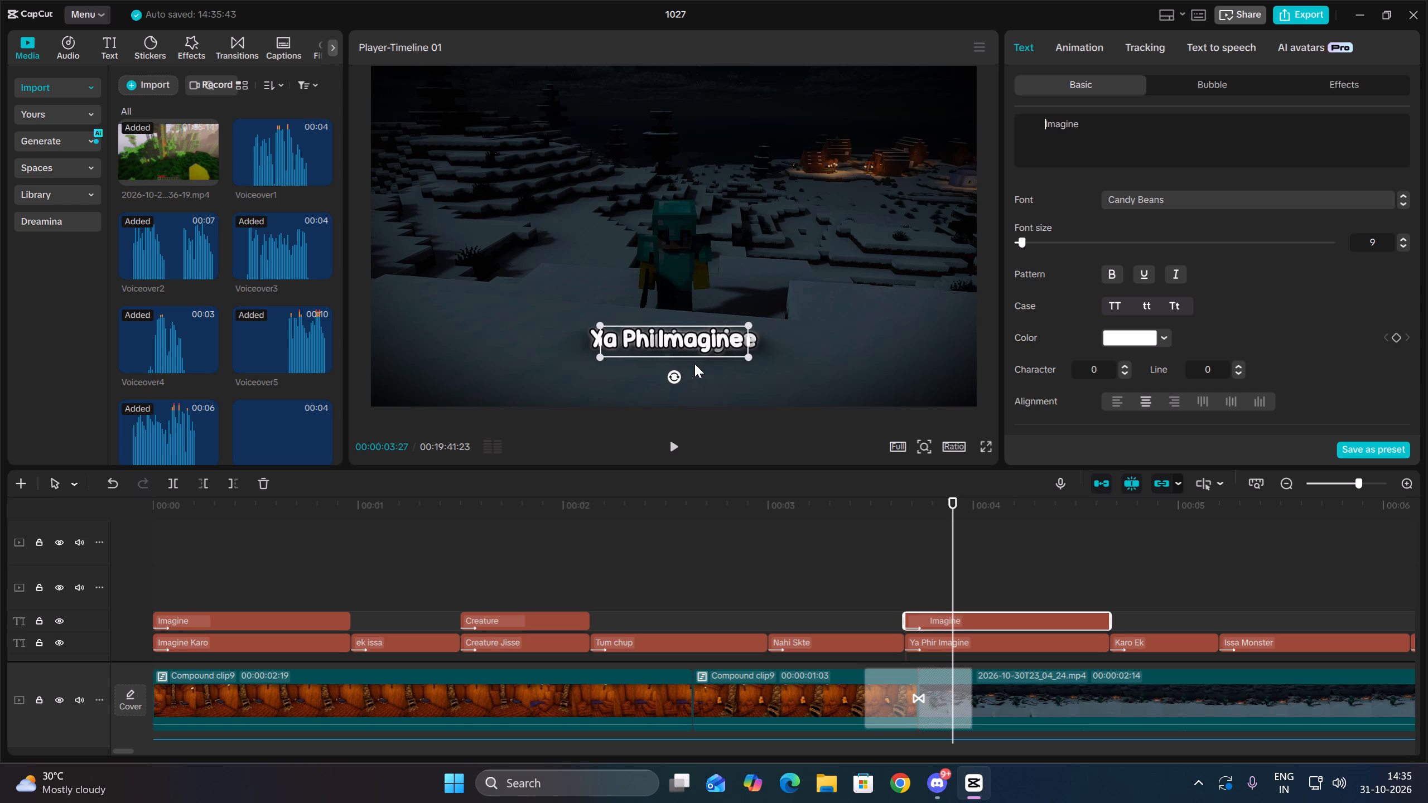
pyautogui.press('space')
pyautogui.press('space')
pyautogui.press('space')
pyautogui.press('space')
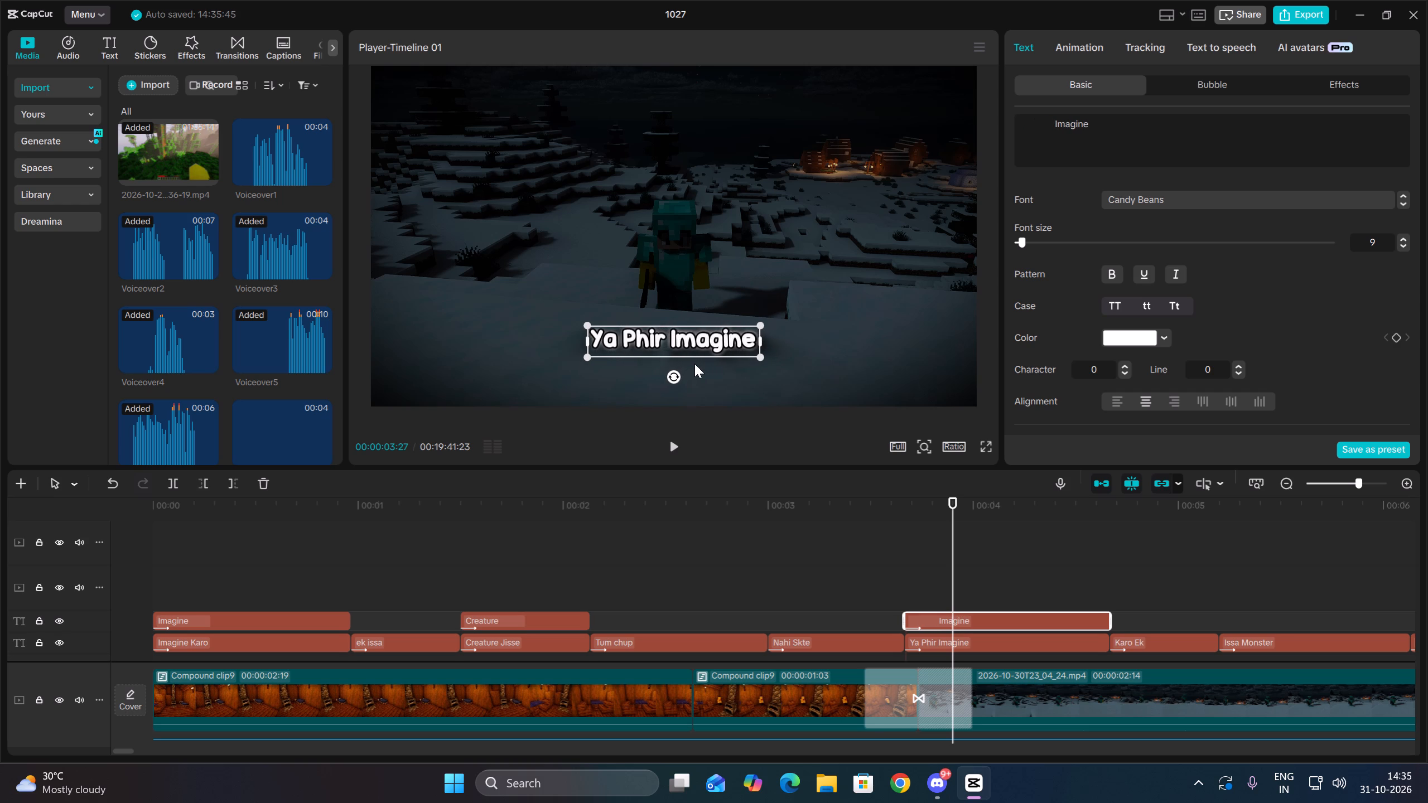
# Colour the "Imagine" overlay above "Ya Phir Imagine" yellow, DDFF00, after trying a green shade.
pyautogui.click(1127, 337)
pyautogui.click(1105, 482)
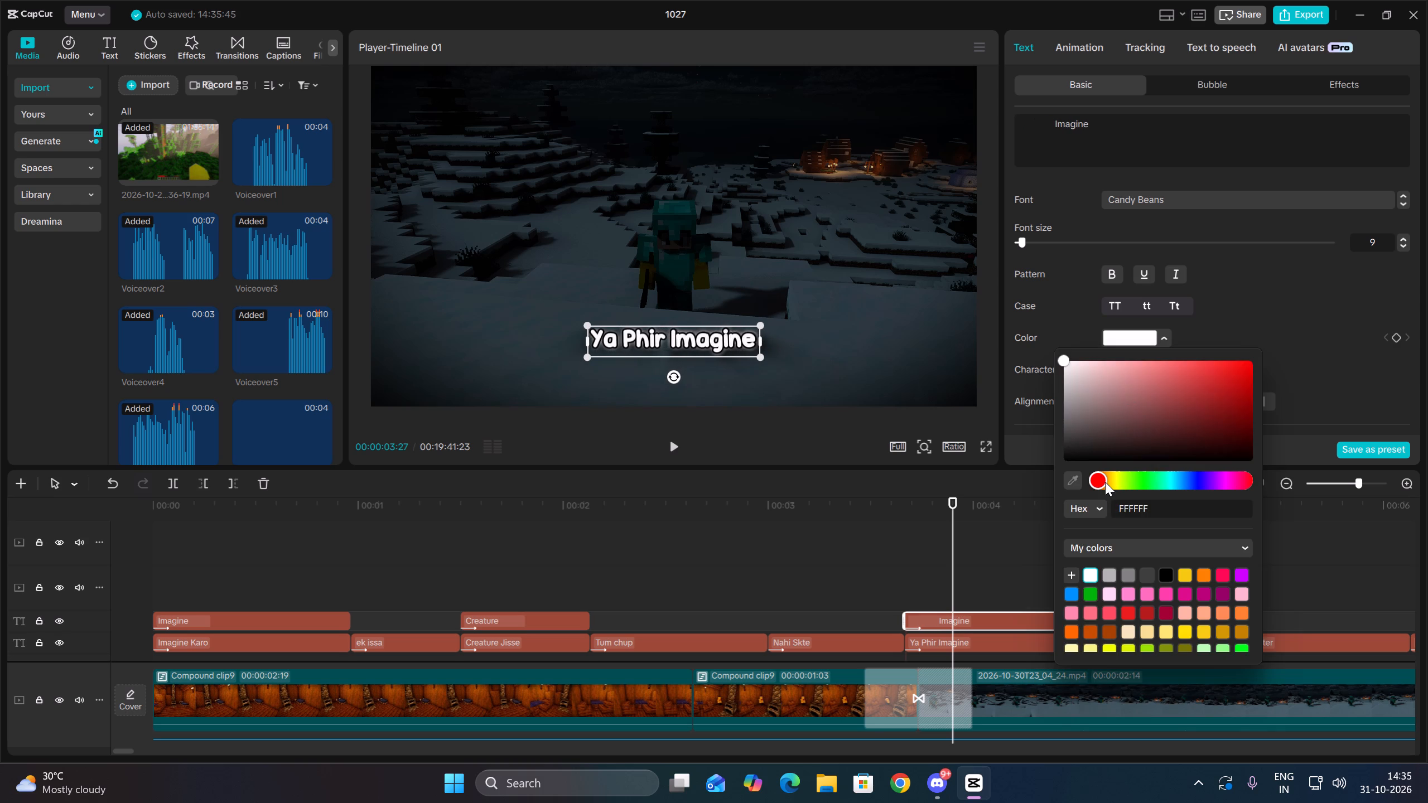
pyautogui.moveTo(1105, 482); pyautogui.dragTo(1114, 480)
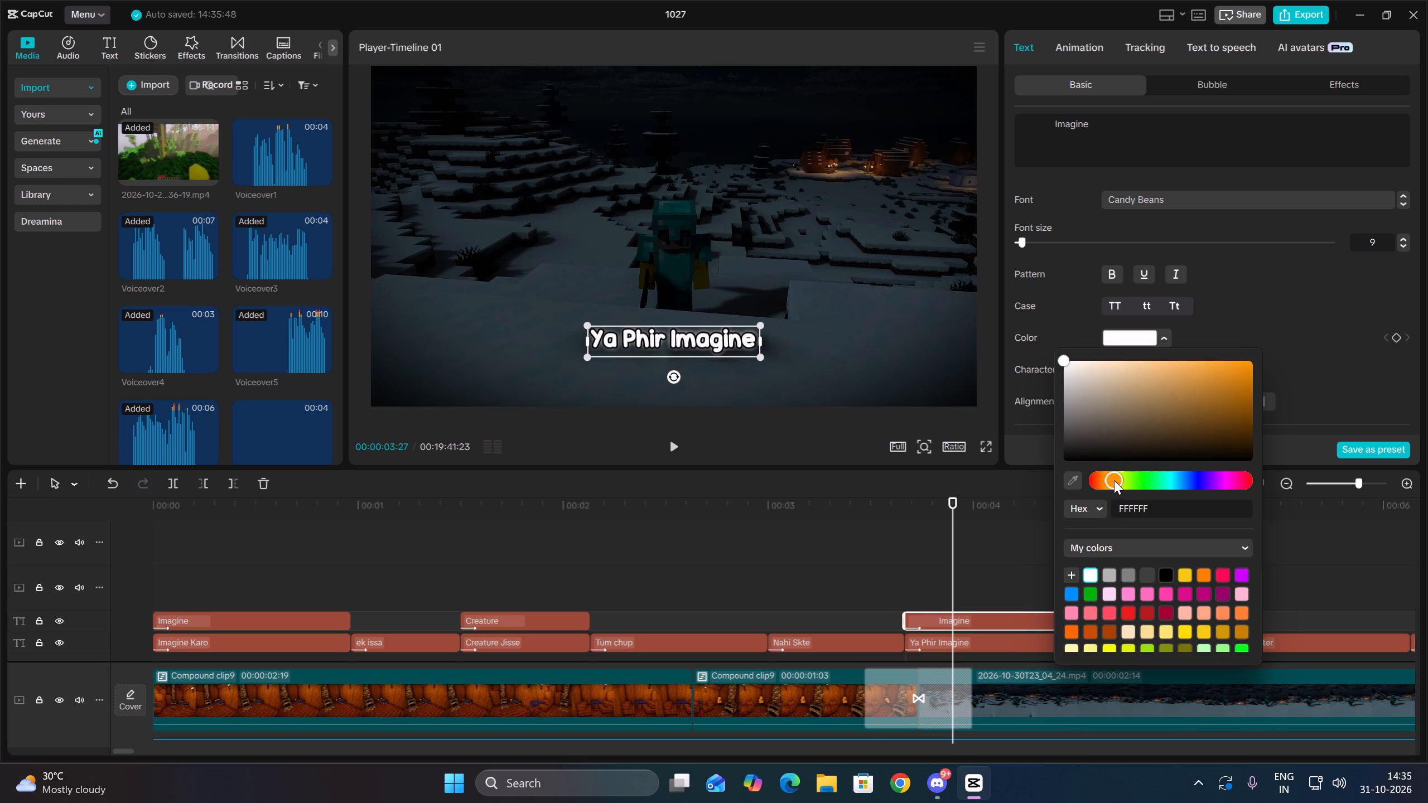
pyautogui.moveTo(1114, 480); pyautogui.dragTo(1146, 485)
pyautogui.moveTo(1174, 397); pyautogui.dragTo(1251, 328)
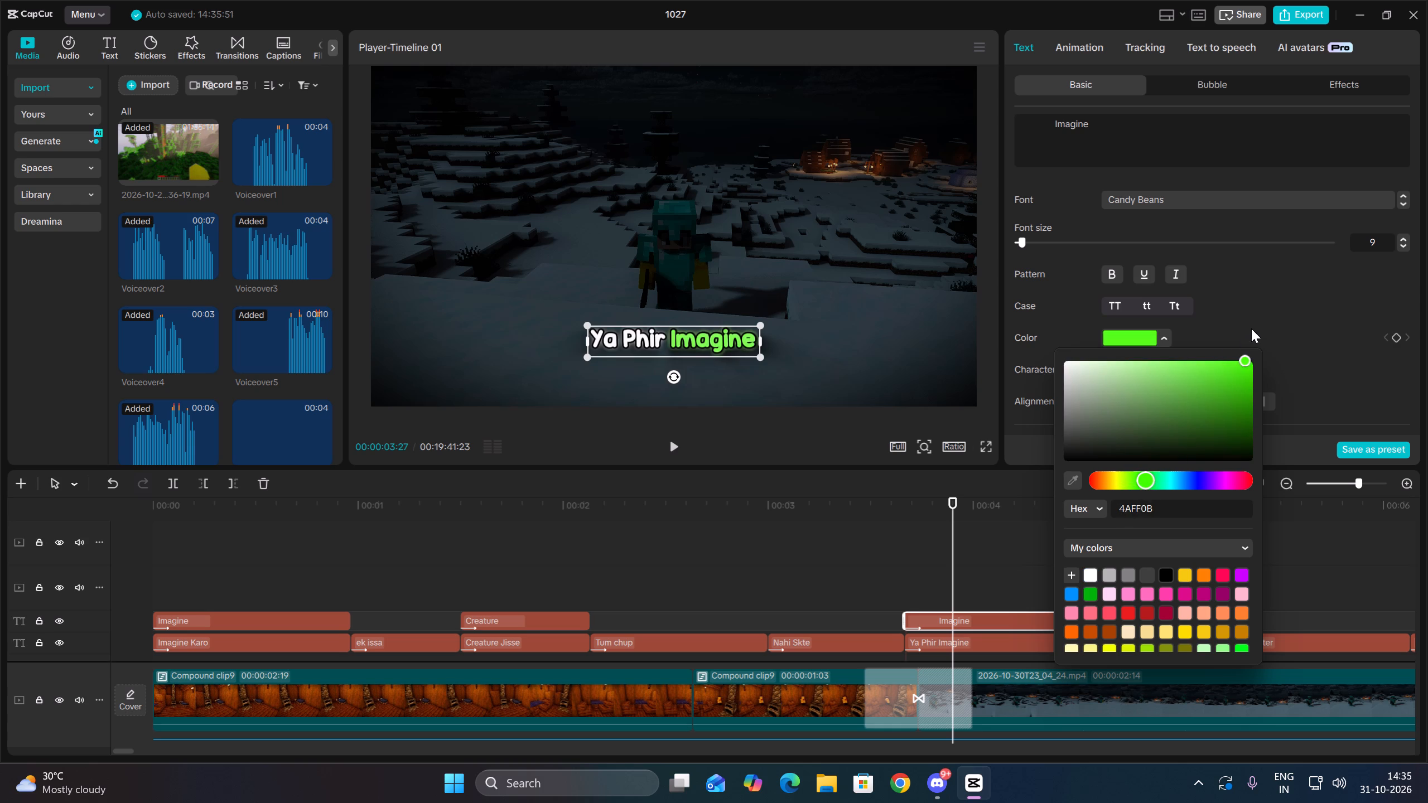
pyautogui.moveTo(1251, 328); pyautogui.dragTo(1267, 322)
pyautogui.doubleClick(1117, 486)
pyautogui.moveTo(1117, 486); pyautogui.dragTo(1129, 492)
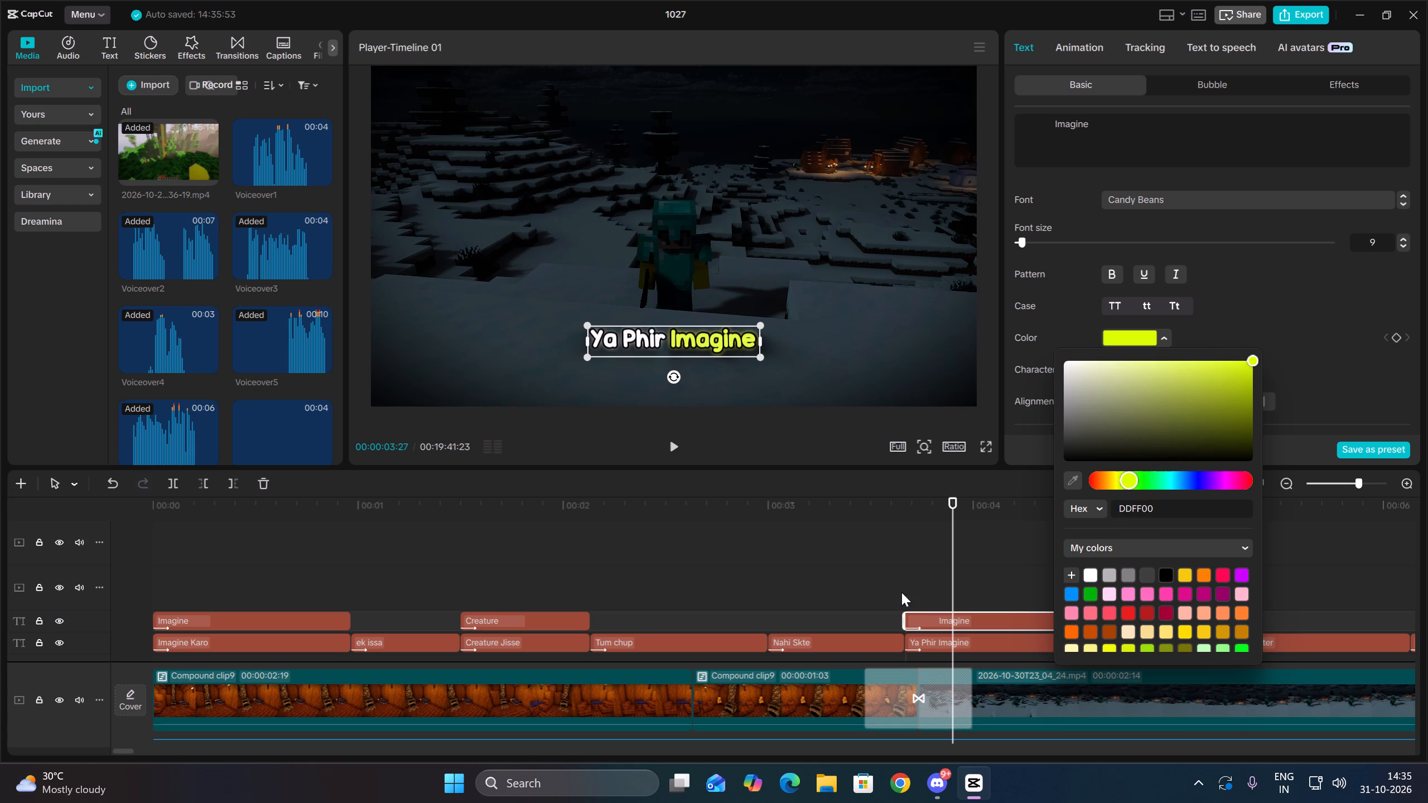
pyautogui.doubleClick(904, 586)
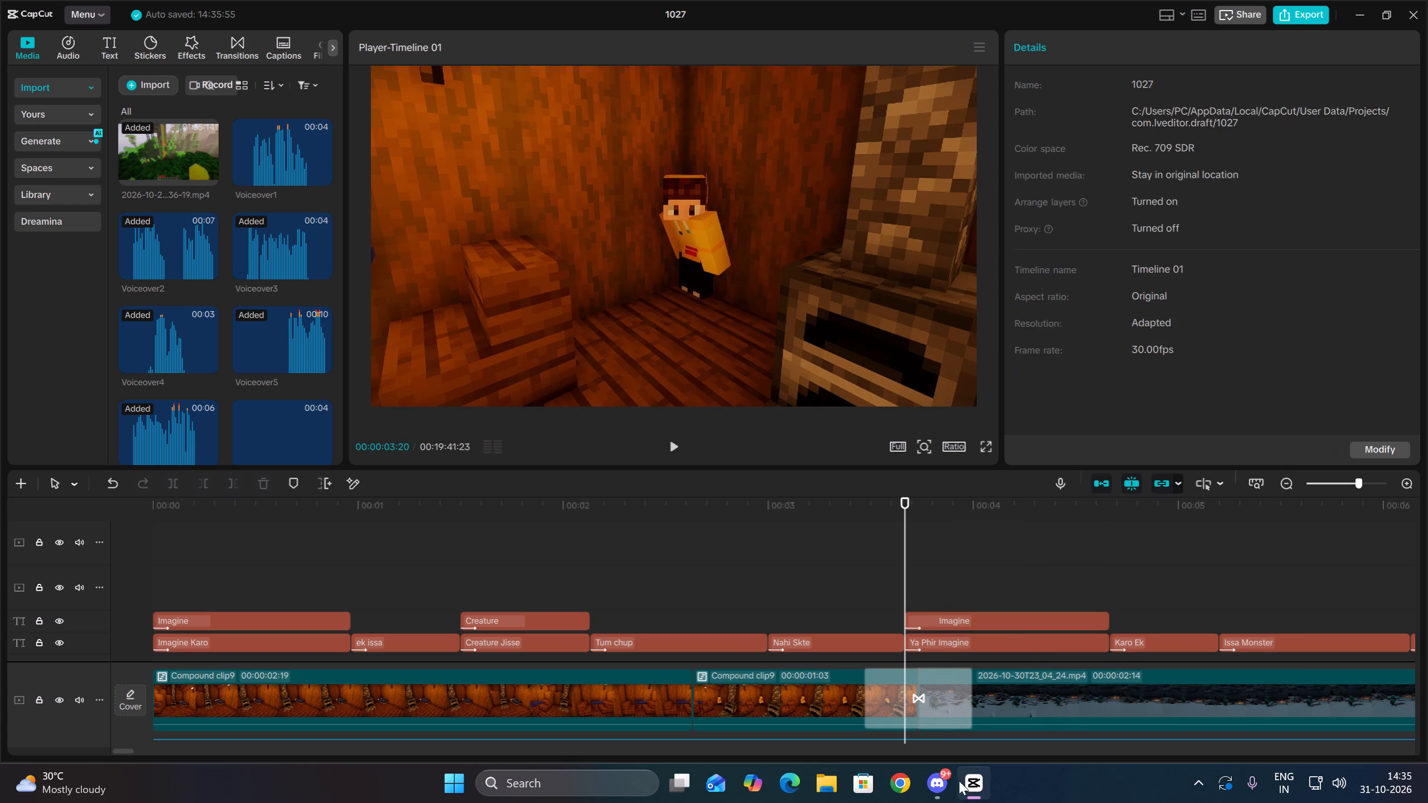
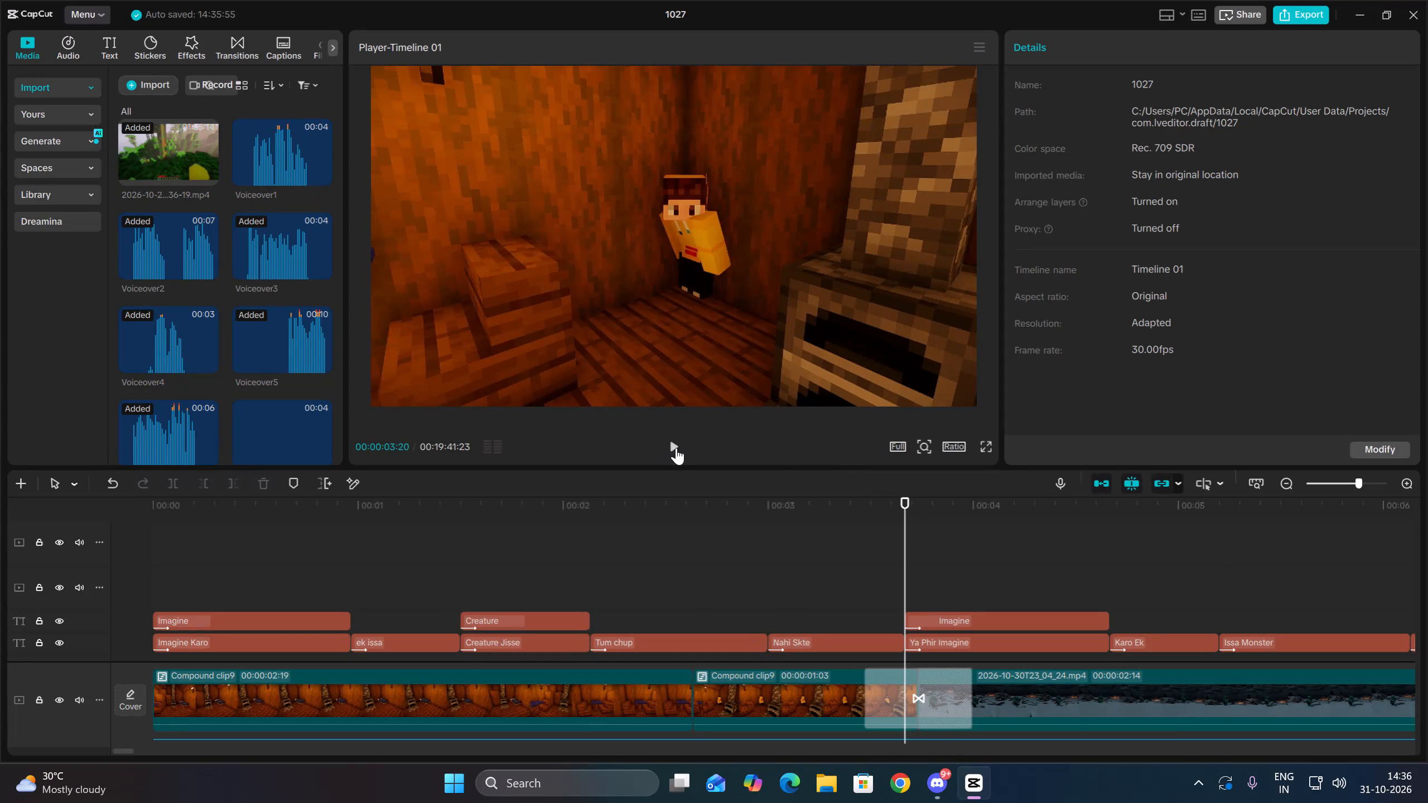
# Duplicate the "Issa Monster" caption onto the text track above, aligned with the original's start.
pyautogui.click(1053, 563)
pyautogui.moveTo(1053, 563); pyautogui.dragTo(1086, 581)
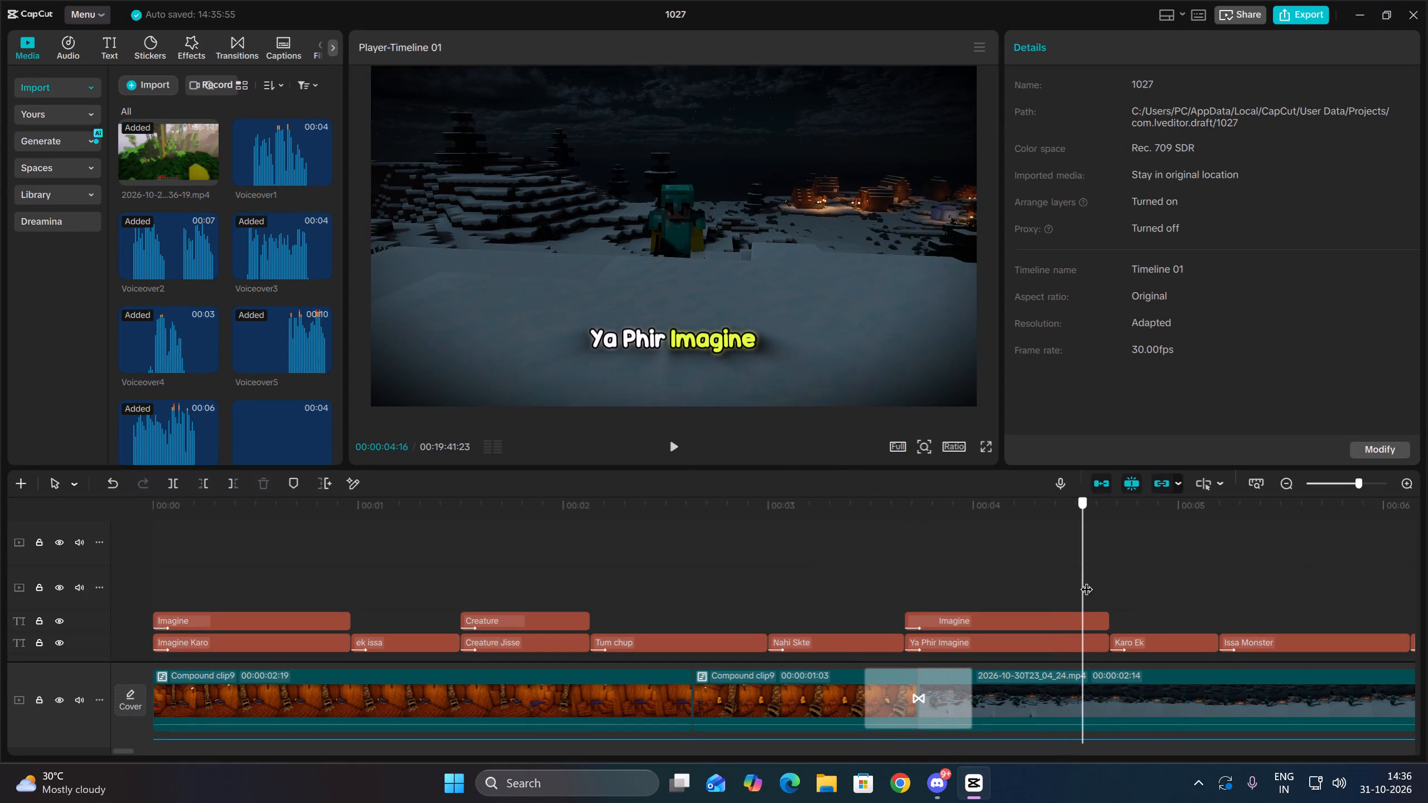
pyautogui.moveTo(1086, 581); pyautogui.dragTo(1204, 608)
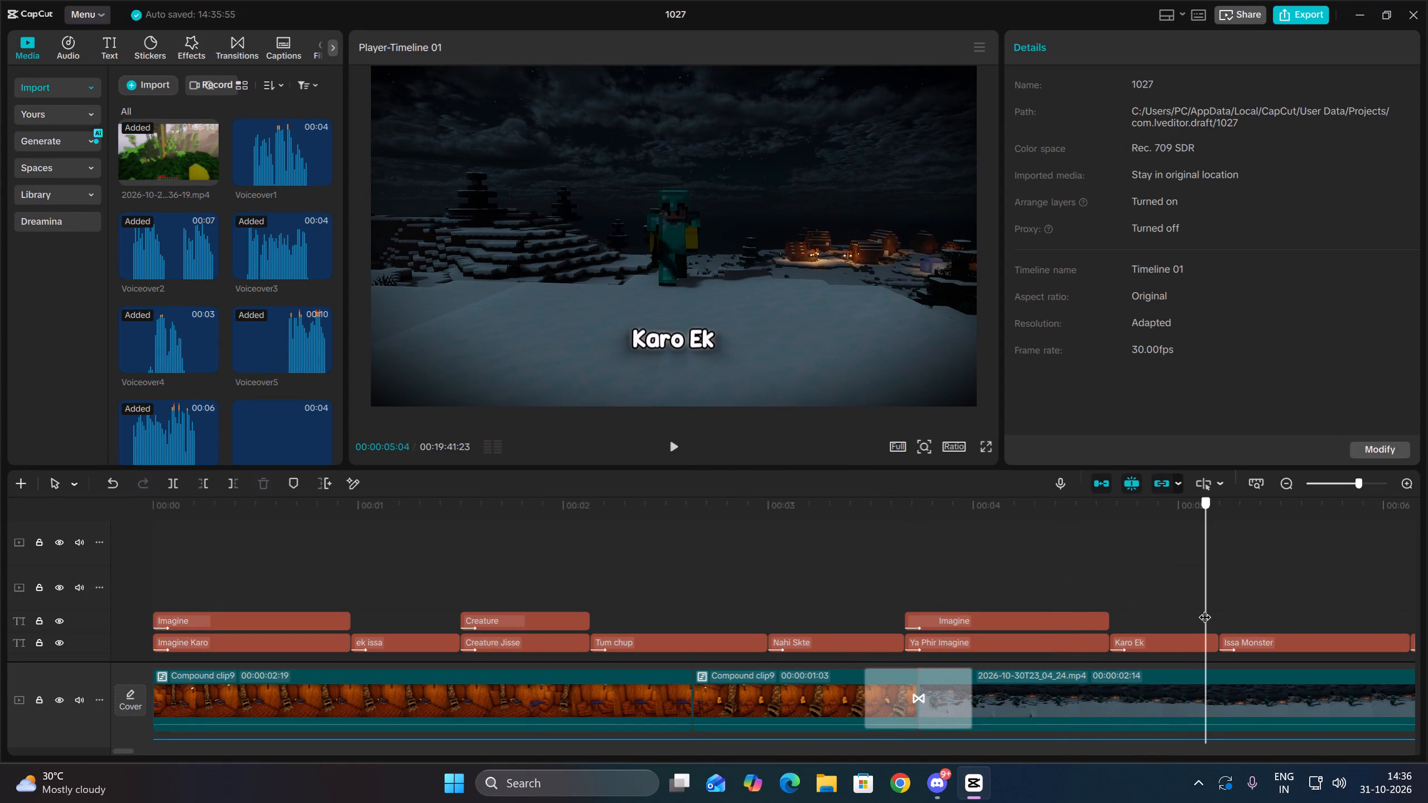
pyautogui.moveTo(1204, 608); pyautogui.dragTo(1222, 618)
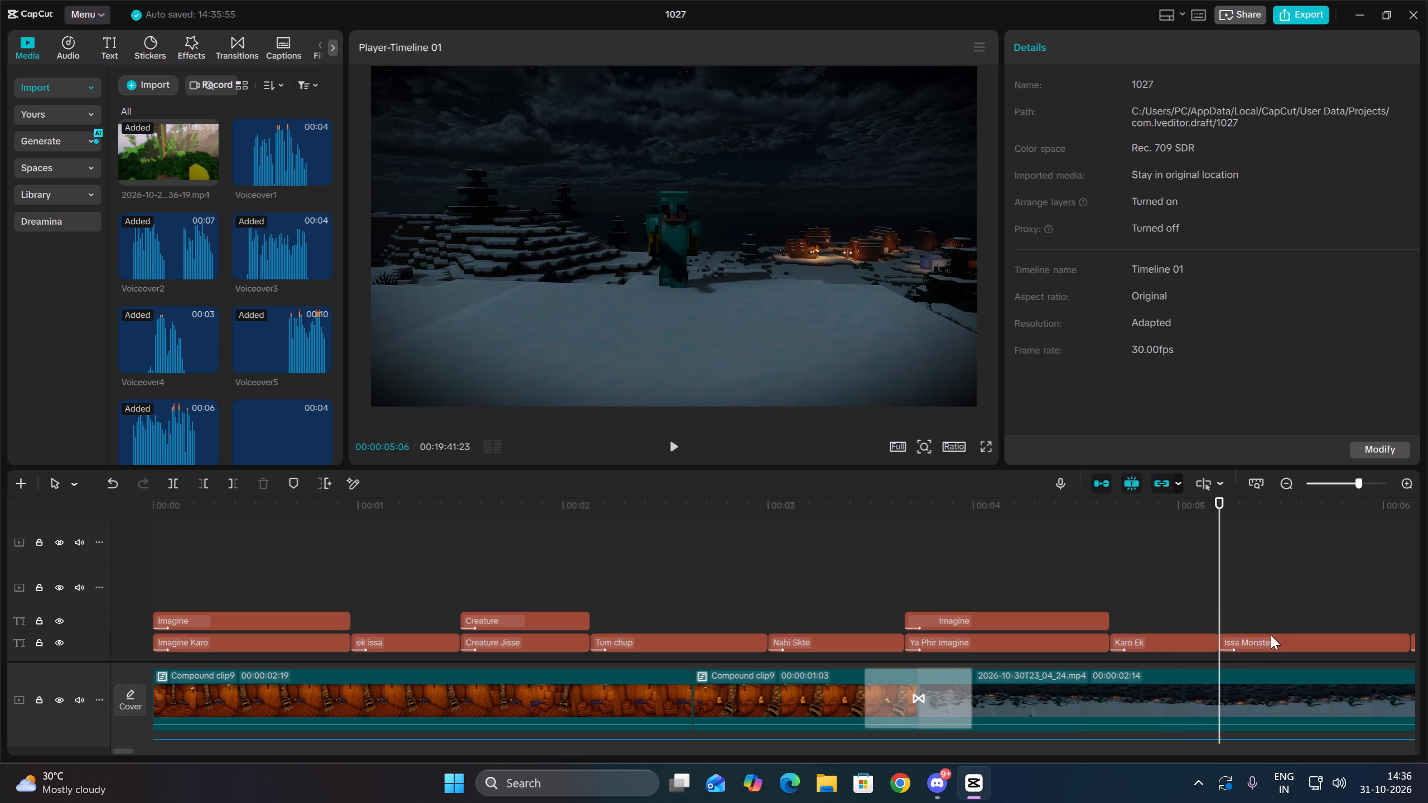
pyautogui.click(1271, 635)
pyautogui.rightClick(1271, 635)
pyautogui.click(1260, 432)
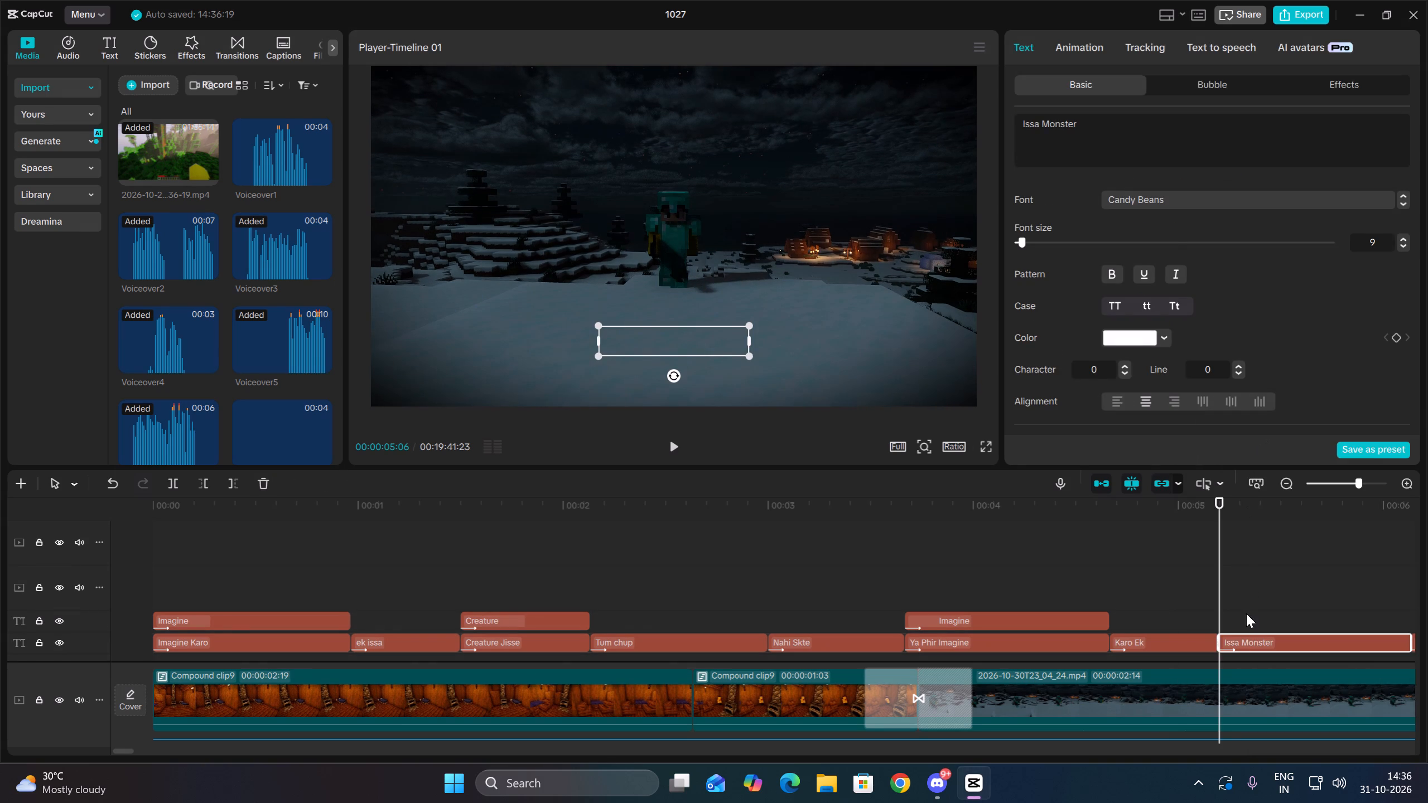
pyautogui.click(1246, 613)
pyautogui.press('Up')
pyautogui.rightClick(1246, 613)
pyautogui.click(1288, 681)
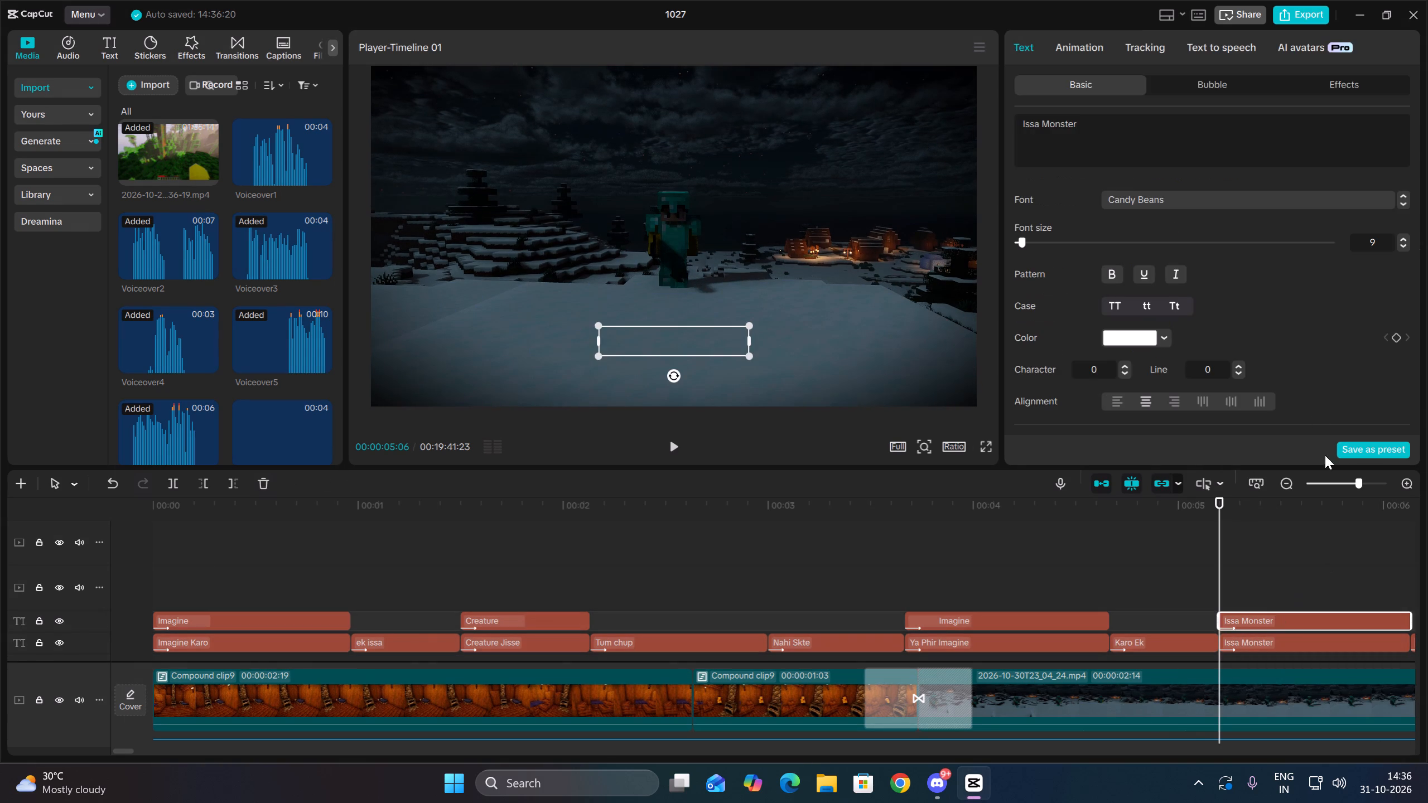
# Shorten the duplicated "Issa Monster" caption's text to "Monster".
pyautogui.click(1268, 561)
pyautogui.click(1270, 619)
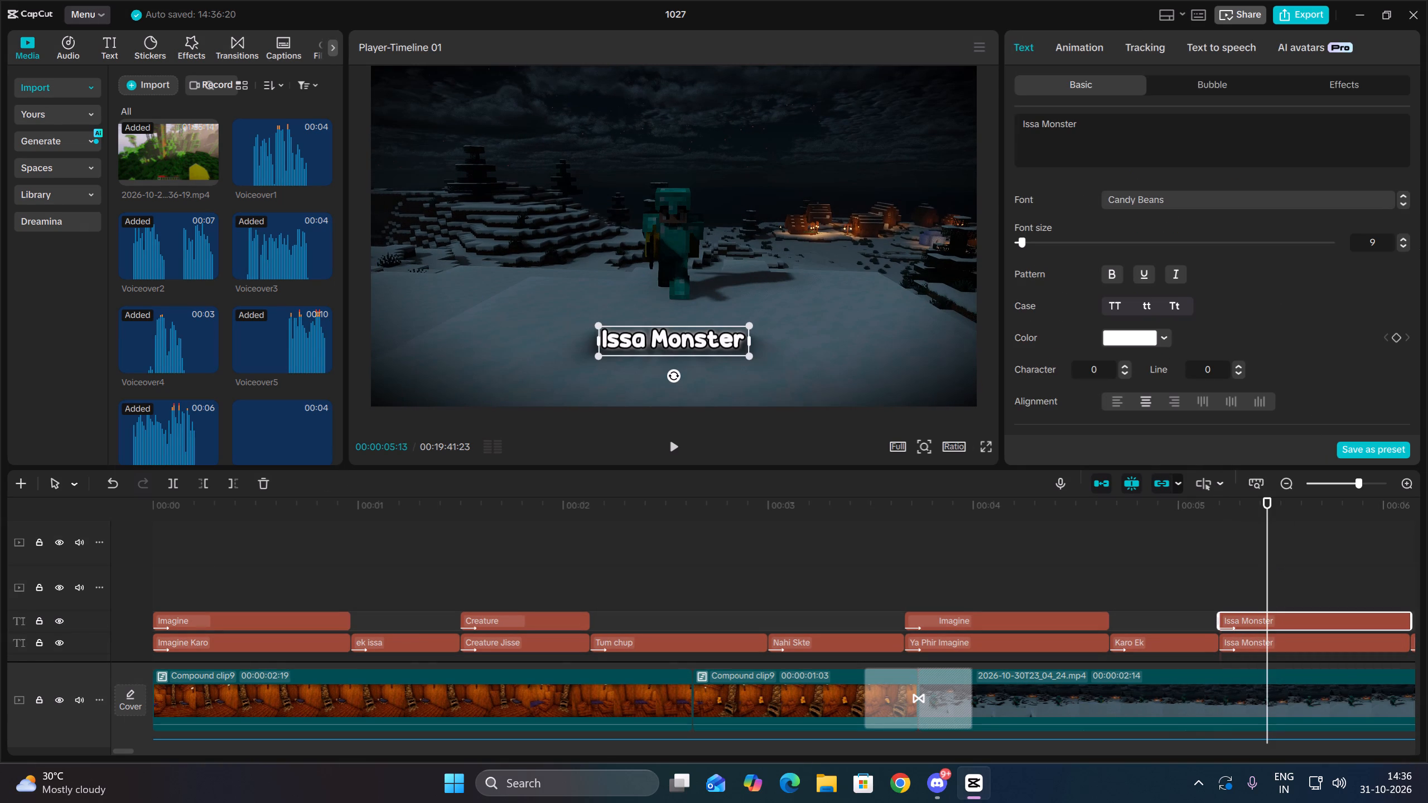
pyautogui.moveTo(1043, 123); pyautogui.dragTo(1015, 123)
pyautogui.press('BackSpace')
# Pad the "Monster" copy with leading spaces until it overlays the same word in the "Issa Monster" caption.
pyautogui.press('space')
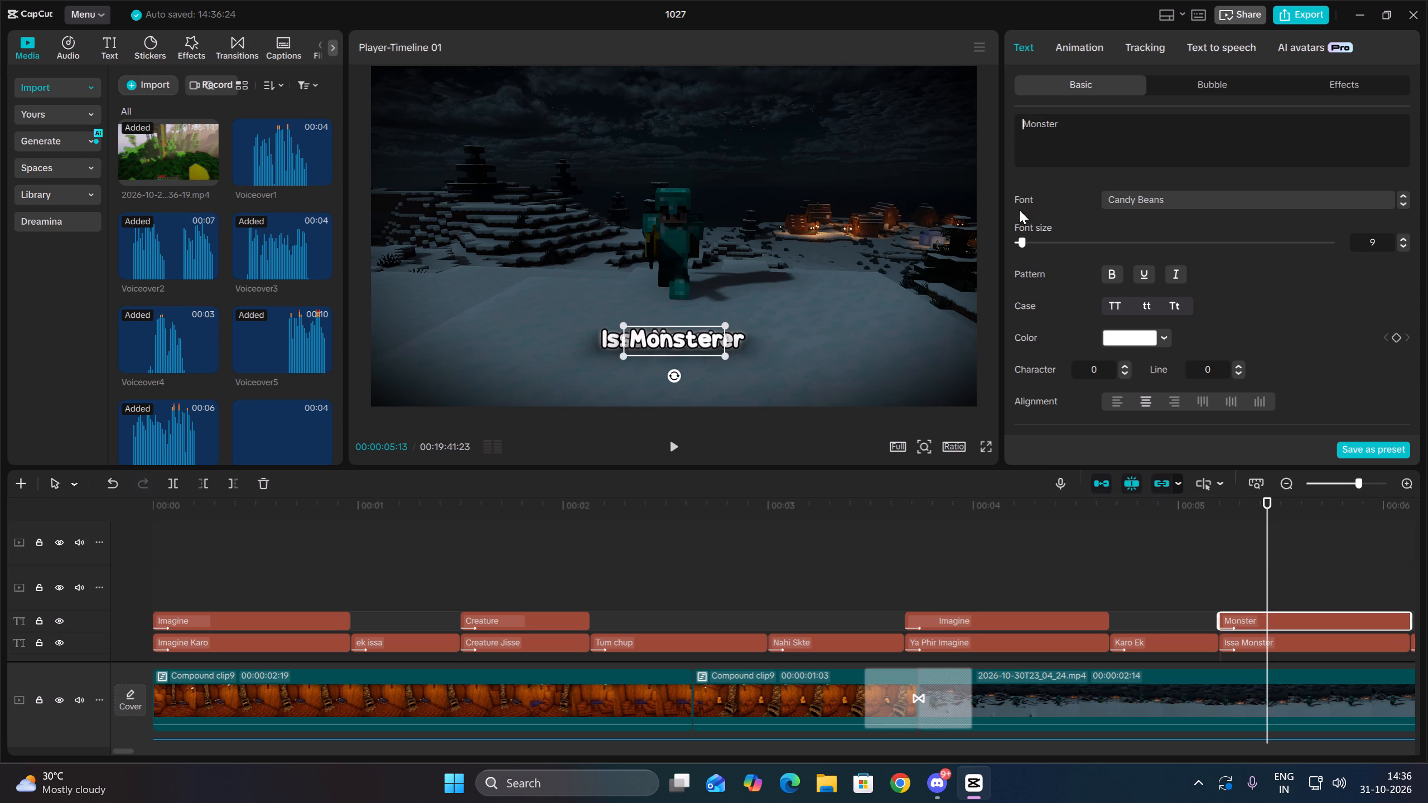
pyautogui.press('space')
pyautogui.press('space')
pyautogui.press('space')
pyautogui.press('space')
pyautogui.press('space')
pyautogui.press('space')
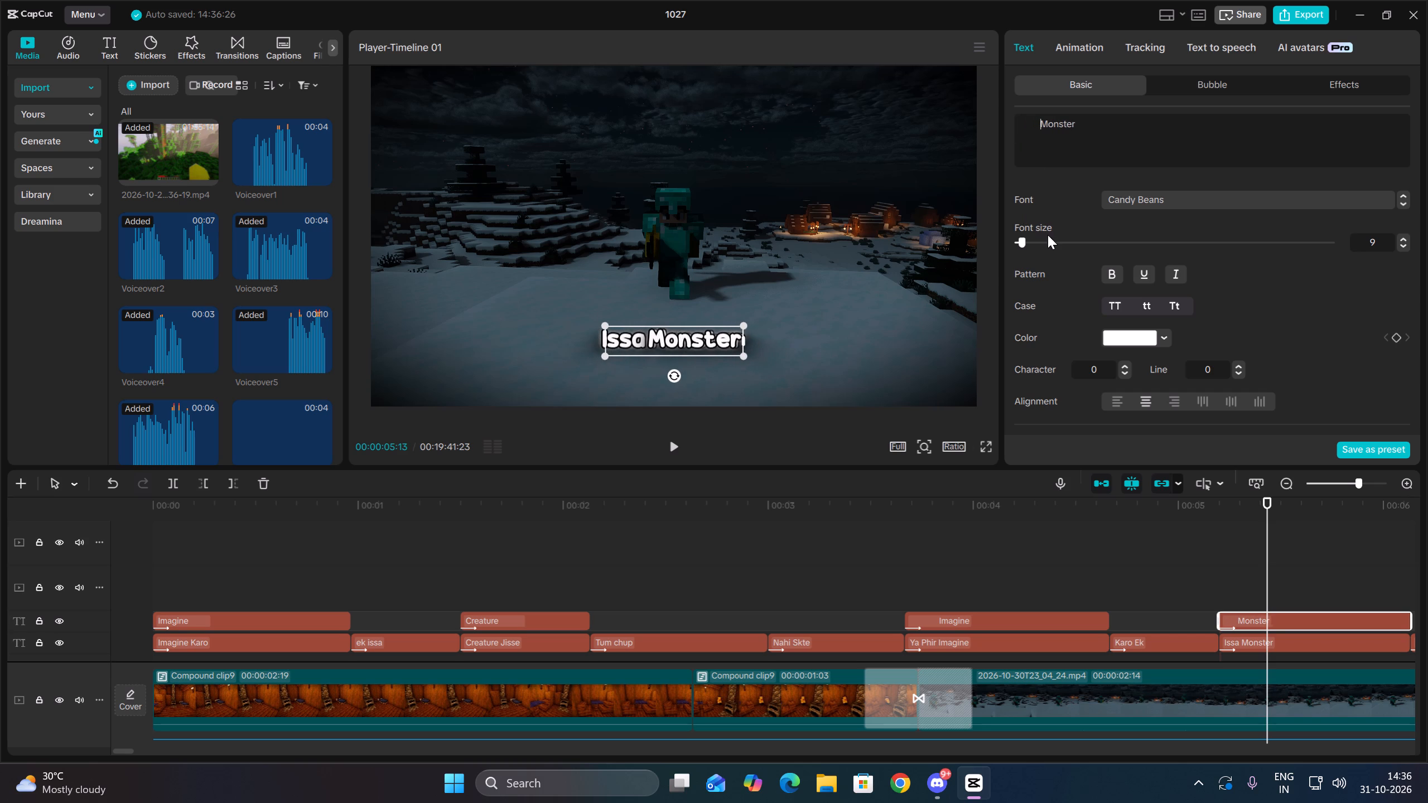
pyautogui.press('space')
# Colour the "Monster" overlay above "Issa Monster" pure red, FF0000.
pyautogui.click(1127, 333)
pyautogui.click(1117, 480)
pyautogui.moveTo(1117, 480); pyautogui.dragTo(1066, 479)
pyautogui.moveTo(1286, 432); pyautogui.dragTo(1289, 360)
pyautogui.click(1136, 345)
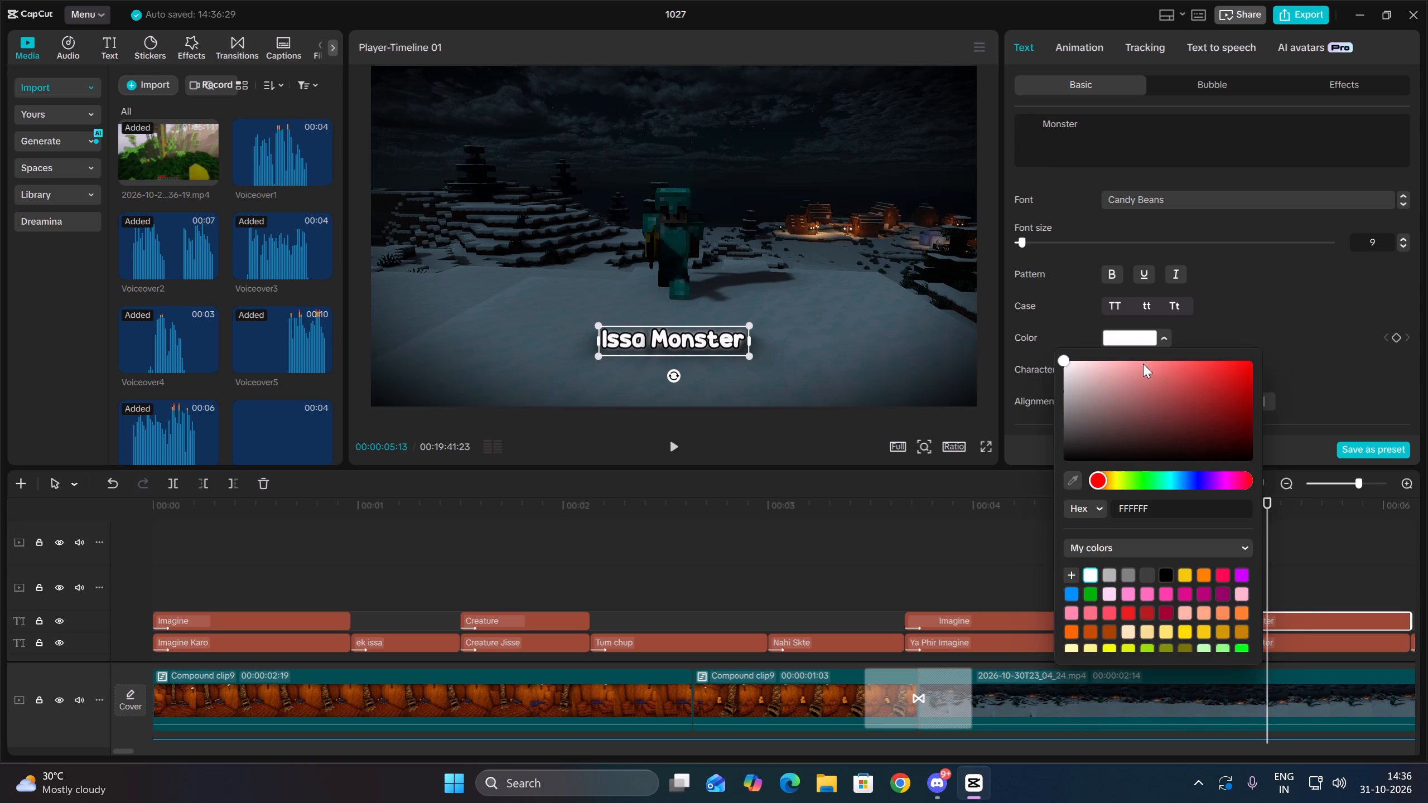
pyautogui.moveTo(1159, 391); pyautogui.dragTo(1265, 328)
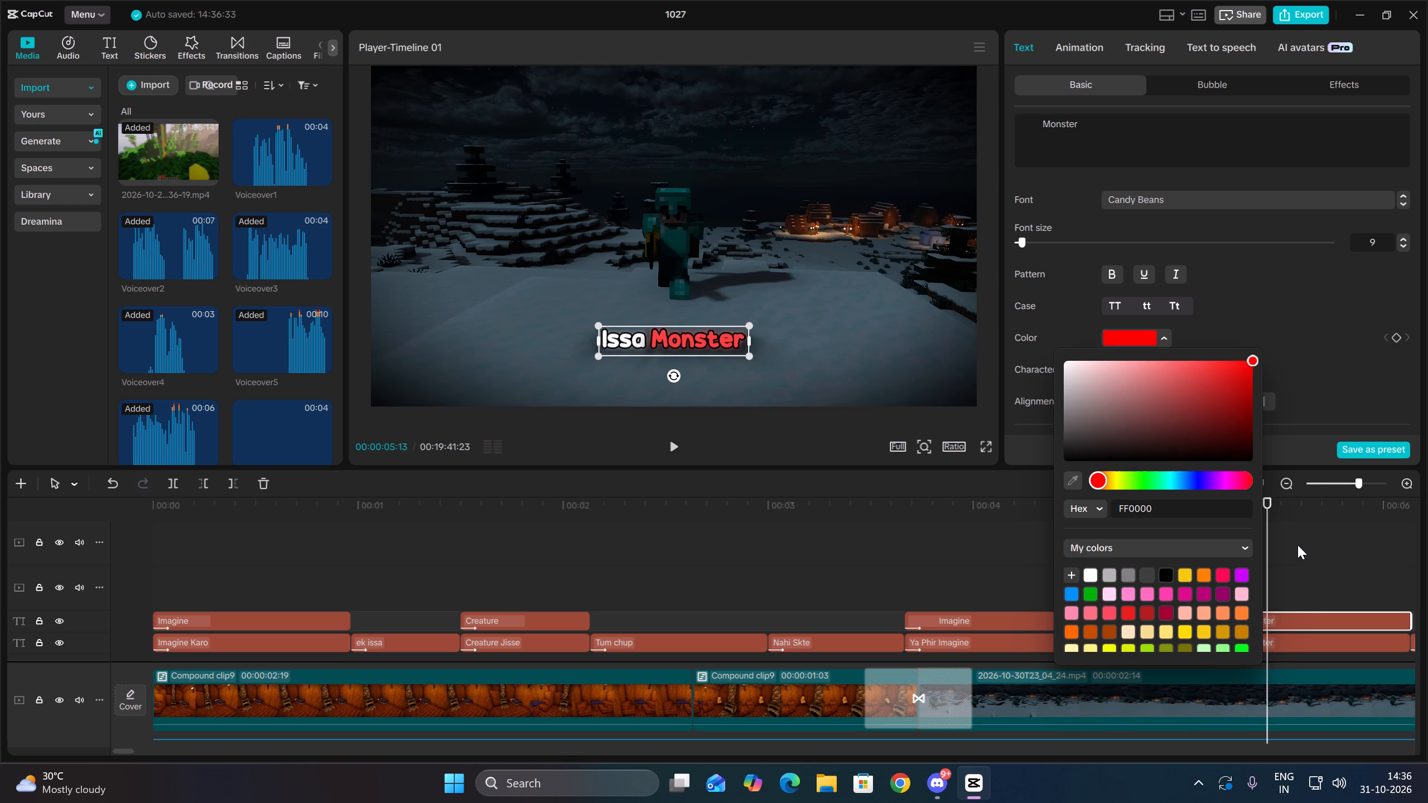
pyautogui.doubleClick(1296, 555)
# Duplicate the "Agye To" caption onto the text track above, aligned with the original's start.
pyautogui.moveTo(1296, 555); pyautogui.dragTo(1381, 535)
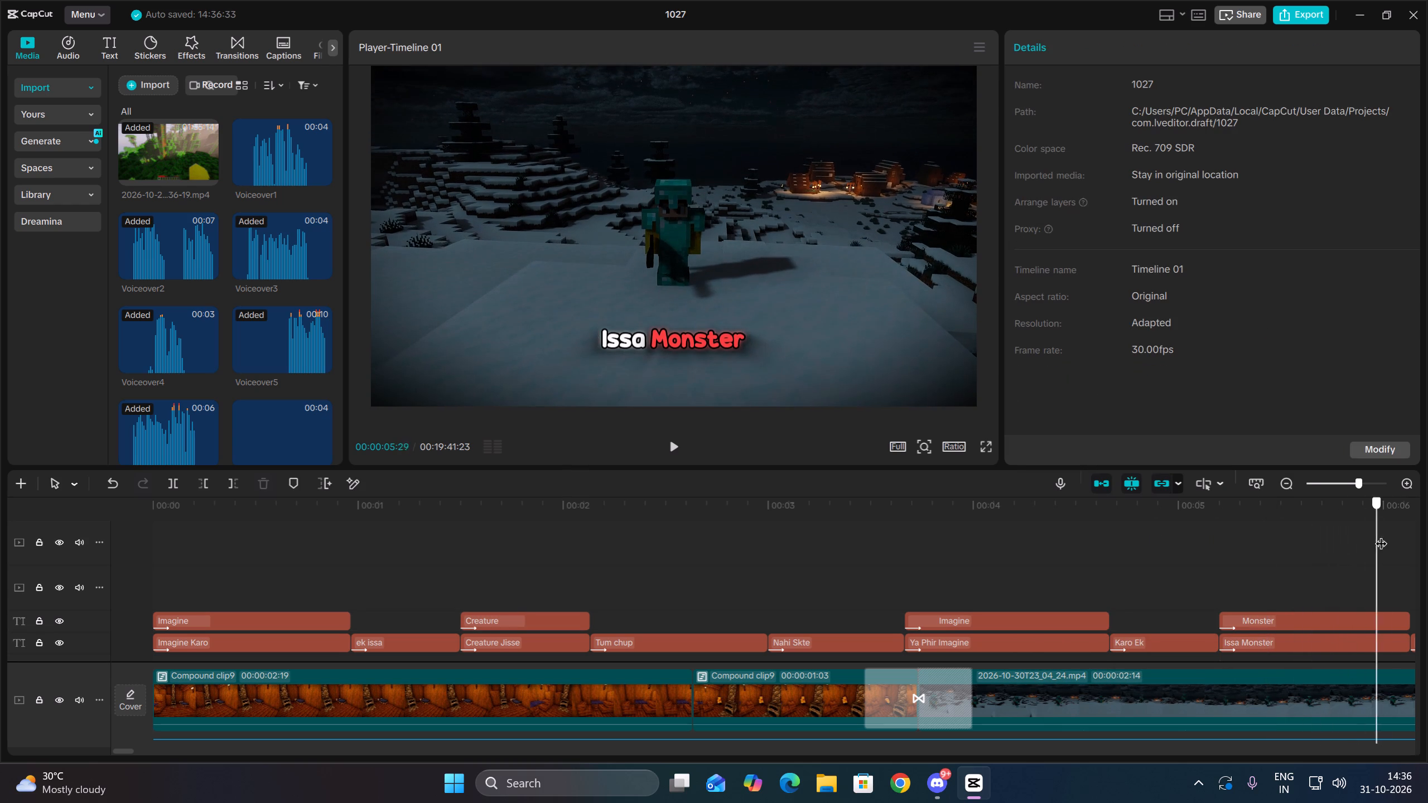
pyautogui.moveTo(1381, 535); pyautogui.dragTo(1411, 532)
pyautogui.press('Down')
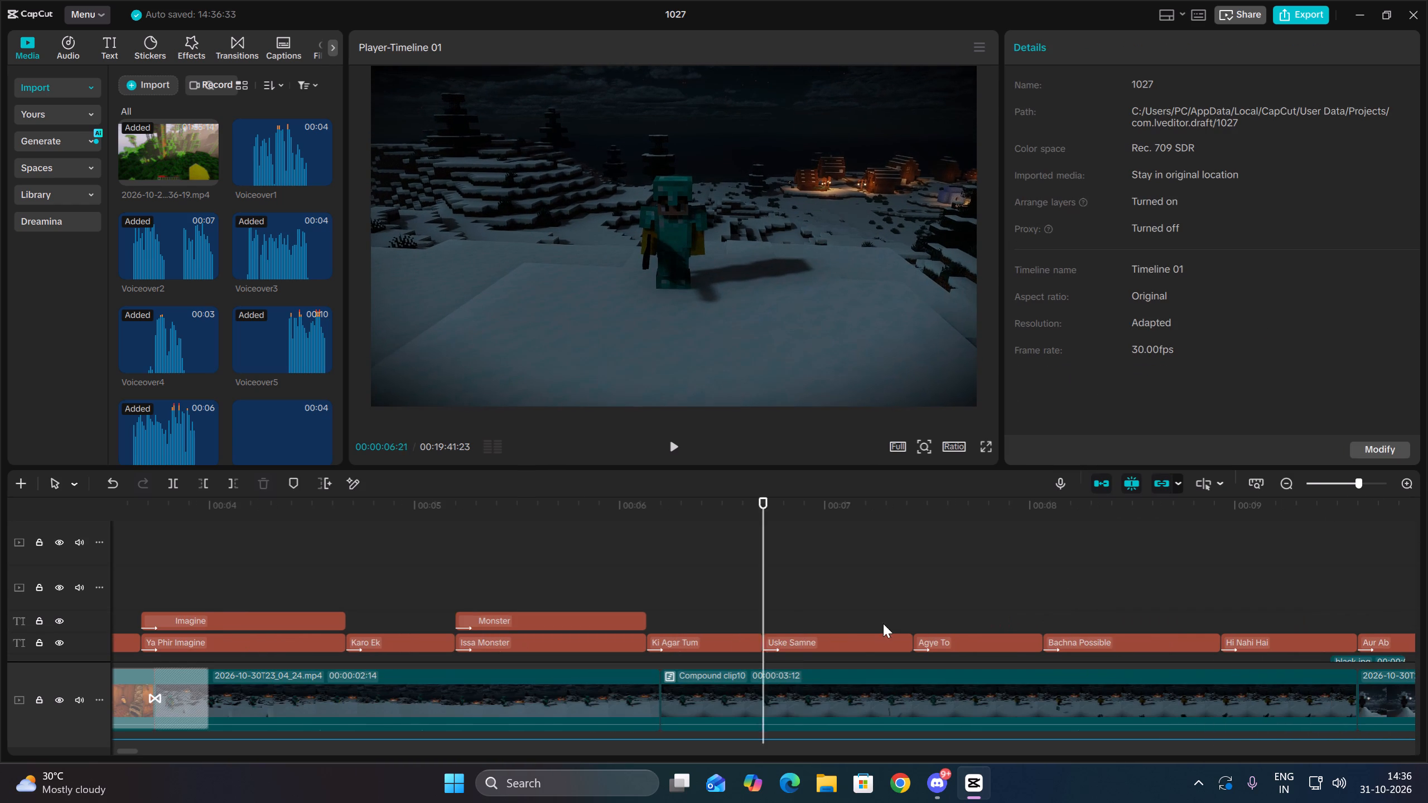
pyautogui.press('Down')
pyautogui.click(853, 643)
pyautogui.press('Down')
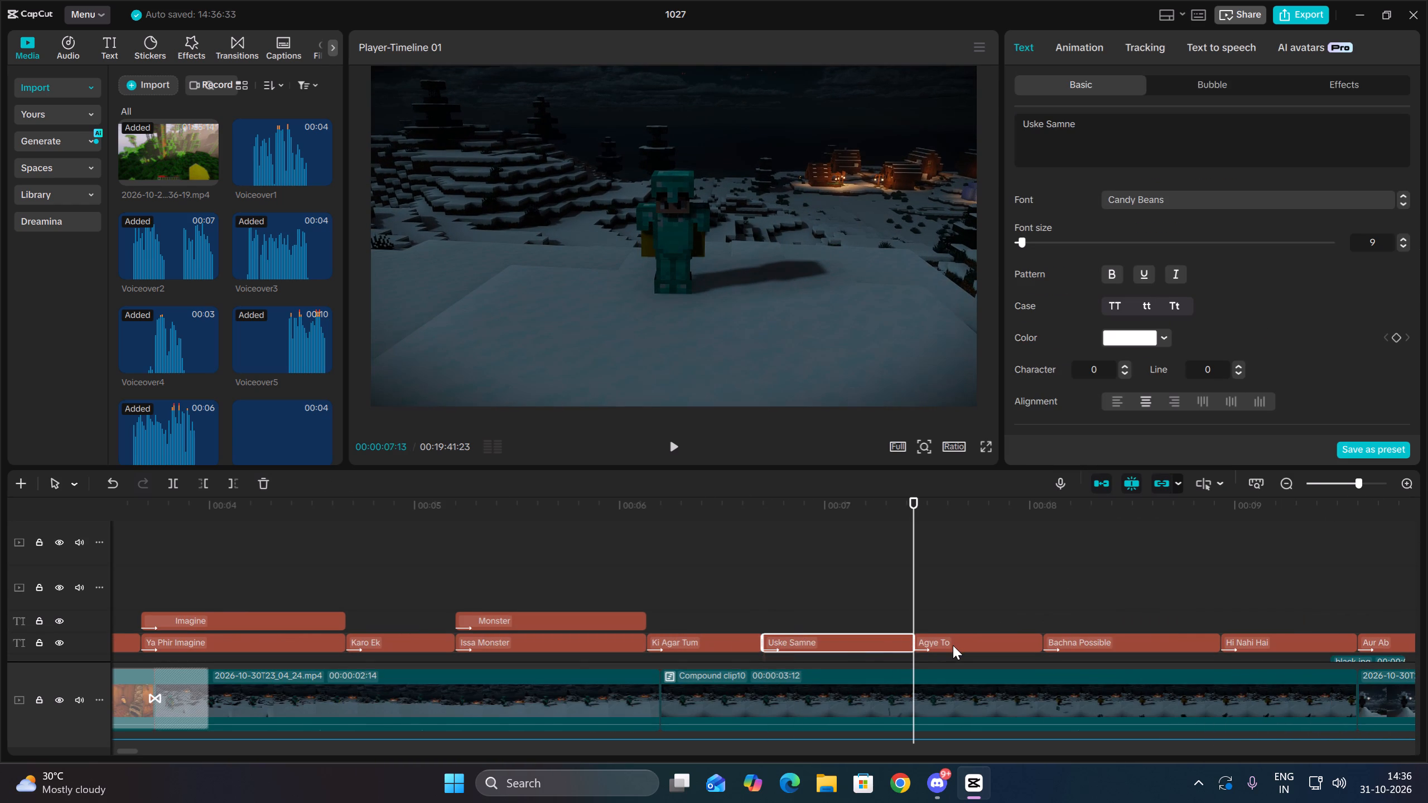
pyautogui.click(953, 645)
pyautogui.rightClick(953, 645)
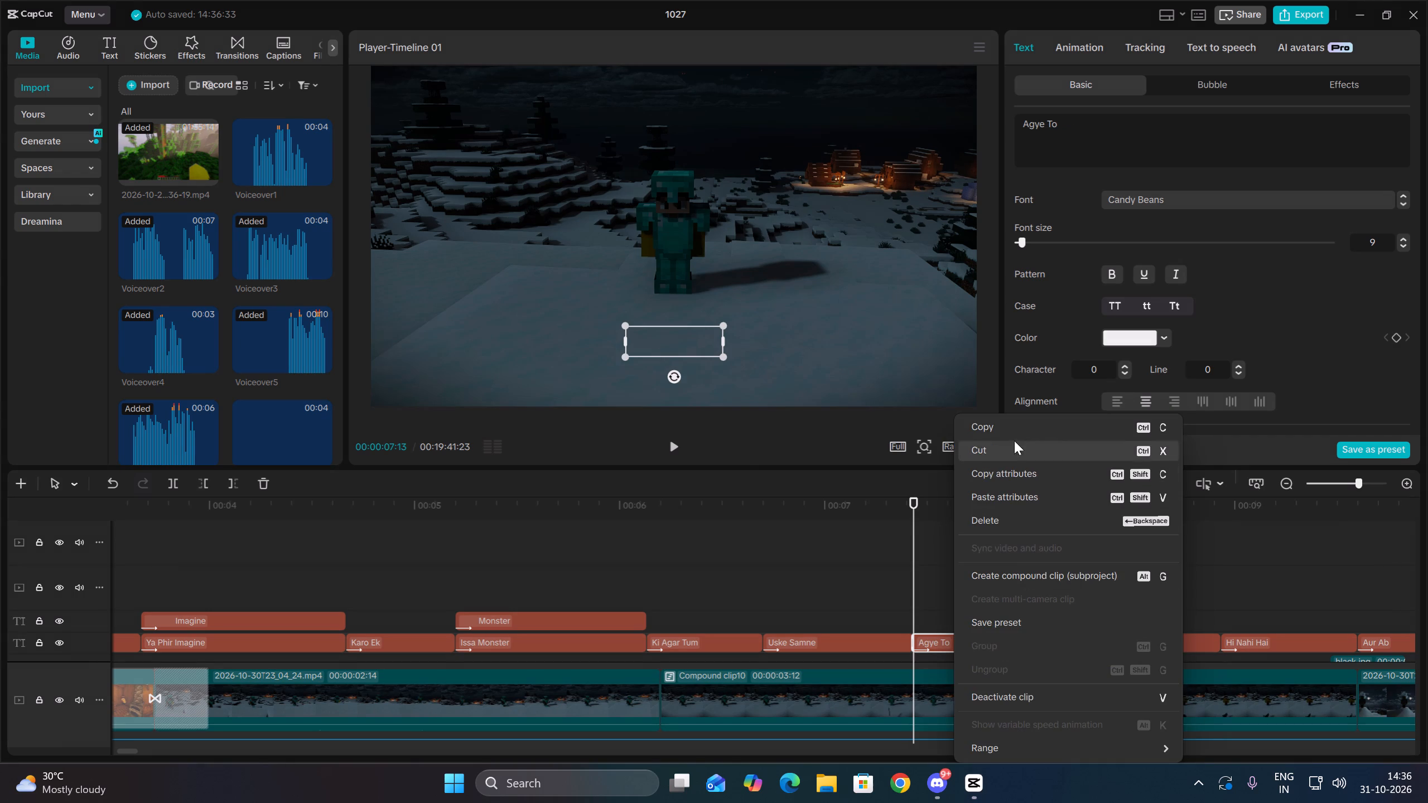
pyautogui.click(1014, 432)
pyautogui.click(931, 609)
pyautogui.press('Up')
pyautogui.rightClick(934, 614)
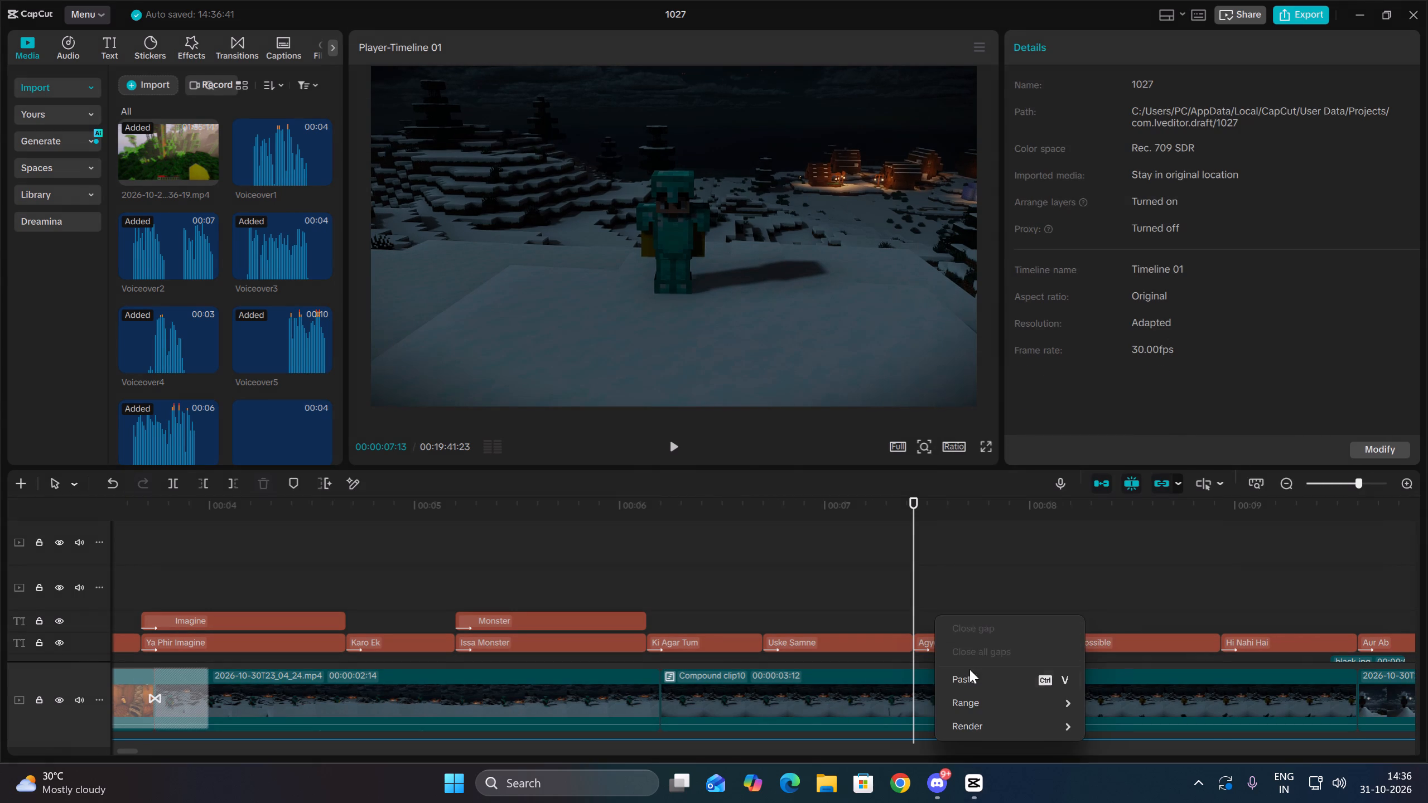
pyautogui.click(969, 680)
# Shorten the duplicated "Agye To" caption's text to "Agye".
pyautogui.click(973, 592)
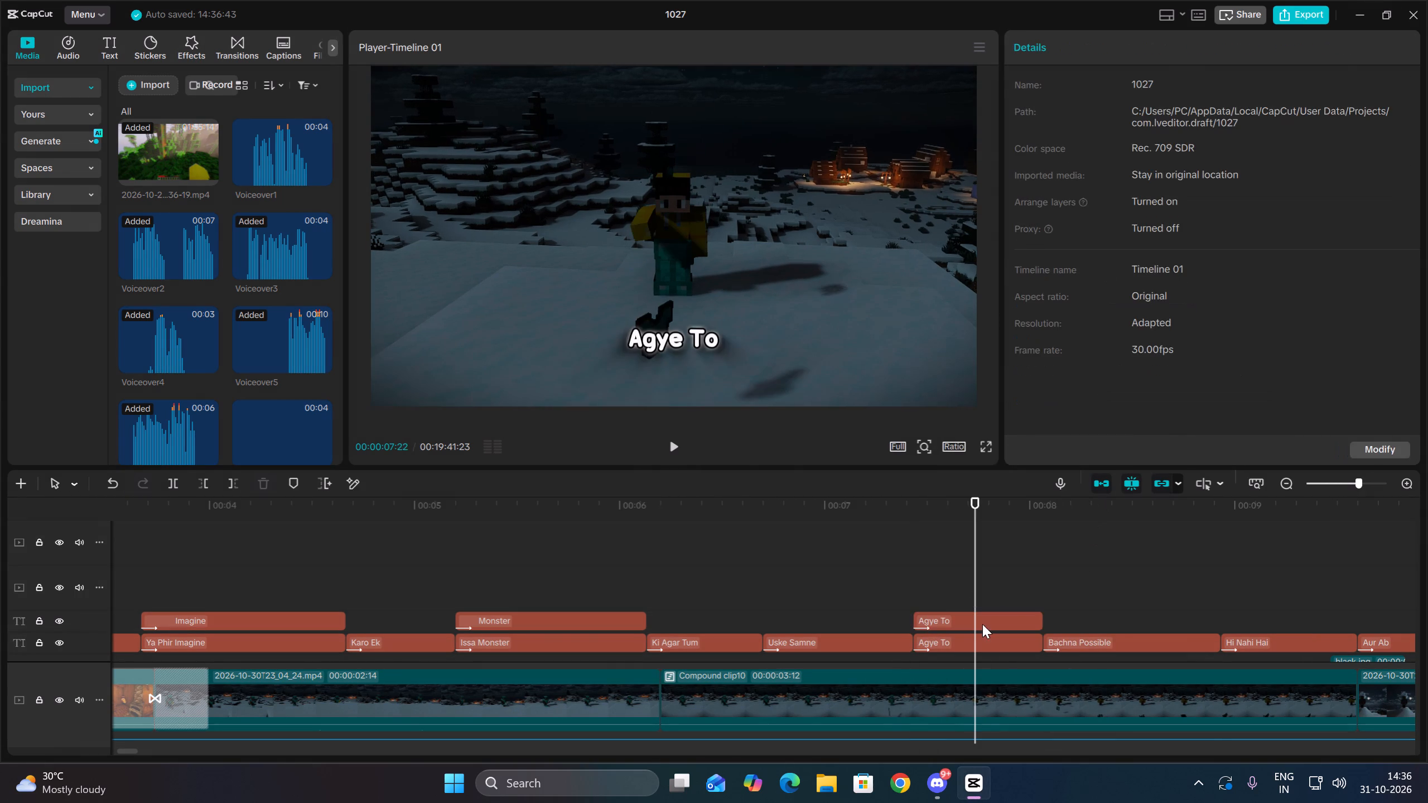
pyautogui.click(982, 624)
pyautogui.click(1126, 145)
pyautogui.press('BackSpace')
pyautogui.press('BackSpace')
# Pad the "Agye" copy with trailing spaces until it overlays the same word in the "Agye To" caption.
pyautogui.press('space')
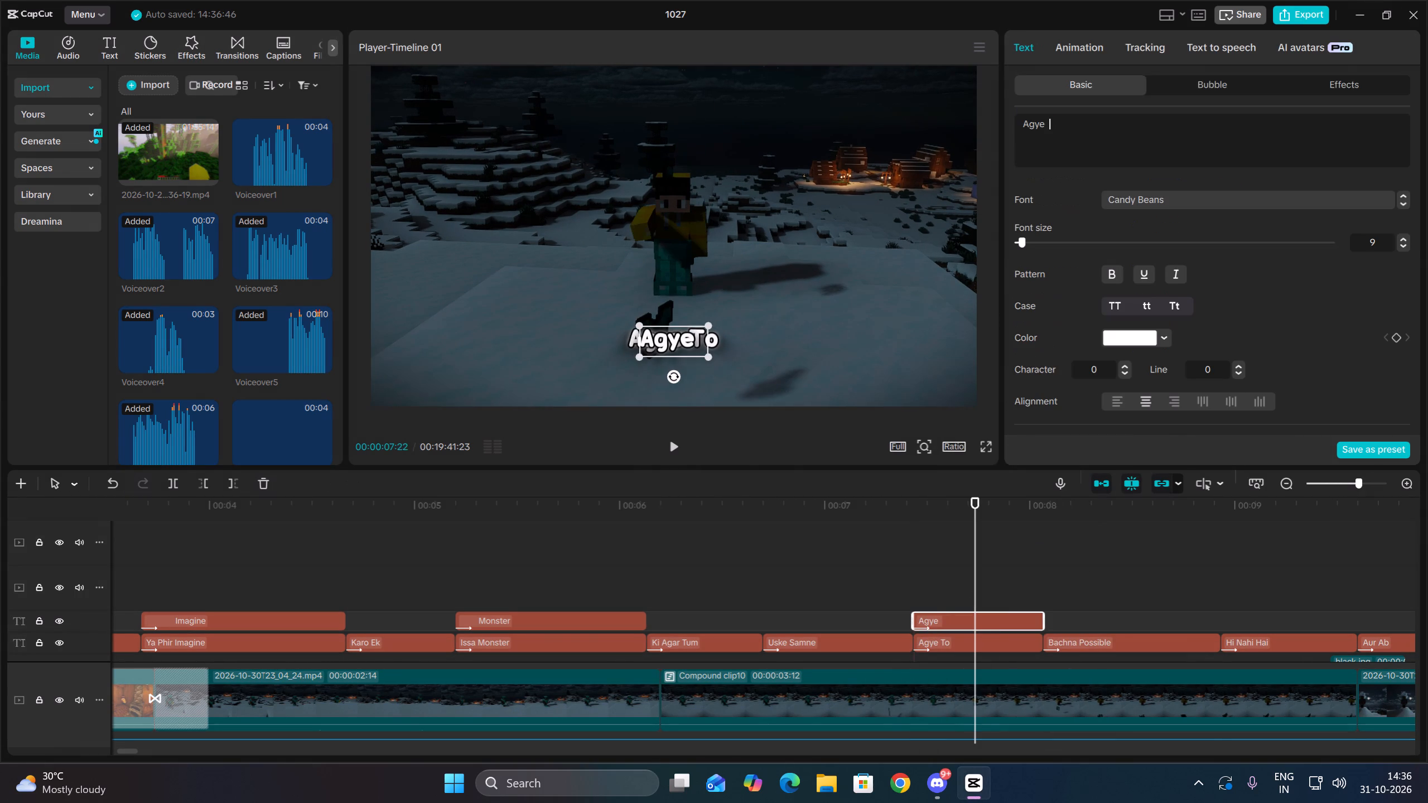
pyautogui.press('space')
pyautogui.press('space')
pyautogui.press('space')
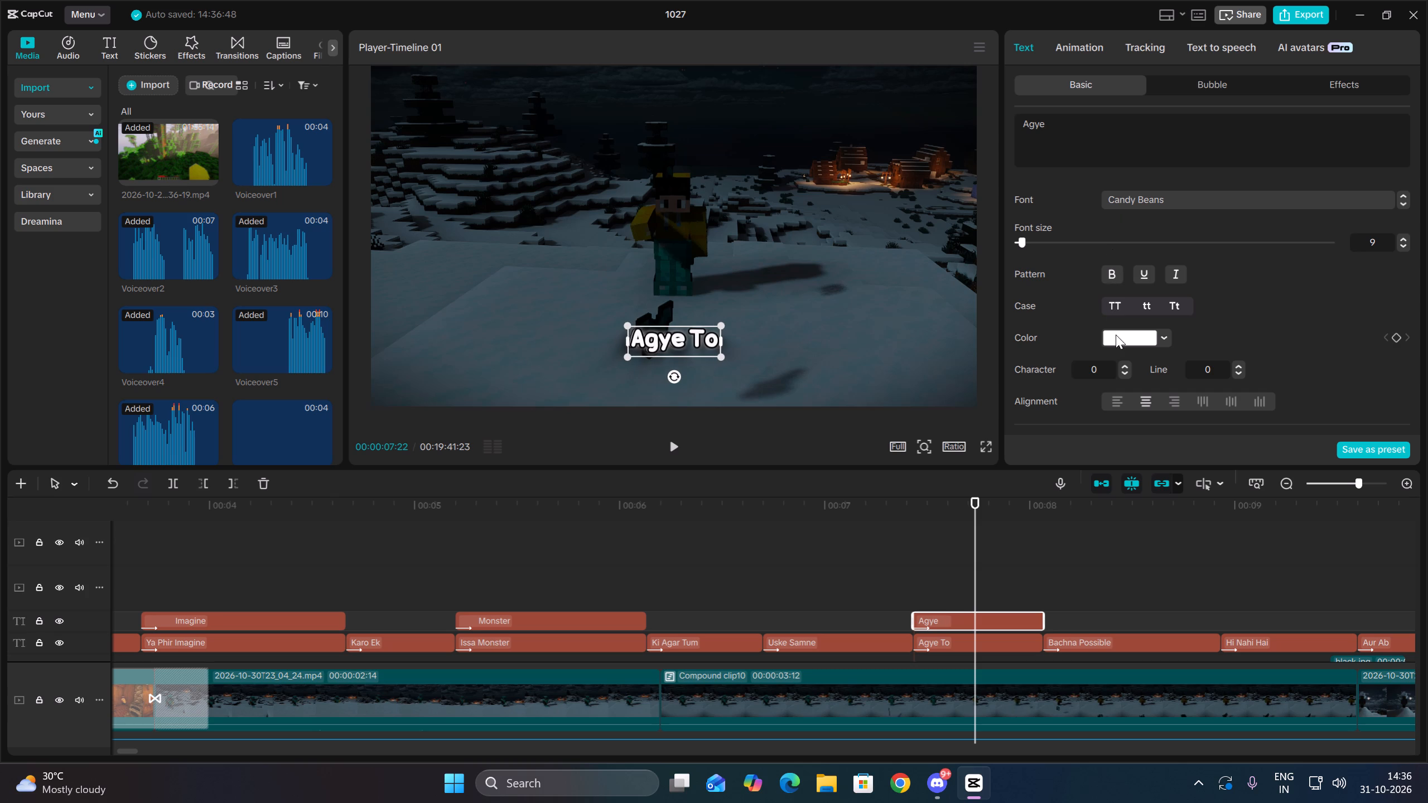
pyautogui.press('space')
# Colour the "Agye" overlay above "Agye To" a saturated spring green.
pyautogui.click(1115, 331)
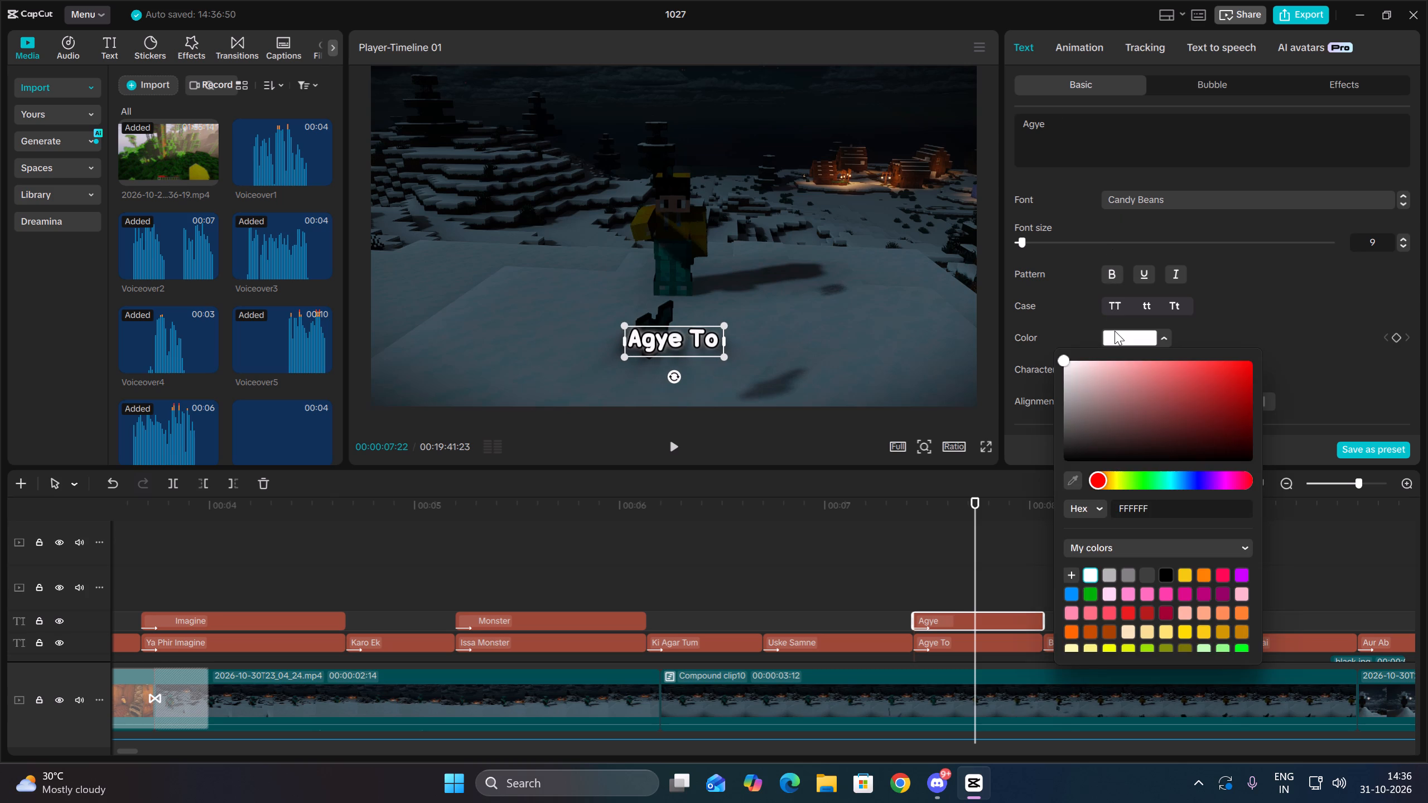
pyautogui.click(1121, 481)
pyautogui.moveTo(1123, 481); pyautogui.dragTo(1135, 480)
pyautogui.moveTo(1139, 480); pyautogui.dragTo(1170, 490)
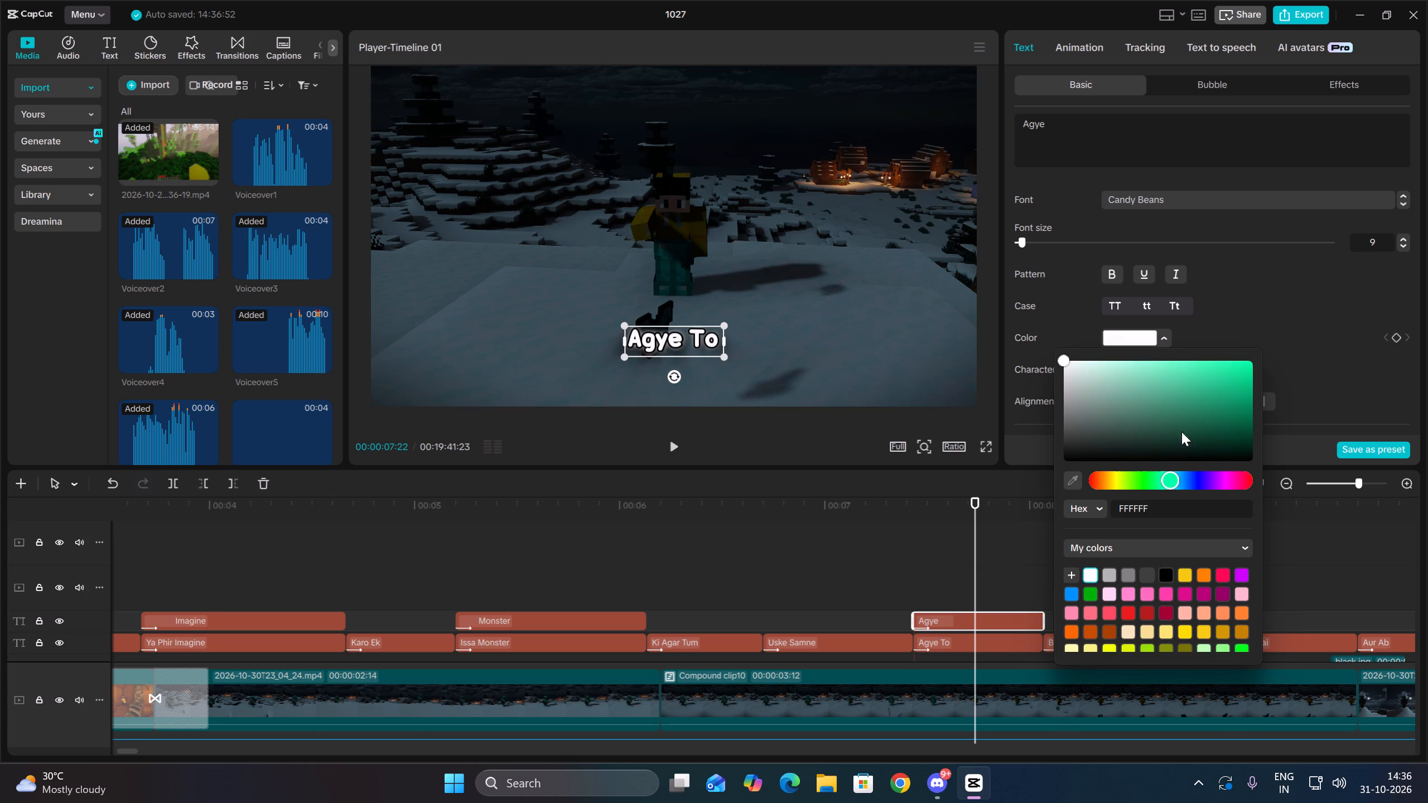
pyautogui.moveTo(1181, 433); pyautogui.dragTo(1257, 316)
pyautogui.click(945, 579)
# Duplicate the "Imagine Karo" caption that follows "Aur Ab" onto the text track above, aligned with the original's start.
pyautogui.moveTo(948, 579); pyautogui.dragTo(1091, 564)
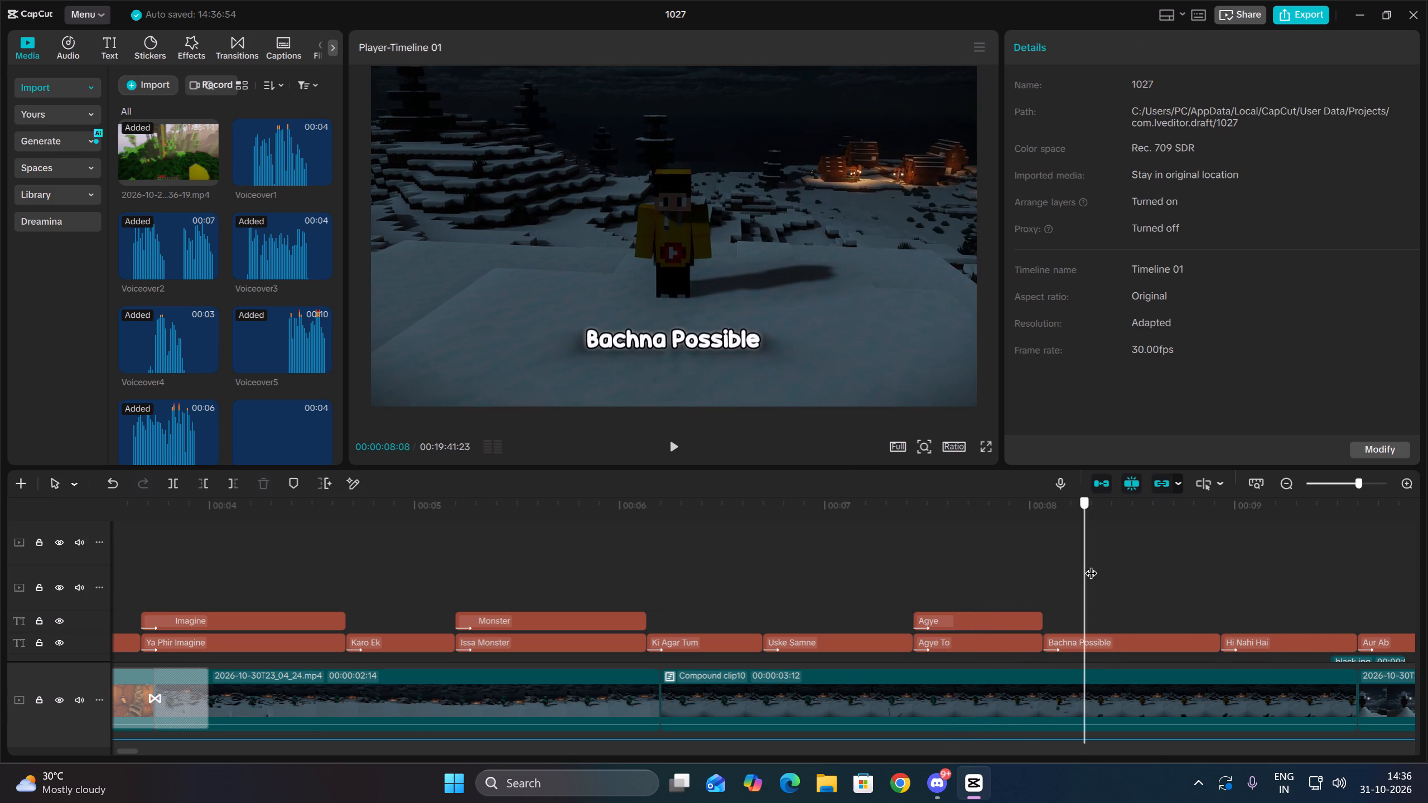
pyautogui.moveTo(1091, 564); pyautogui.dragTo(1229, 577)
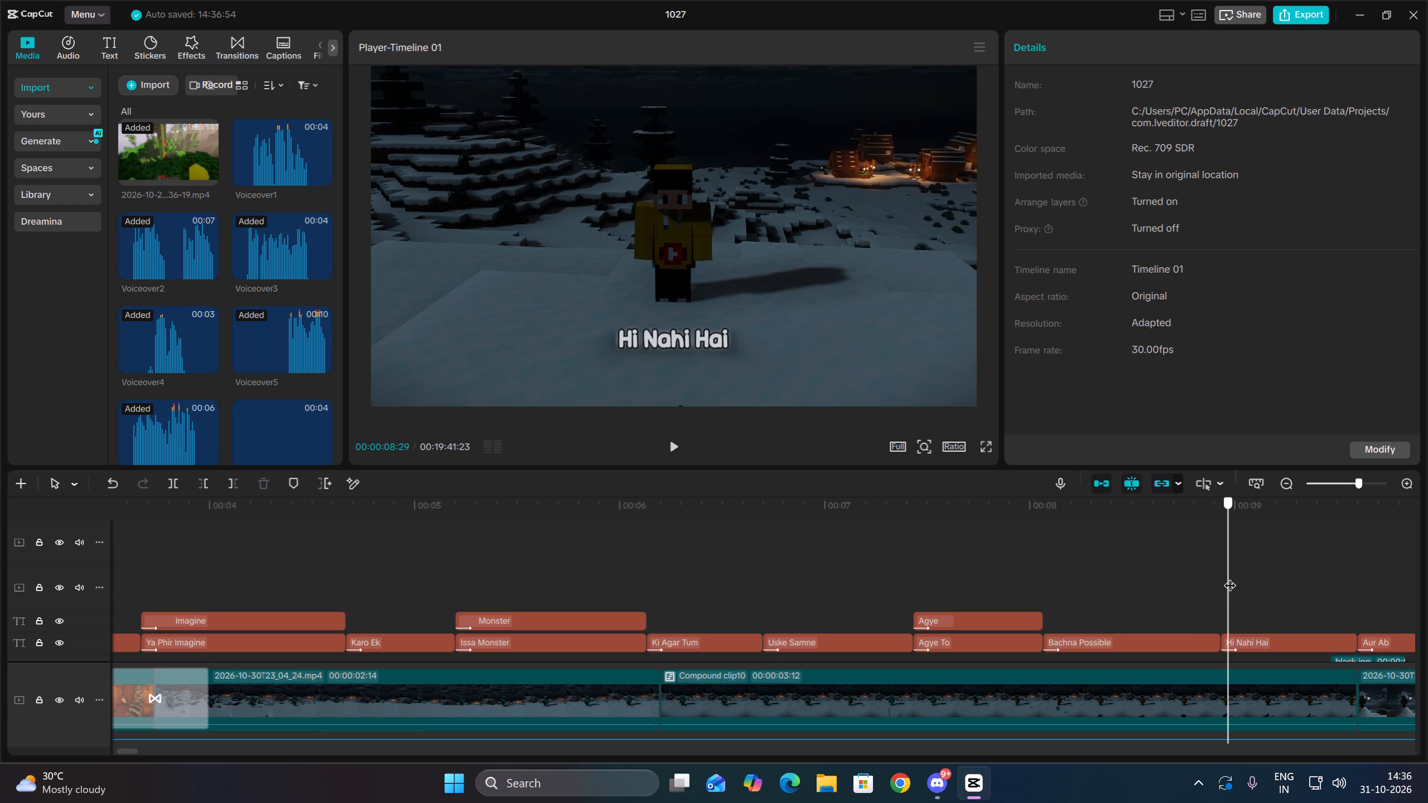
pyautogui.moveTo(1229, 577); pyautogui.dragTo(1380, 559)
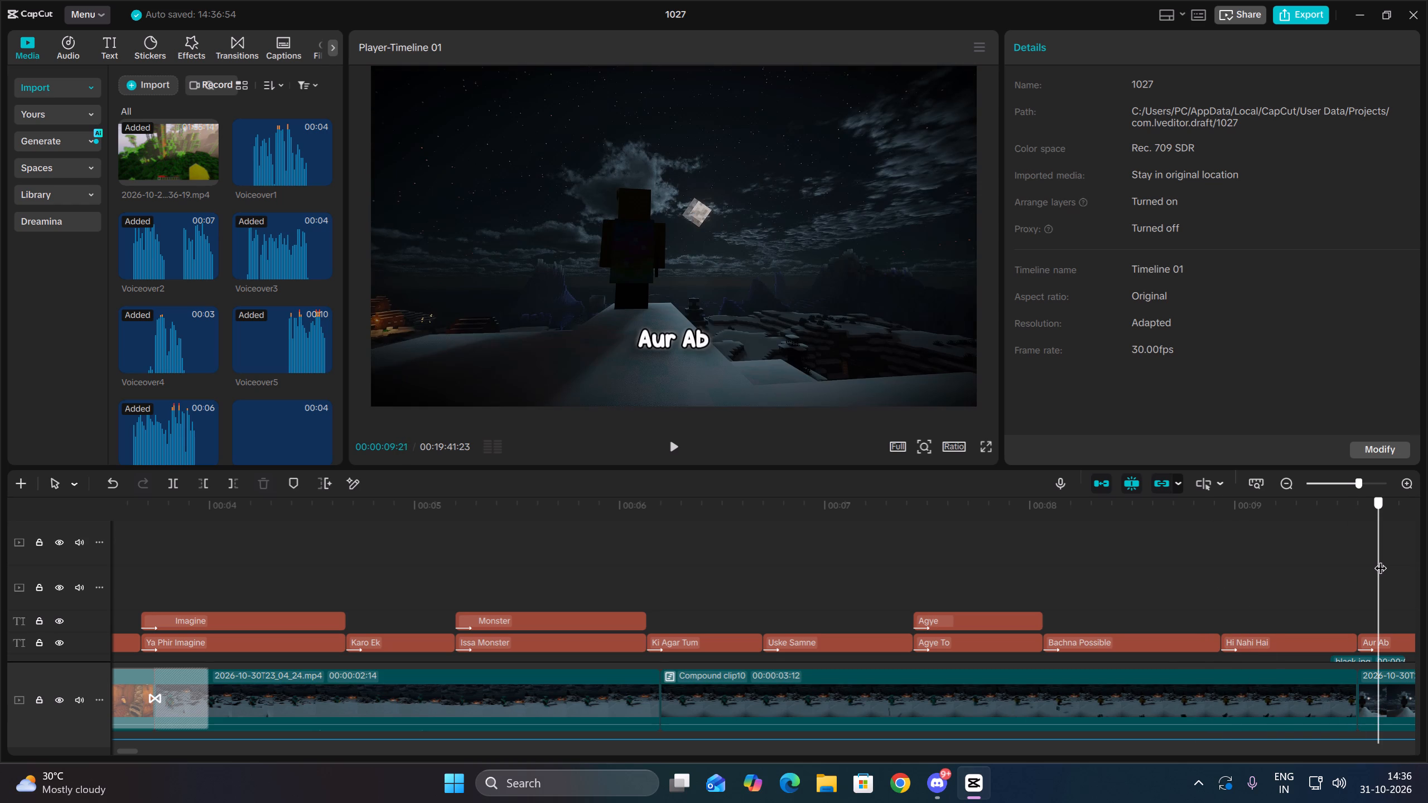
pyautogui.moveTo(1380, 559); pyautogui.dragTo(1164, 599)
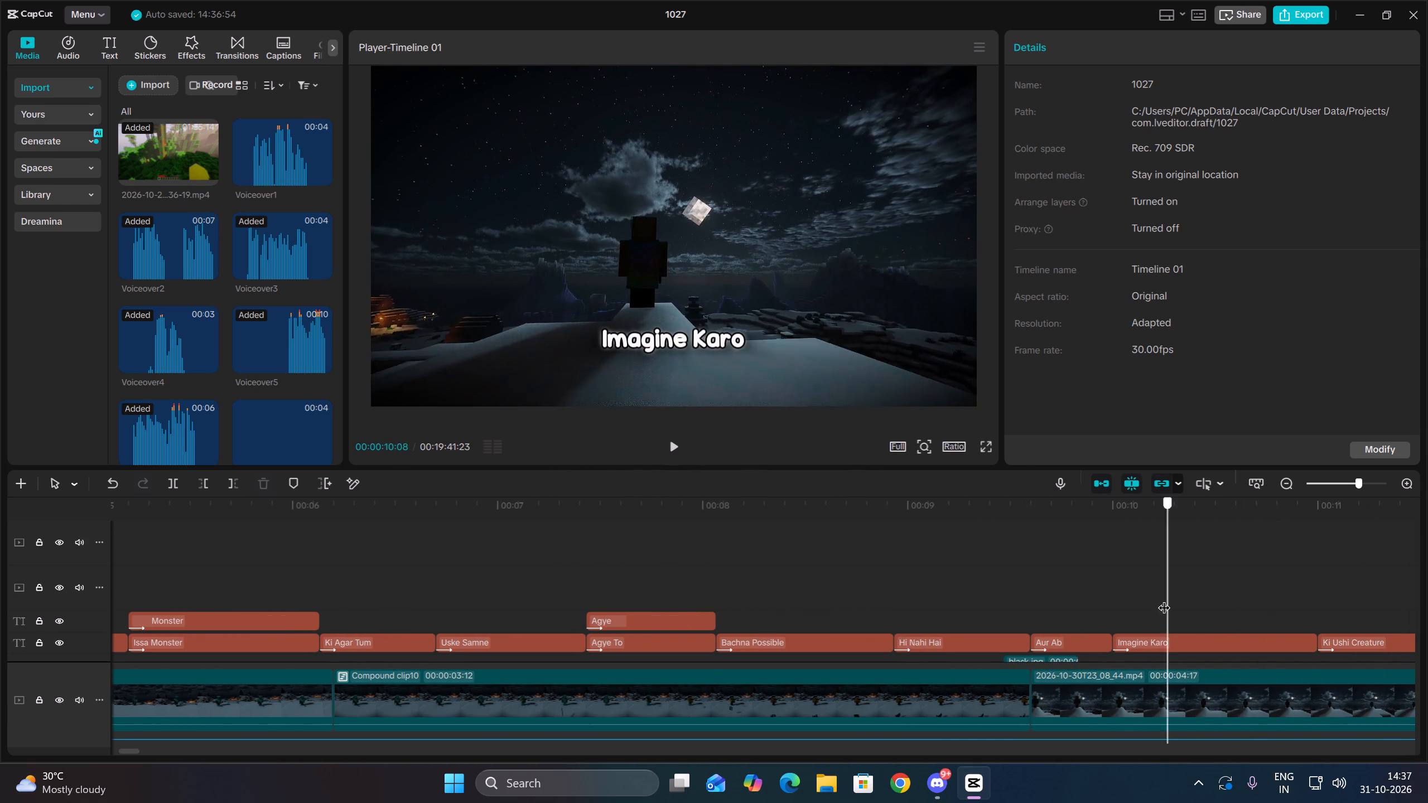
pyautogui.moveTo(1164, 599); pyautogui.dragTo(1116, 607)
pyautogui.click(1140, 644)
pyautogui.rightClick(1141, 644)
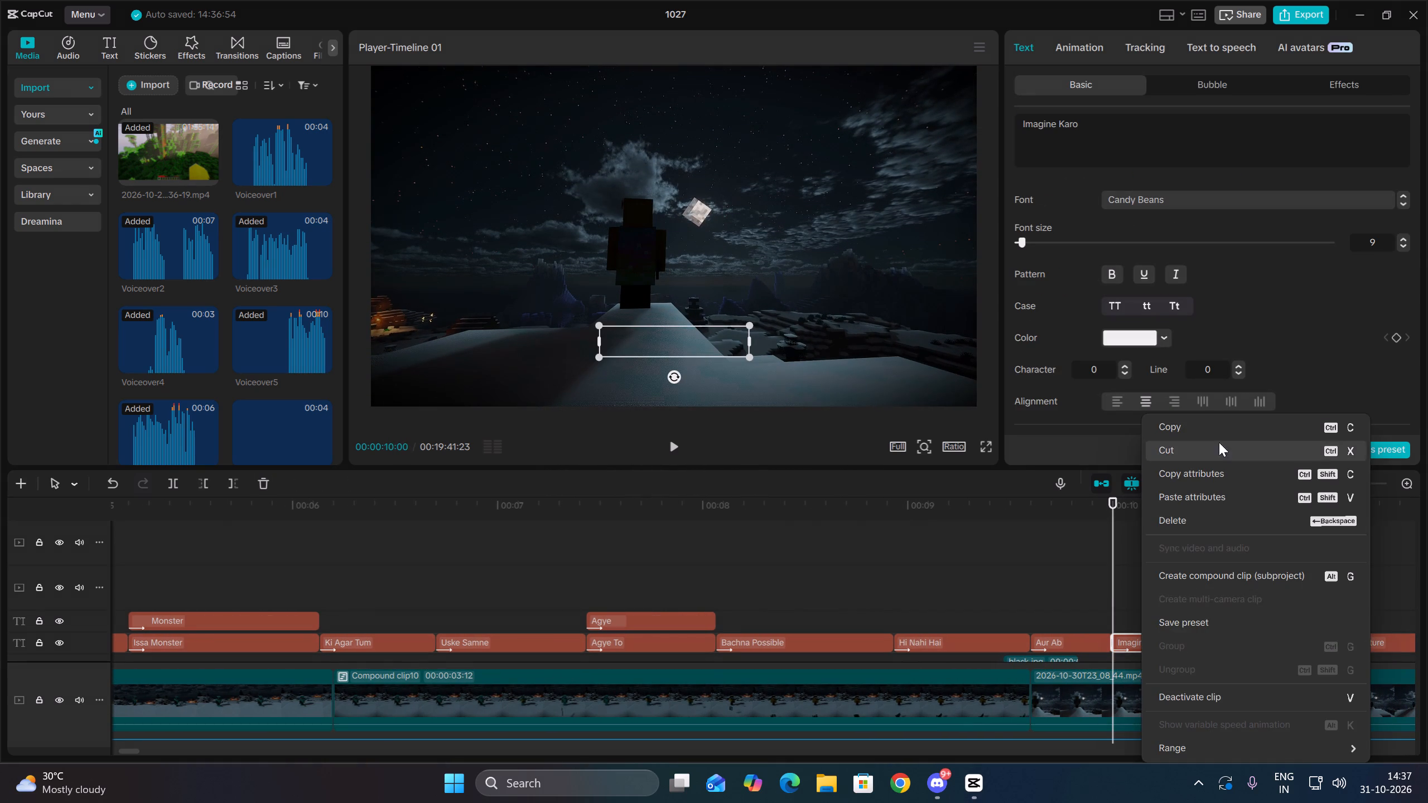
pyautogui.click(1219, 436)
pyautogui.moveTo(1150, 611); pyautogui.dragTo(1145, 610)
pyautogui.press('Up')
pyautogui.rightClick(1145, 618)
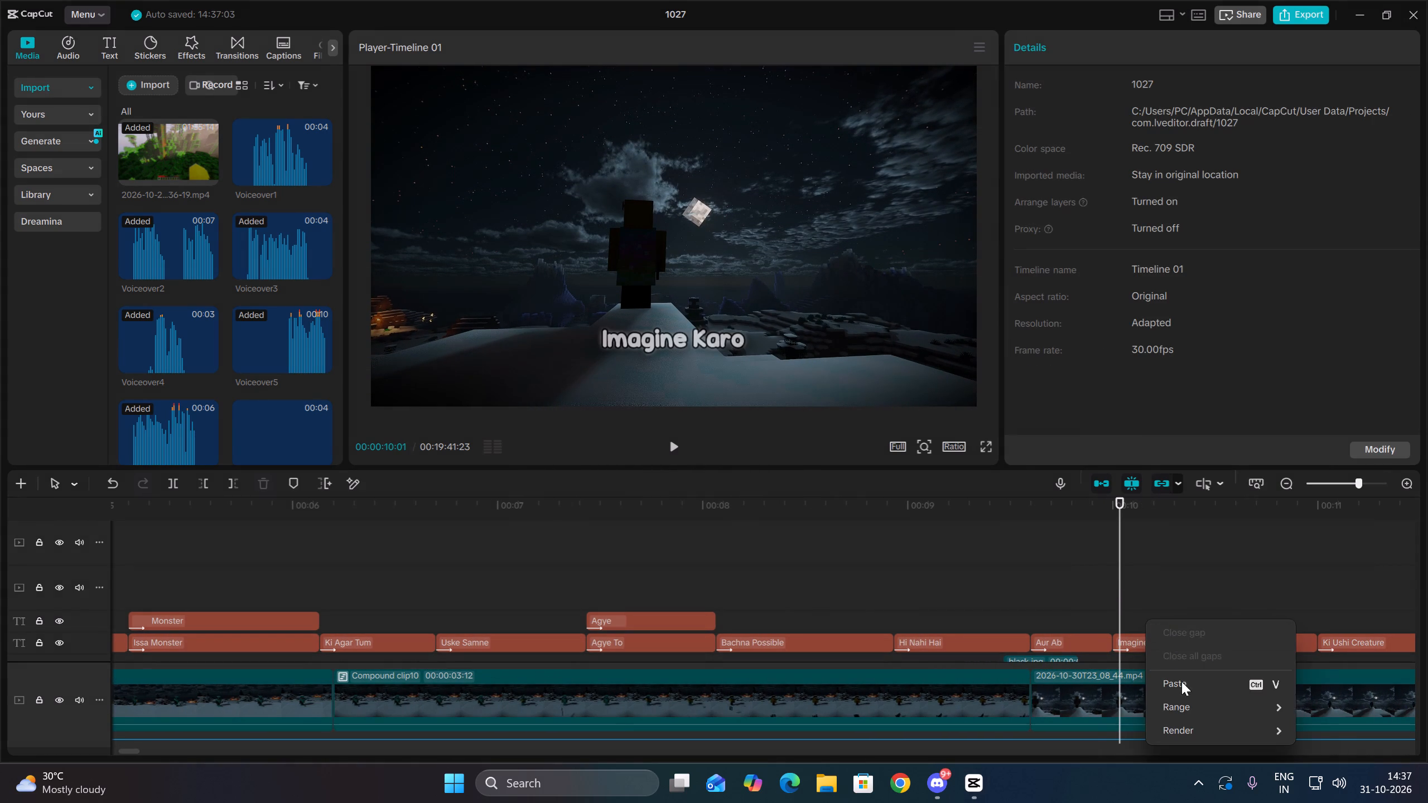
pyautogui.click(1181, 681)
# Shorten the duplicated "Imagine Karo" caption's text to "Imagine".
pyautogui.moveTo(1179, 618); pyautogui.dragTo(1169, 618)
pyautogui.press('Up')
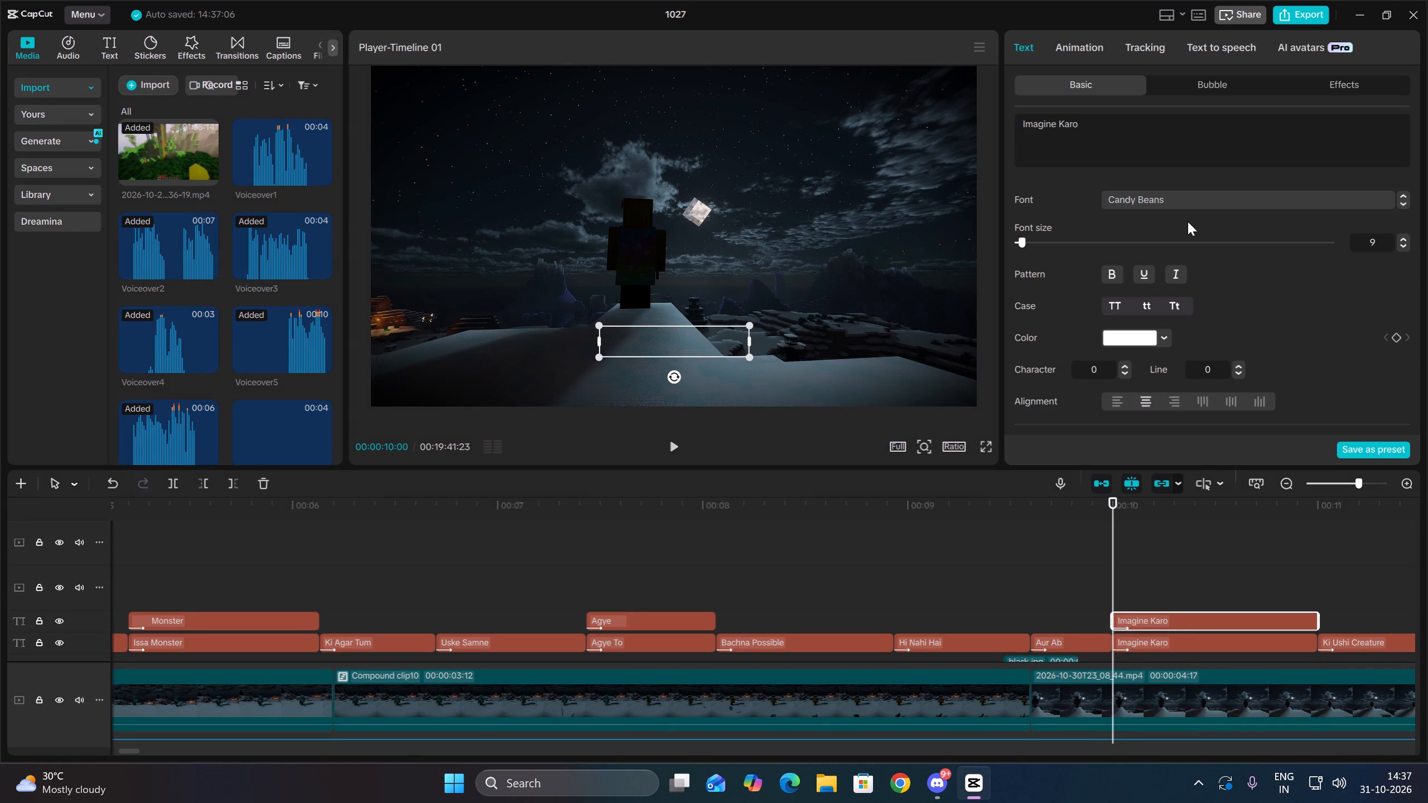
pyautogui.click(1092, 131)
pyautogui.press('BackSpace')
pyautogui.press('BackSpace')
pyautogui.press('BackSpace')
pyautogui.press('BackSpace')
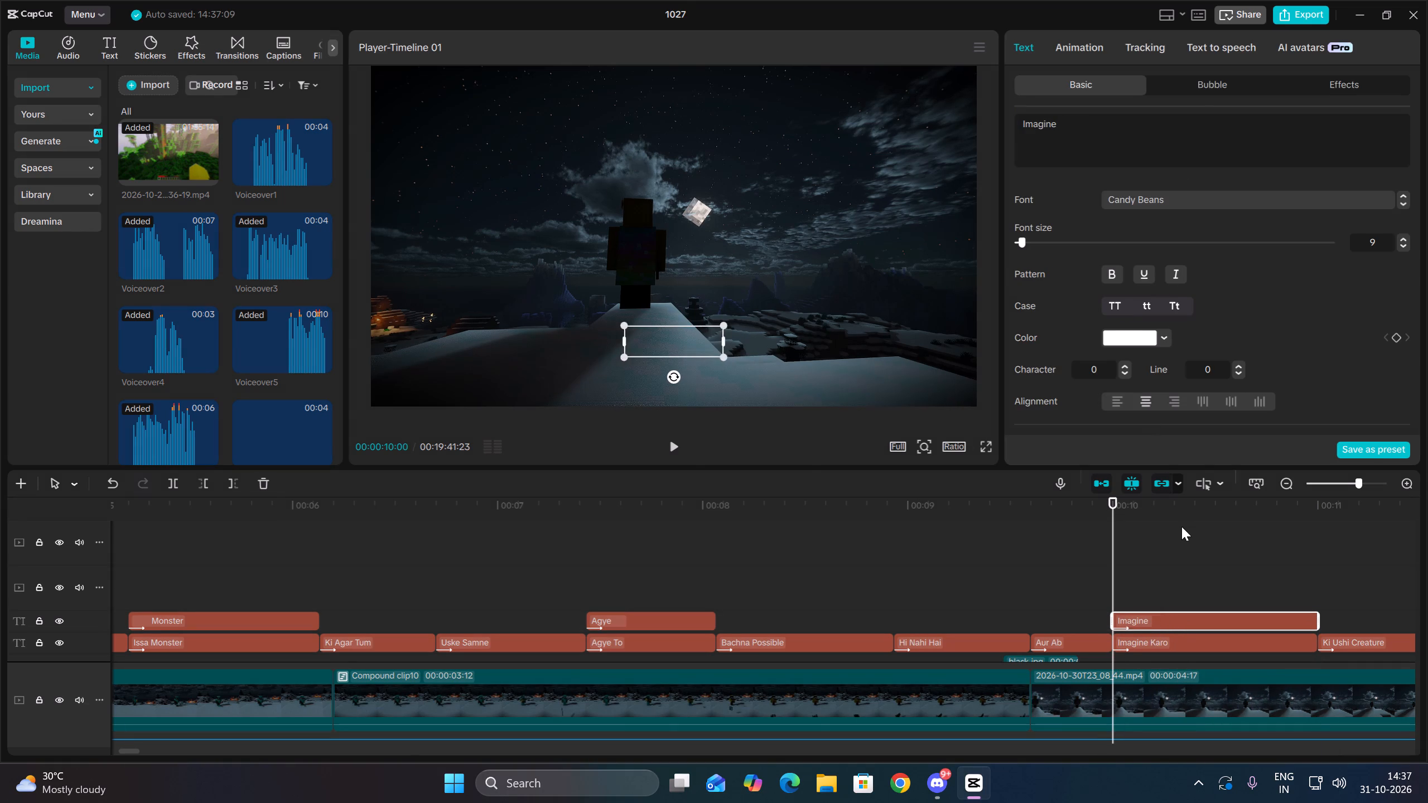
# Pad the new "Imagine" copy with trailing spaces until it overlays the same word in the "Imagine Karo" caption.
pyautogui.click(1181, 526)
pyautogui.click(1177, 620)
pyautogui.click(1146, 140)
pyautogui.press('space')
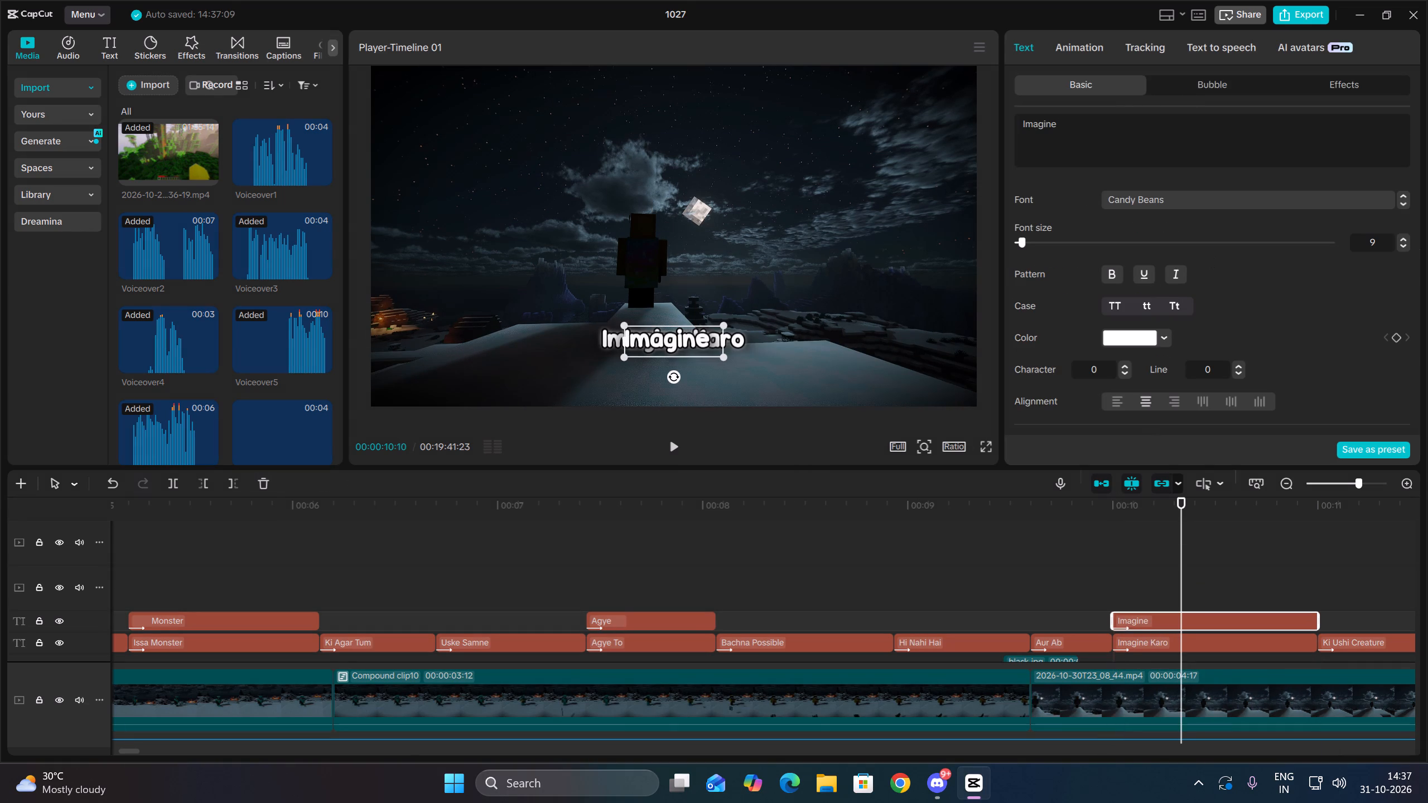
pyautogui.press('space')
pyautogui.press('space')
pyautogui.press('space')
pyautogui.press('space')
pyautogui.press('space')
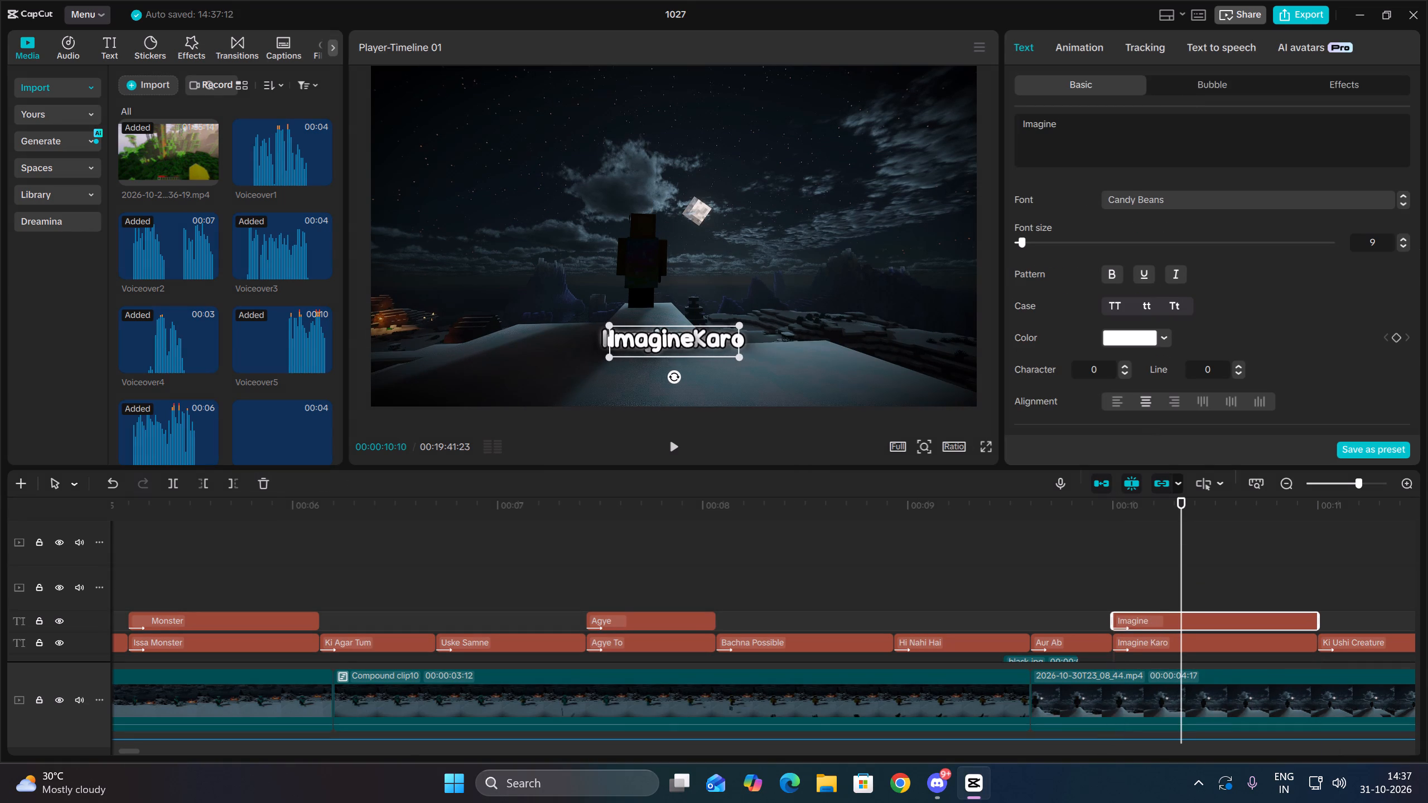
pyautogui.press('space')
pyautogui.press('space')
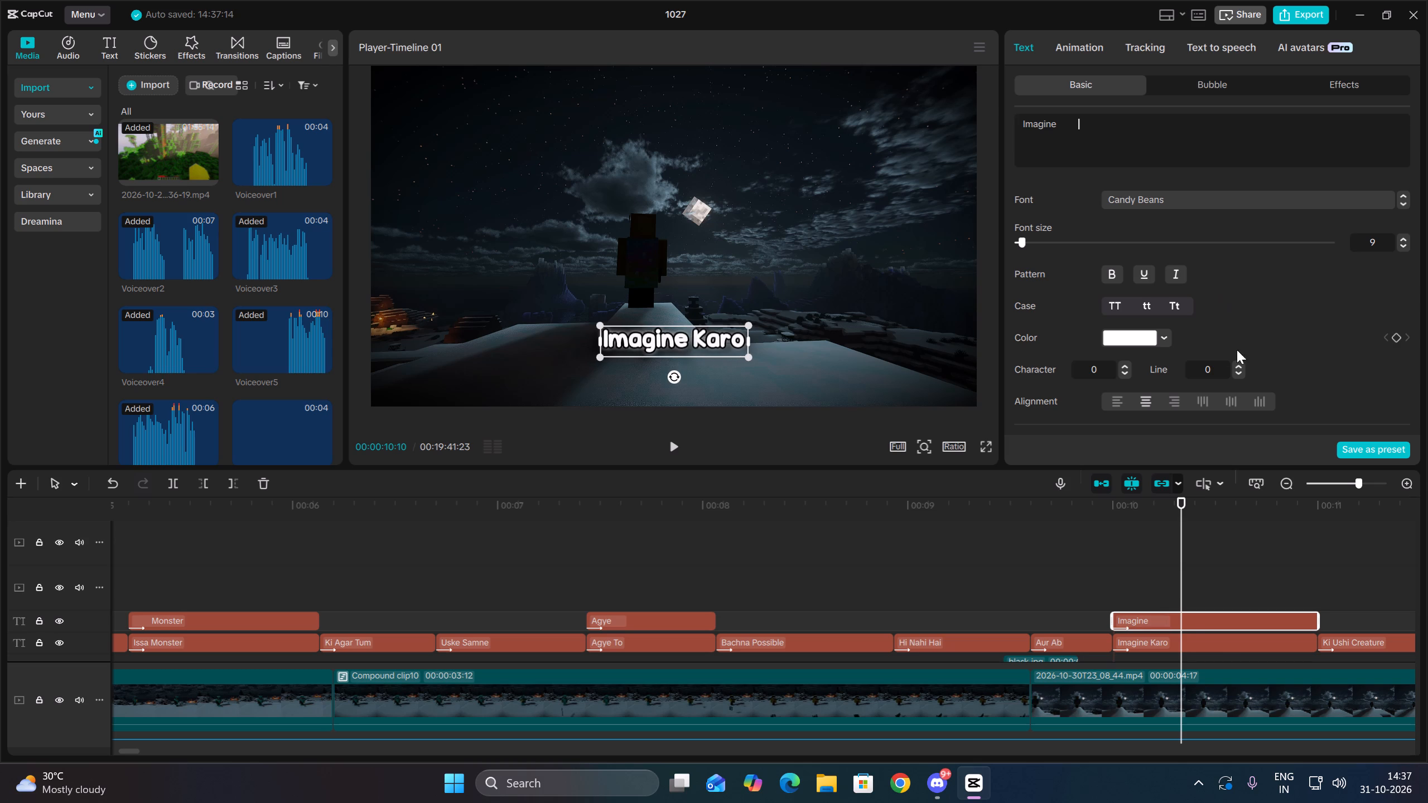
# Colour the "Imagine" overlay above "Imagine Karo" a bright, fully saturated yellow.
pyautogui.click(1138, 340)
pyautogui.moveTo(1162, 410); pyautogui.dragTo(1260, 306)
pyautogui.click(1144, 486)
pyautogui.moveTo(1138, 486); pyautogui.dragTo(1125, 490)
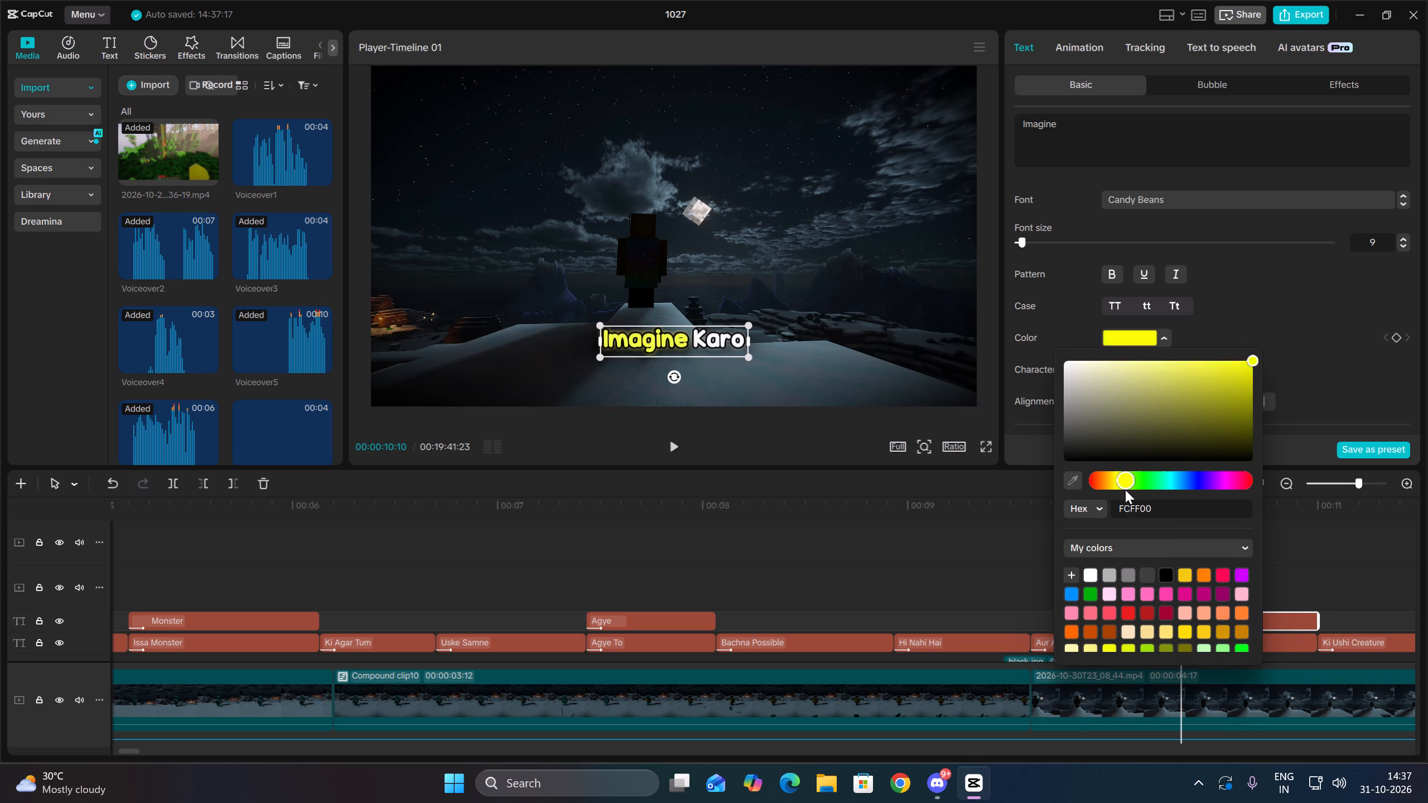
pyautogui.moveTo(1125, 490); pyautogui.dragTo(1124, 490)
pyautogui.click(952, 562)
# Play back the video around the new "Imagine" overlay and through the captions that follow it.
pyautogui.moveTo(959, 564); pyautogui.dragTo(1078, 542)
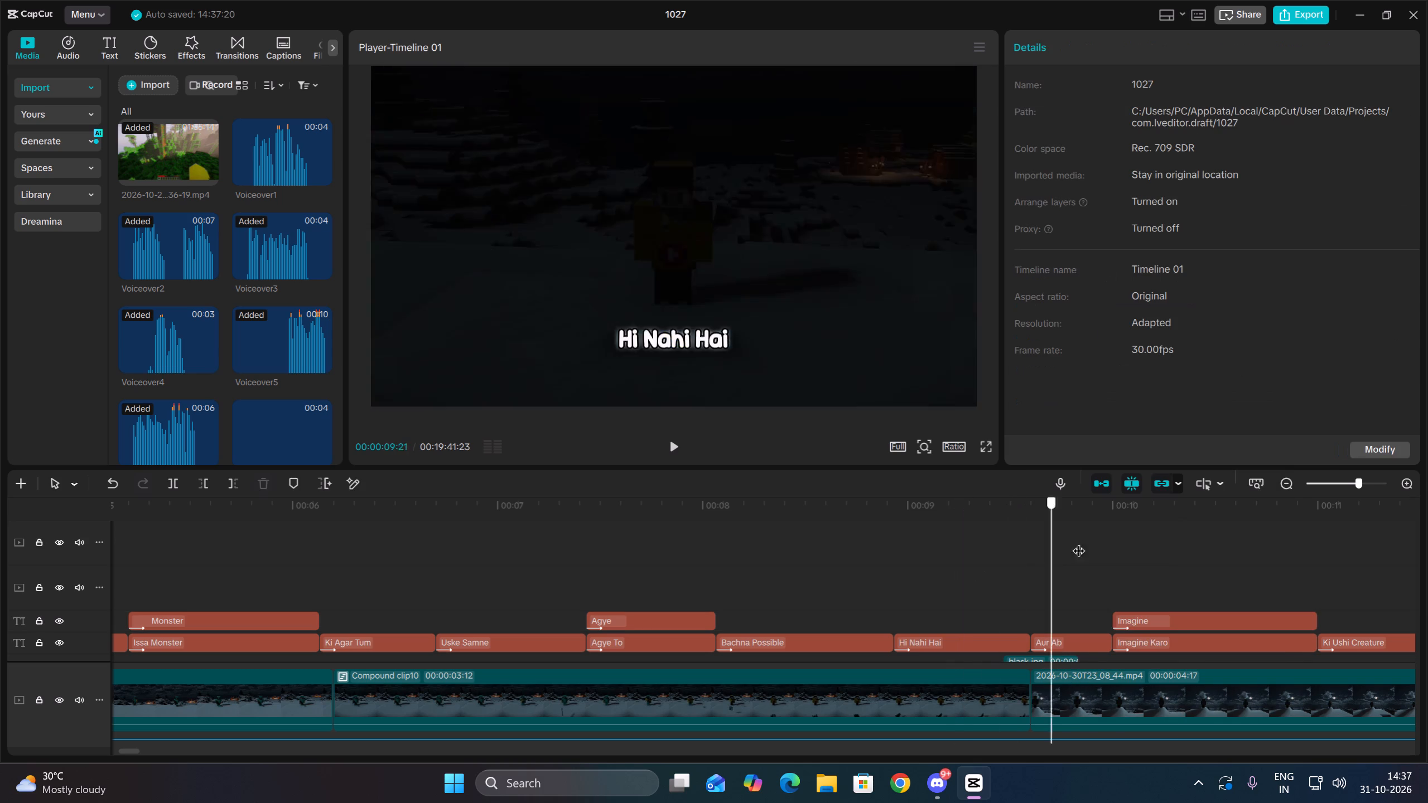
pyautogui.moveTo(1078, 542); pyautogui.dragTo(1111, 535)
pyautogui.press('space')
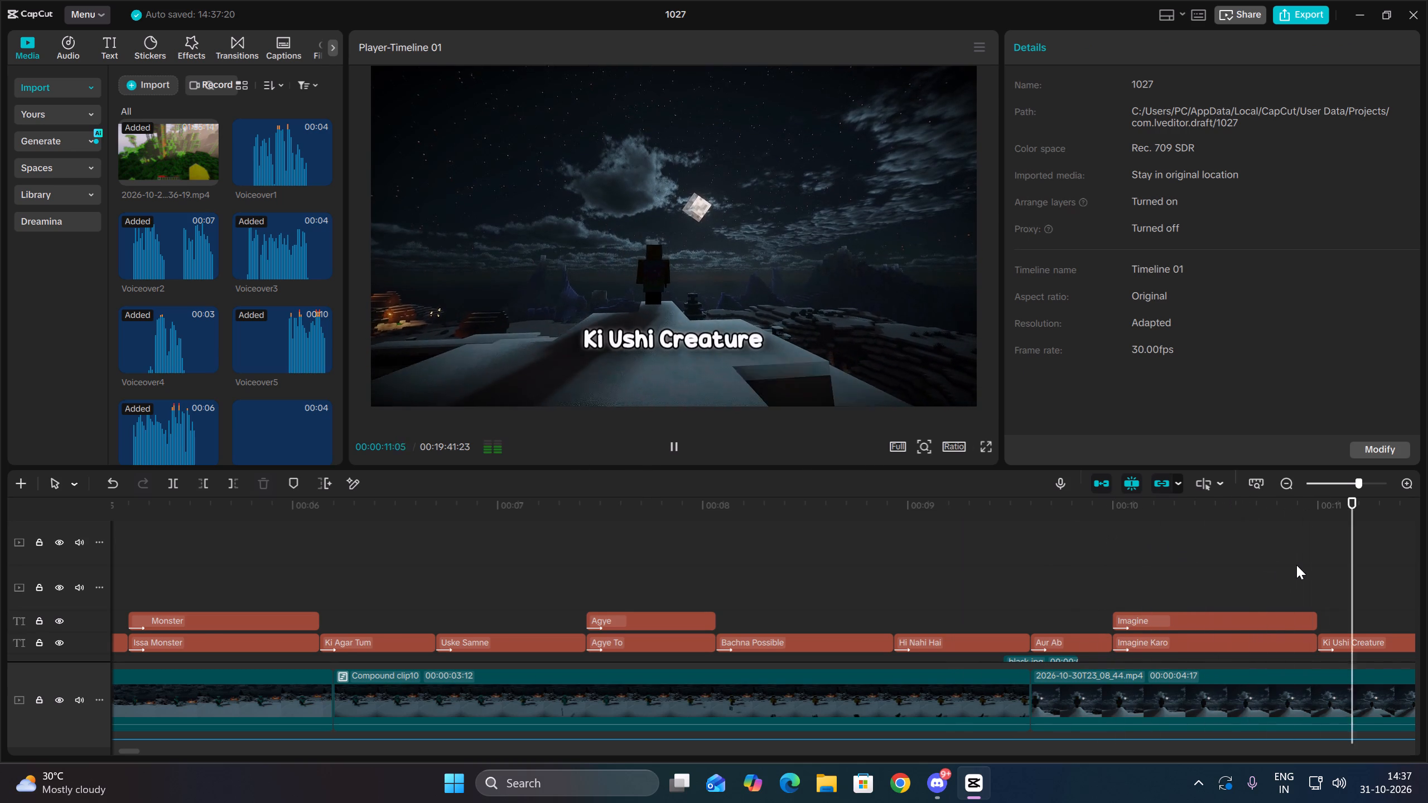
pyautogui.press('space')
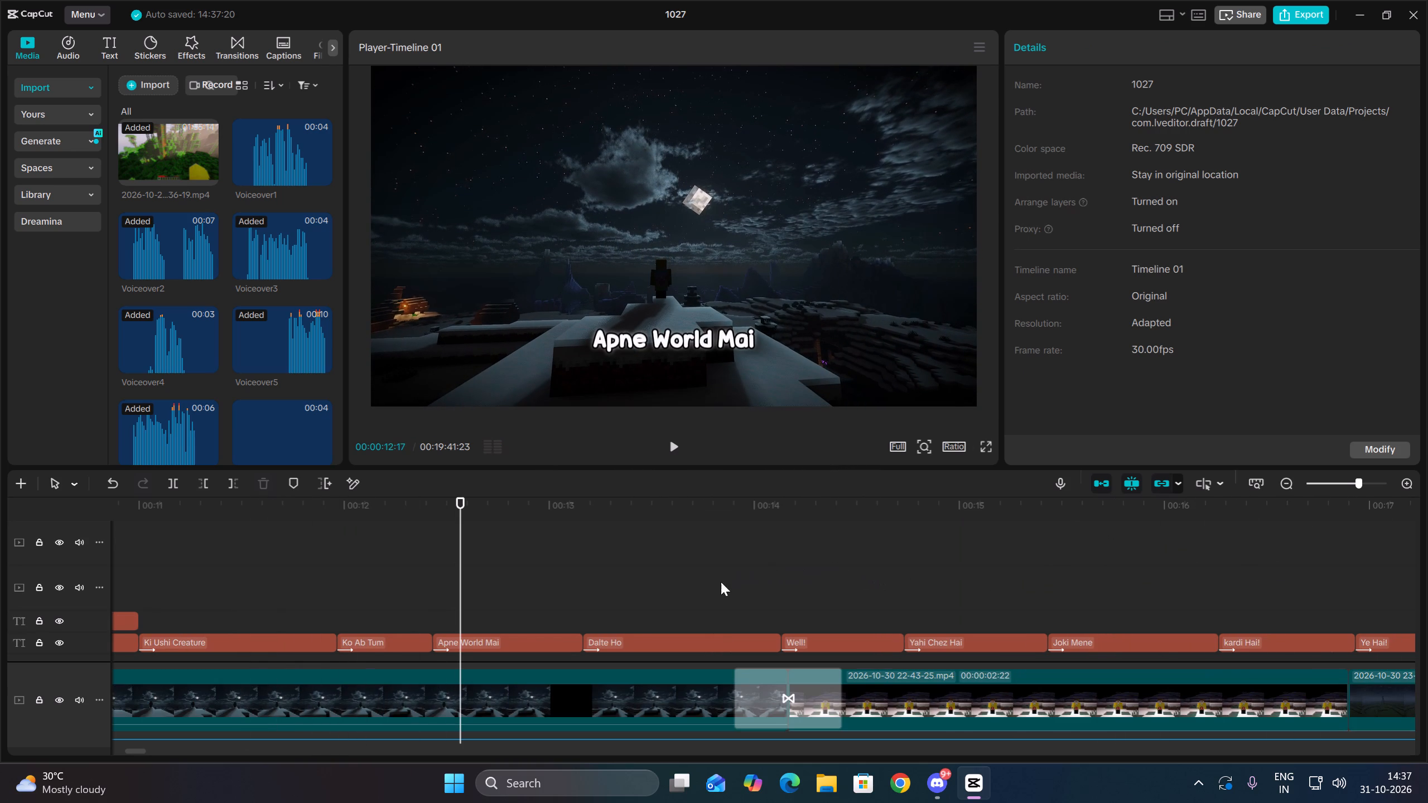
# Find the "Well!" caption by playing on from "Apne World Mai" and colour its text bright green (60FF00).
pyautogui.click(501, 642)
pyautogui.press('Up')
pyautogui.press('space')
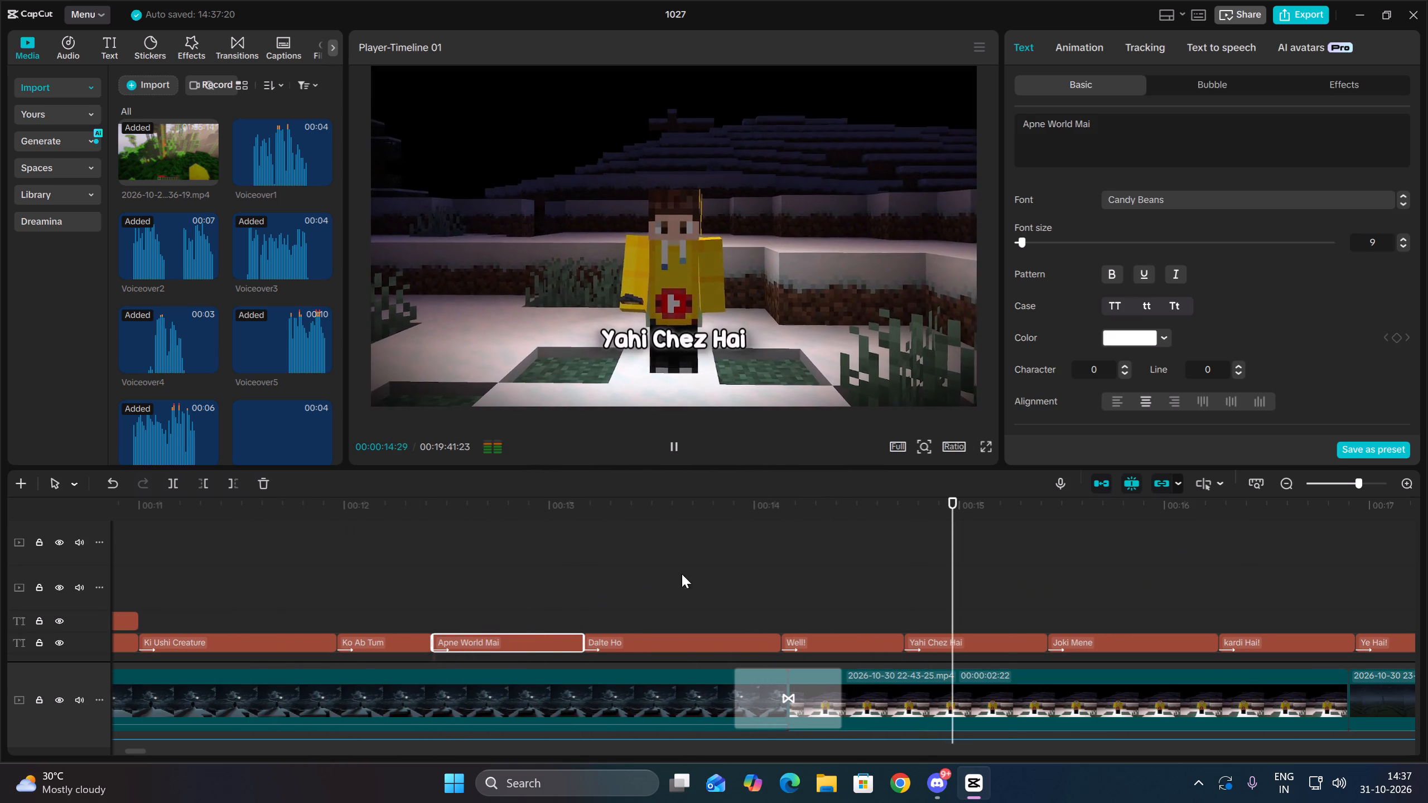
pyautogui.press('Up')
pyautogui.press('Up')
pyautogui.click(831, 638)
pyautogui.press('Up')
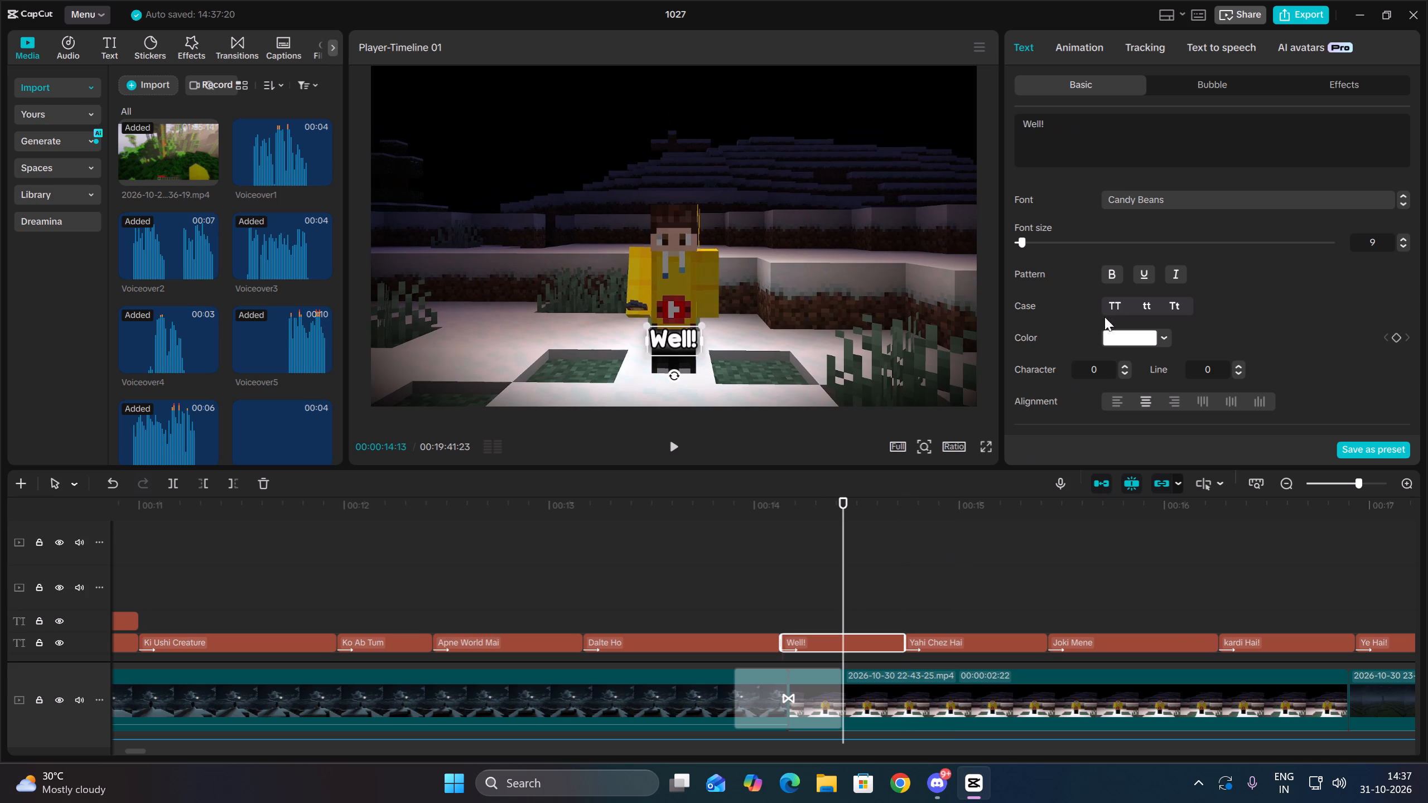
pyautogui.click(1121, 342)
pyautogui.moveTo(1121, 417); pyautogui.dragTo(1237, 363)
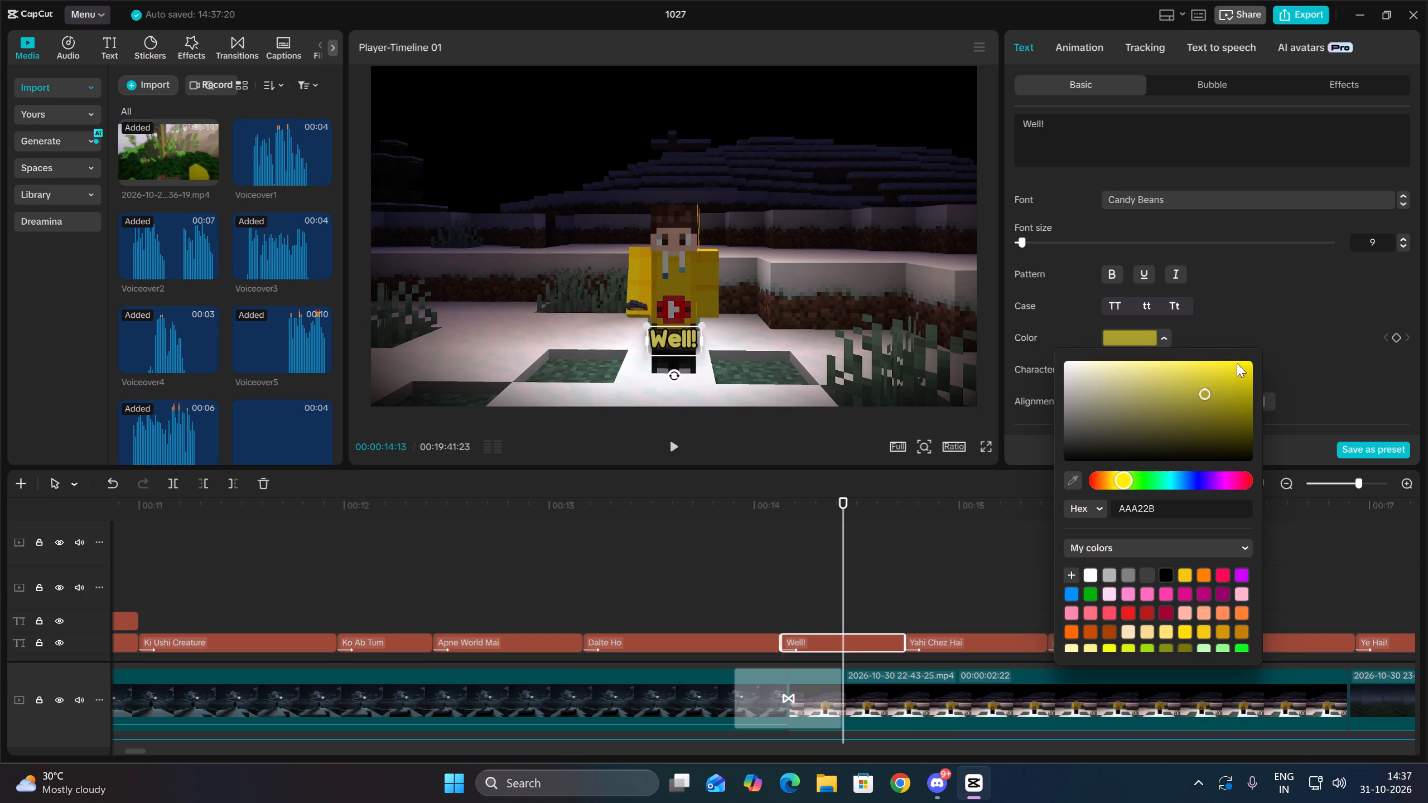
pyautogui.moveTo(1237, 363); pyautogui.dragTo(1273, 311)
pyautogui.doubleClick(1142, 471)
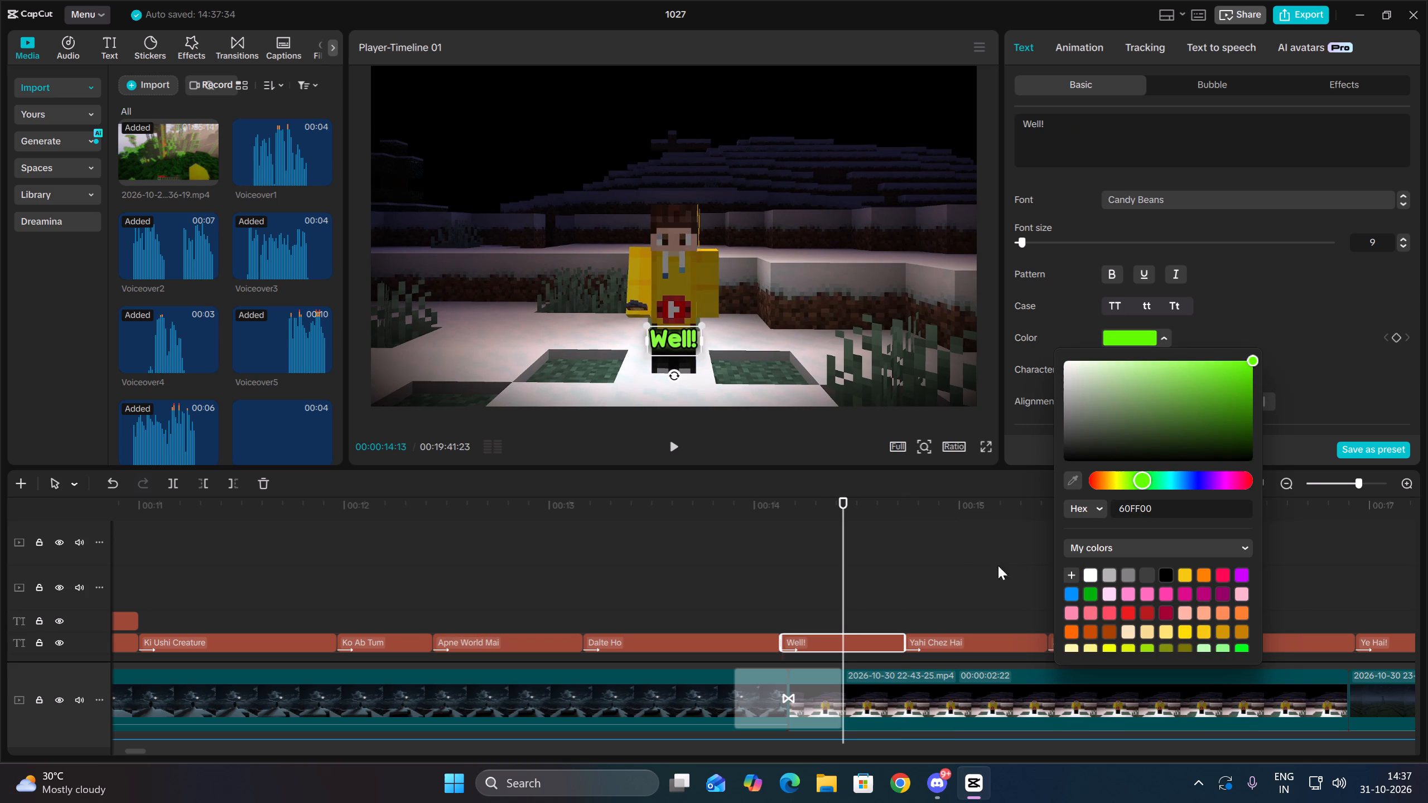
pyautogui.click(939, 591)
# Play on to the "SIREN HEAD" caption and colour its text bright, fully saturated red.
pyautogui.press('space')
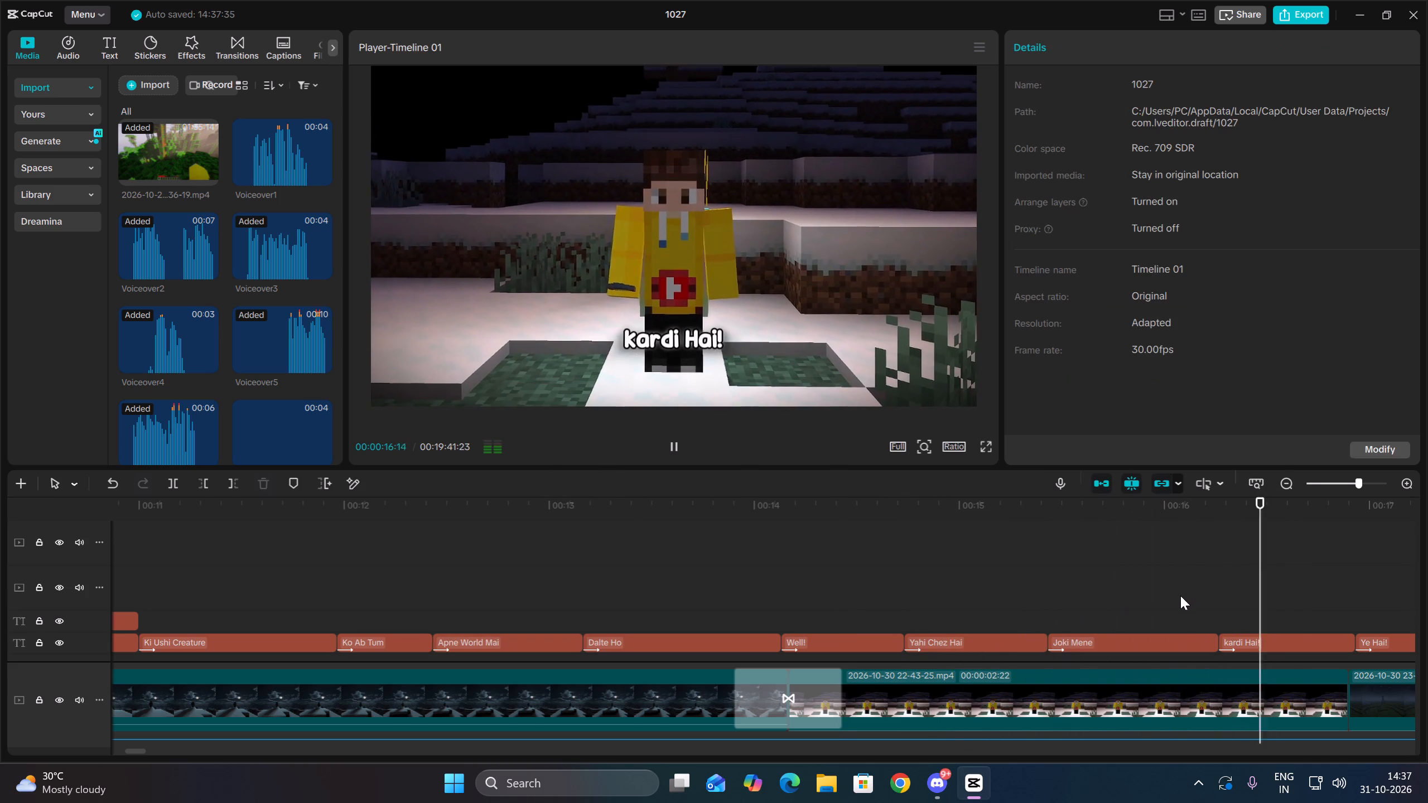
pyautogui.press('space')
pyautogui.click(1395, 638)
pyautogui.press('space')
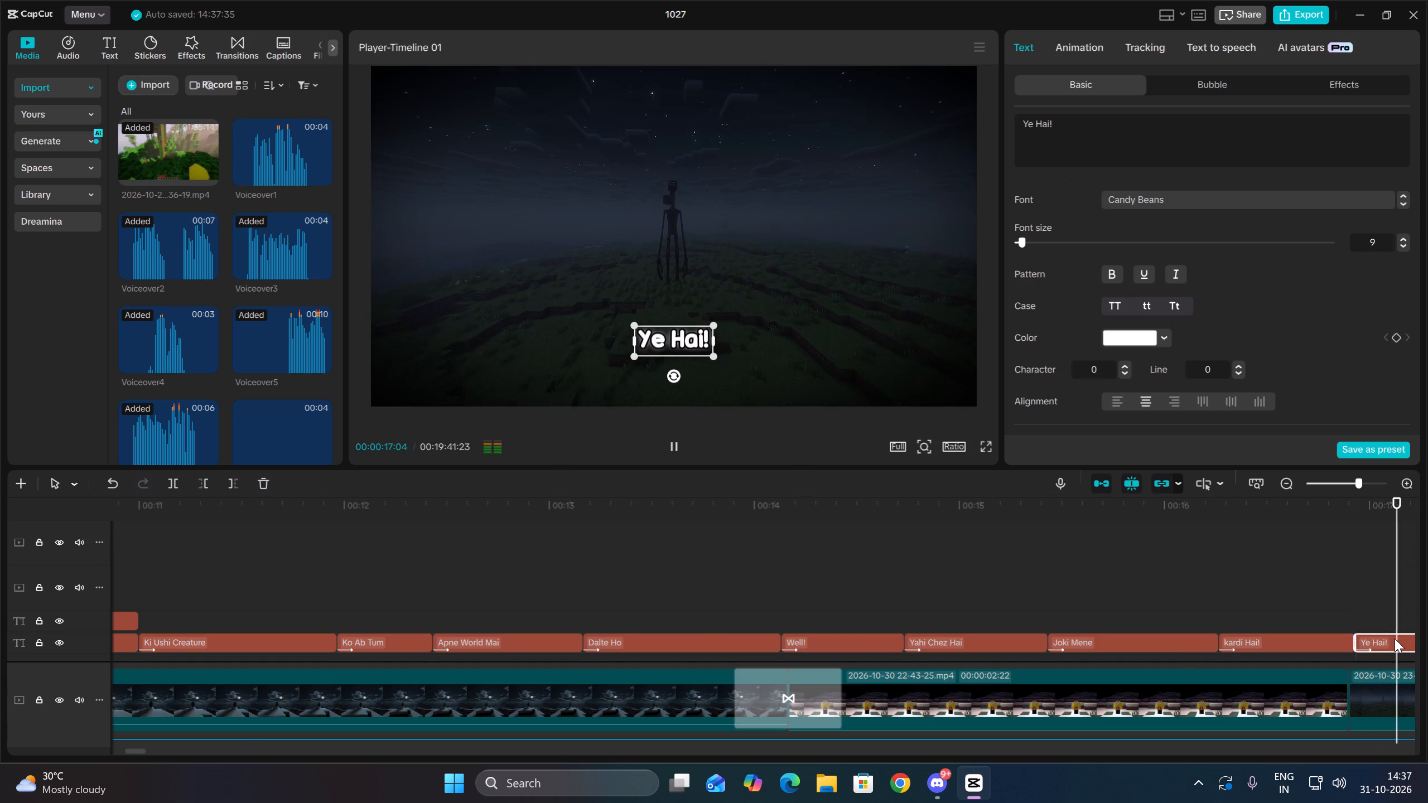
pyautogui.press('Up')
pyautogui.click(457, 639)
pyautogui.press('Up')
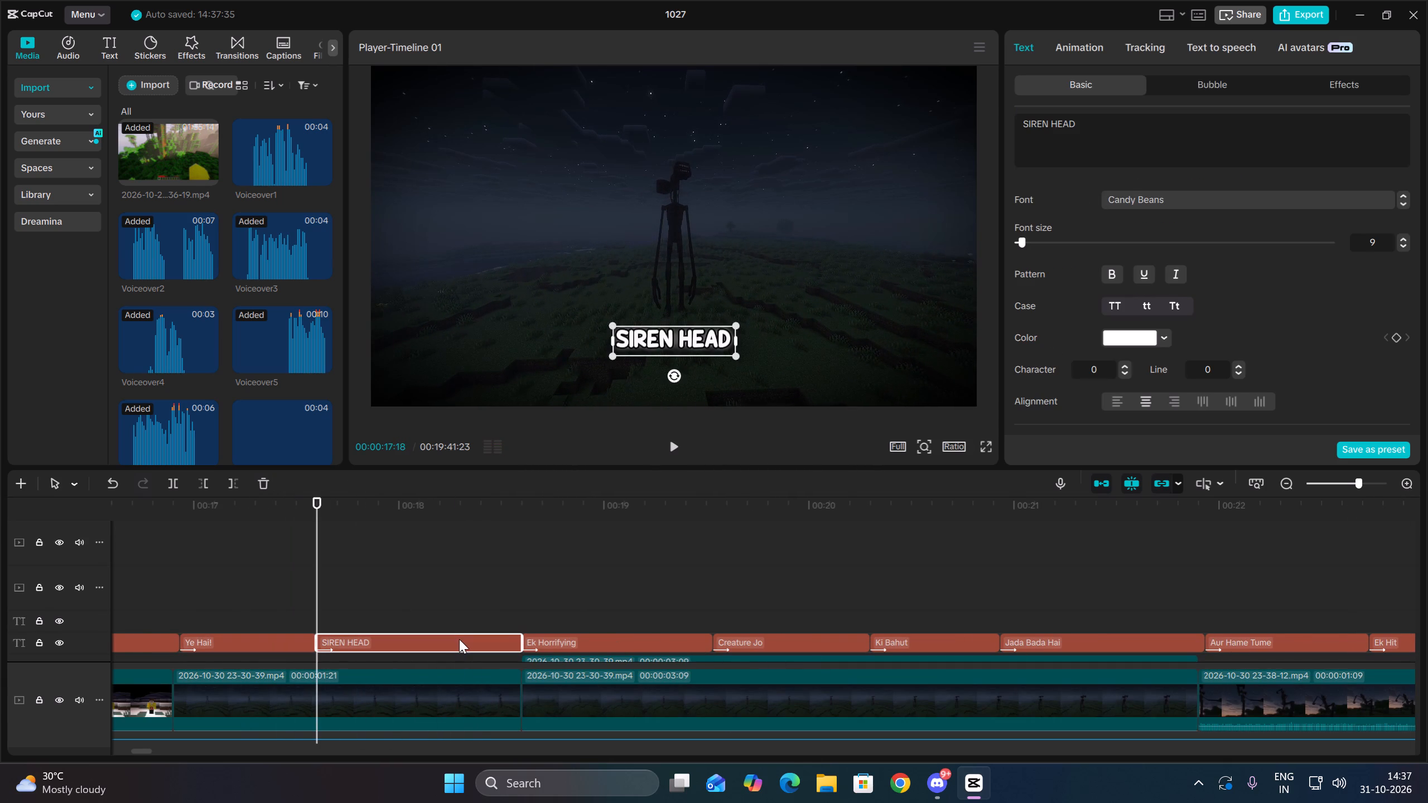
pyautogui.click(1119, 332)
pyautogui.moveTo(1121, 398); pyautogui.dragTo(1320, 316)
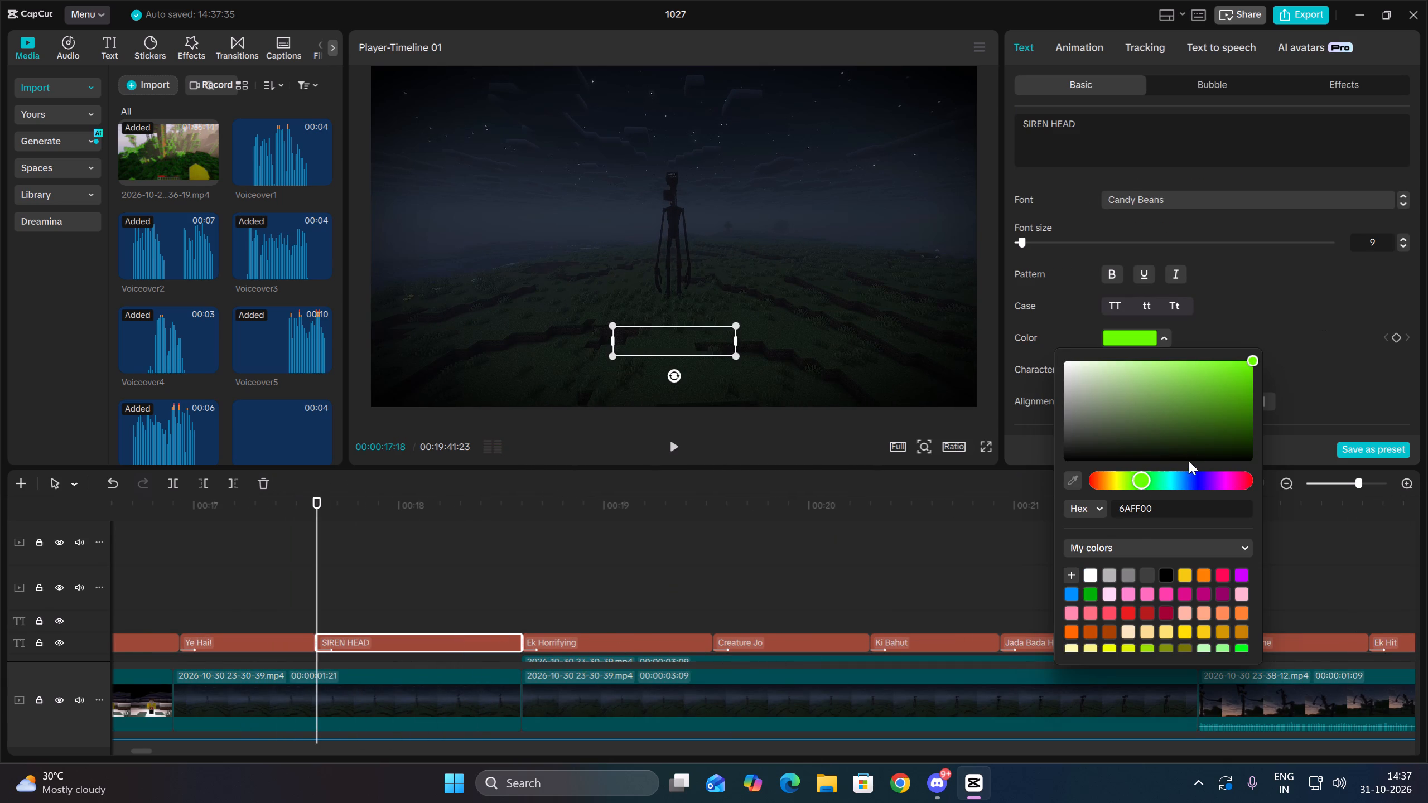
pyautogui.doubleClick(1115, 482)
pyautogui.moveTo(1111, 482); pyautogui.dragTo(1070, 477)
pyautogui.click(500, 544)
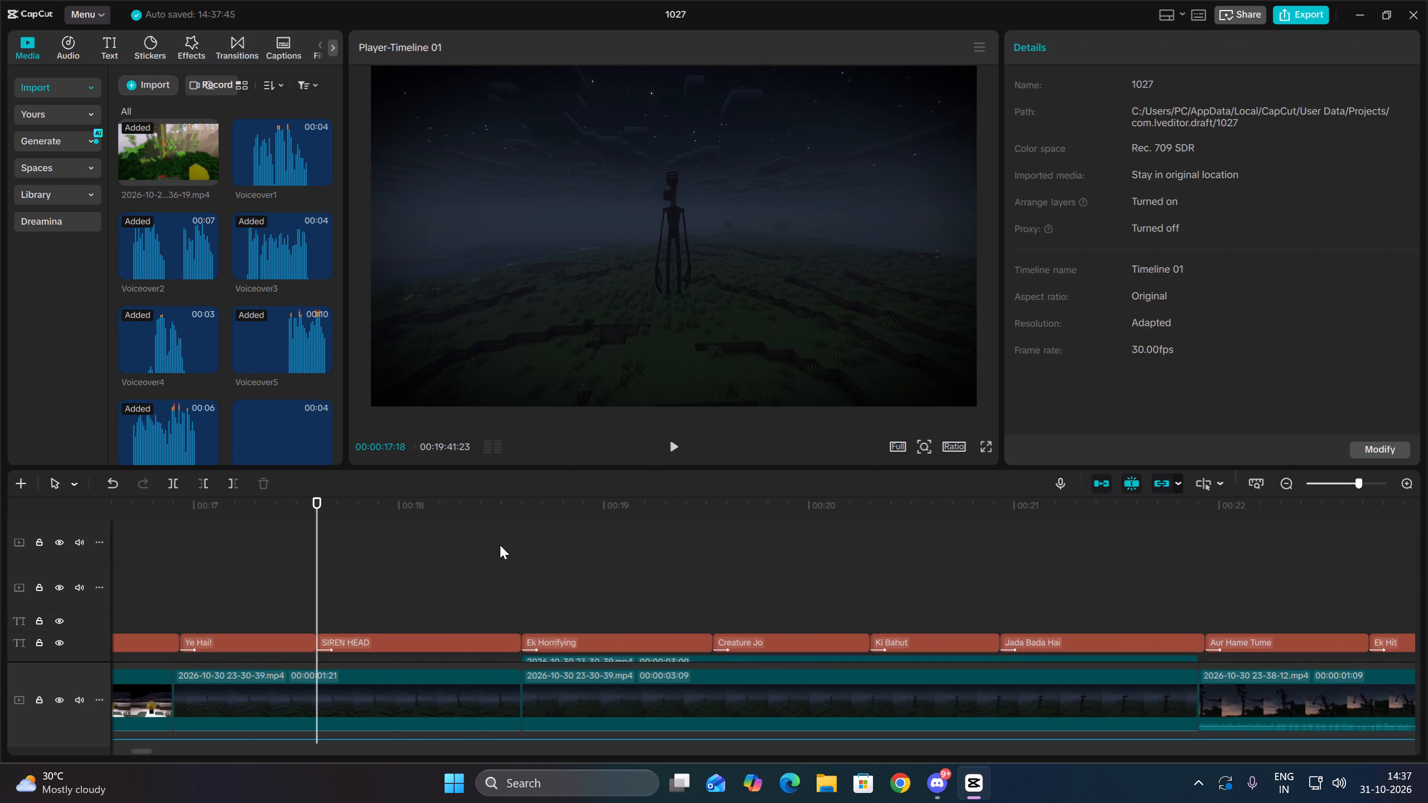
# Play back the video from the "SIREN HEAD" caption through "Aur Hame Tume" to review the captions for words to highlight.
pyautogui.press('Up')
pyautogui.press('Up')
pyautogui.click(429, 639)
pyautogui.press('space')
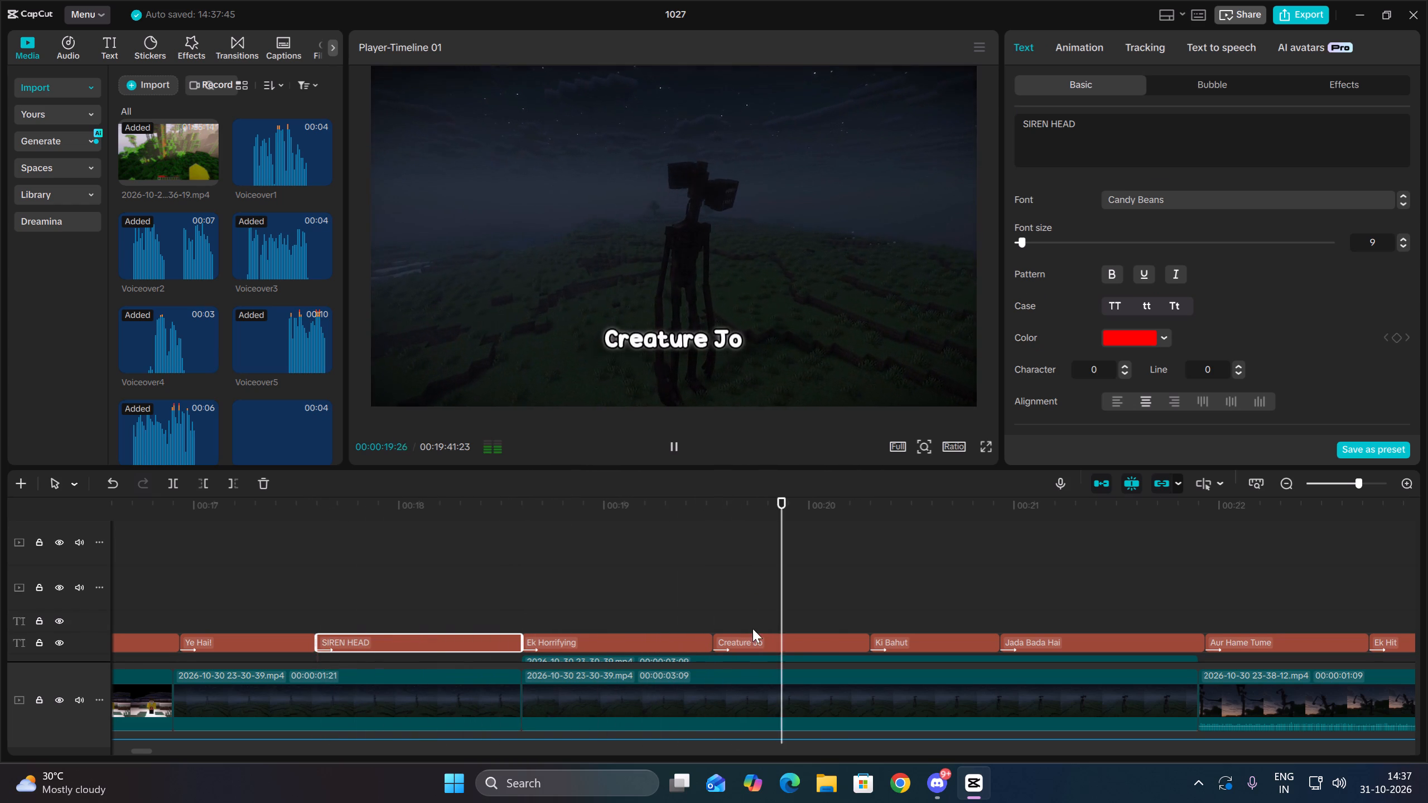
pyautogui.press('space')
pyautogui.press('space')
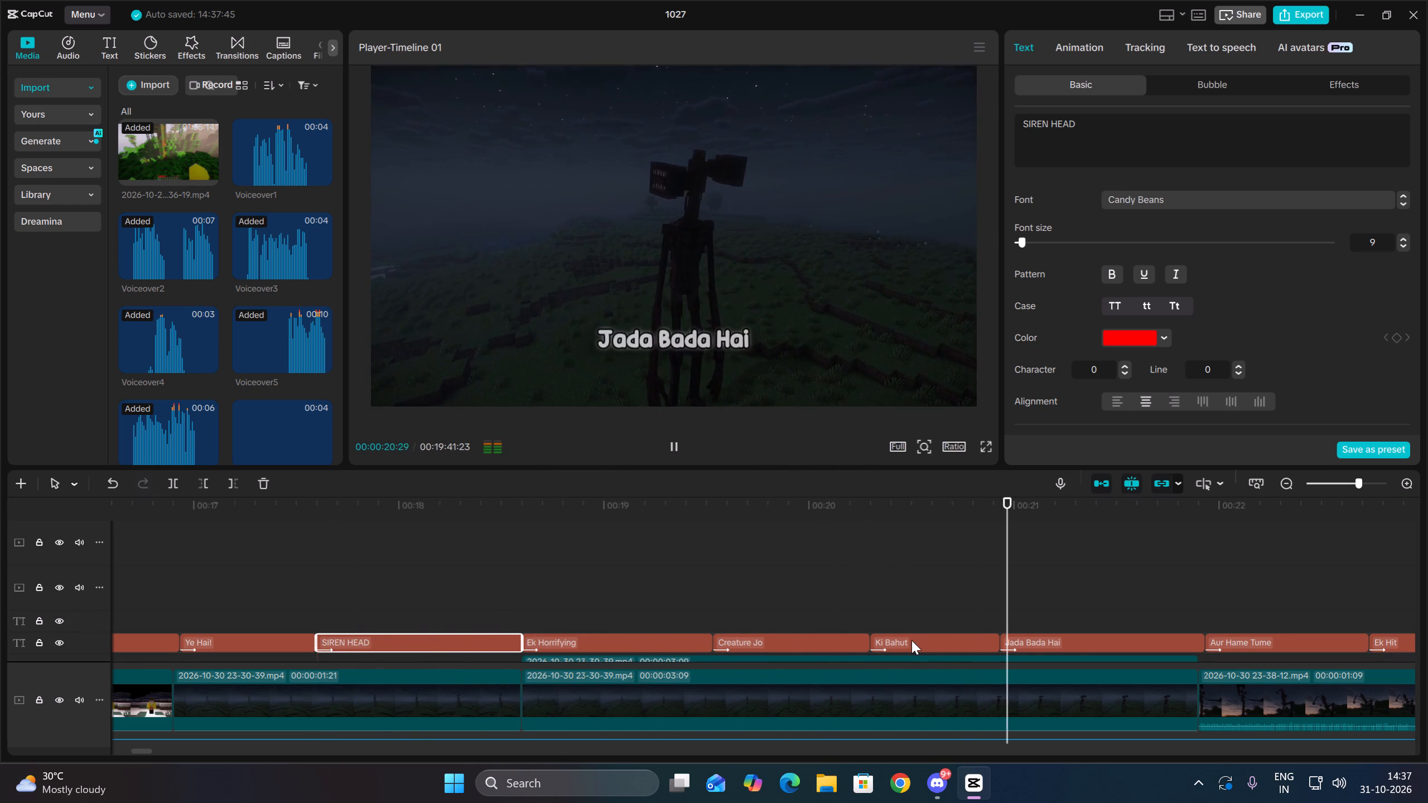
pyautogui.press('space')
pyautogui.press('space')
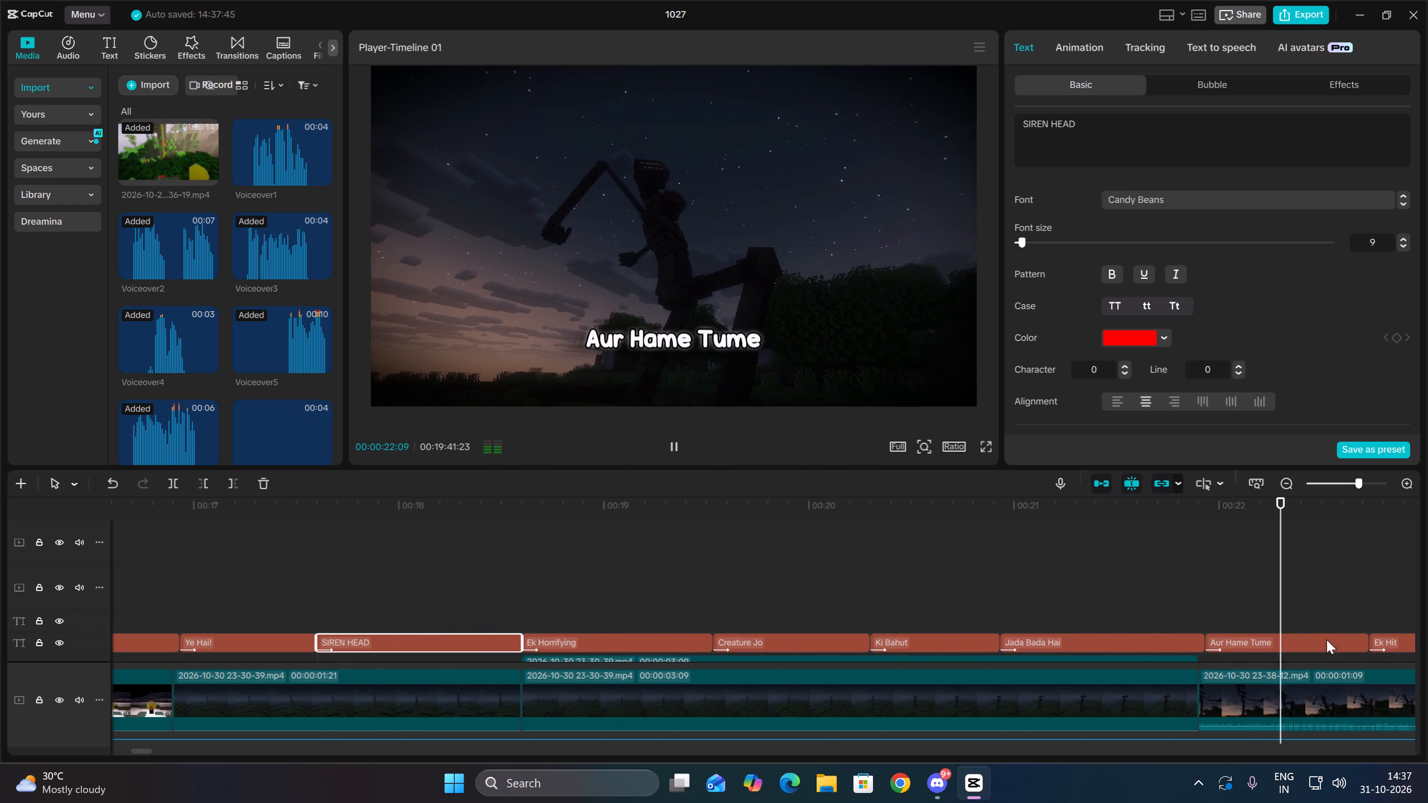
pyautogui.press('space')
# Duplicate the "Ek Hit" caption onto the text track directly above it, aligned with the original's start.
pyautogui.press('Up')
pyautogui.click(263, 634)
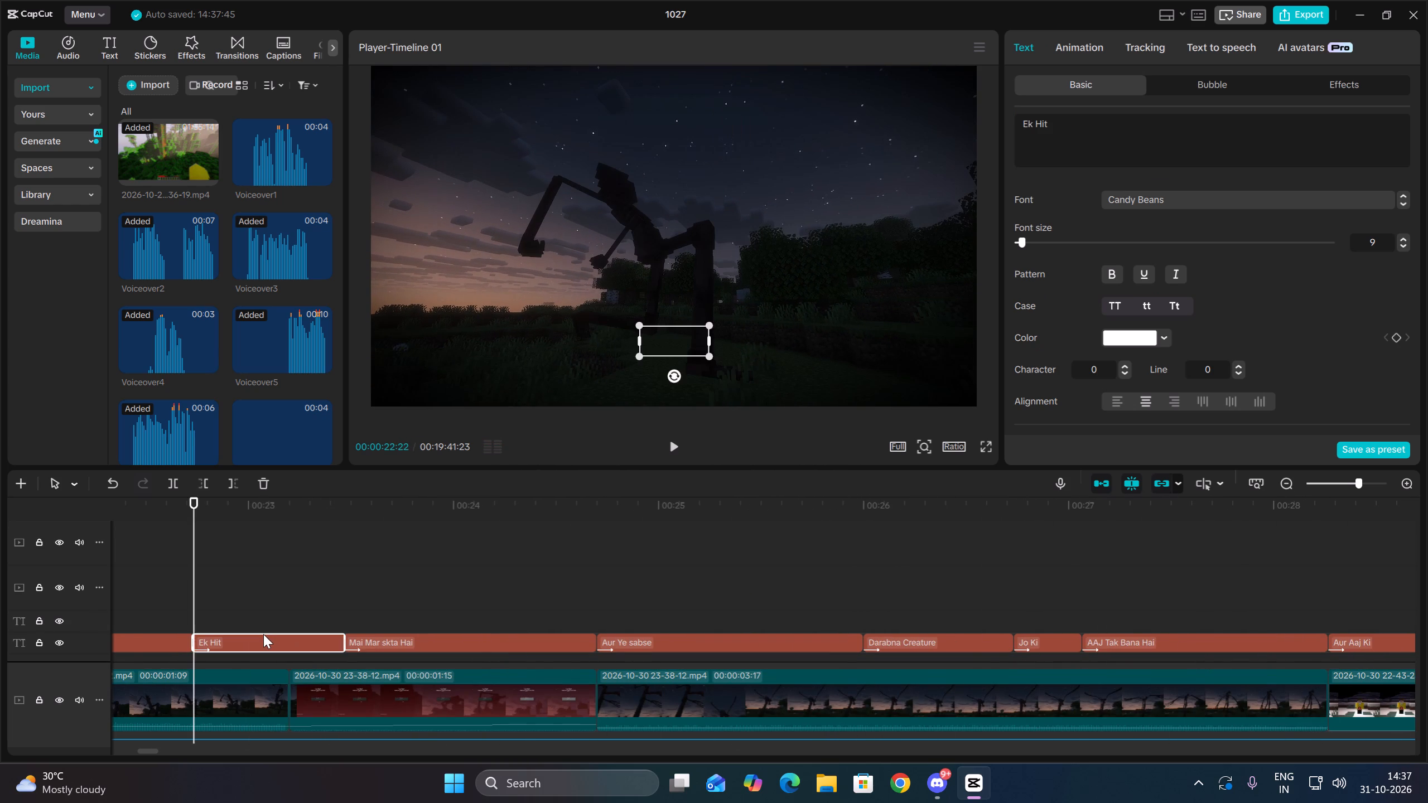
pyautogui.rightClick(263, 634)
pyautogui.click(329, 427)
pyautogui.click(198, 618)
pyautogui.press('Up')
pyautogui.press('Down')
pyautogui.click(959, 616)
pyautogui.press('Up')
pyautogui.rightClick(959, 616)
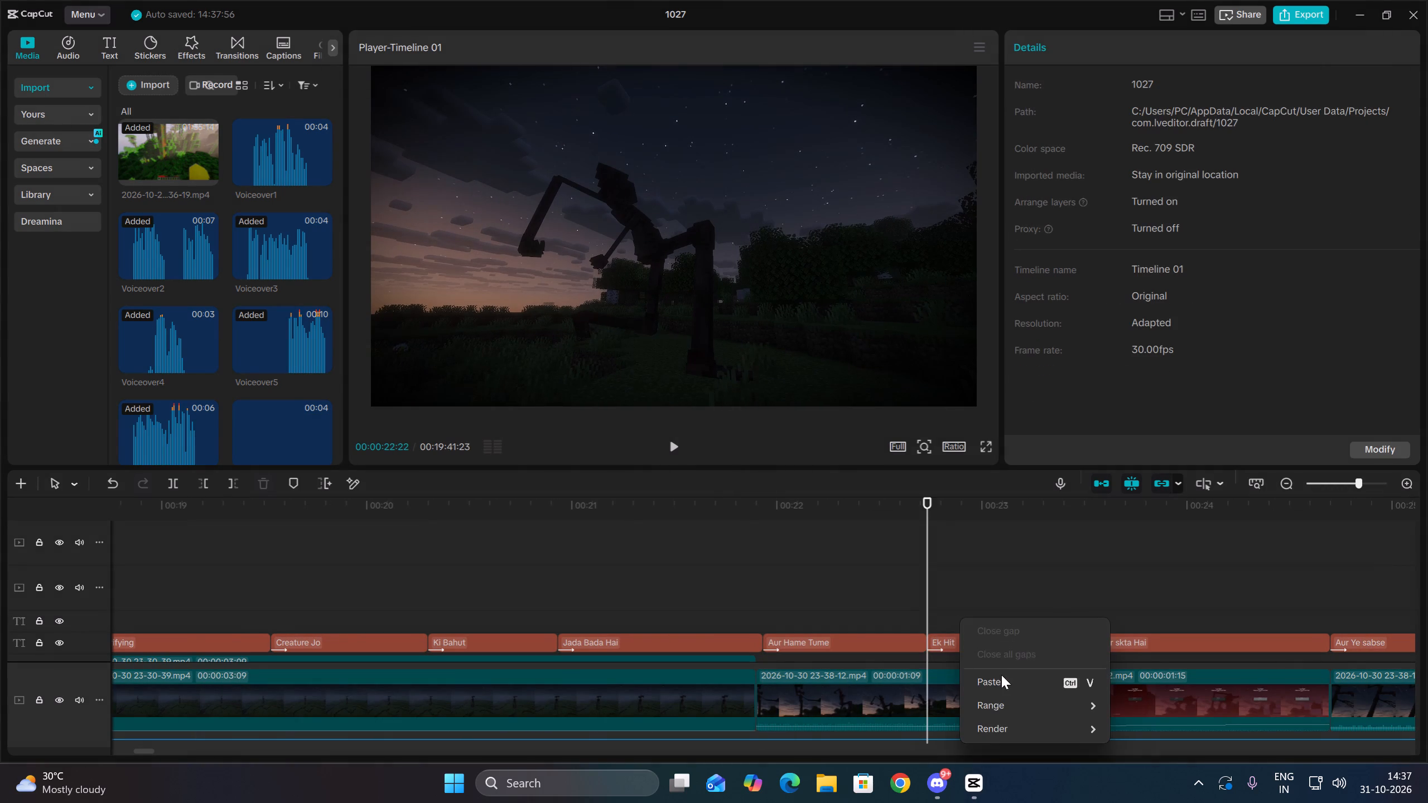
pyautogui.click(1001, 675)
# Shorten the text of the upper "Ek Hit" copy to "Hit".
pyautogui.click(1037, 118)
pyautogui.press('BackSpace')
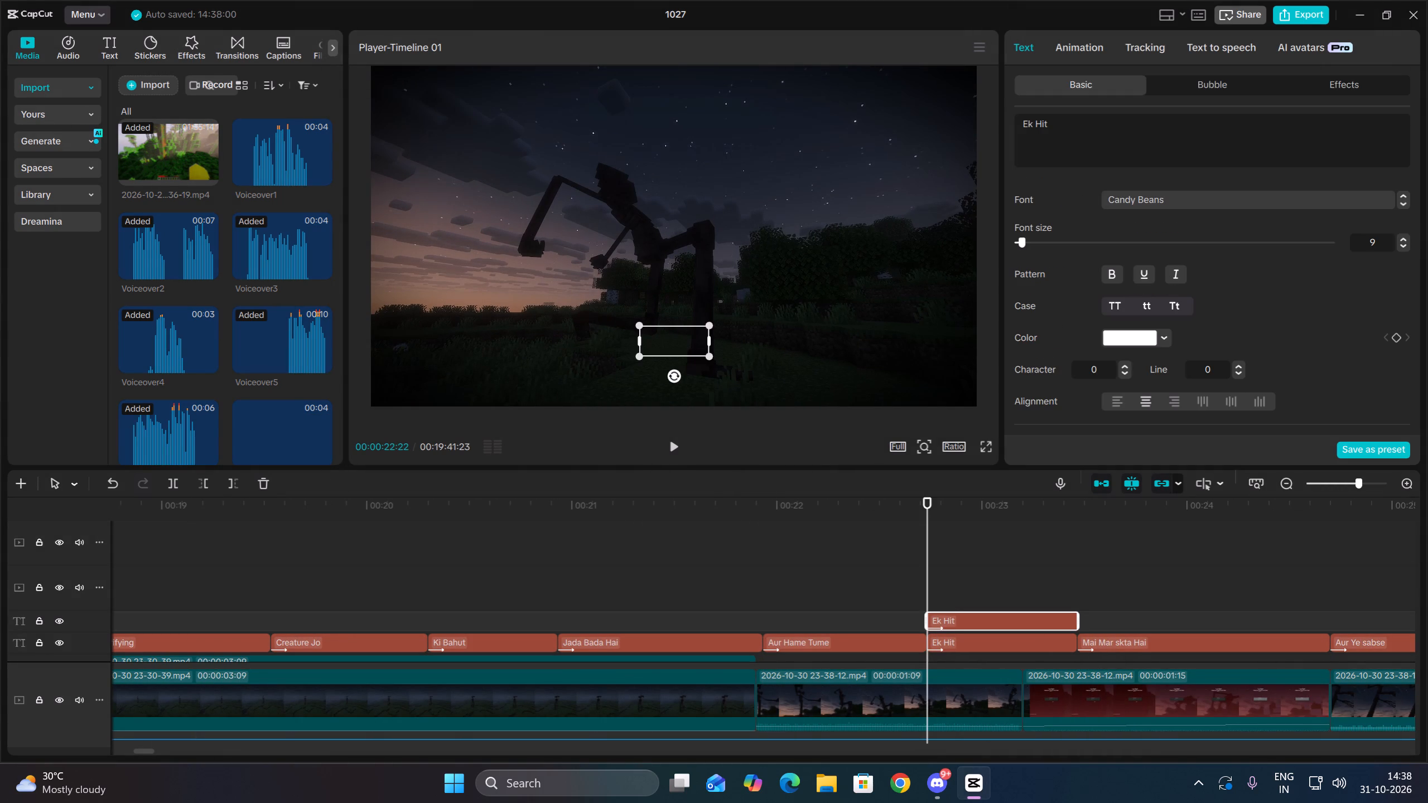
pyautogui.click(1033, 124)
pyautogui.press('BackSpace')
pyautogui.press('BackSpace')
pyautogui.press('BackSpace')
pyautogui.click(990, 562)
# Pad the "Hit" copy with leading spaces until it overlays the same word in the "Ek Hit" caption.
pyautogui.click(990, 612)
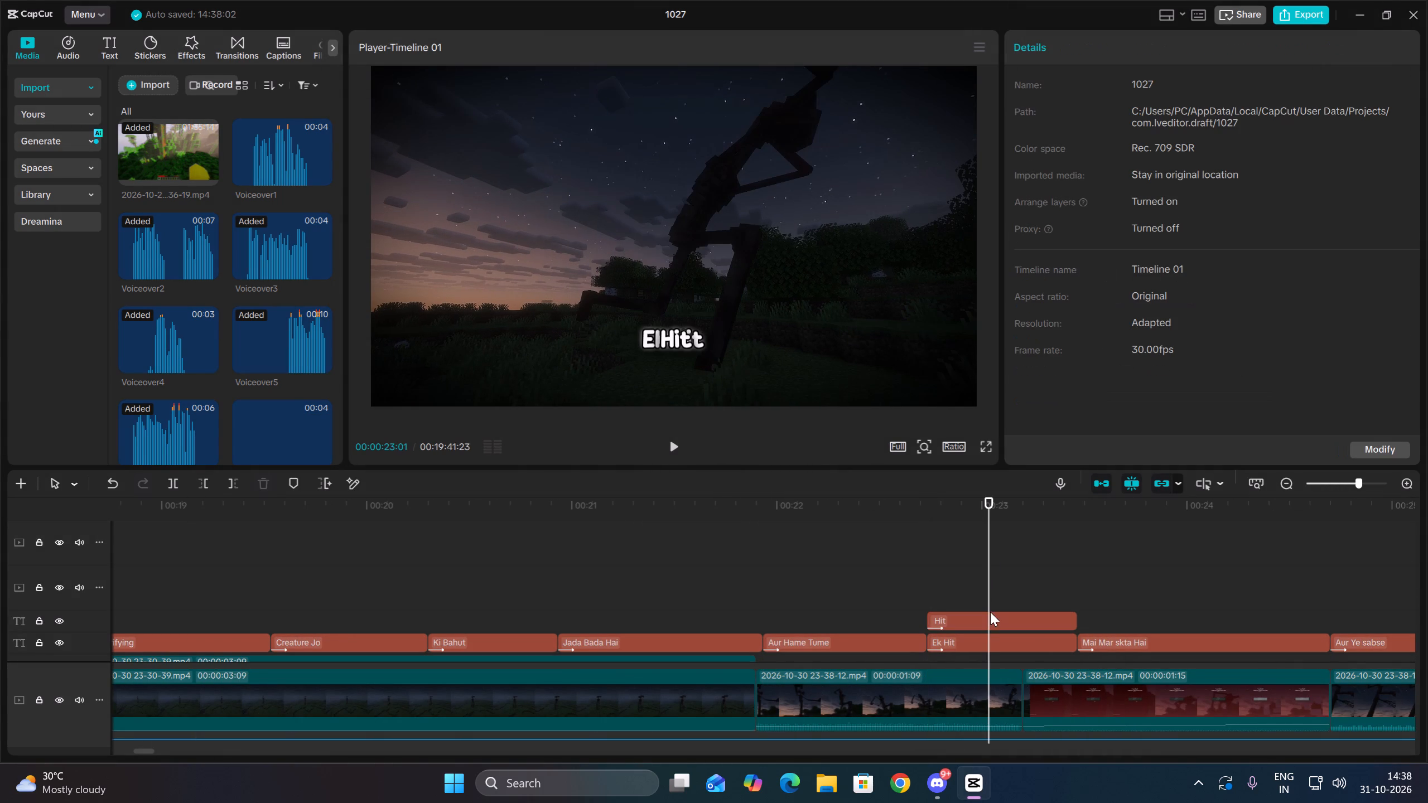
pyautogui.click(1001, 609)
pyautogui.click(1020, 617)
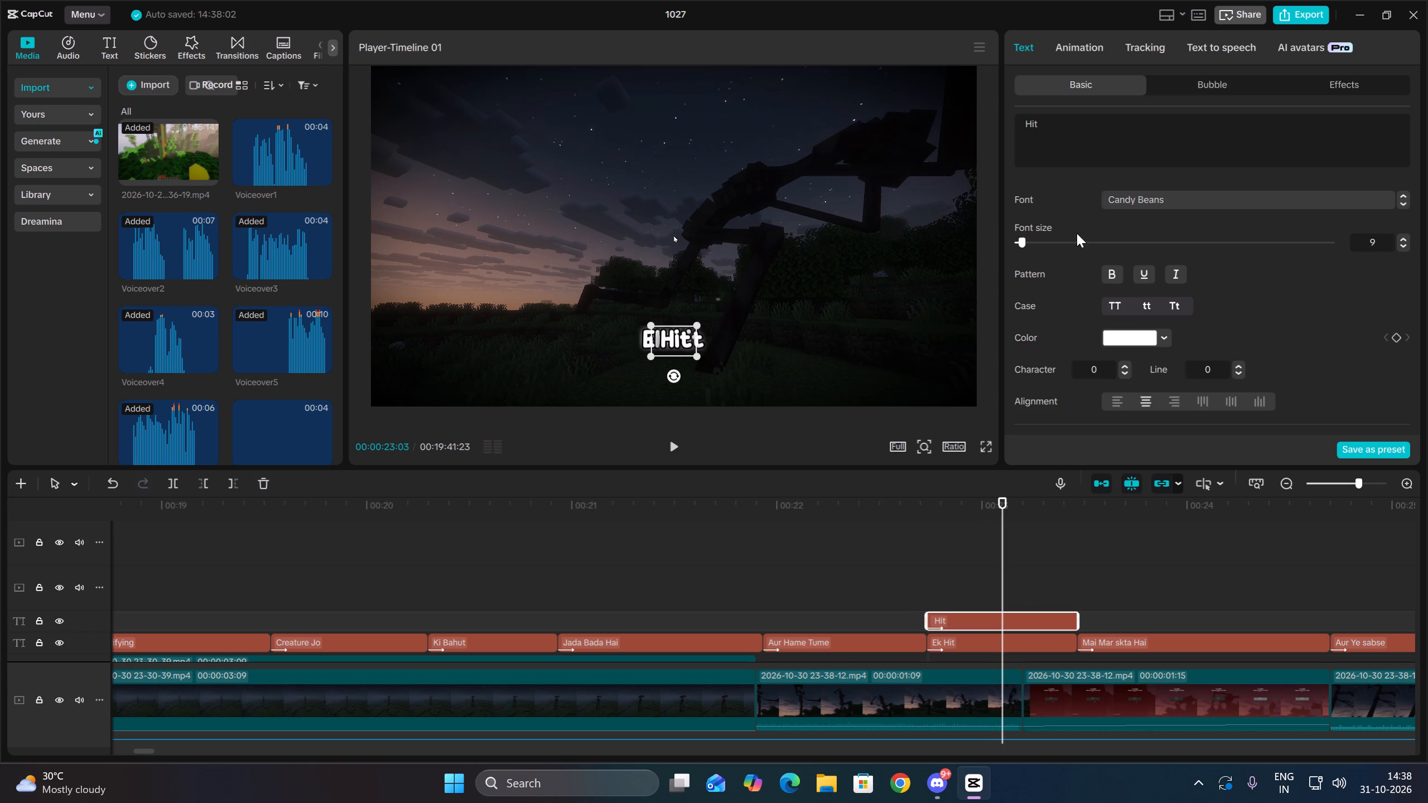
pyautogui.click(1019, 123)
pyautogui.press('space')
pyautogui.press('space')
pyautogui.press('space')
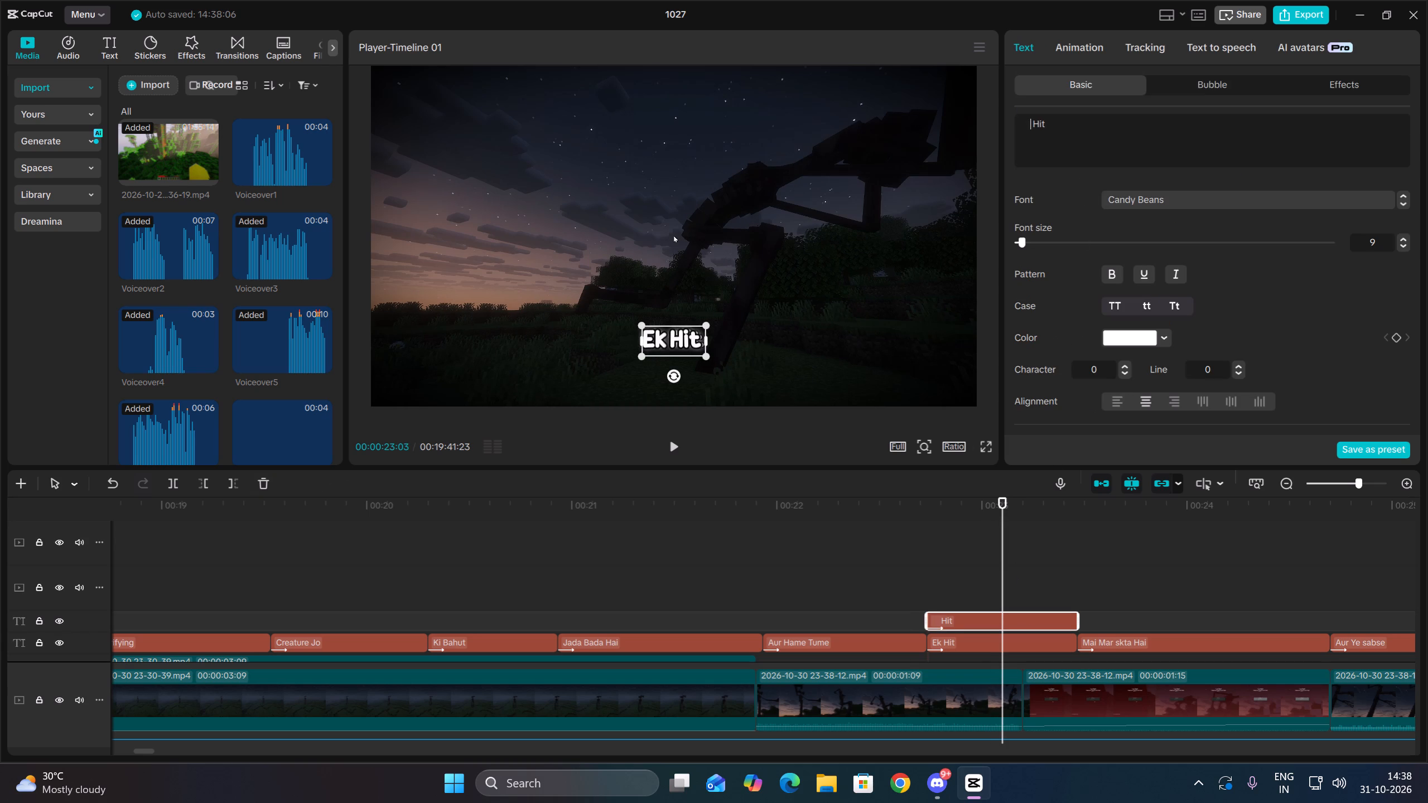
pyautogui.press('space')
pyautogui.press('space')
pyautogui.press('BackSpace')
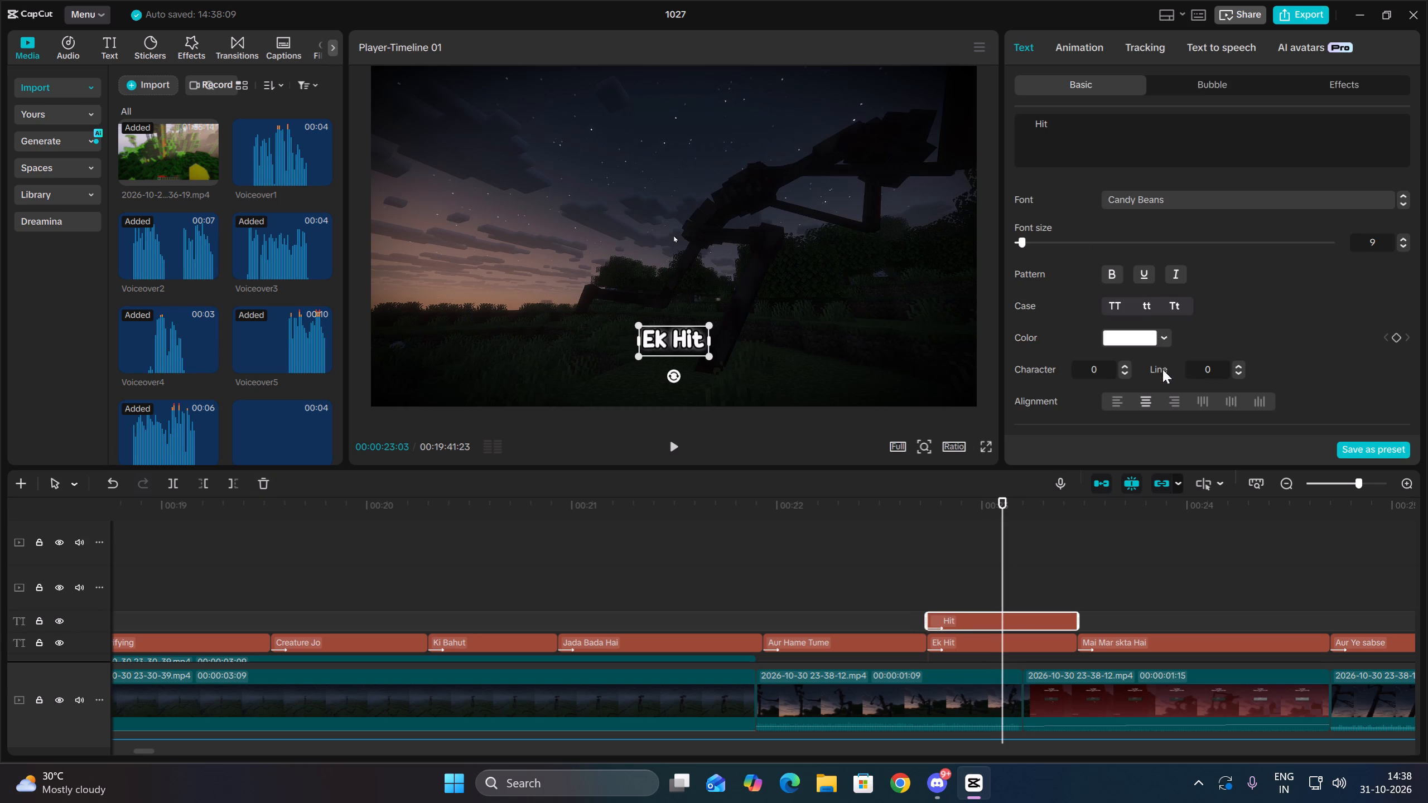
# Colour the "Hit" overlay above "Ek Hit" pure red (FF0000), after trying yellow and cyan.
pyautogui.click(1145, 345)
pyautogui.click(1112, 482)
pyautogui.moveTo(1114, 482); pyautogui.dragTo(1120, 480)
pyautogui.click(1120, 480)
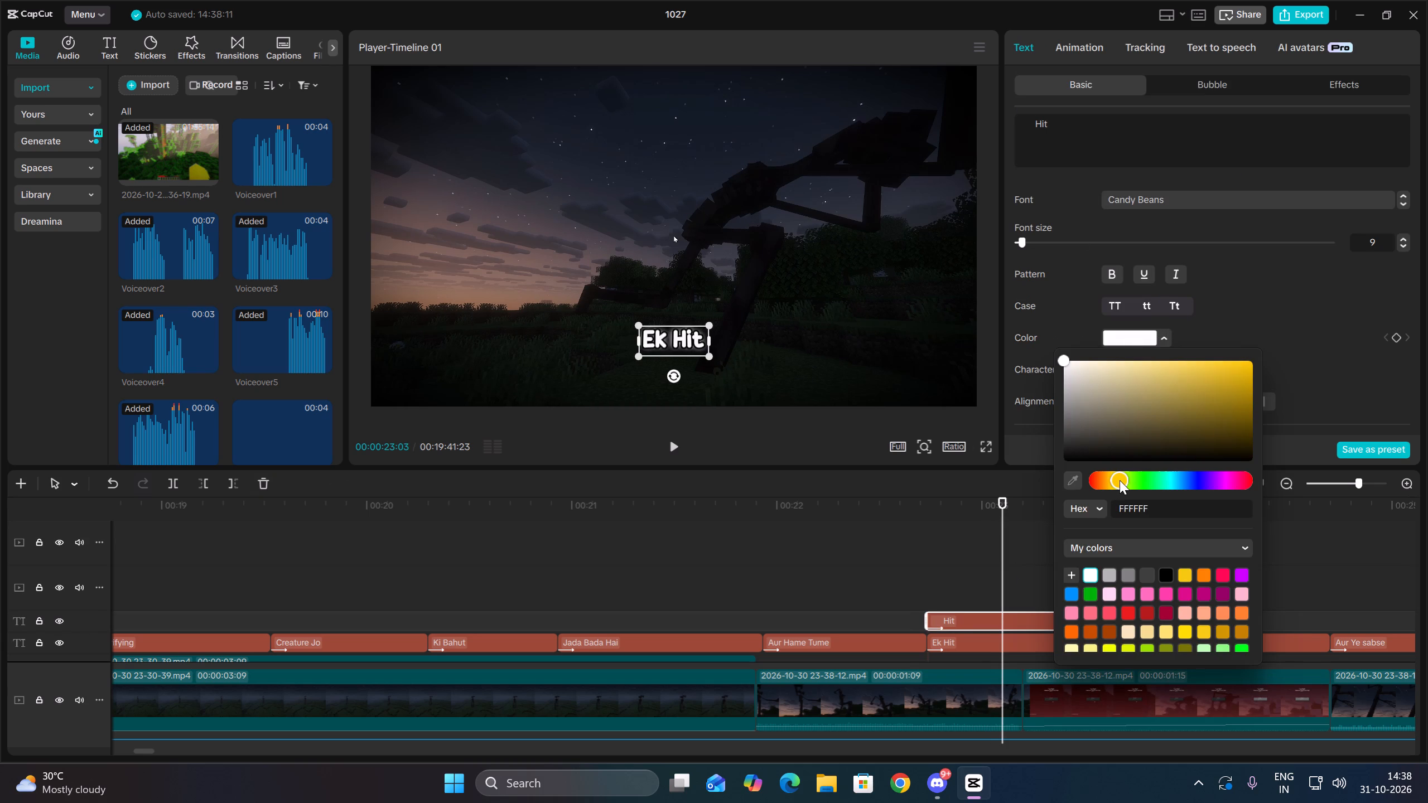
pyautogui.moveTo(1170, 394); pyautogui.dragTo(1281, 298)
pyautogui.click(1128, 480)
pyautogui.moveTo(1131, 479); pyautogui.dragTo(1144, 476)
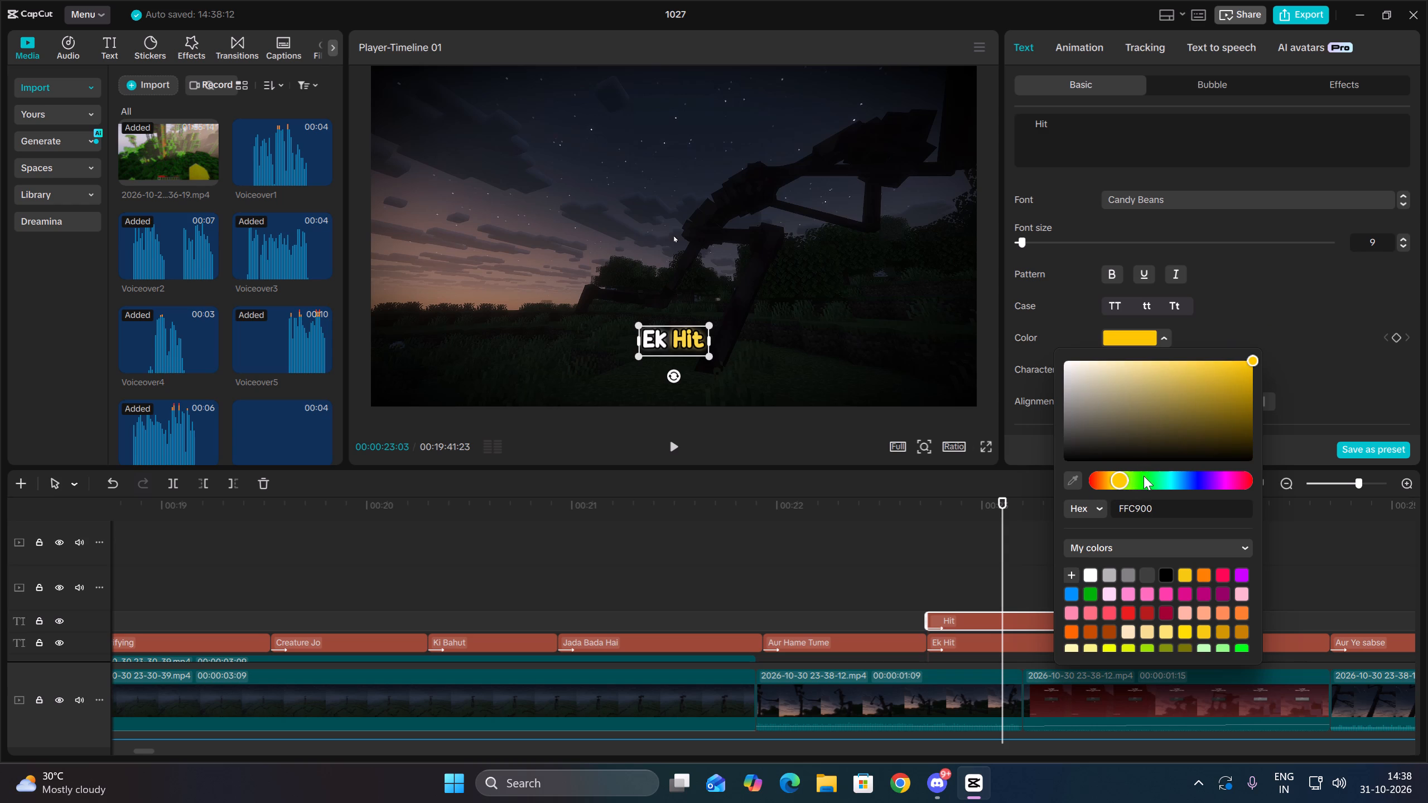
pyautogui.moveTo(1144, 476); pyautogui.dragTo(1184, 466)
pyautogui.click(1165, 486)
pyautogui.moveTo(1165, 486); pyautogui.dragTo(1183, 481)
pyautogui.moveTo(1193, 480); pyautogui.dragTo(1244, 479)
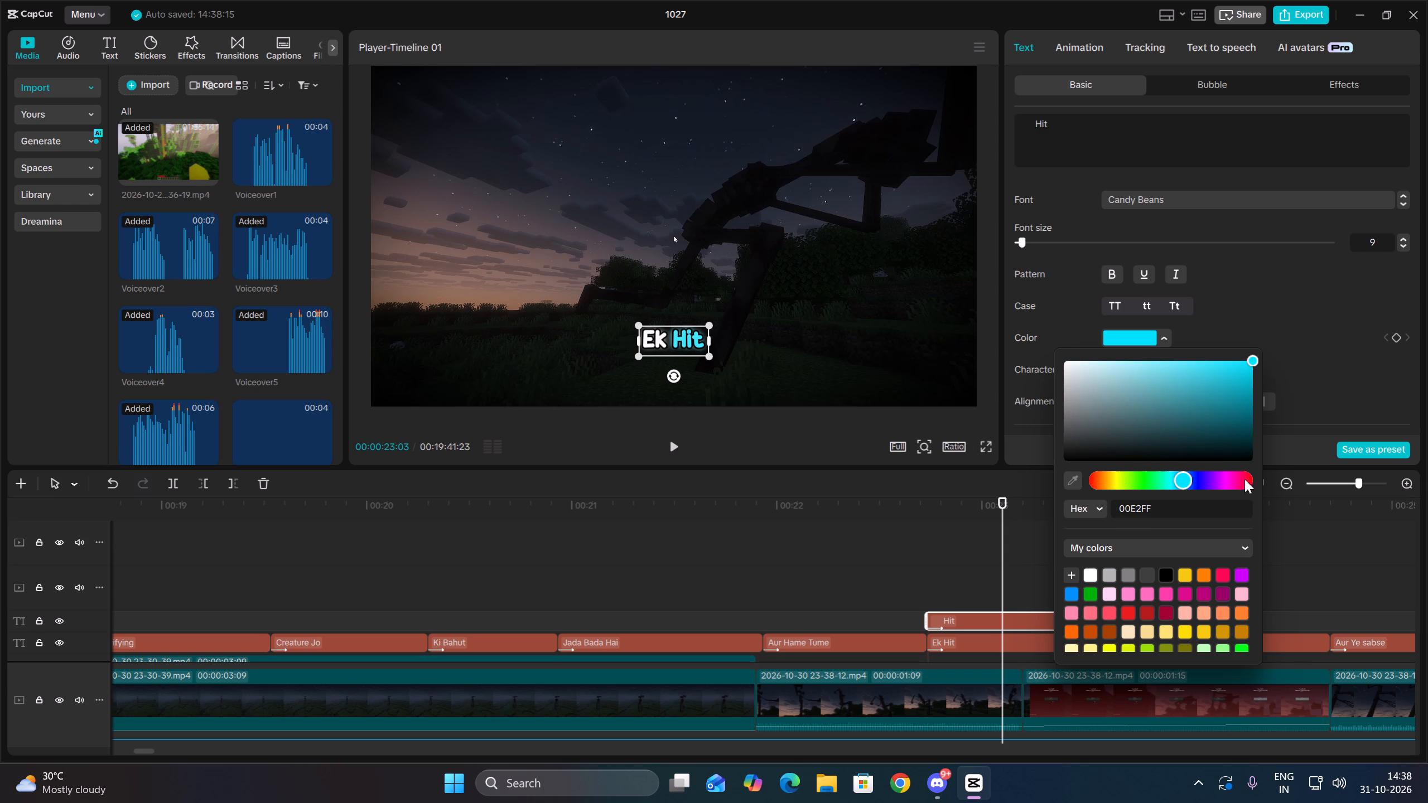
pyautogui.moveTo(1244, 479); pyautogui.dragTo(1265, 476)
pyautogui.doubleClick(1246, 481)
pyautogui.moveTo(1246, 481); pyautogui.dragTo(1038, 478)
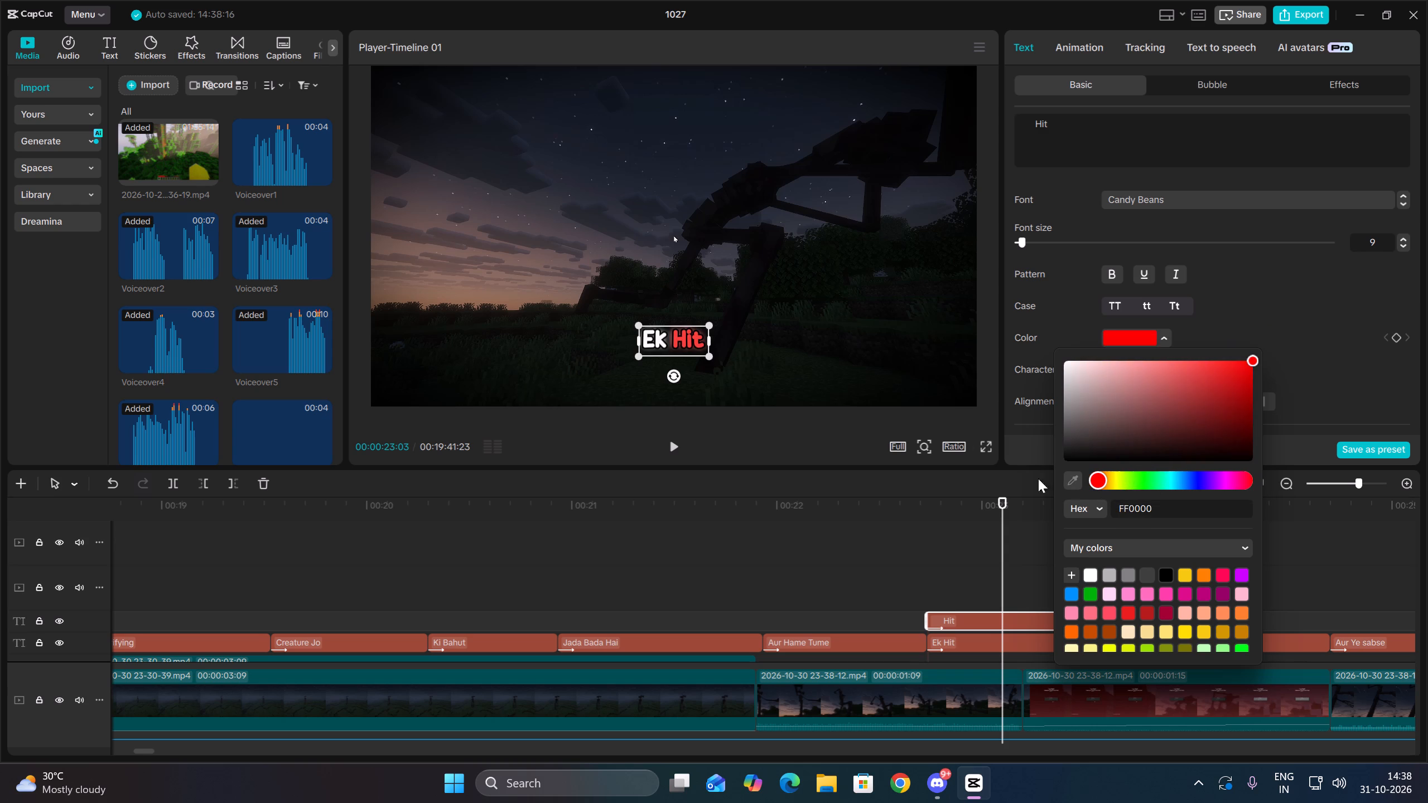
pyautogui.moveTo(1038, 478); pyautogui.dragTo(1004, 477)
pyautogui.click(815, 538)
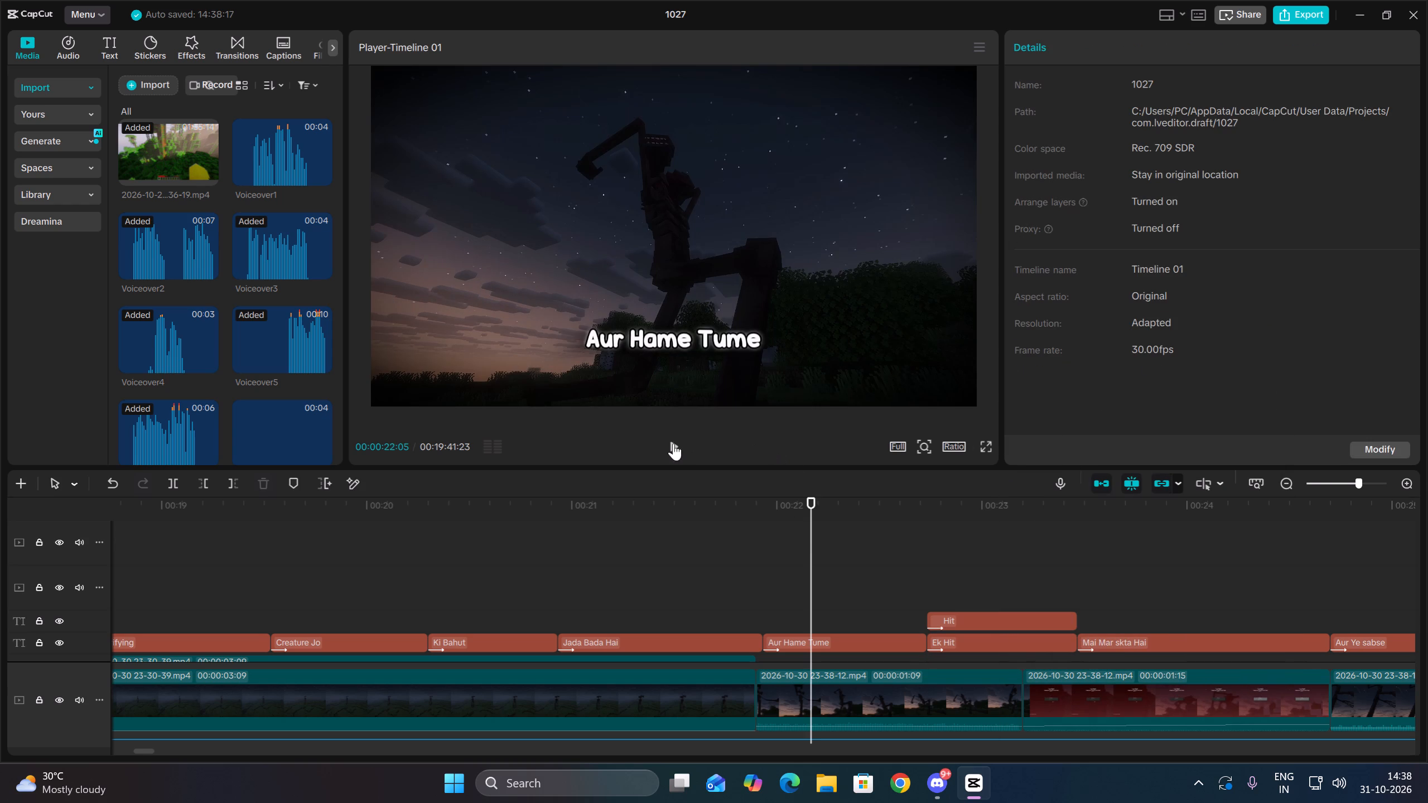
# Play on from "Aur Hame Tume" to the "Marde!" caption and colour its text light red (FF5858).
pyautogui.click(655, 446)
pyautogui.click(663, 446)
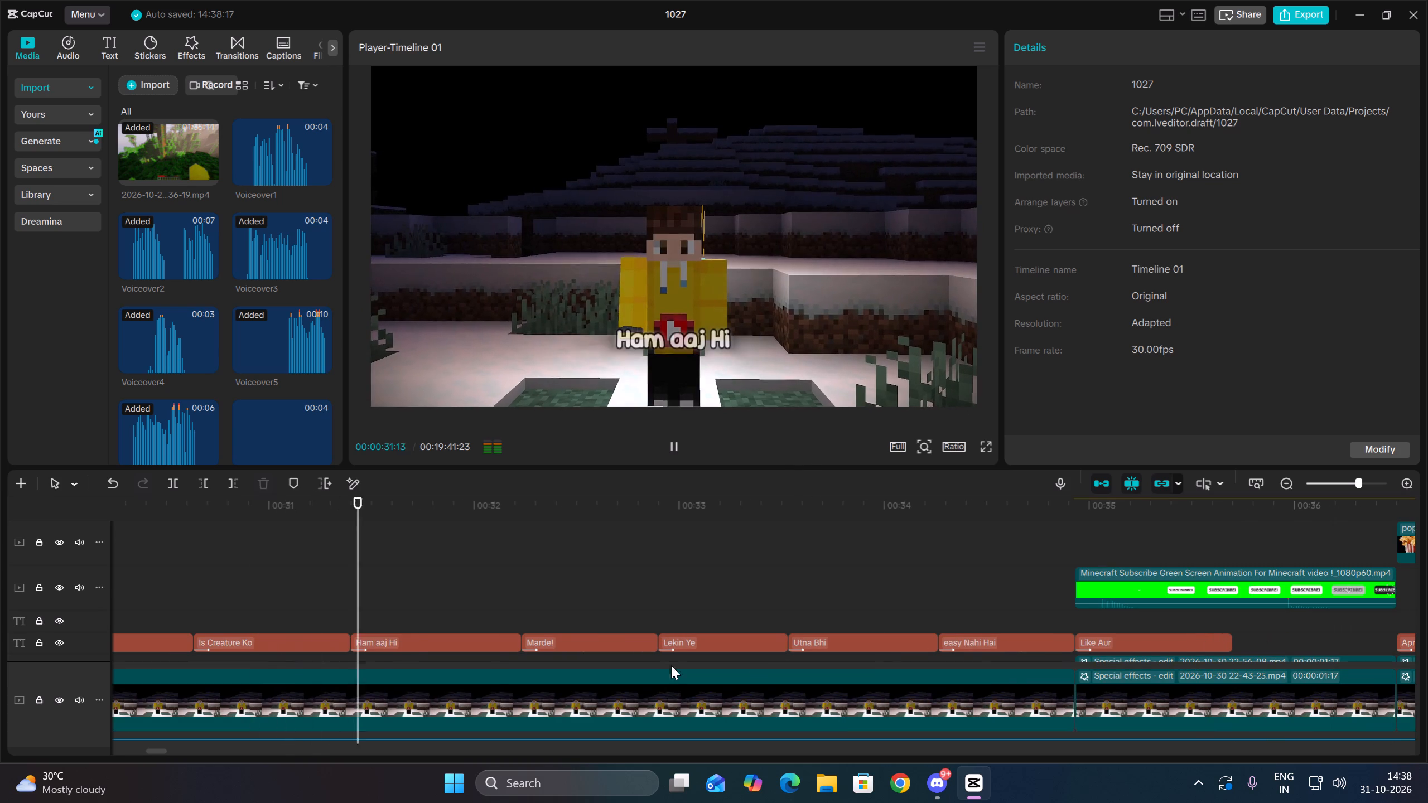
pyautogui.press('space')
pyautogui.press('space')
pyautogui.press('space')
pyautogui.click(579, 642)
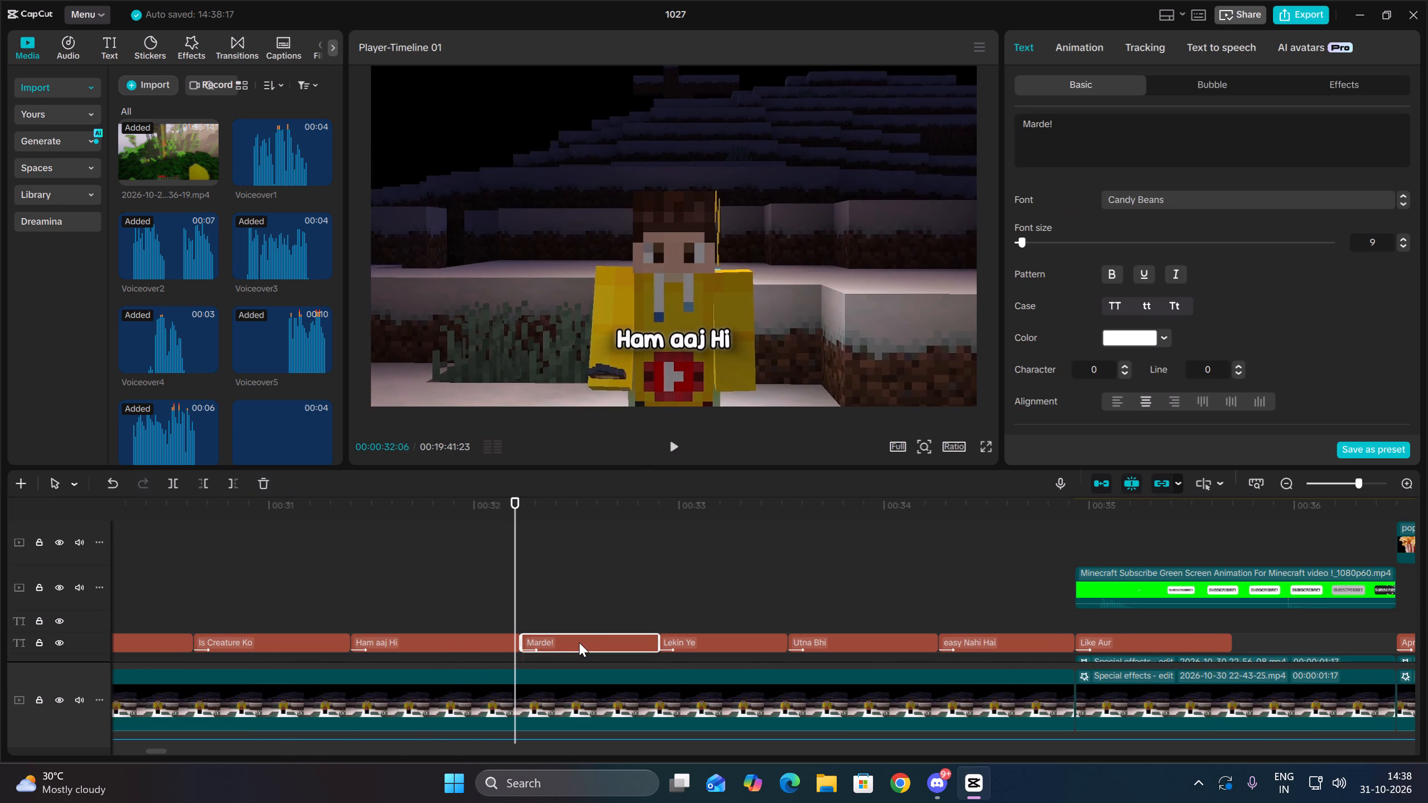
pyautogui.click(1159, 341)
pyautogui.click(1133, 415)
pyautogui.moveTo(1134, 415); pyautogui.dragTo(1169, 379)
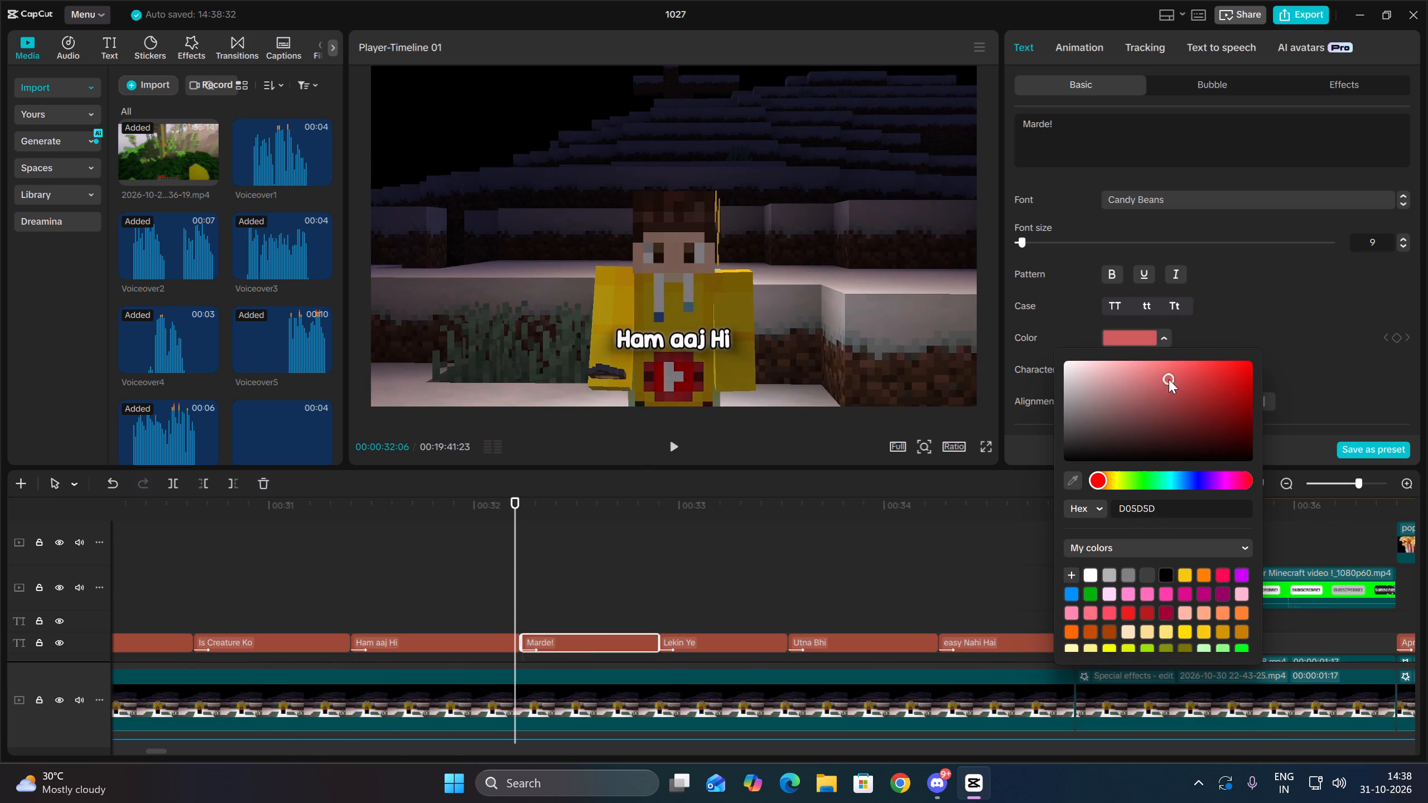
pyautogui.moveTo(1169, 379); pyautogui.dragTo(1188, 342)
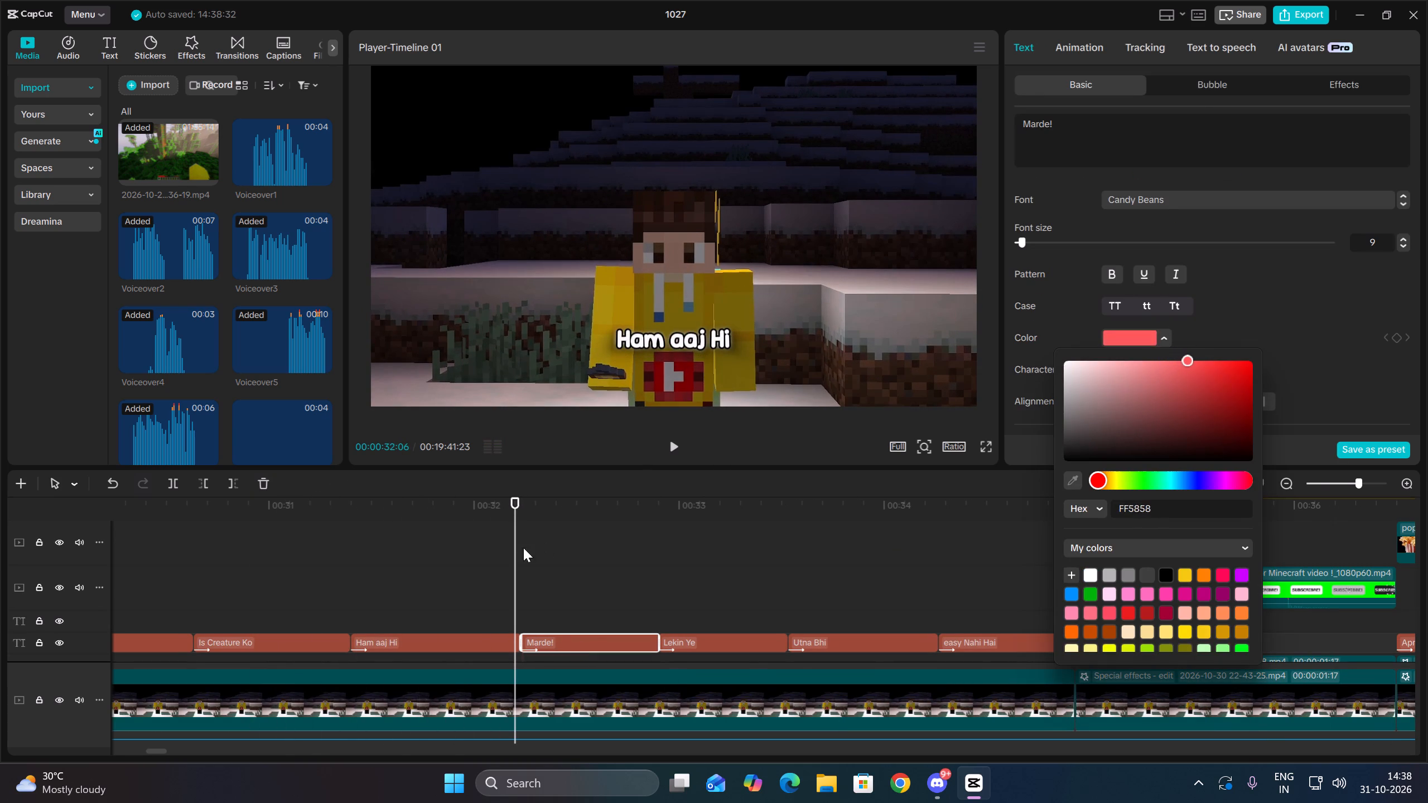
pyautogui.click(501, 557)
# Play on to the "easy Nahi Hai" caption and set its text to title case.
pyautogui.press('space')
pyautogui.press('space')
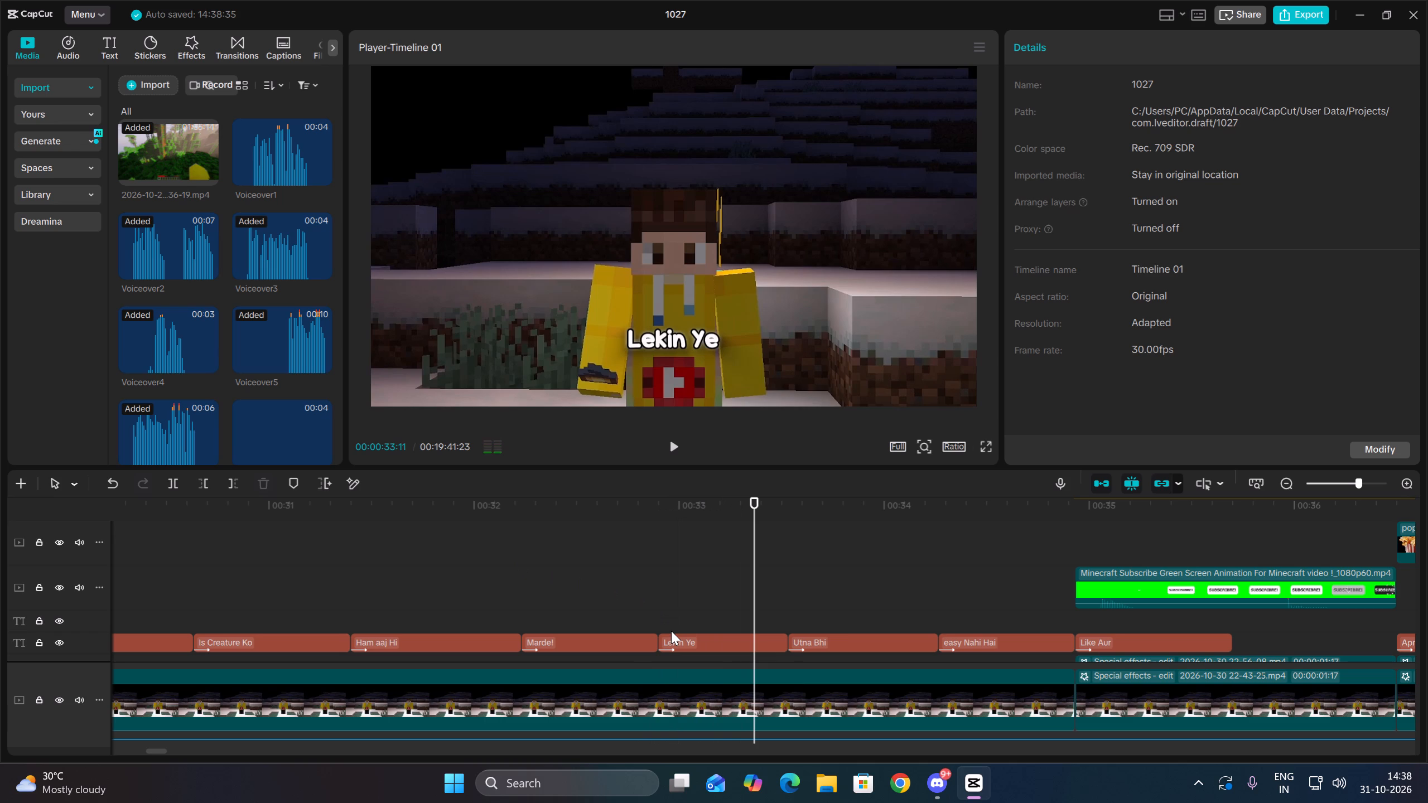
pyautogui.press('space')
pyautogui.press('space')
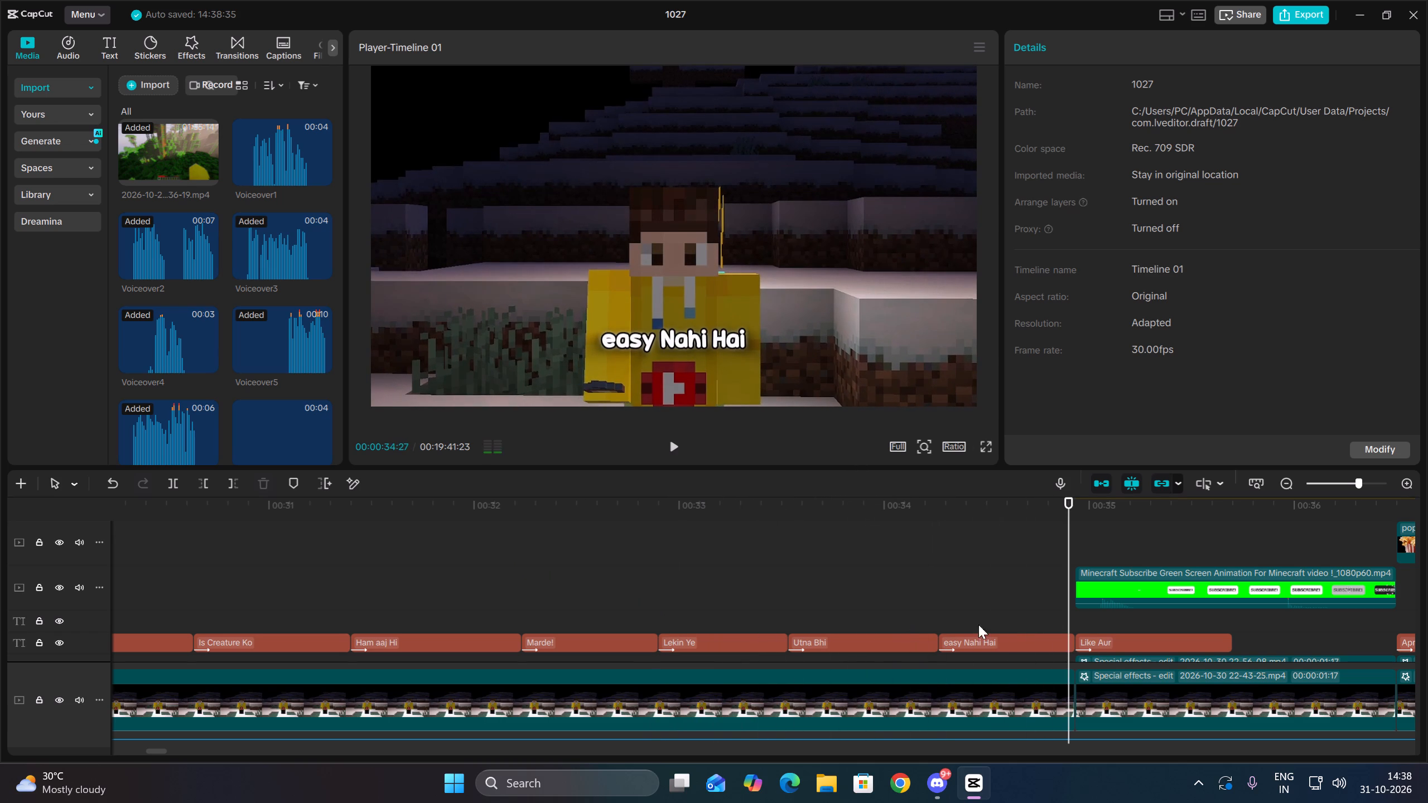
pyautogui.click(1033, 643)
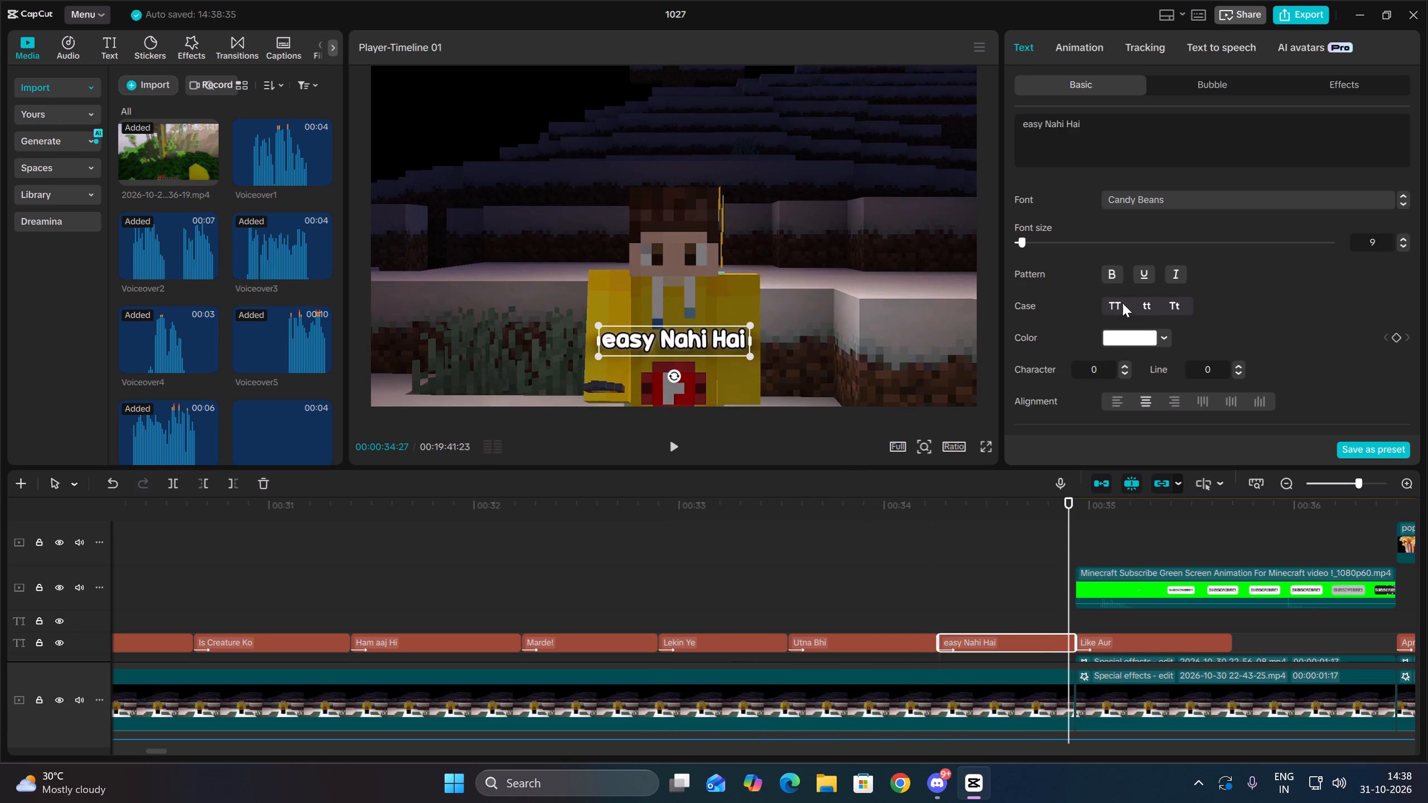
pyautogui.click(1170, 307)
# Play on from the "Easy Nahi Hai" caption through the remaining captions and into the jungle gameplay.
pyautogui.press('space')
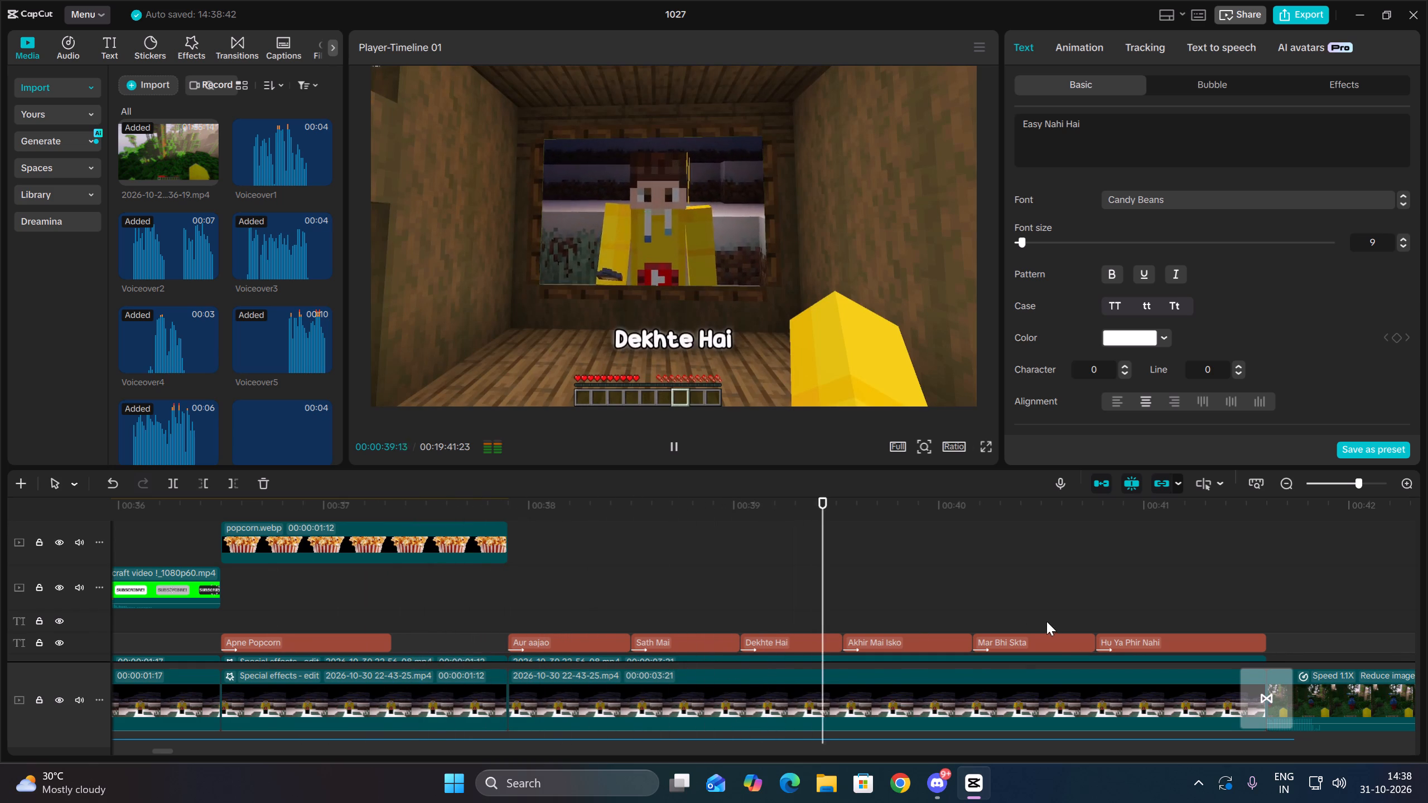
pyautogui.keyDown('ctrl'); pyautogui.scroll(-16, 1035, 669); pyautogui.keyUp('ctrl')
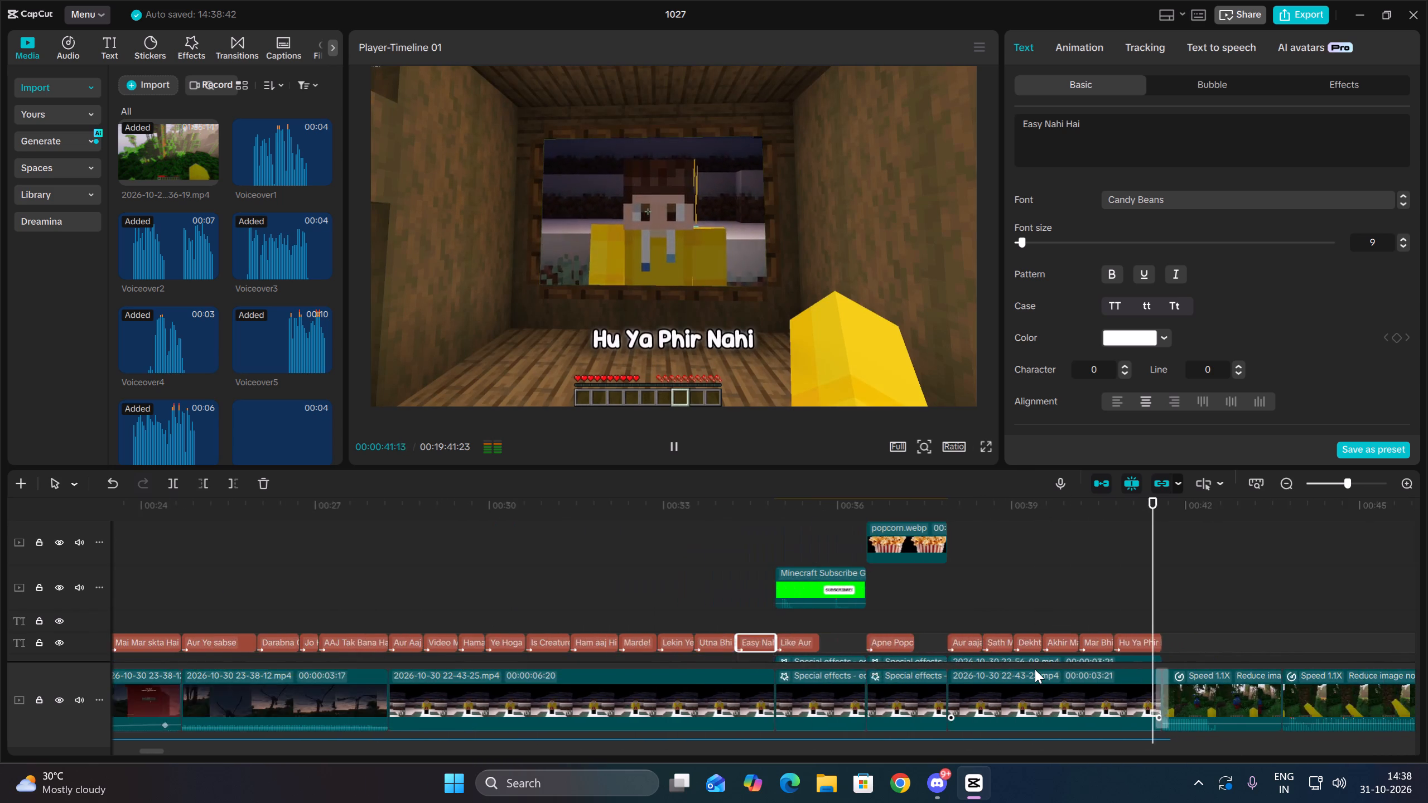
pyautogui.keyDown('ctrl'); pyautogui.scroll(-16, 1035, 669); pyautogui.keyUp('ctrl')
pyautogui.scroll(-8, 810, 668)
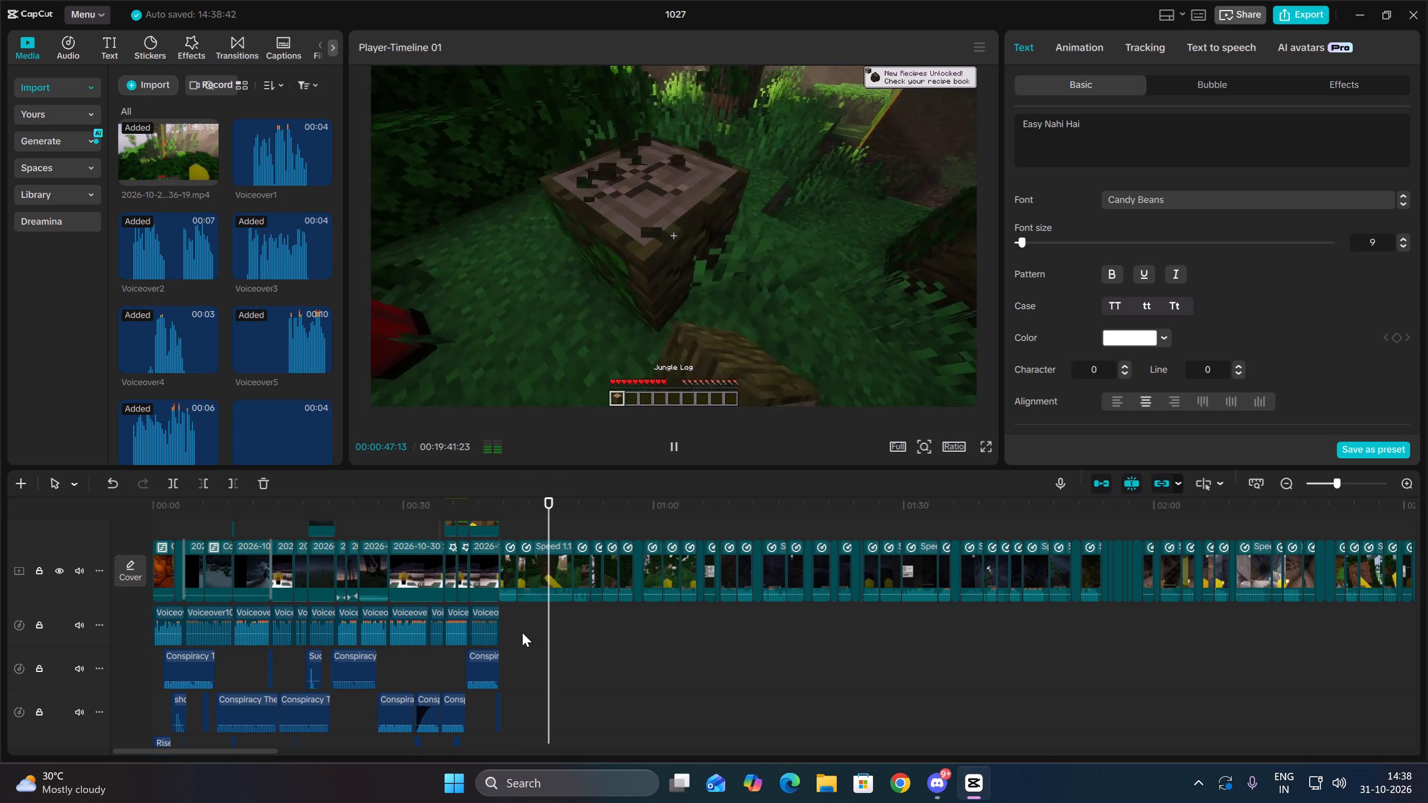
pyautogui.click(1407, 482)
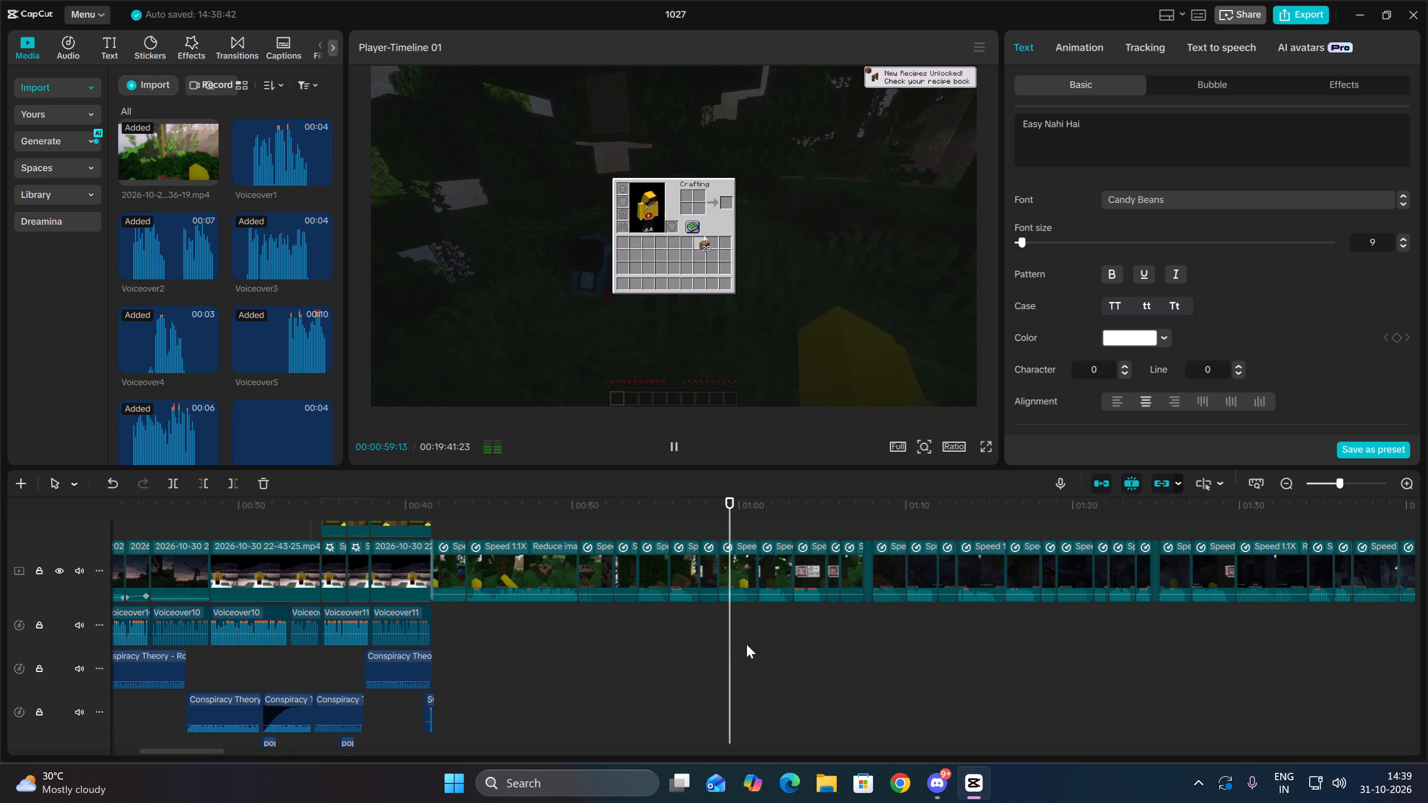
# Shift the Swipe sound effect slightly later at the transition from the "Hu Ya Phir Nahi" caption to the gameplay, and replay that spot.
pyautogui.click(729, 647)
pyautogui.moveTo(729, 647); pyautogui.dragTo(434, 649)
pyautogui.press('space')
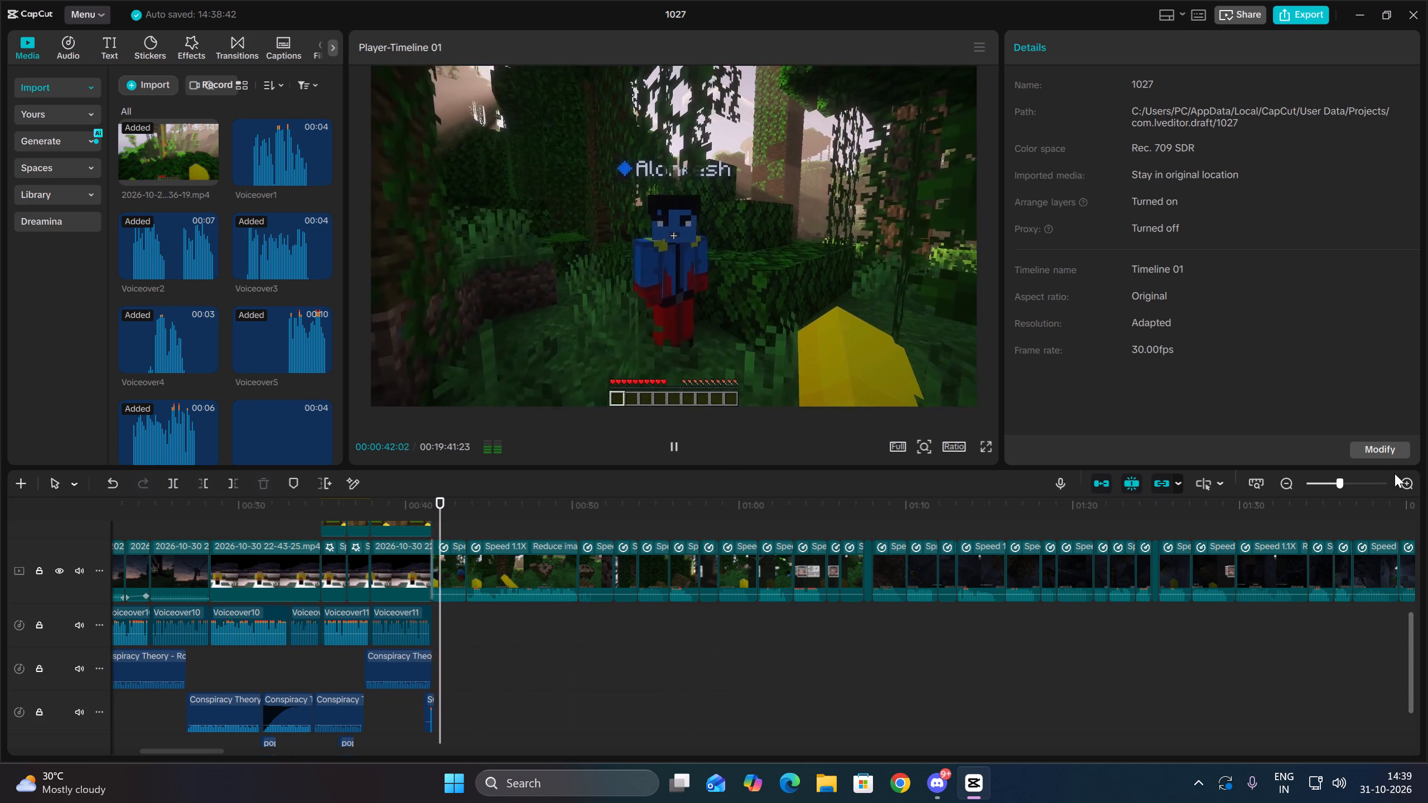
pyautogui.doubleClick(1401, 477)
pyautogui.press('Up')
pyautogui.press('Up')
pyautogui.press('Up')
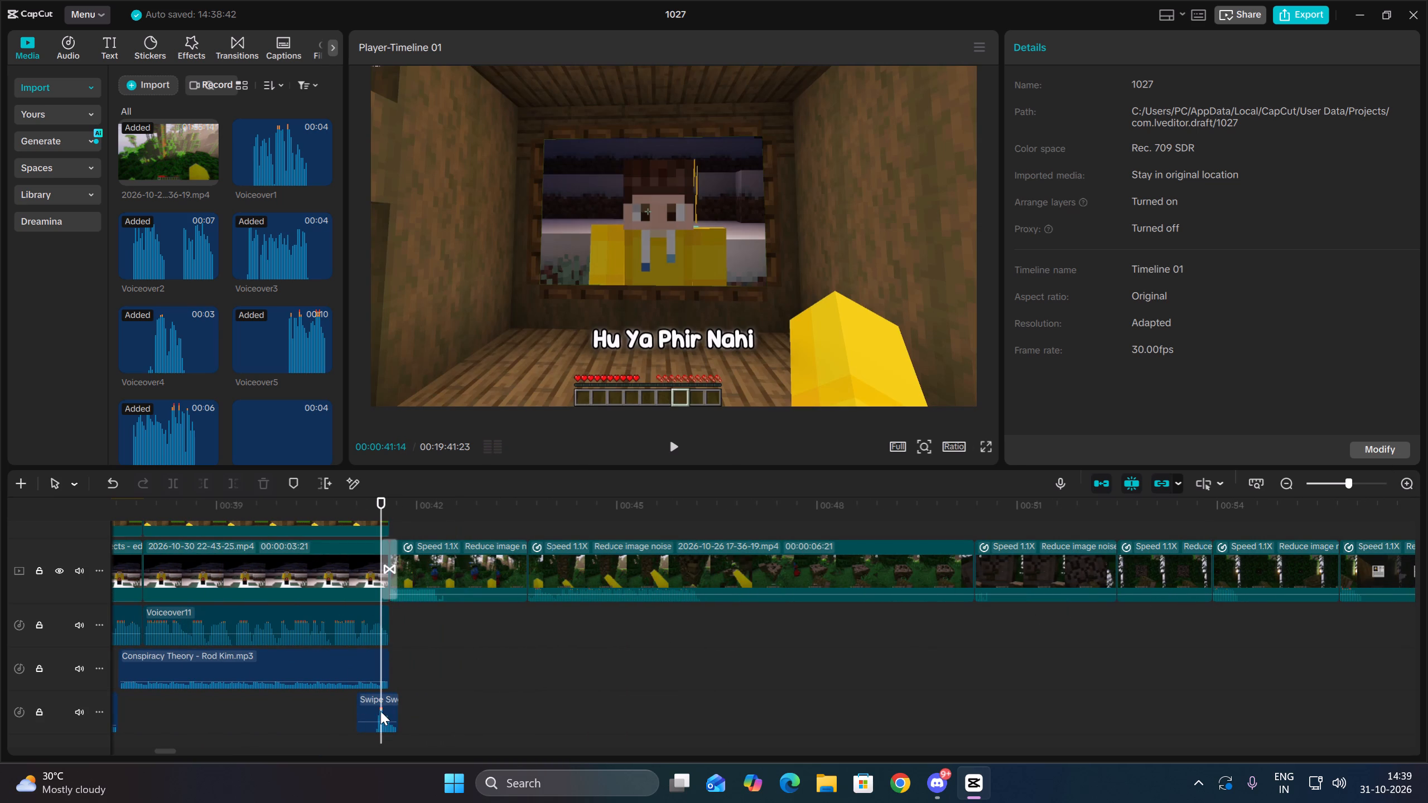
pyautogui.moveTo(381, 711); pyautogui.dragTo(387, 713)
pyautogui.press('space')
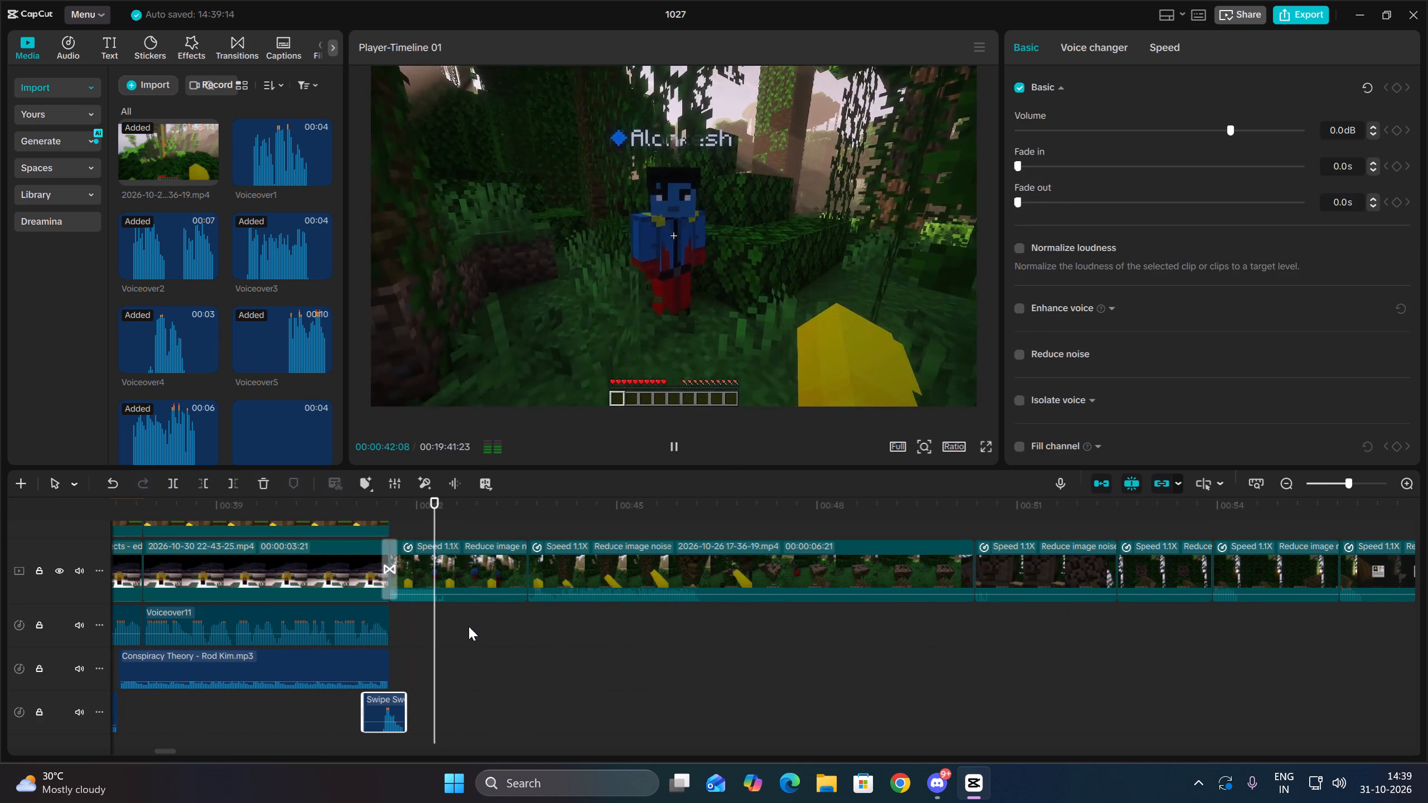
pyautogui.press('space')
# Review the uncaptioned gameplay clips after the transition, playing and skimming forward to about the two-minute mark.
pyautogui.press('space')
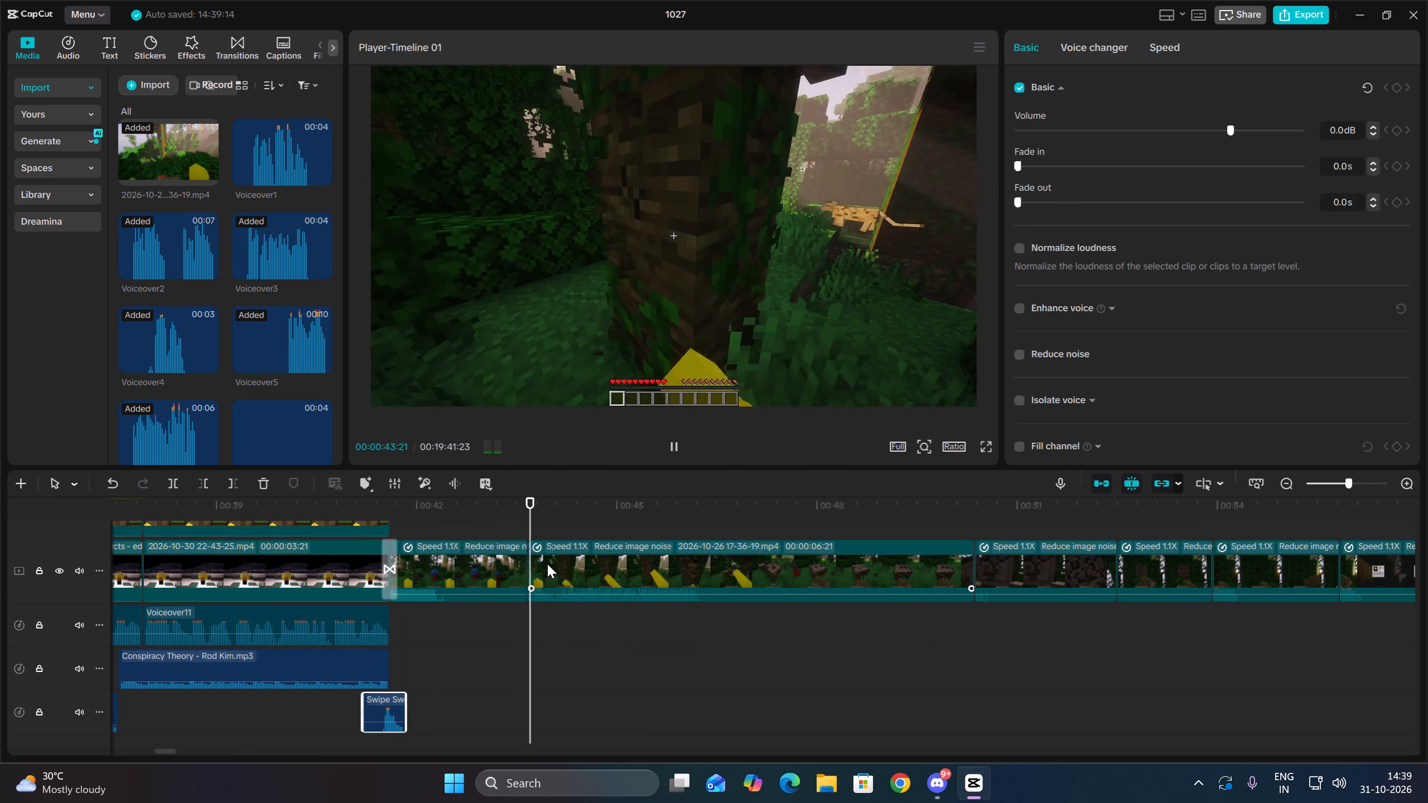
pyautogui.click(547, 564)
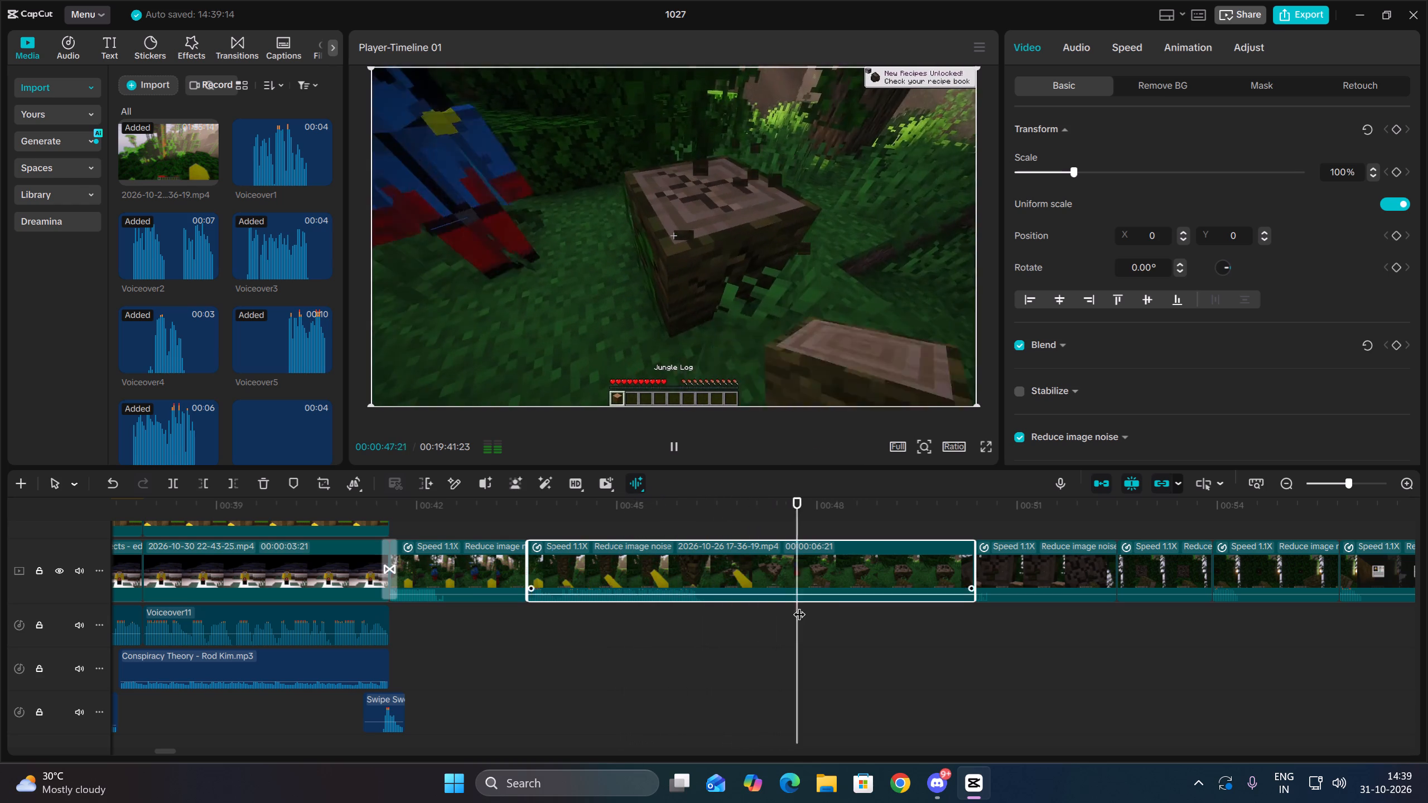
pyautogui.scroll(3, 855, 626)
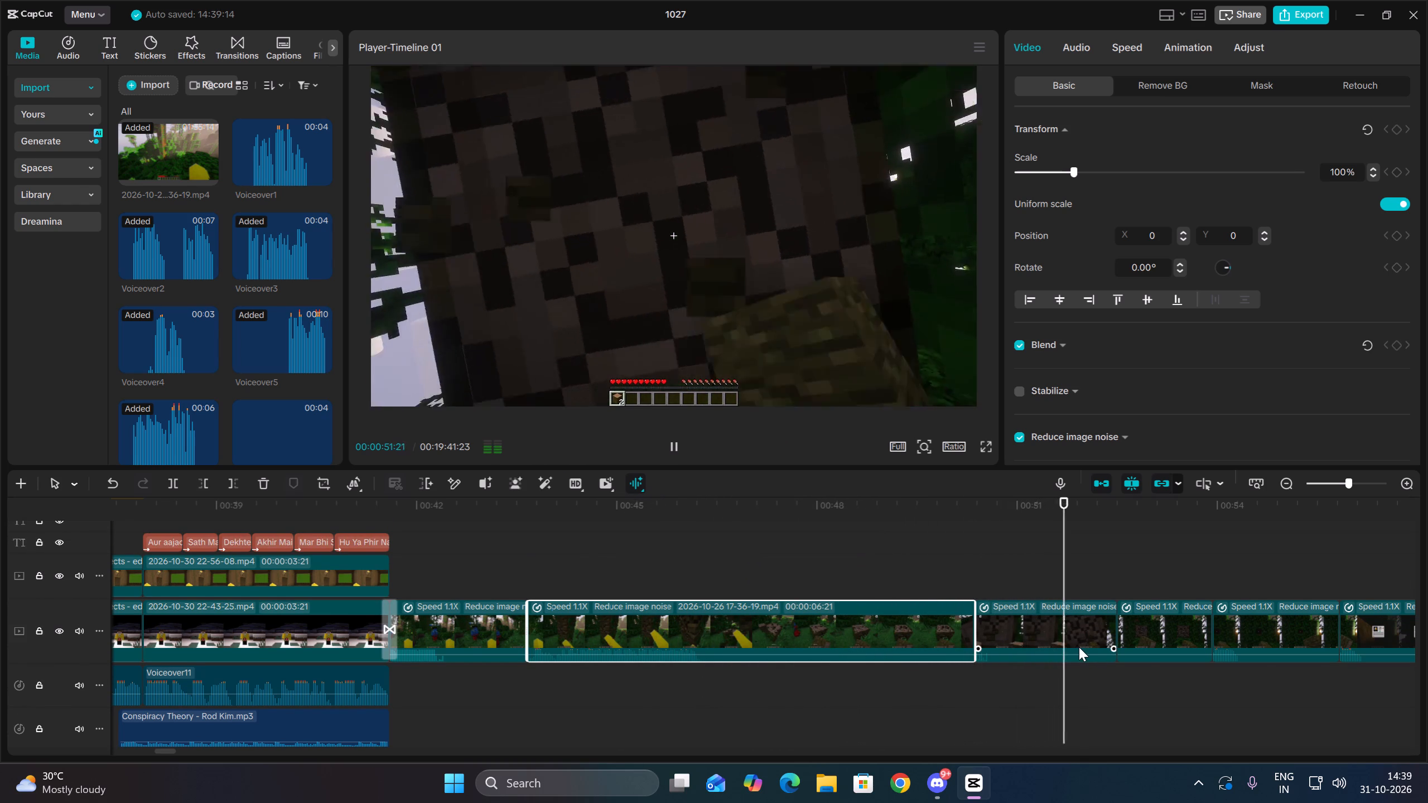
pyautogui.press('space')
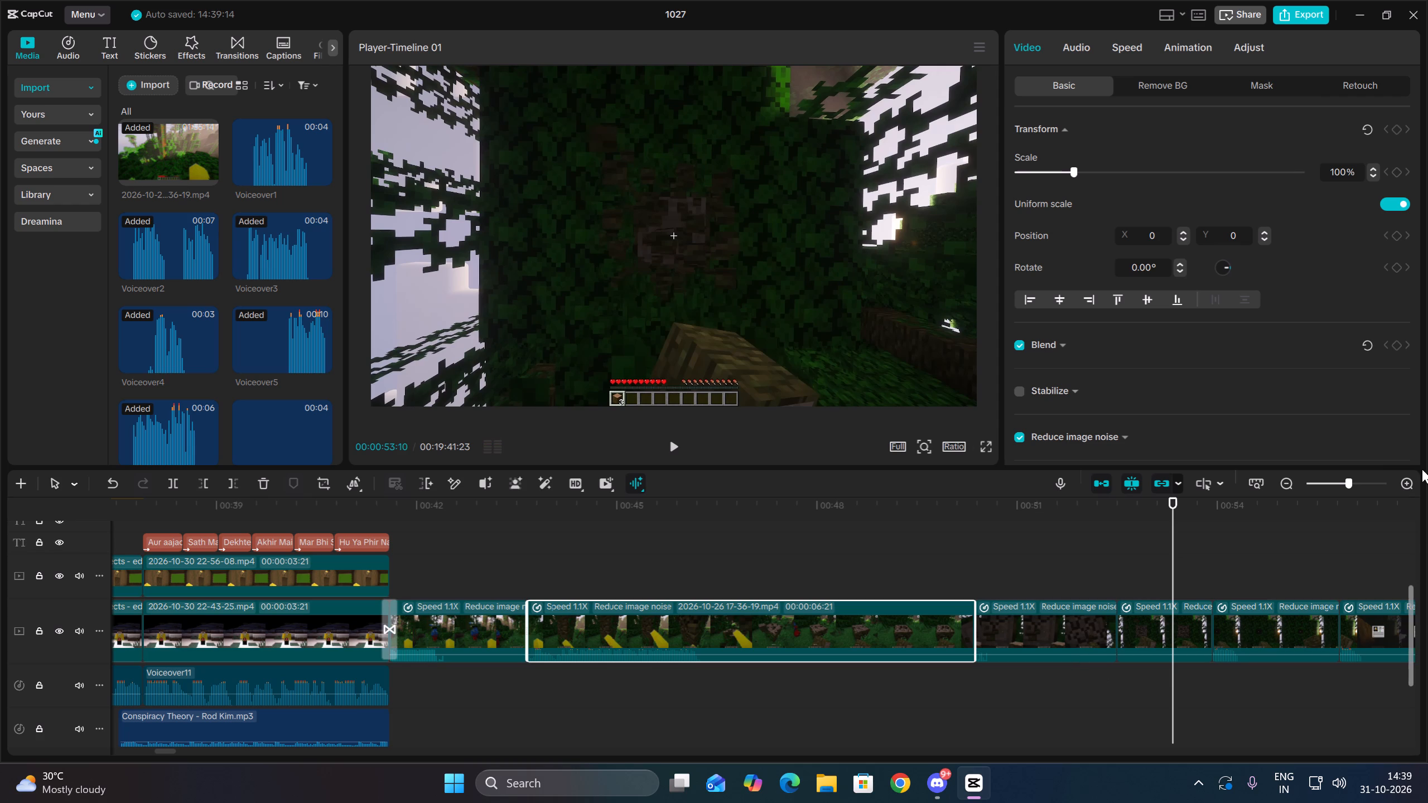
pyautogui.tripleClick(1400, 472)
pyautogui.tripleClick(1403, 483)
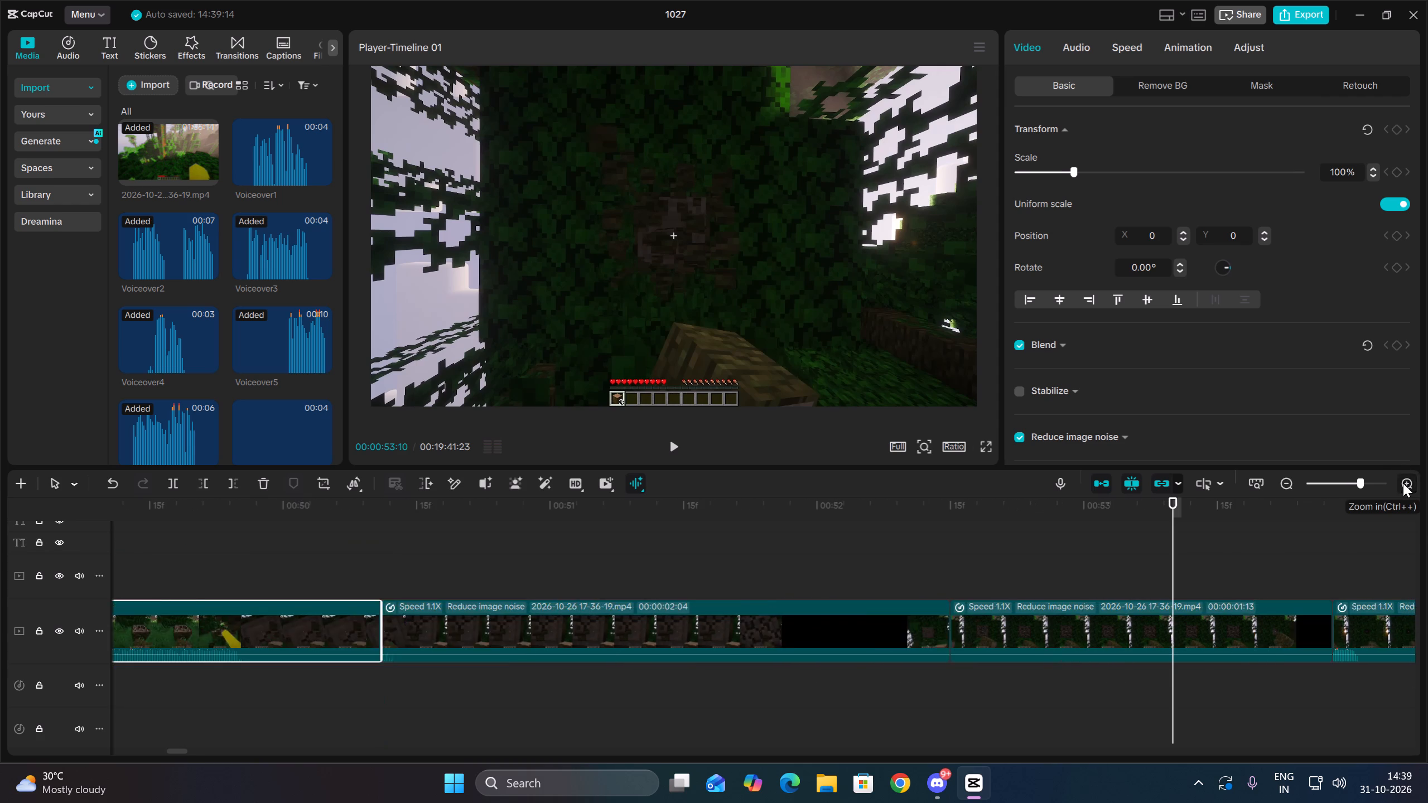
pyautogui.tripleClick(1290, 486)
pyautogui.click(1290, 486)
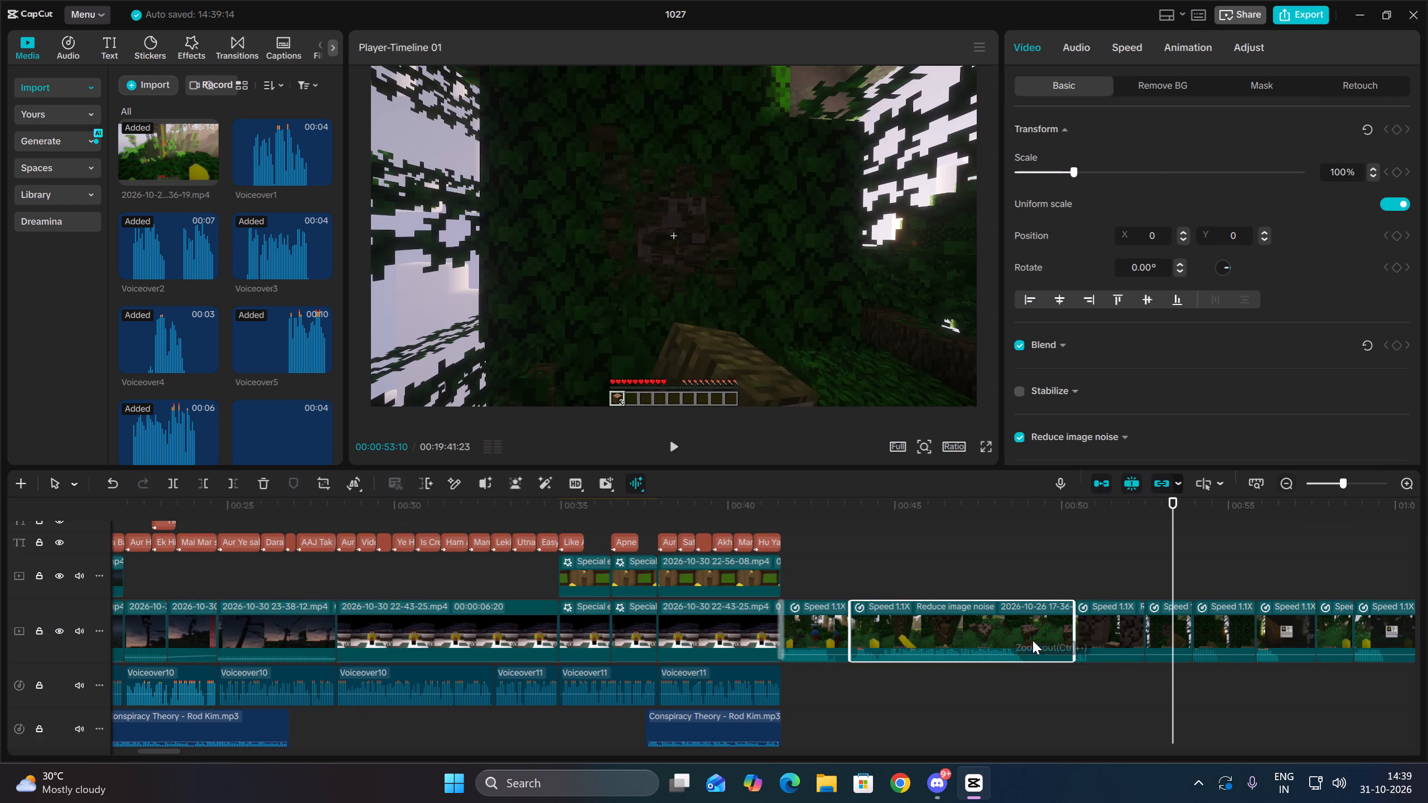
pyautogui.click(1088, 690)
pyautogui.moveTo(1088, 690); pyautogui.dragTo(1427, 657)
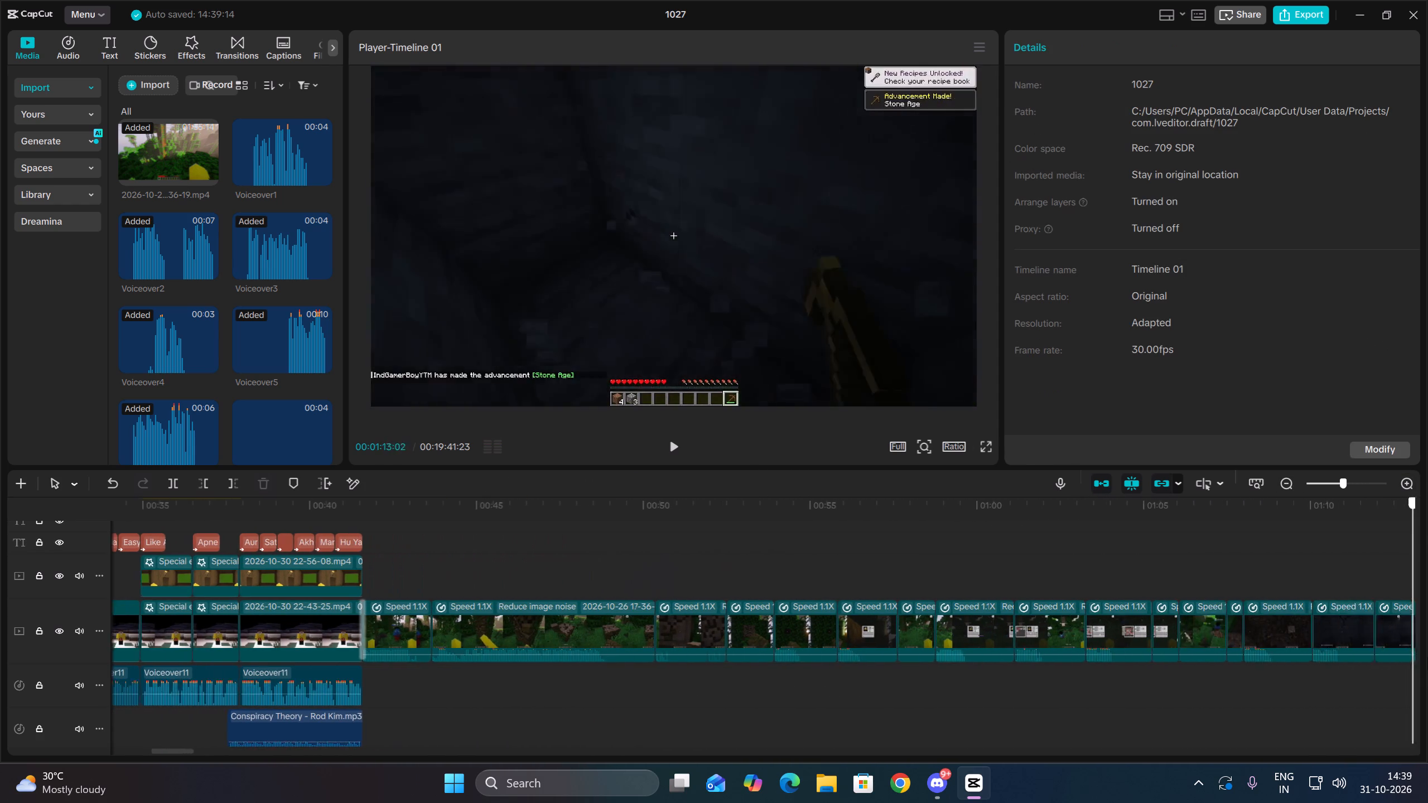
pyautogui.moveTo(1427, 657); pyautogui.dragTo(1174, 690)
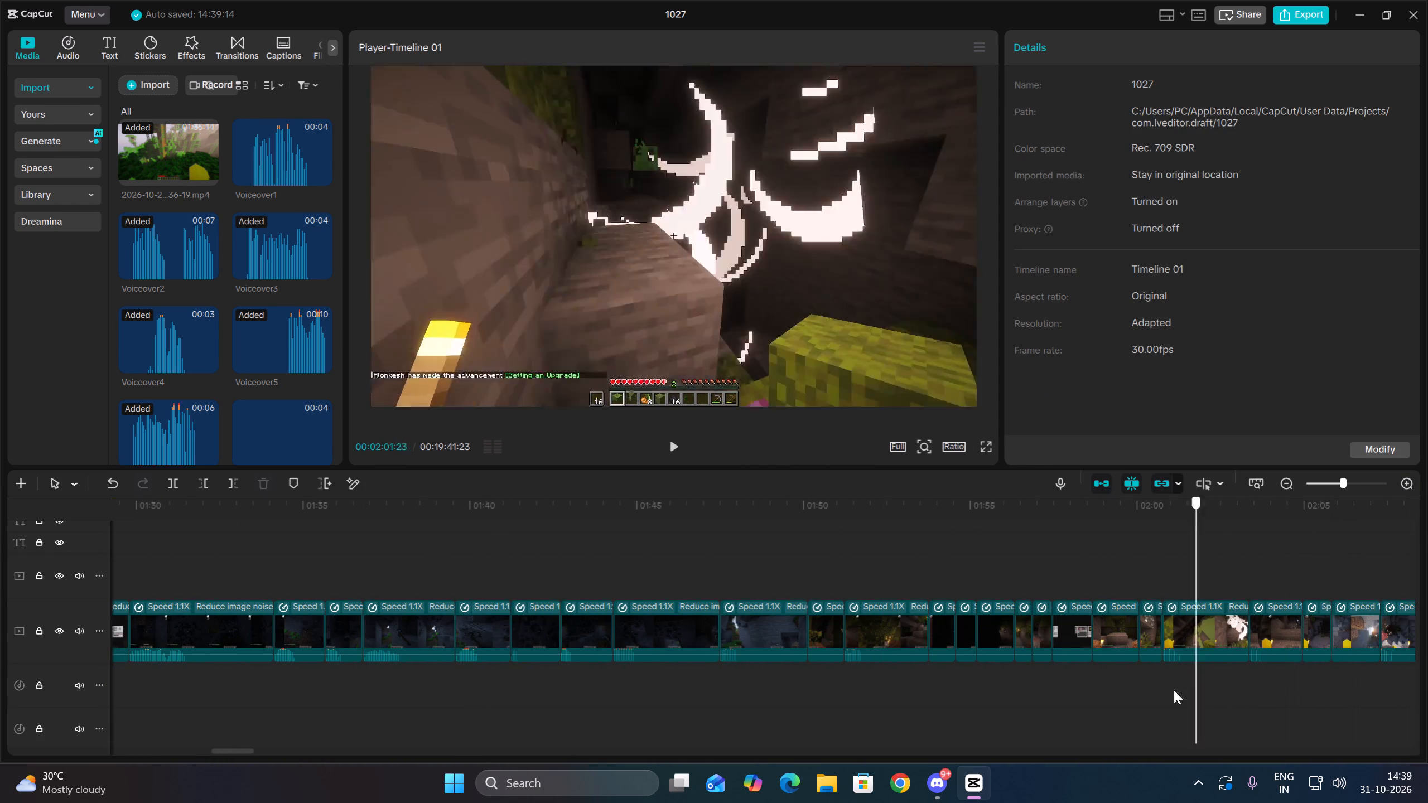
pyautogui.moveTo(1174, 690); pyautogui.dragTo(1186, 690)
pyautogui.tripleClick(1280, 484)
pyautogui.click(1280, 484)
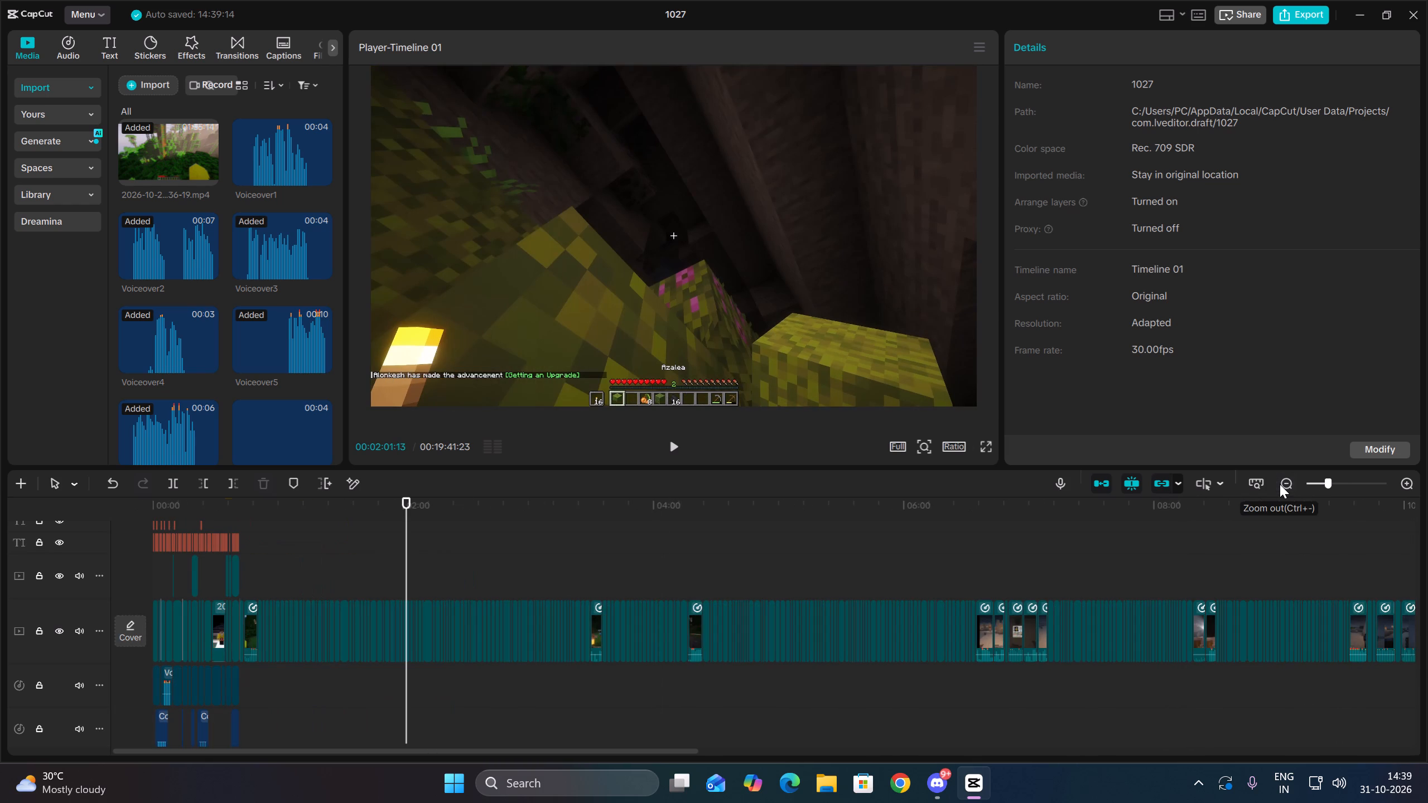
# Return the playhead to the transition where the captions end and the gameplay starts, at 00:00:41:18.
pyautogui.click(312, 707)
pyautogui.moveTo(311, 707); pyautogui.dragTo(236, 709)
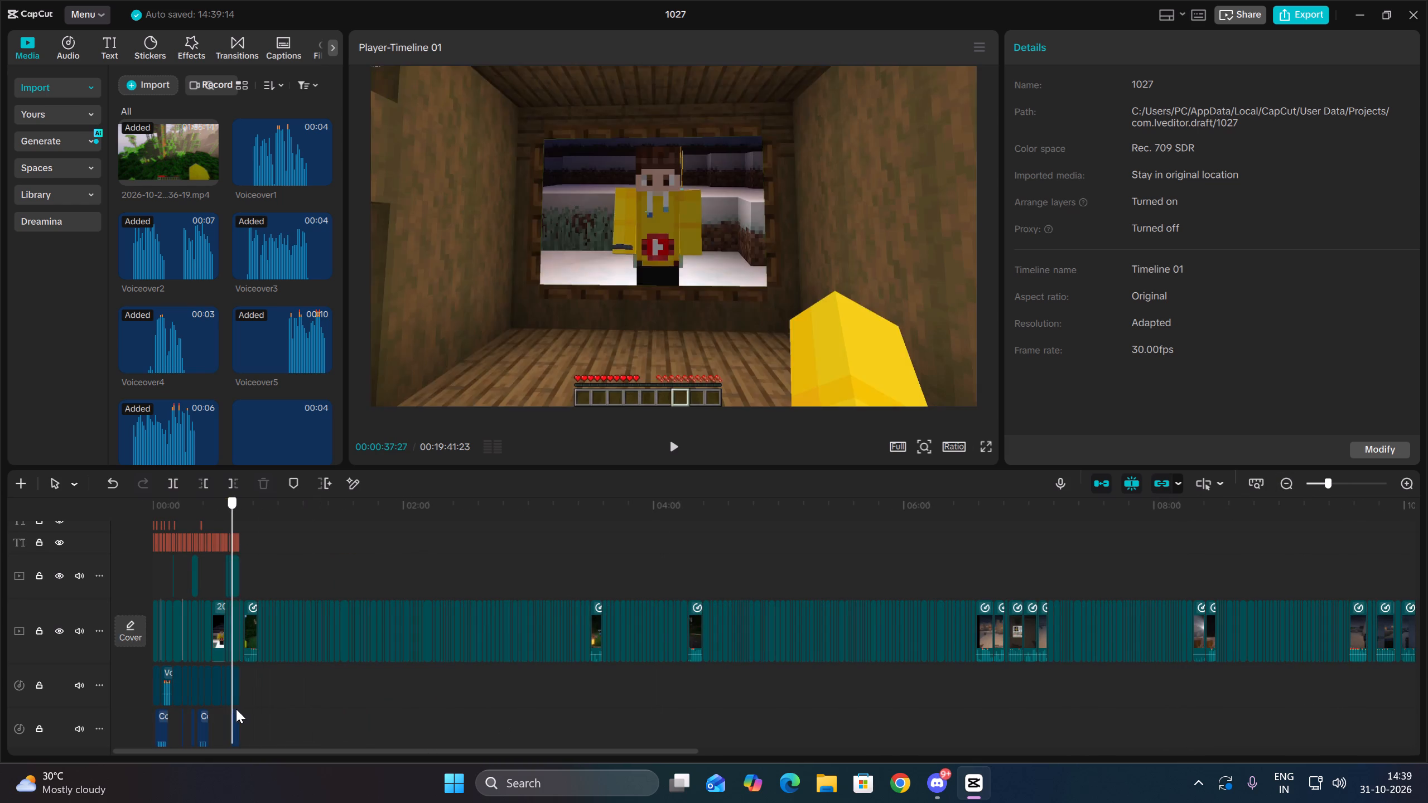
pyautogui.moveTo(236, 709); pyautogui.dragTo(243, 708)
pyautogui.click(1396, 483)
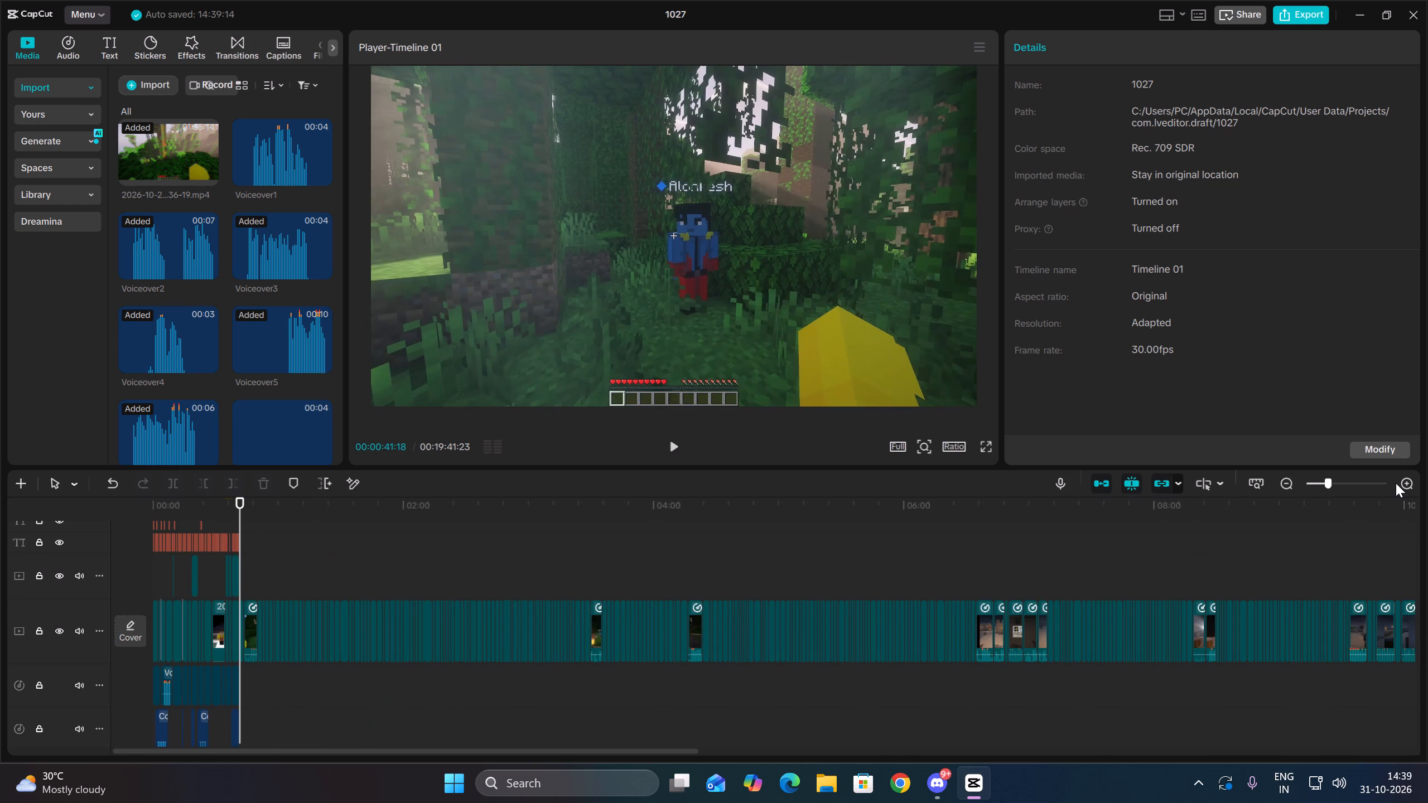
pyautogui.click(1401, 483)
pyautogui.tripleClick(1405, 483)
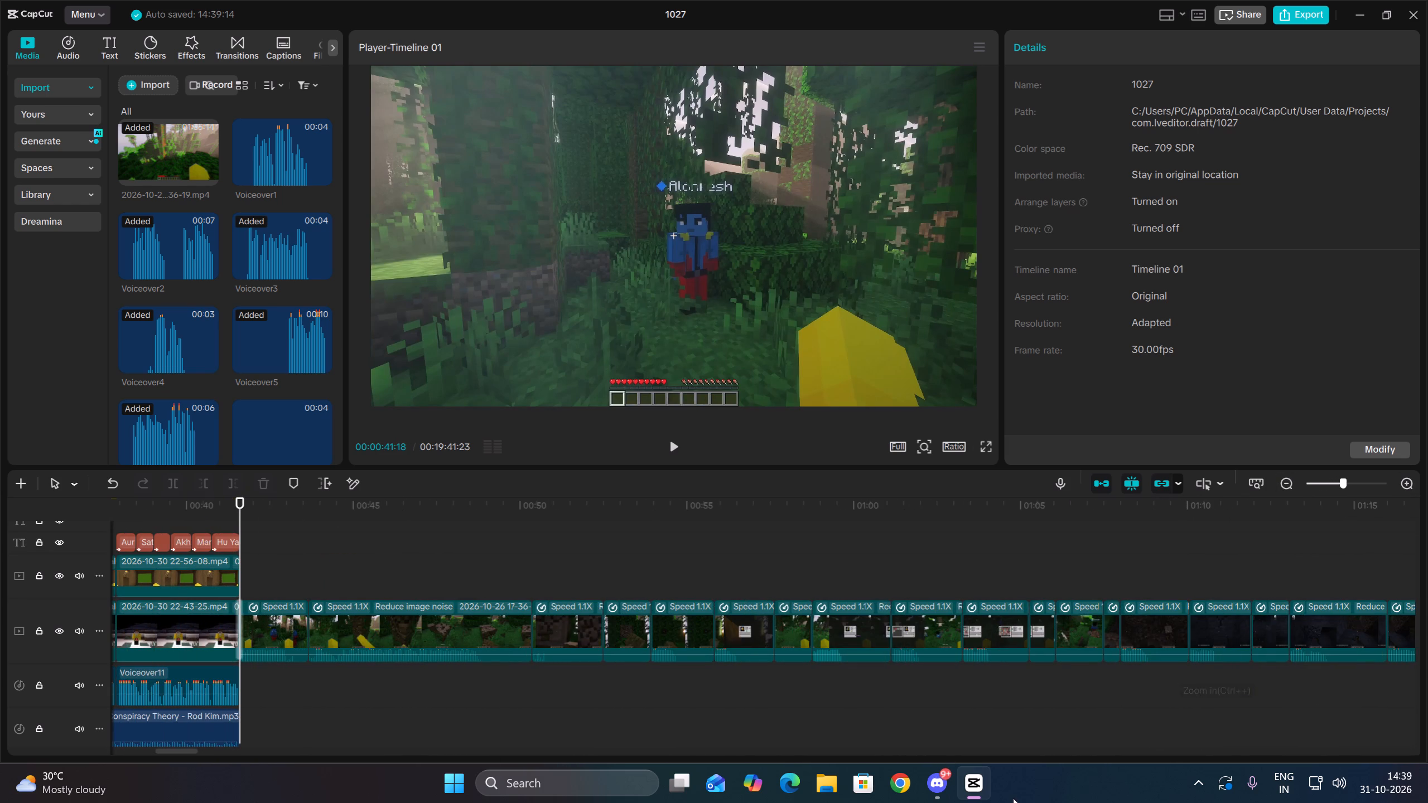
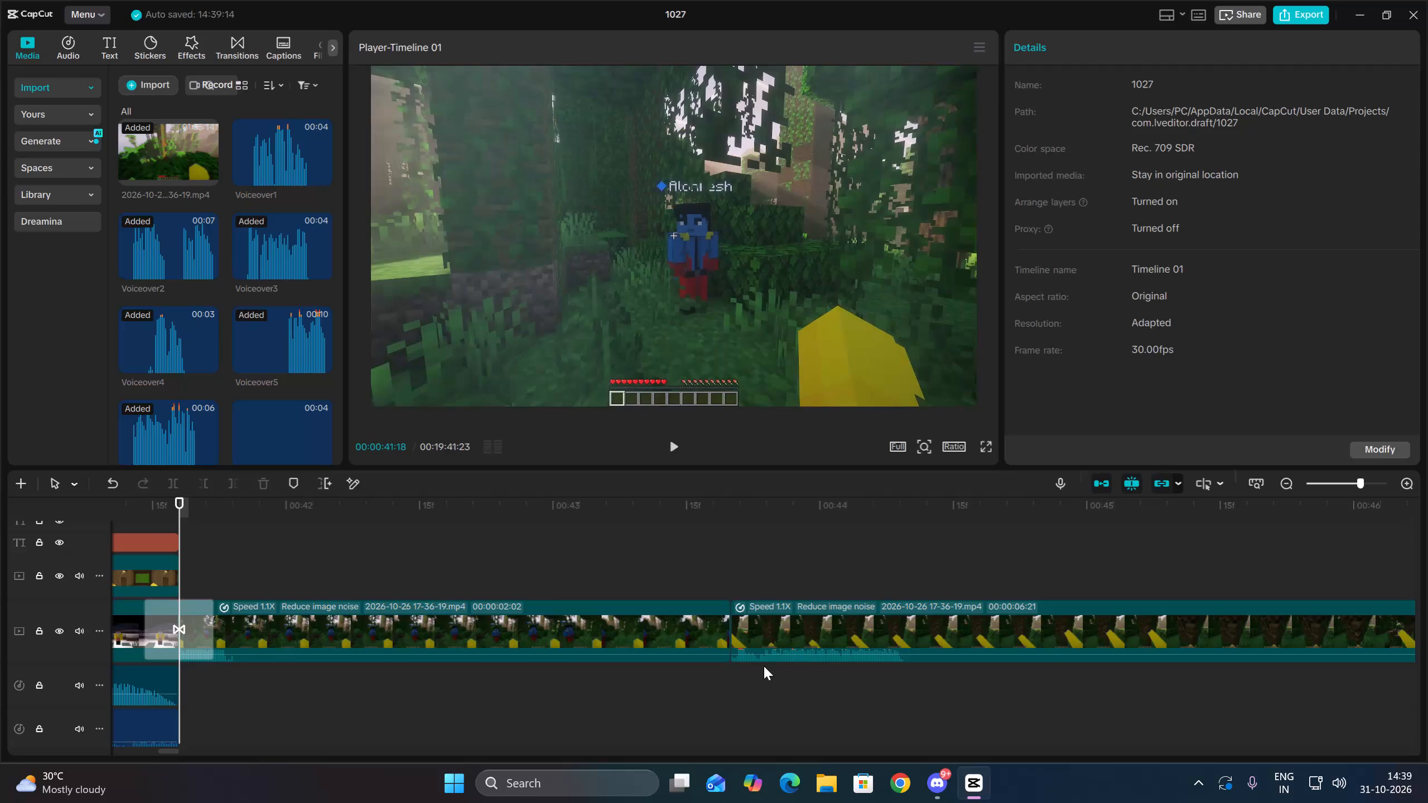
# Move the Swoosh Transition Sound Effect clip slightly later at the transition from the "Hu Ya Phir Nahi" caption to the gameplay.
pyautogui.press('Up')
pyautogui.scroll(-7, 445, 728)
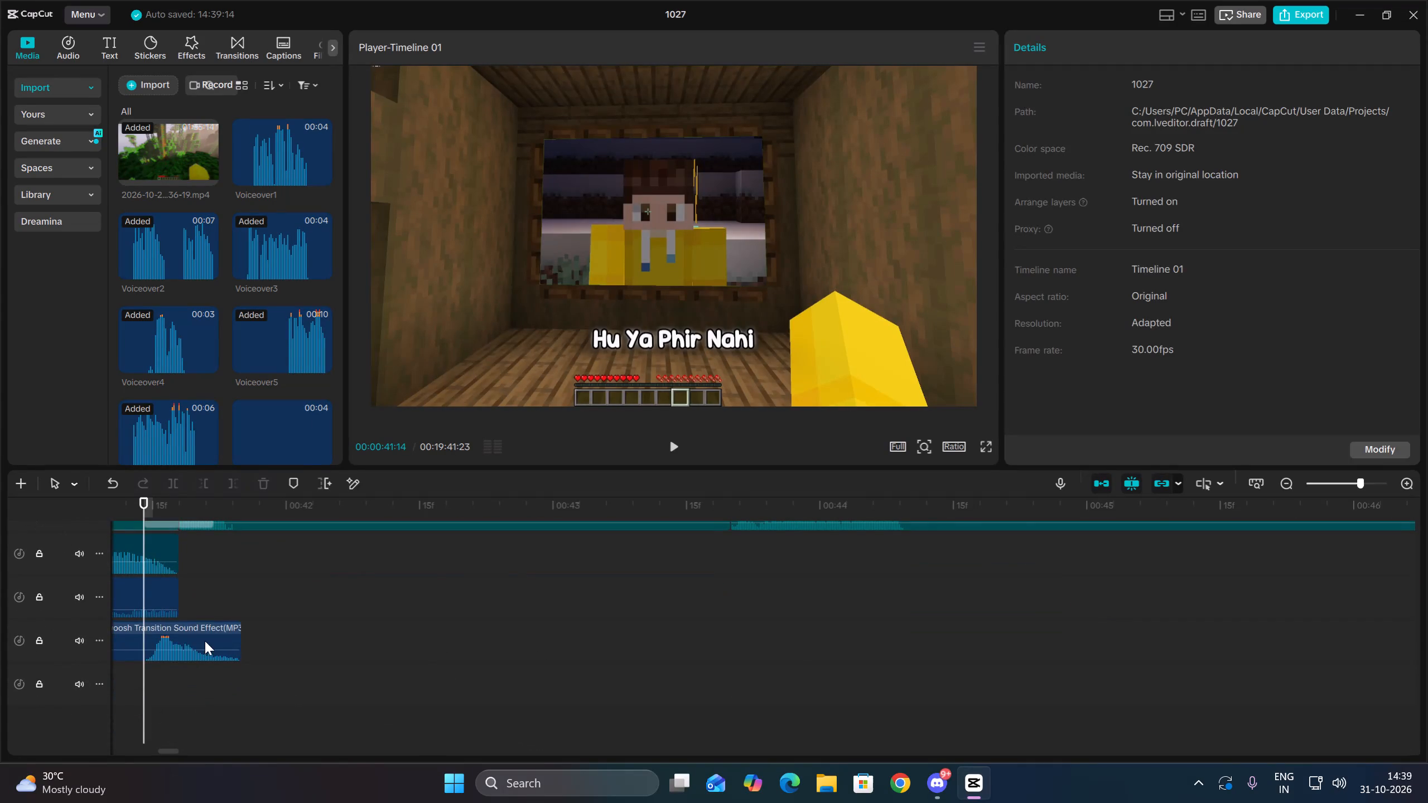
pyautogui.moveTo(205, 640); pyautogui.dragTo(220, 635)
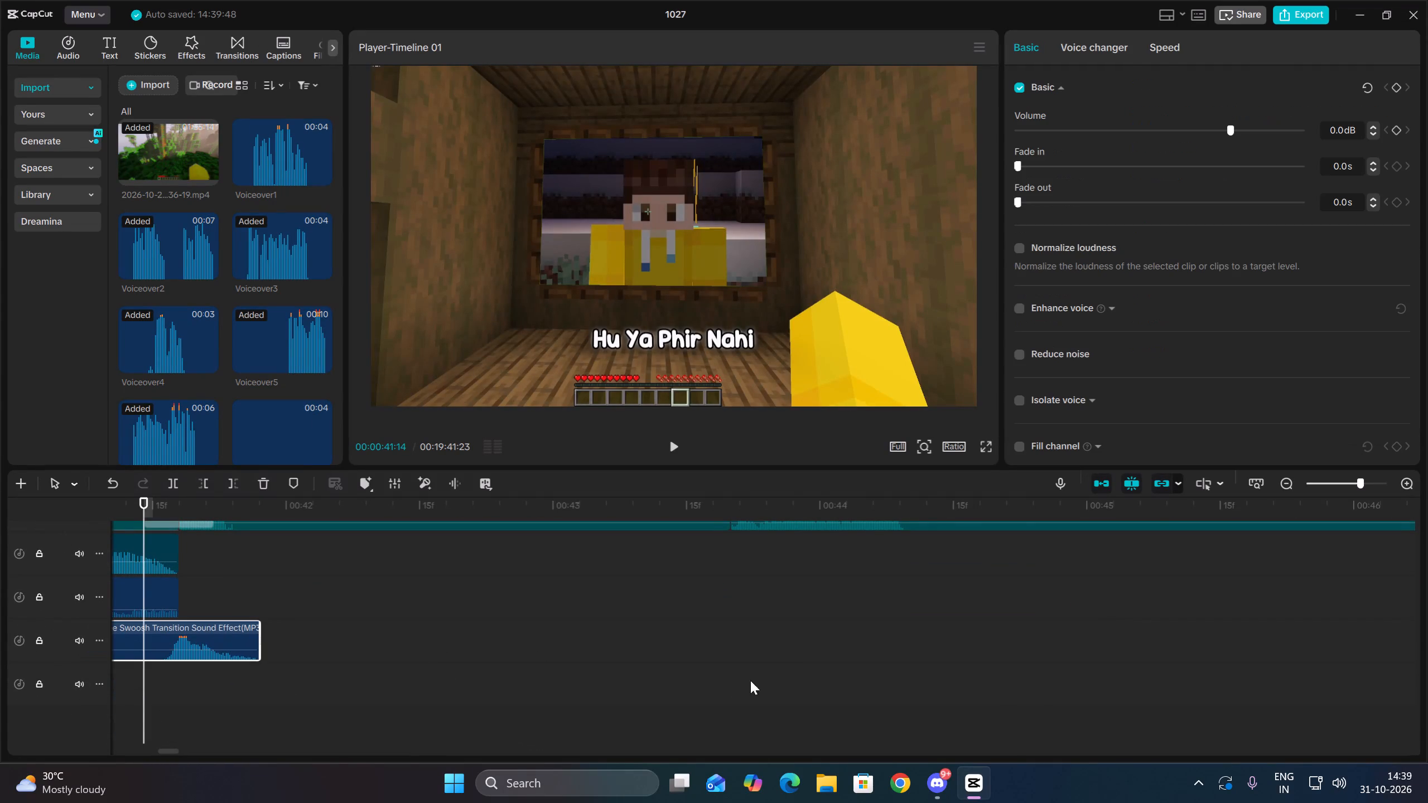
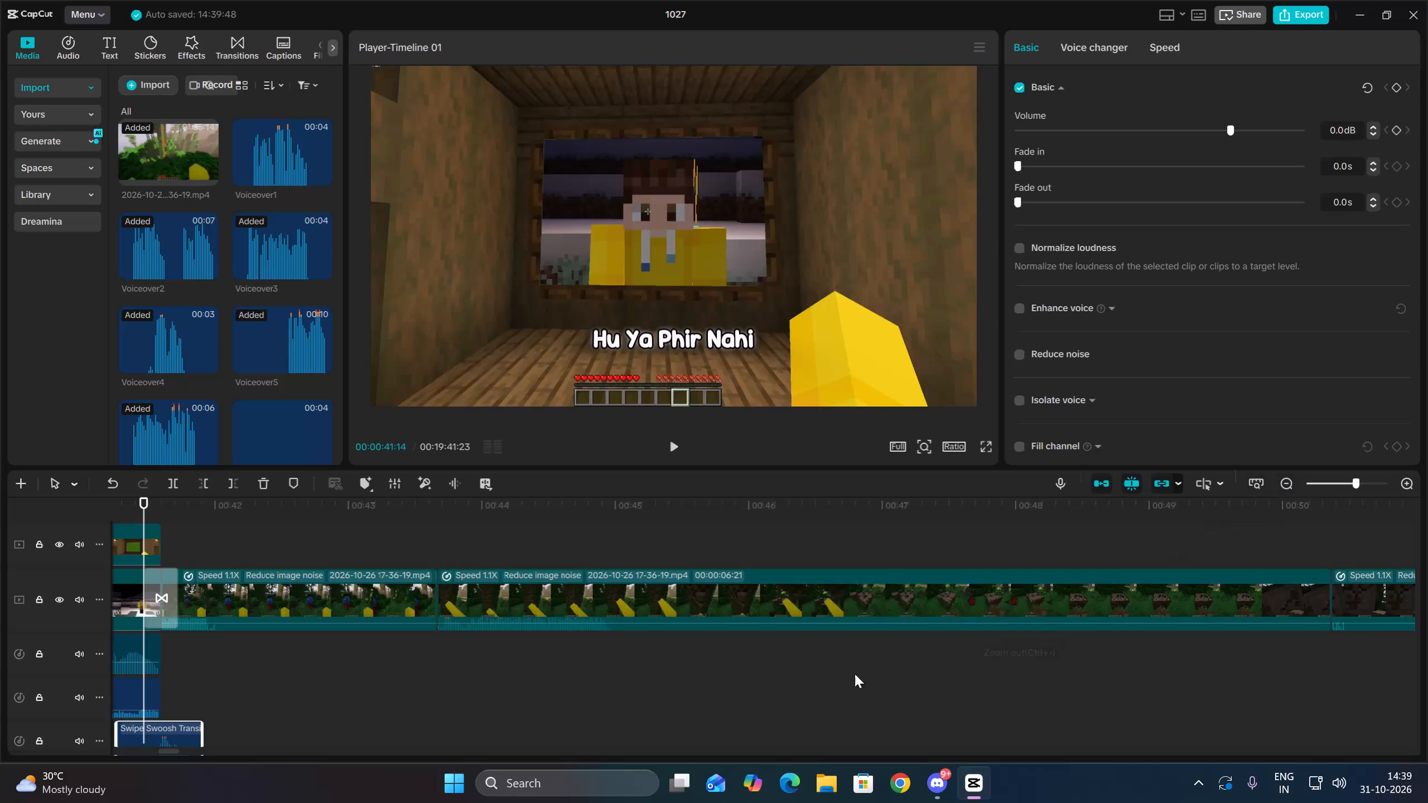
# Add the click.mp3 sound effect to the audio tracks at the cut between the two gameplay clips, at 00:00:43:20.
pyautogui.scroll(-5, 415, 719)
pyautogui.scroll(5, 394, 702)
pyautogui.press('space')
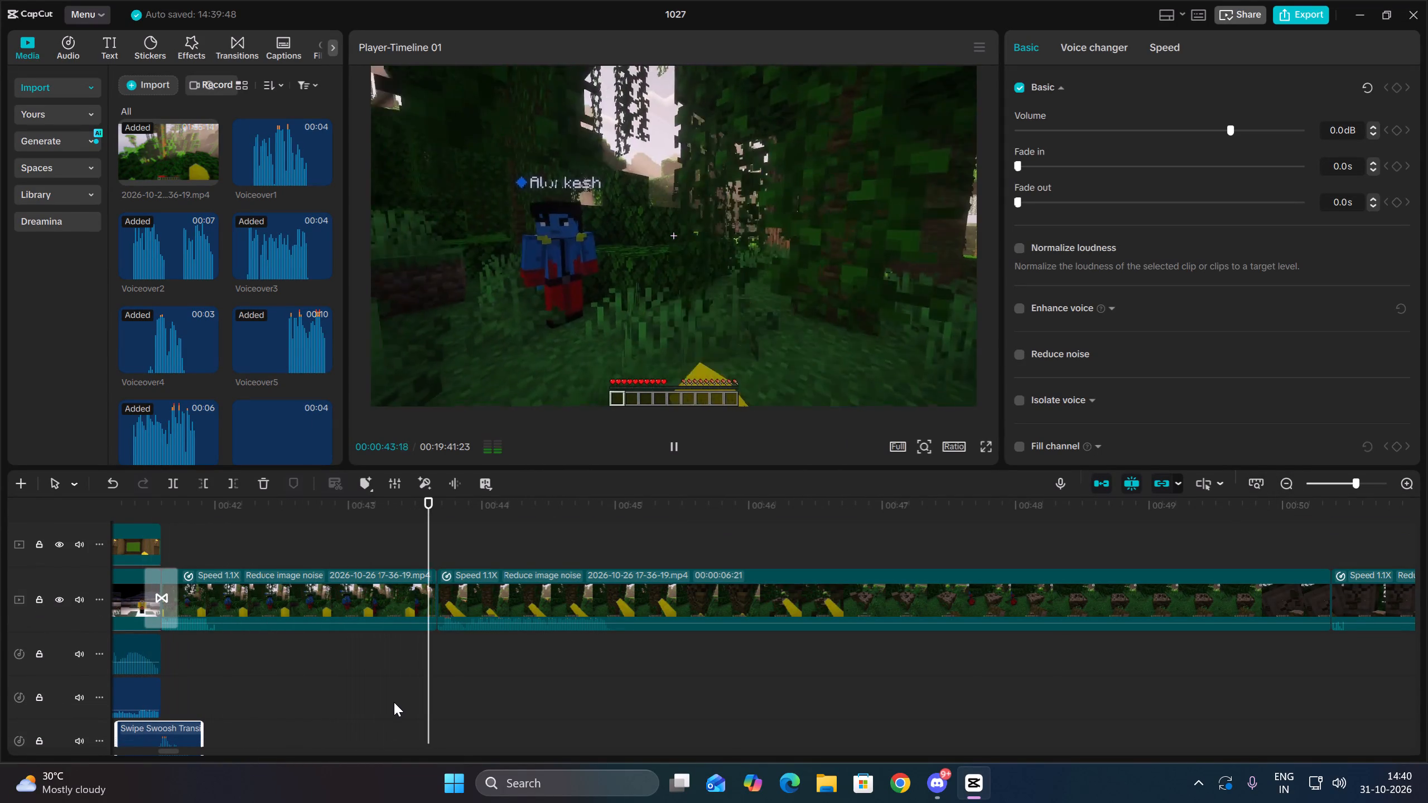
pyautogui.press('space')
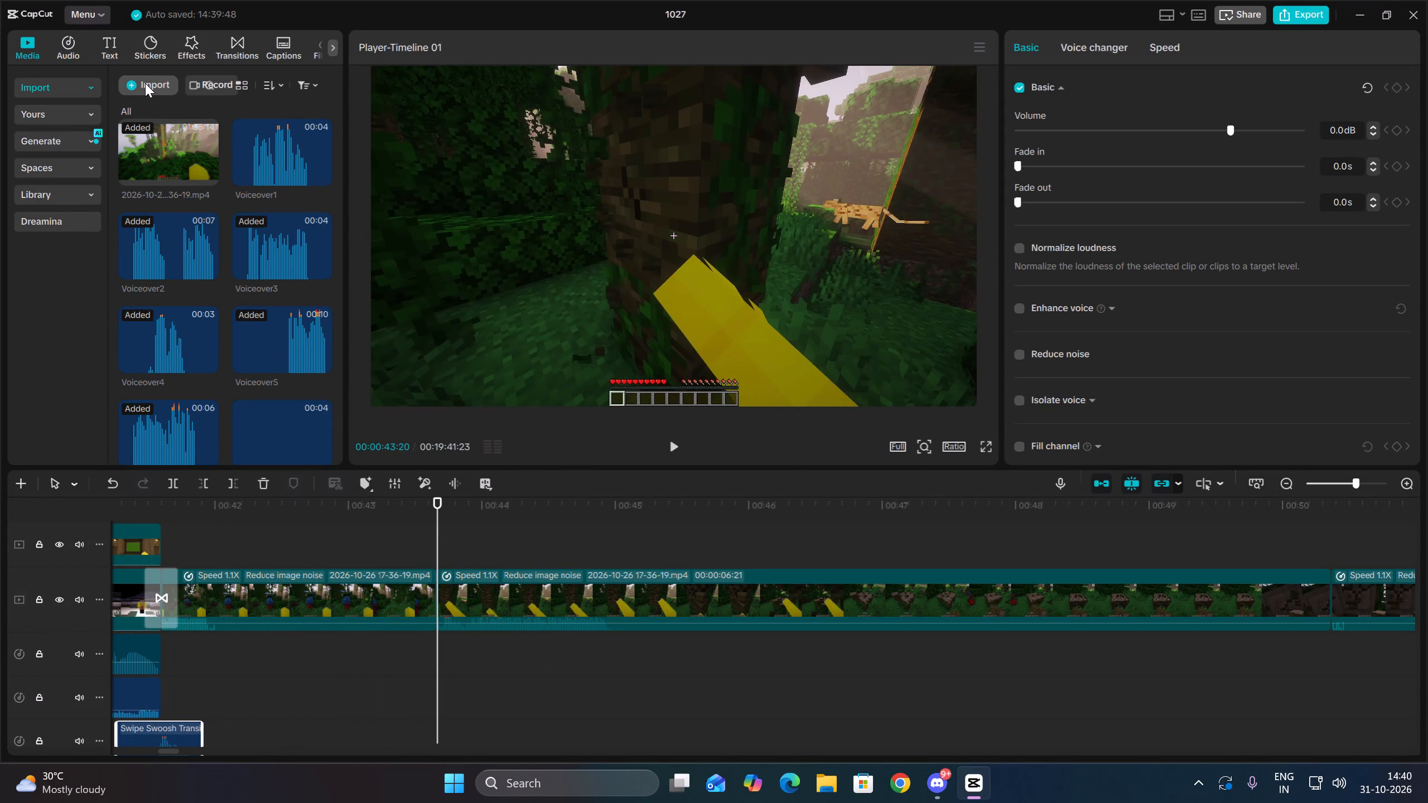
pyautogui.click(145, 83)
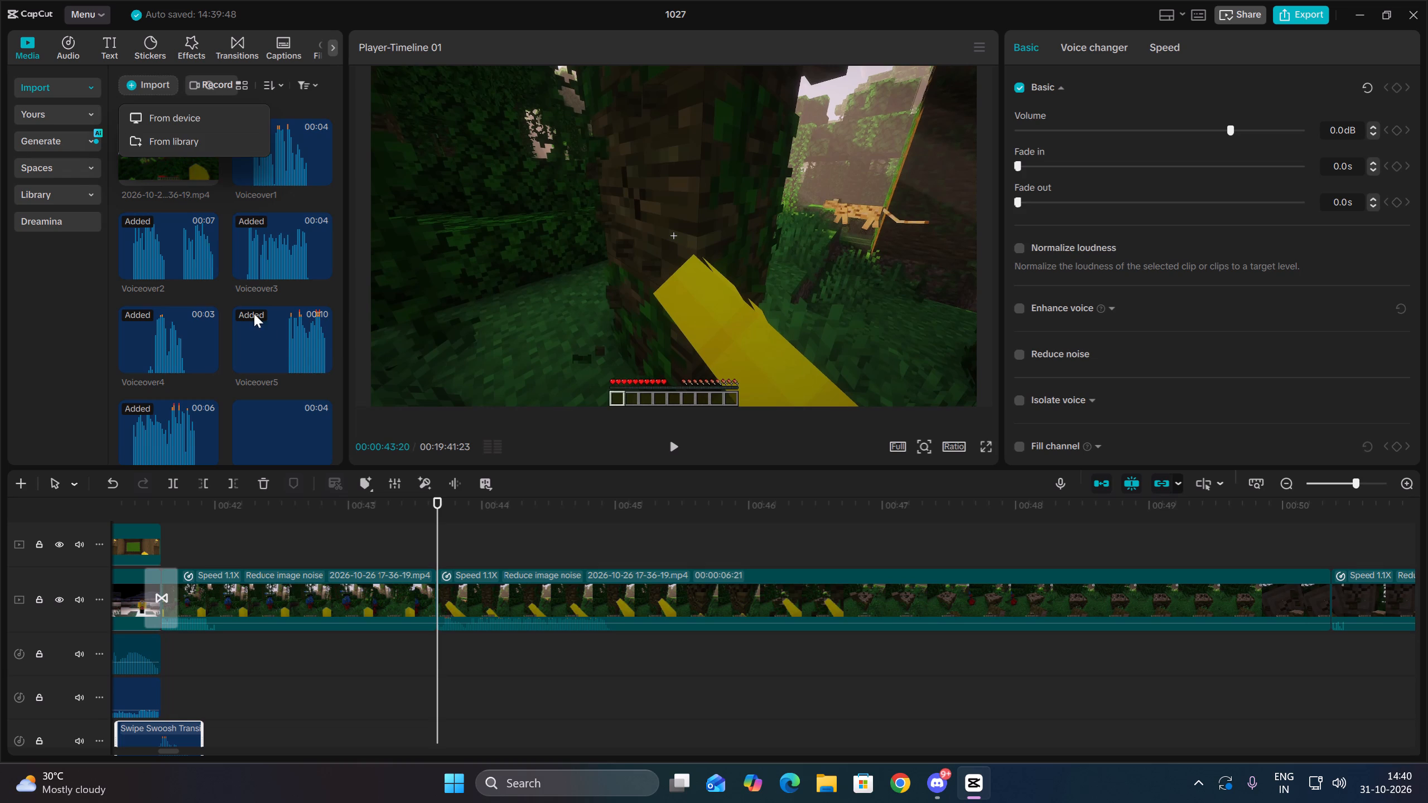
pyautogui.click(341, 337)
pyautogui.scroll(-12, 280, 395)
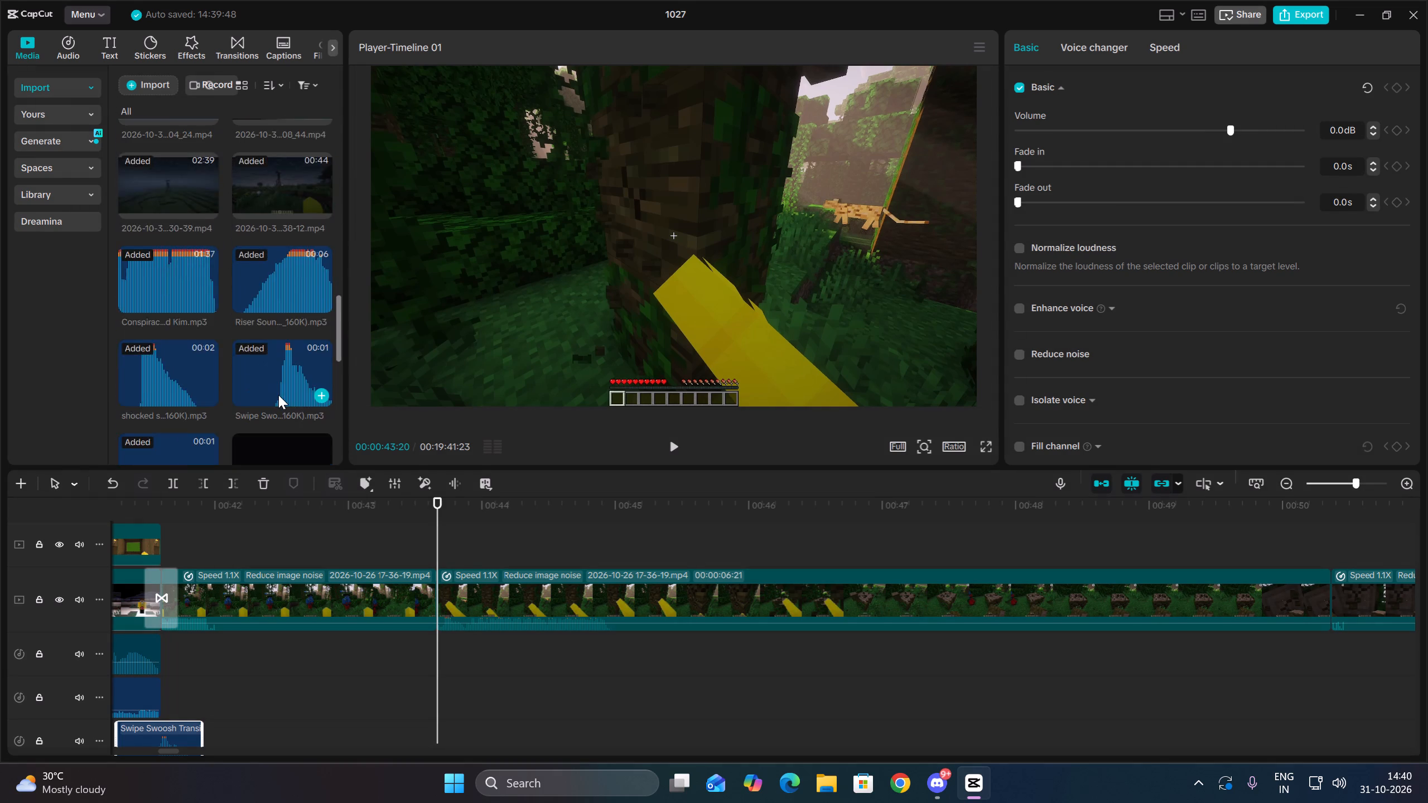
pyautogui.scroll(-11, 278, 395)
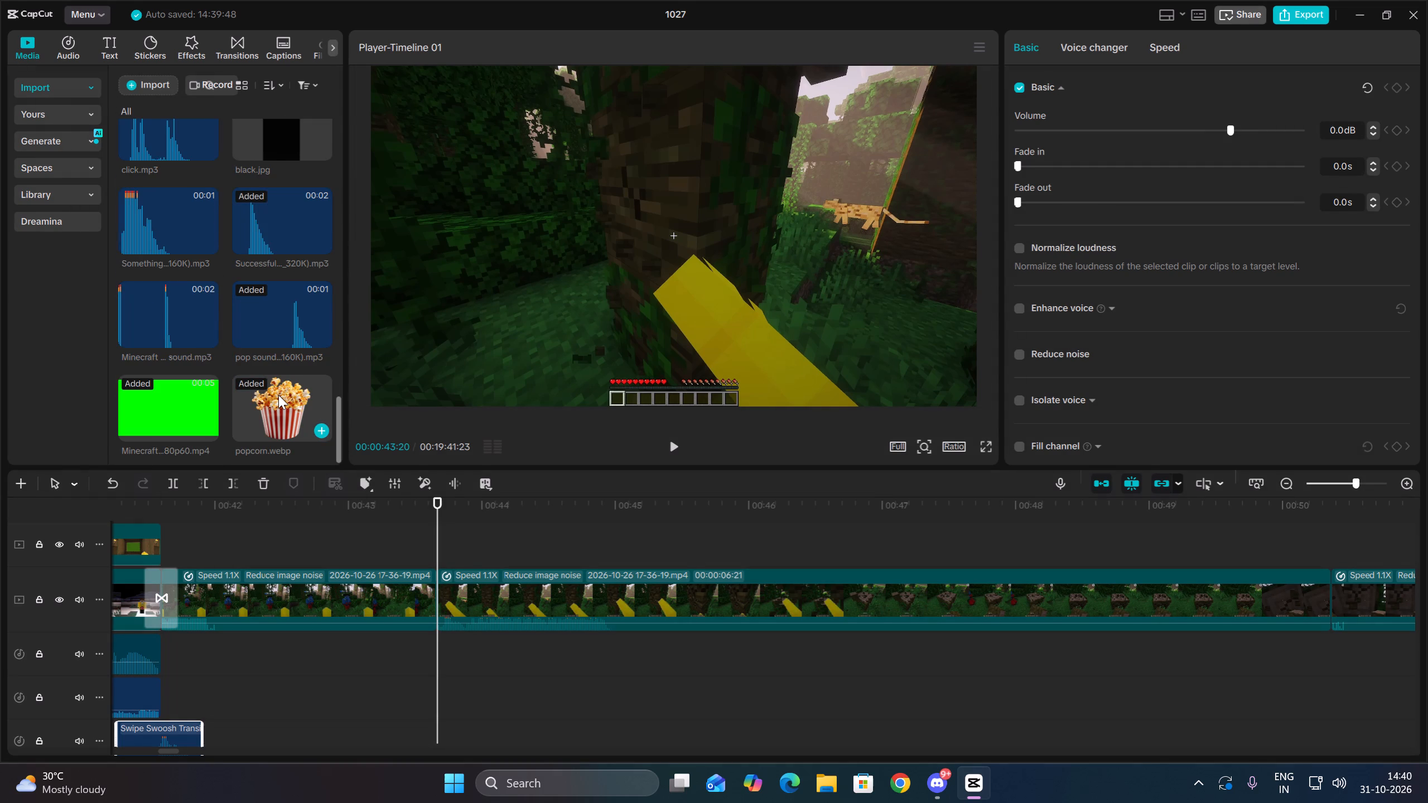
pyautogui.scroll(-3, 278, 395)
pyautogui.scroll(2, 278, 395)
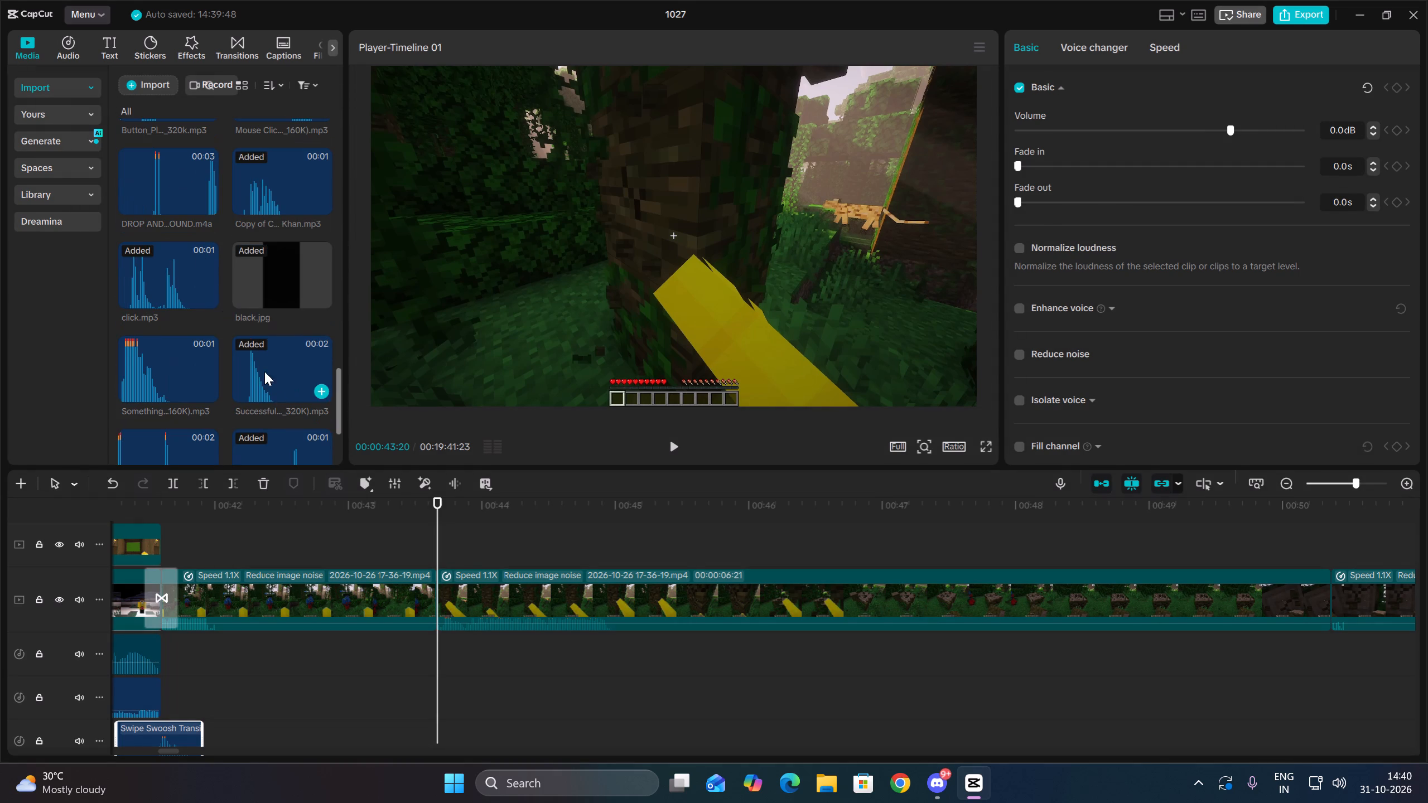
pyautogui.moveTo(150, 270); pyautogui.dragTo(432, 665)
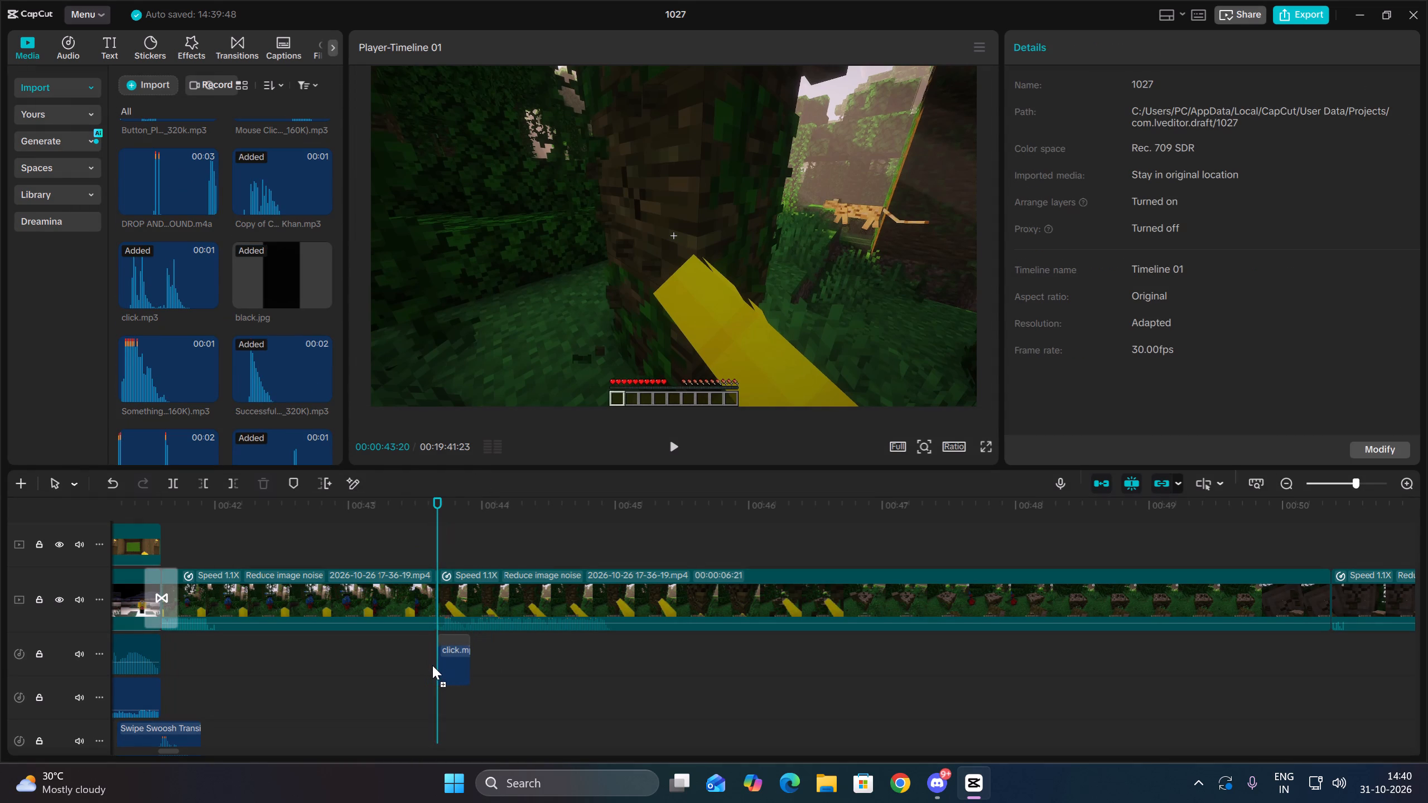
# Switch to Chrome and open YouTube and YouTube Creator Studio in separate tabs, leaving the YouTube home page in view.
pyautogui.click(913, 794)
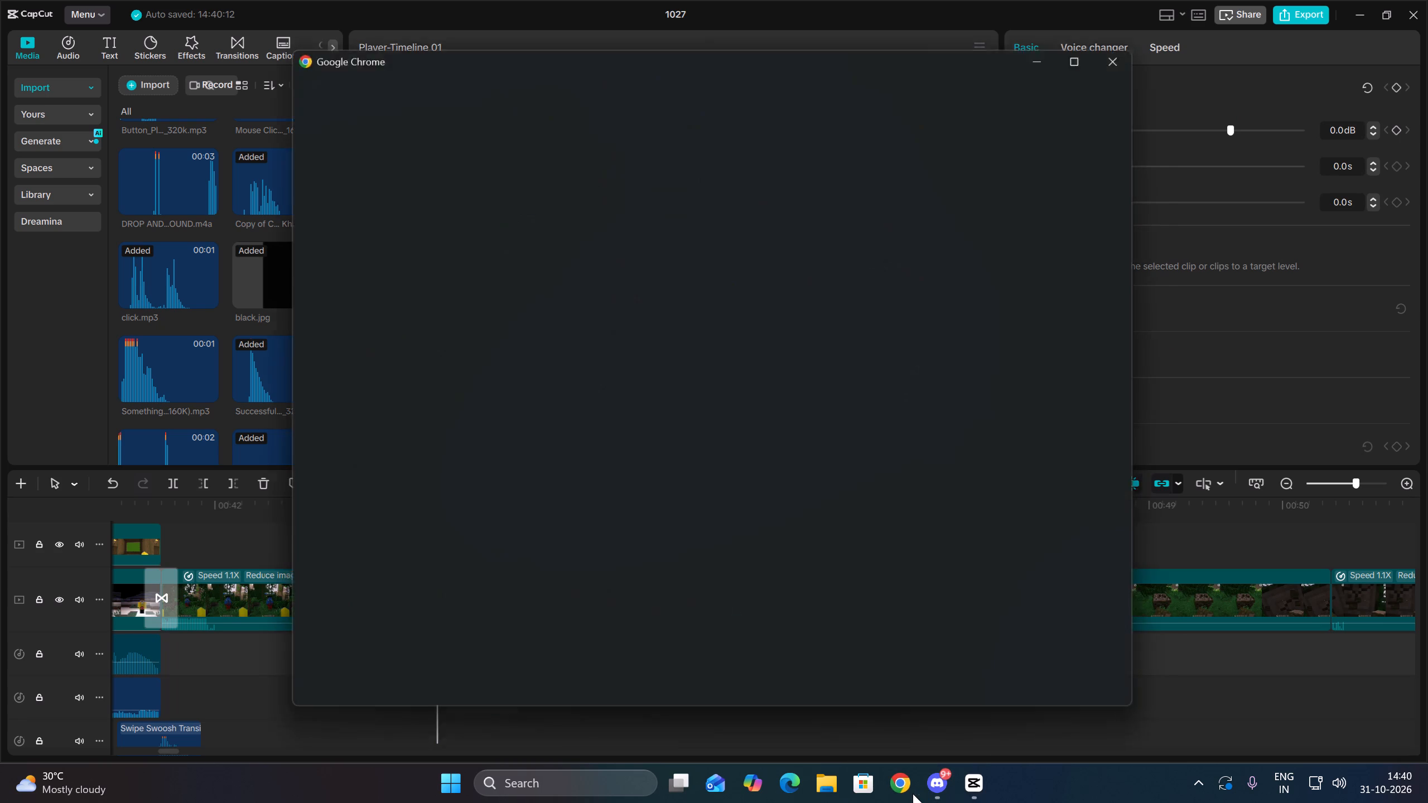
pyautogui.click(636, 400)
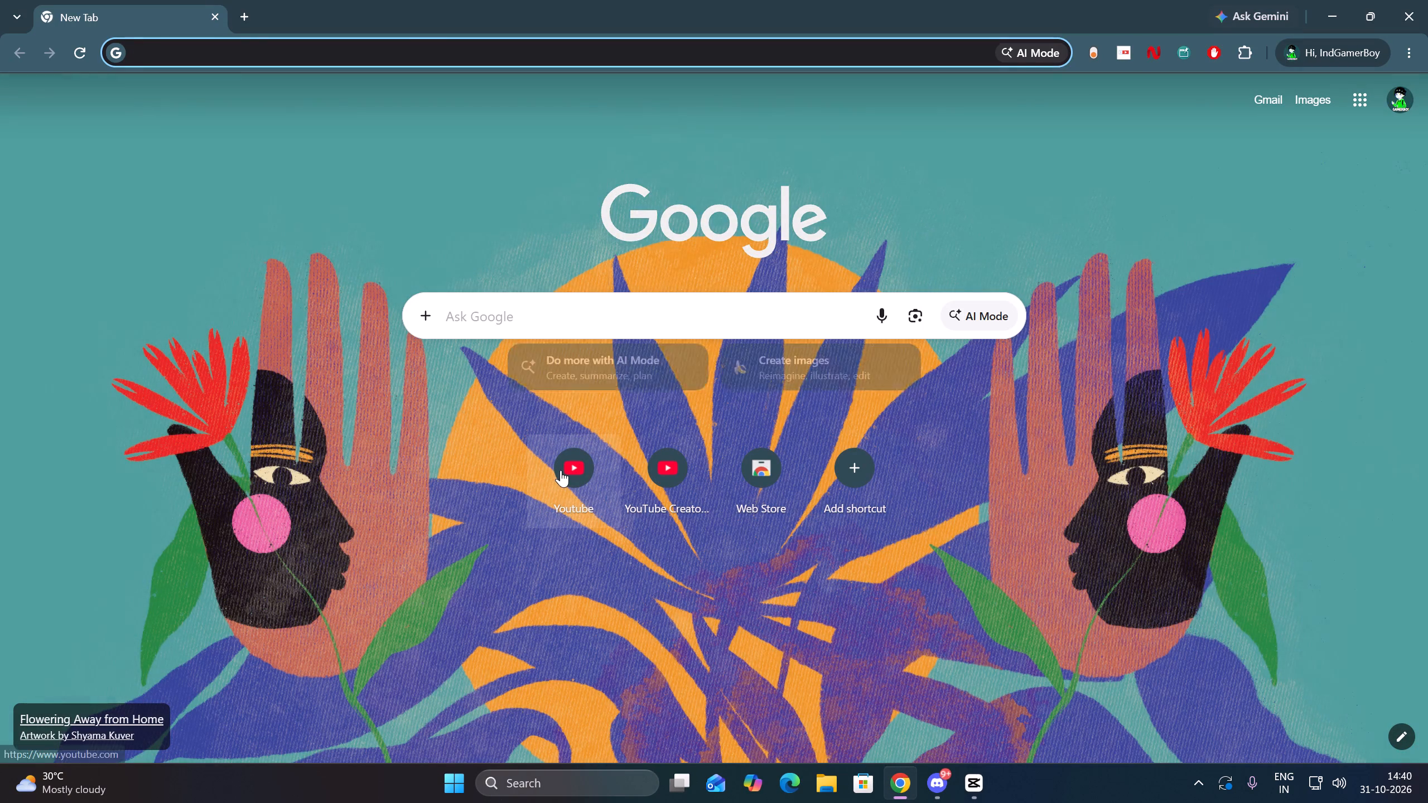
pyautogui.click(561, 470)
pyautogui.click(245, 6)
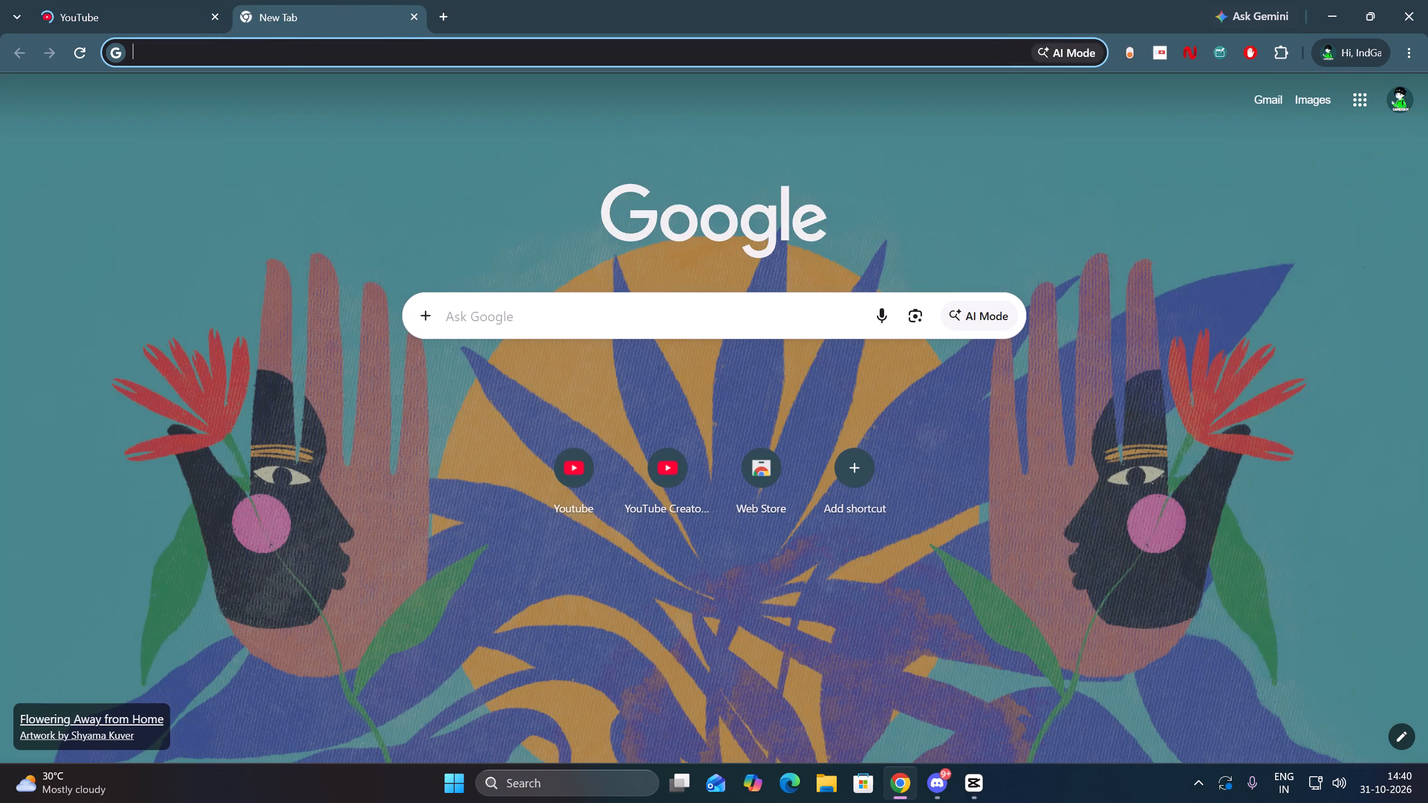
pyautogui.click(657, 466)
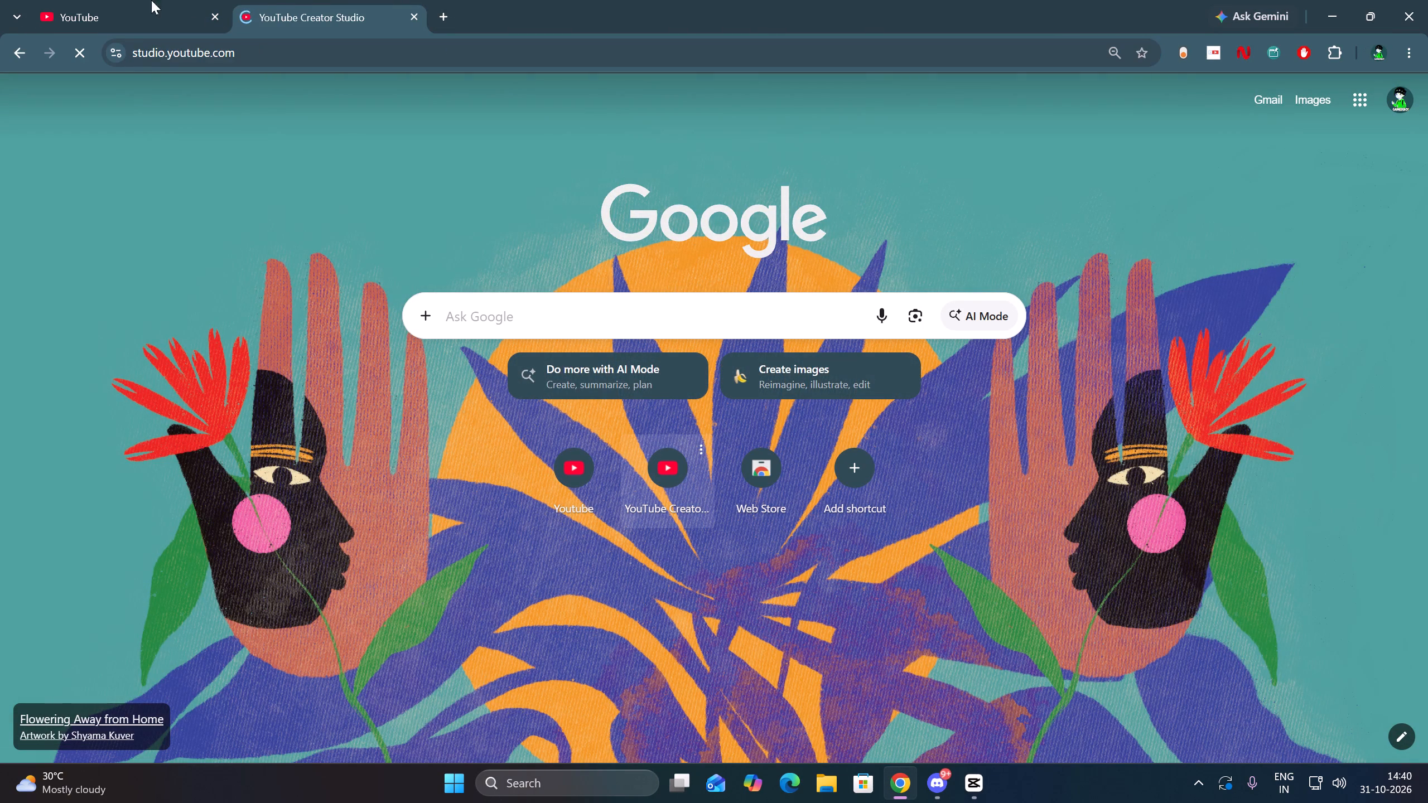
pyautogui.click(99, 0)
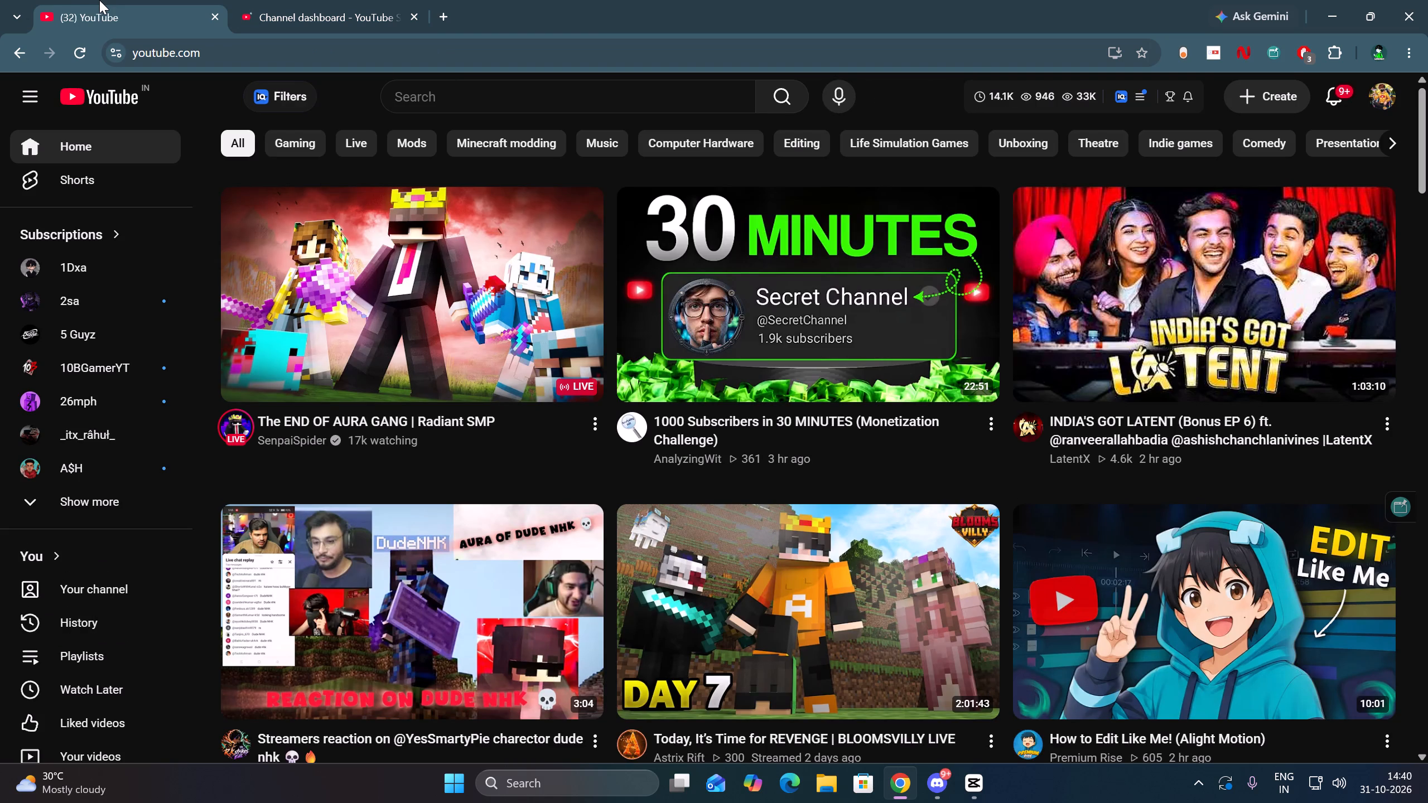
# Browse the recommended videos and Shorts in the YouTube home feed.
pyautogui.scroll(-5, 770, 521)
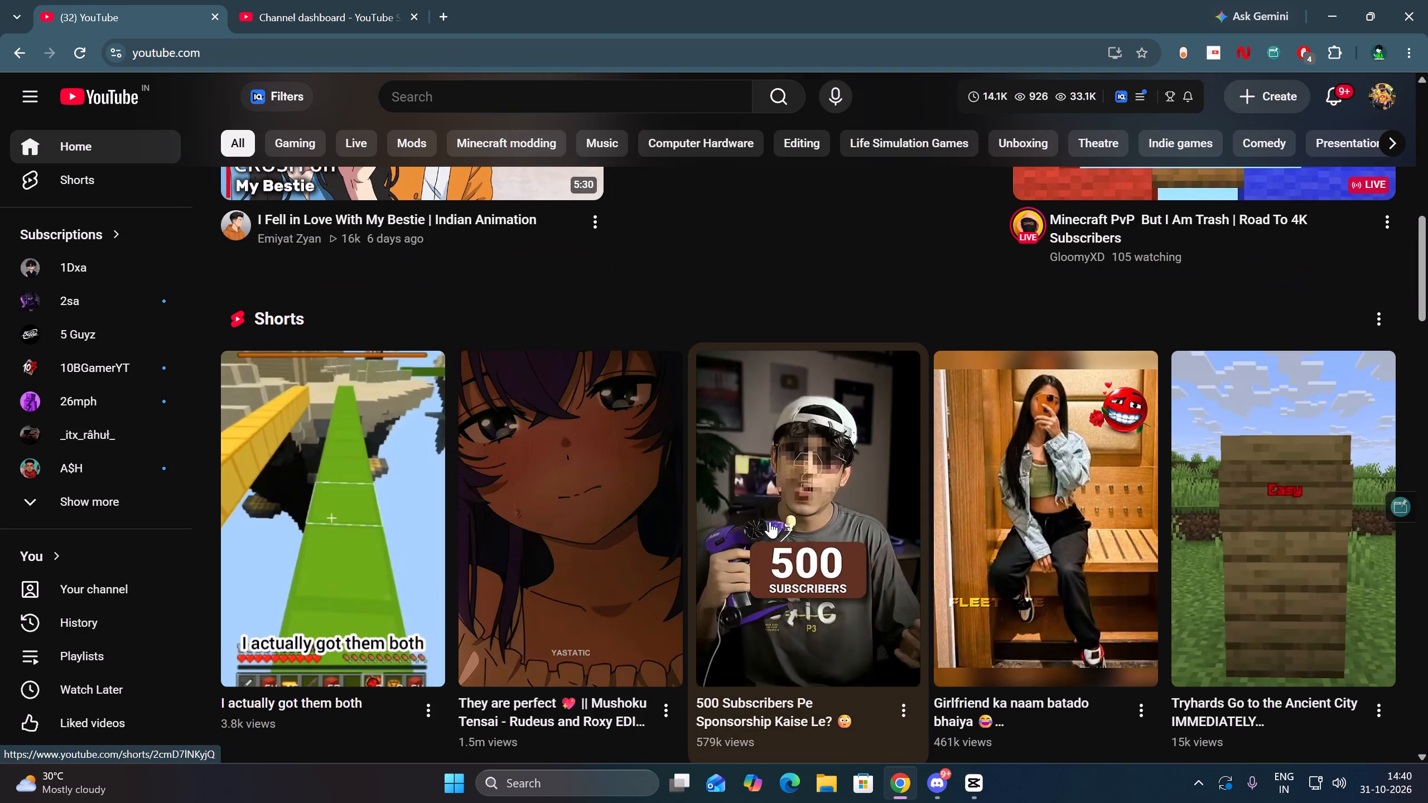
pyautogui.scroll(-5, 770, 521)
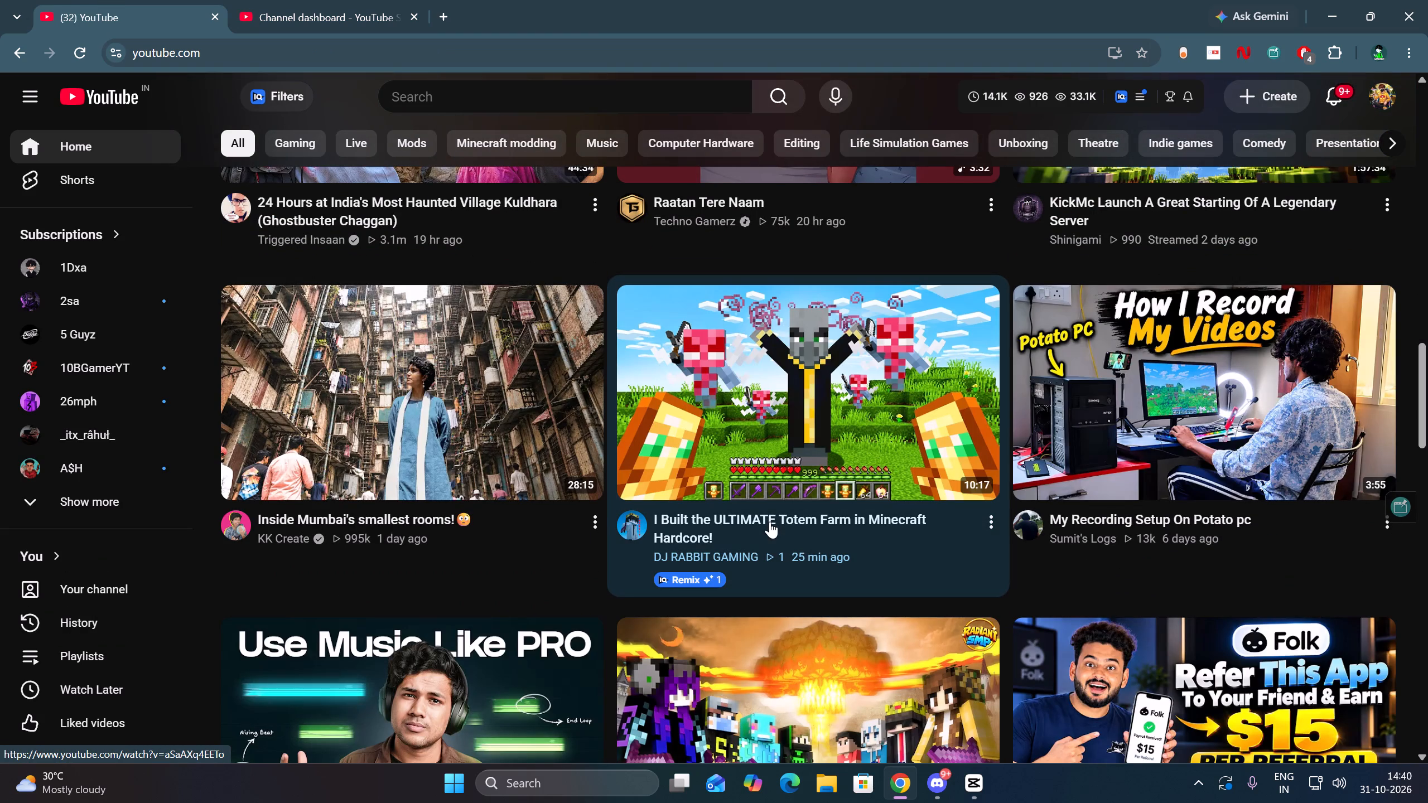
pyautogui.scroll(-6, 770, 521)
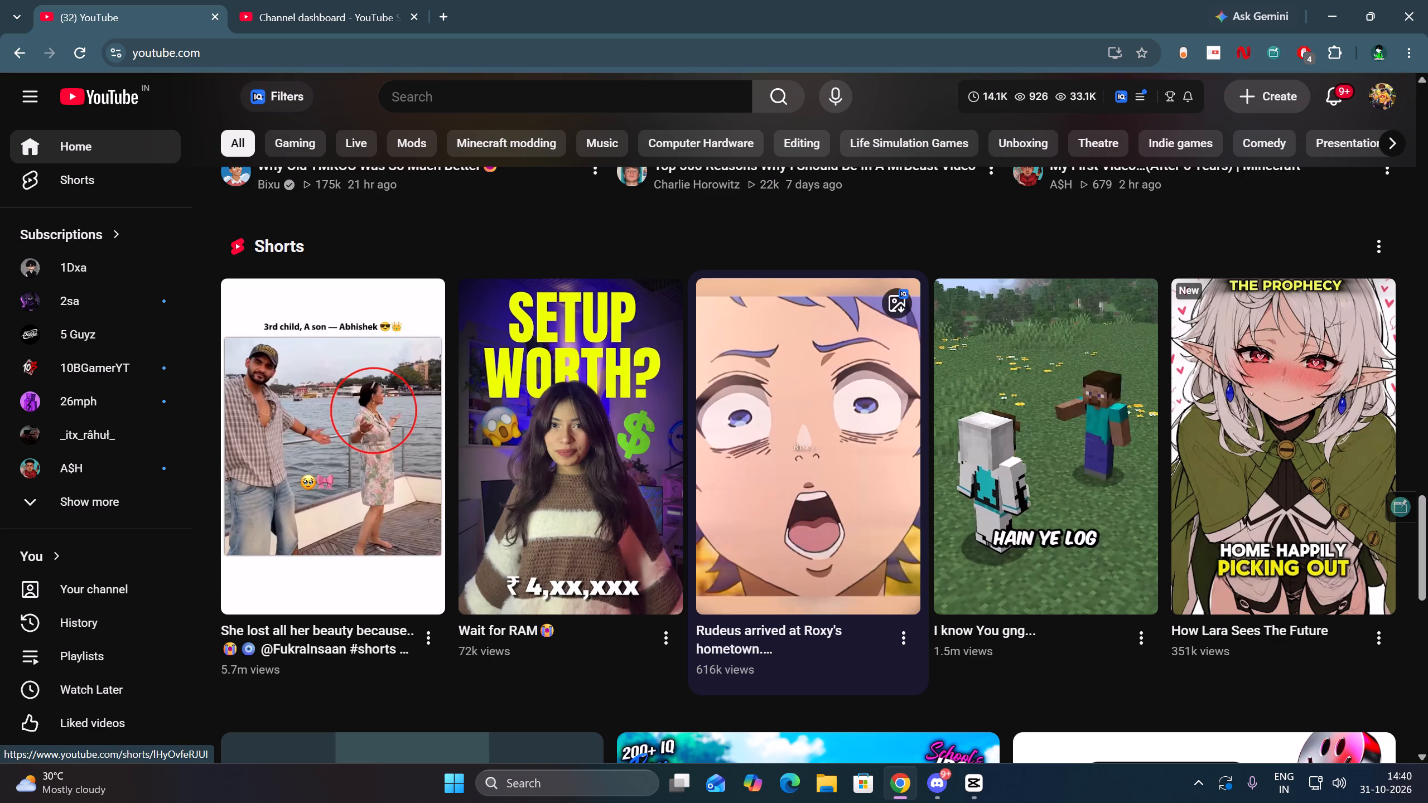
pyautogui.scroll(-6, 770, 521)
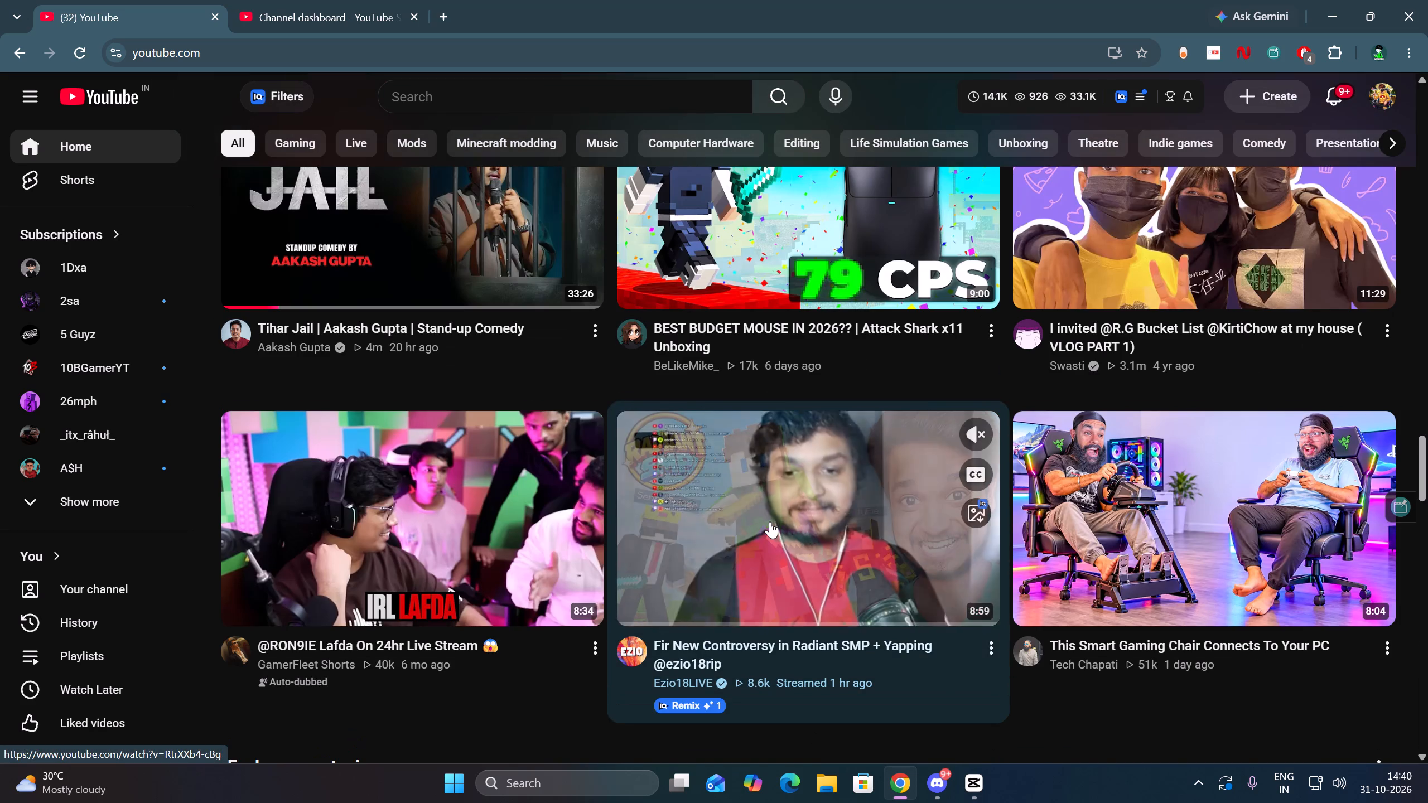
pyautogui.scroll(6, 770, 521)
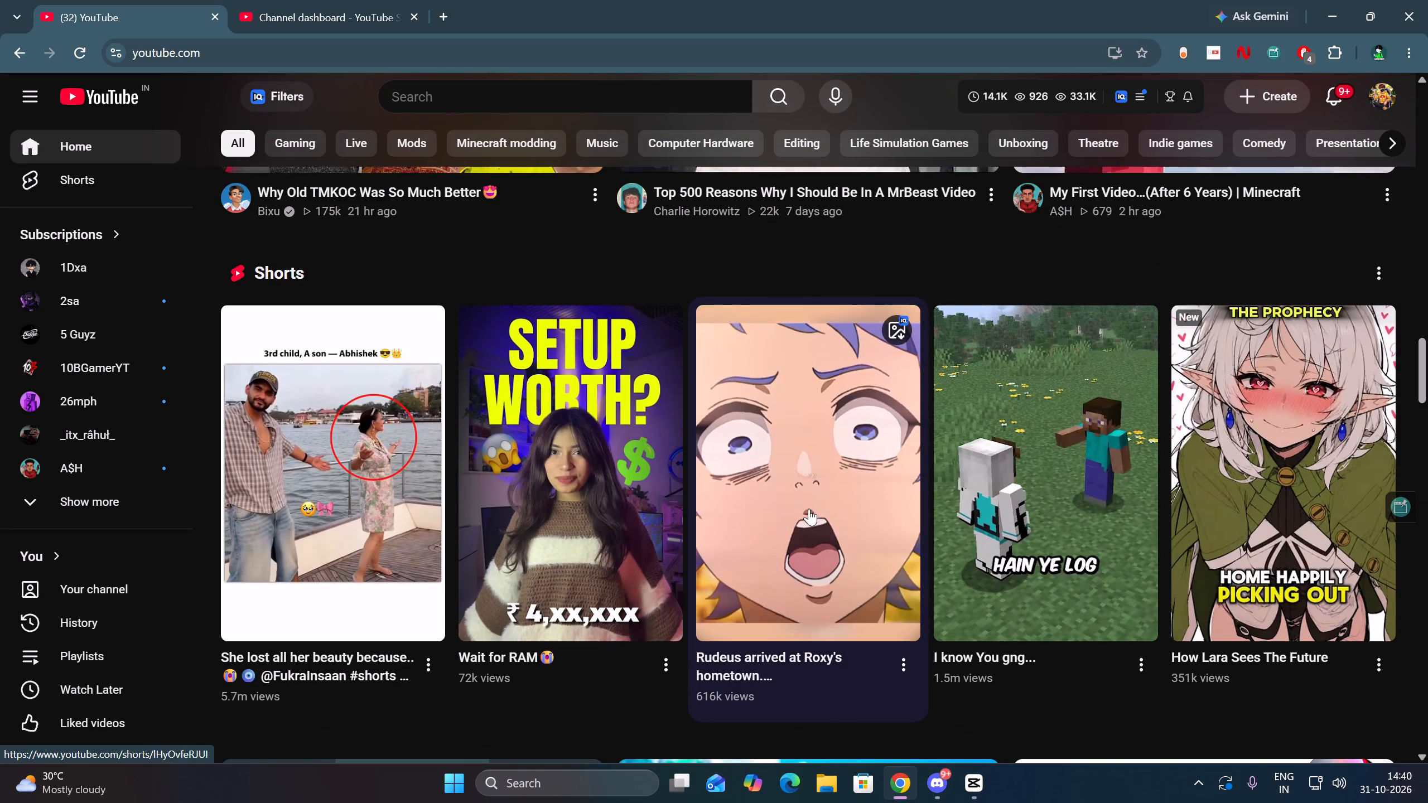
pyautogui.scroll(-6, 1035, 534)
pyautogui.scroll(-4, 679, 537)
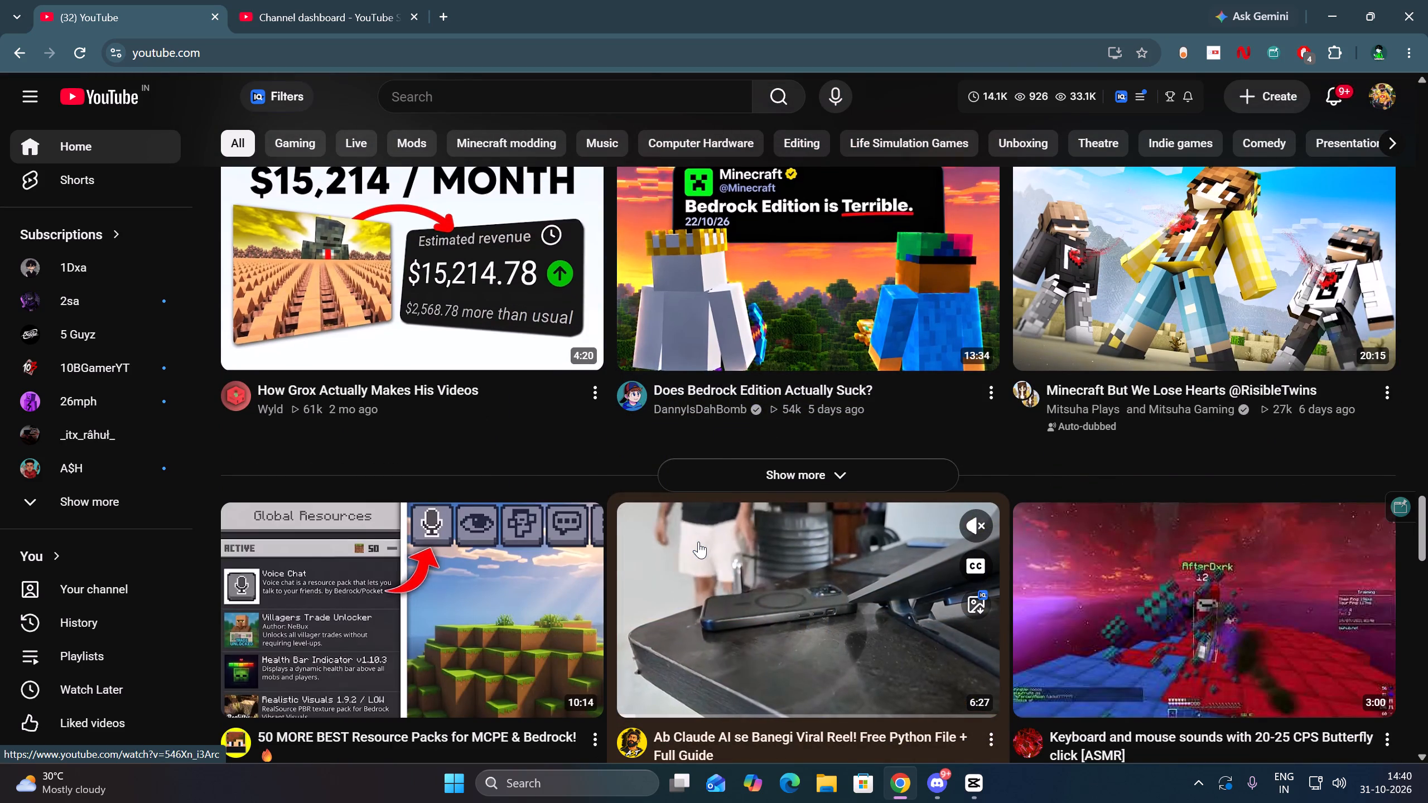
pyautogui.scroll(-5, 698, 541)
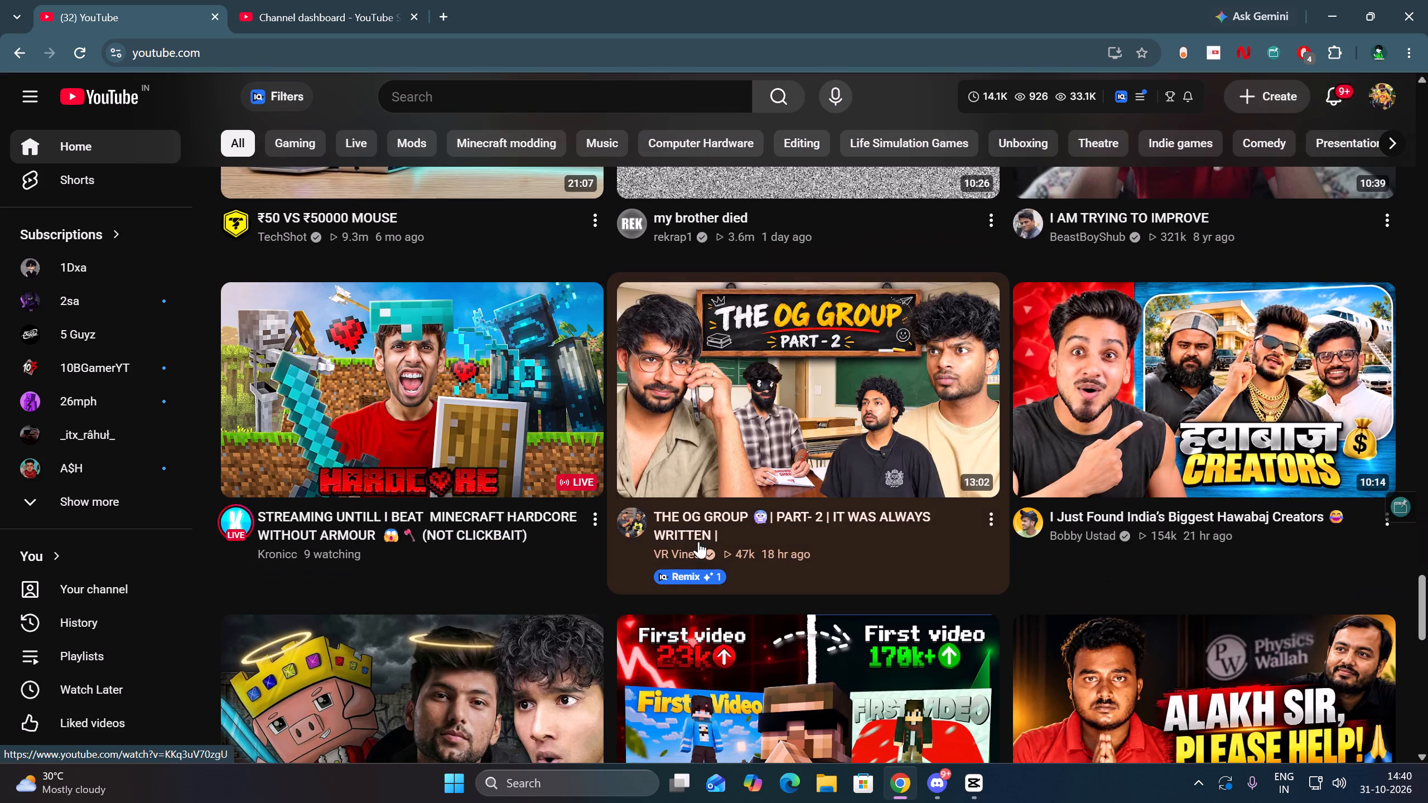
pyautogui.scroll(1, 698, 541)
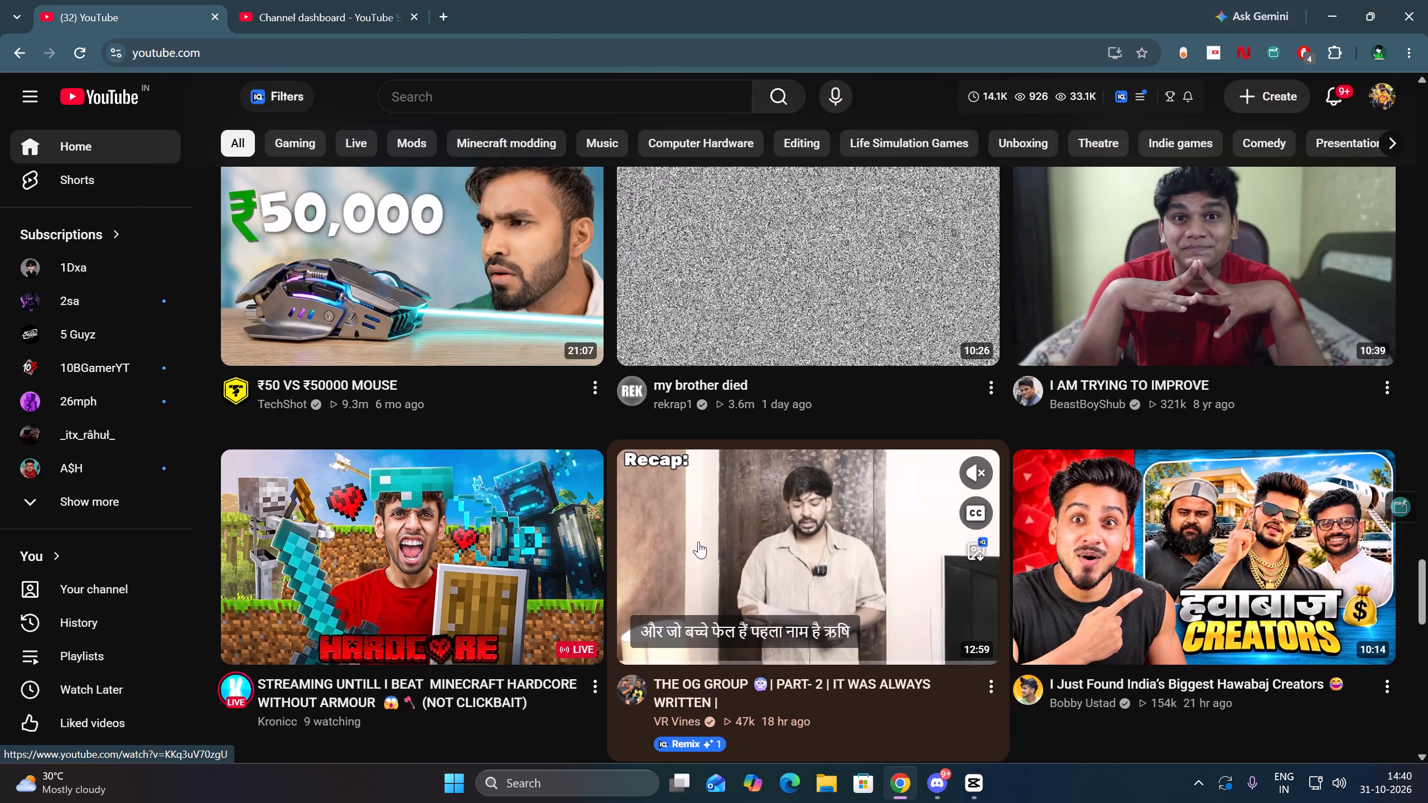
pyautogui.scroll(-7, 698, 541)
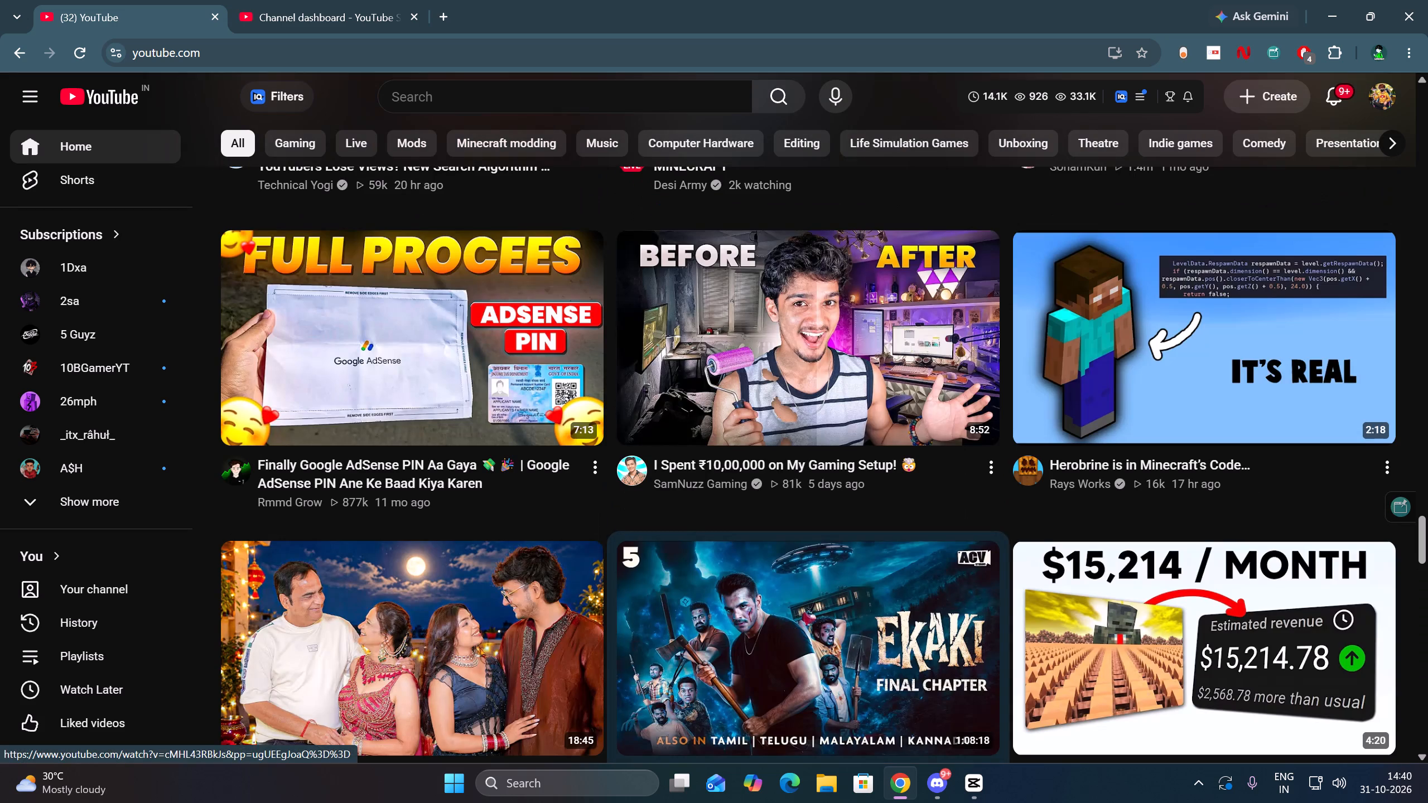
pyautogui.scroll(-3, 698, 541)
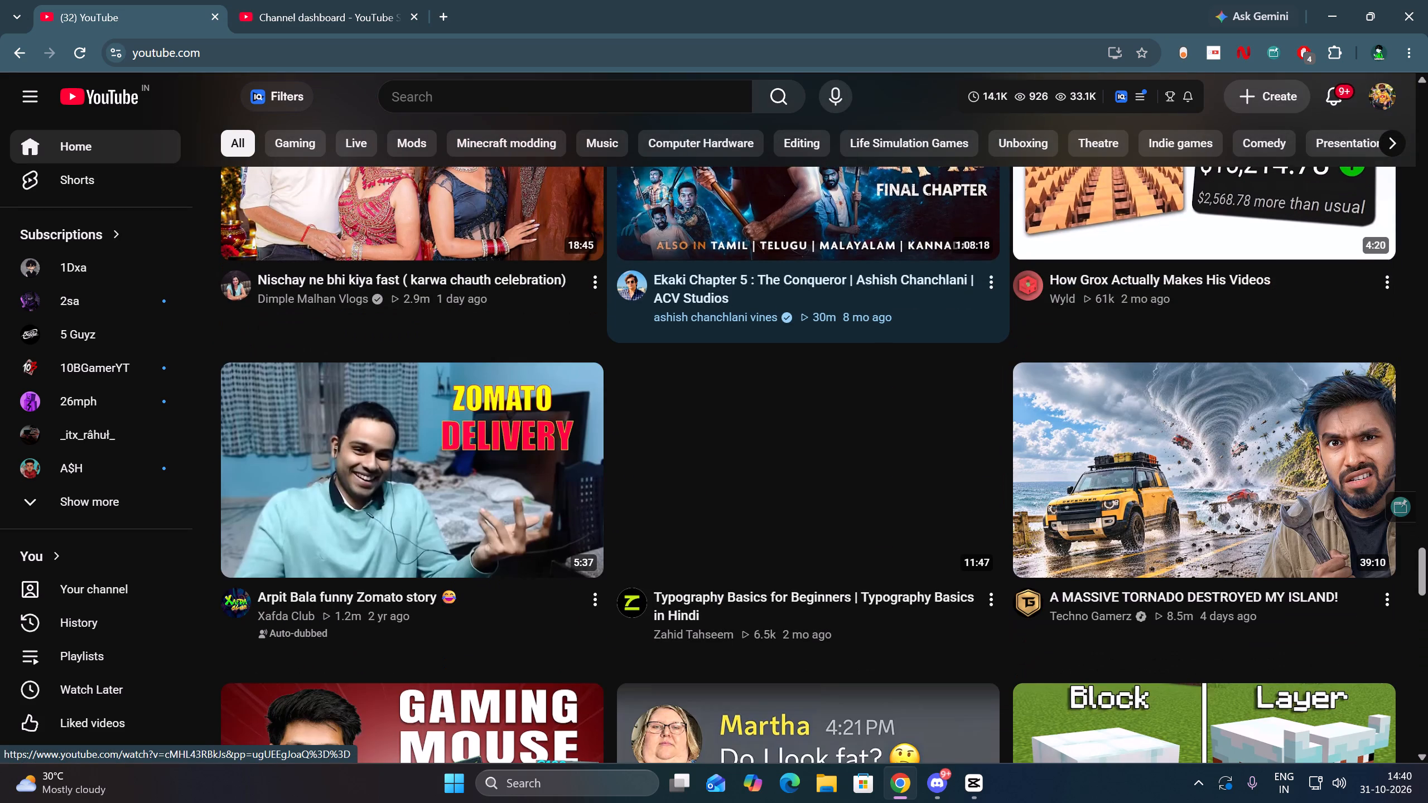
pyautogui.scroll(6, 698, 541)
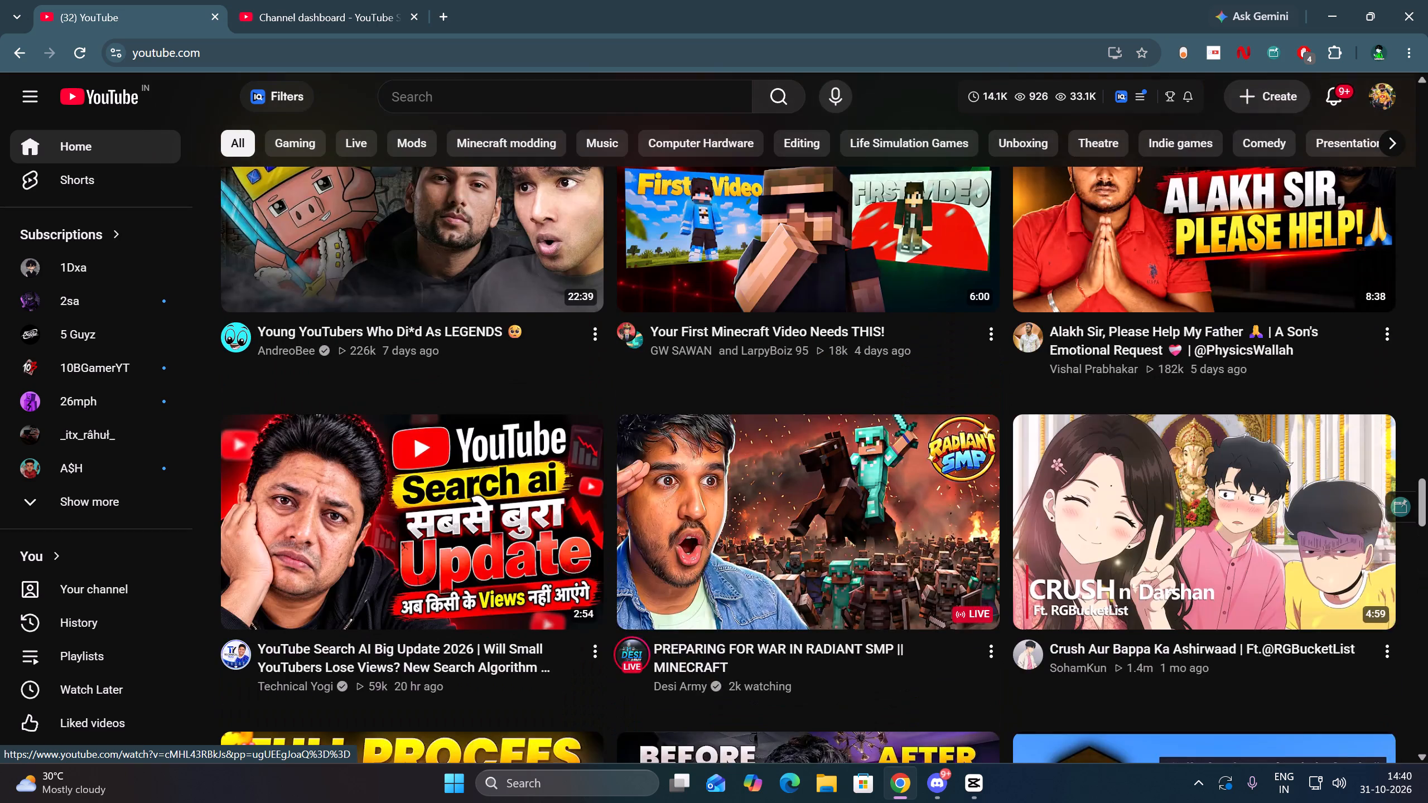
pyautogui.scroll(9, 698, 541)
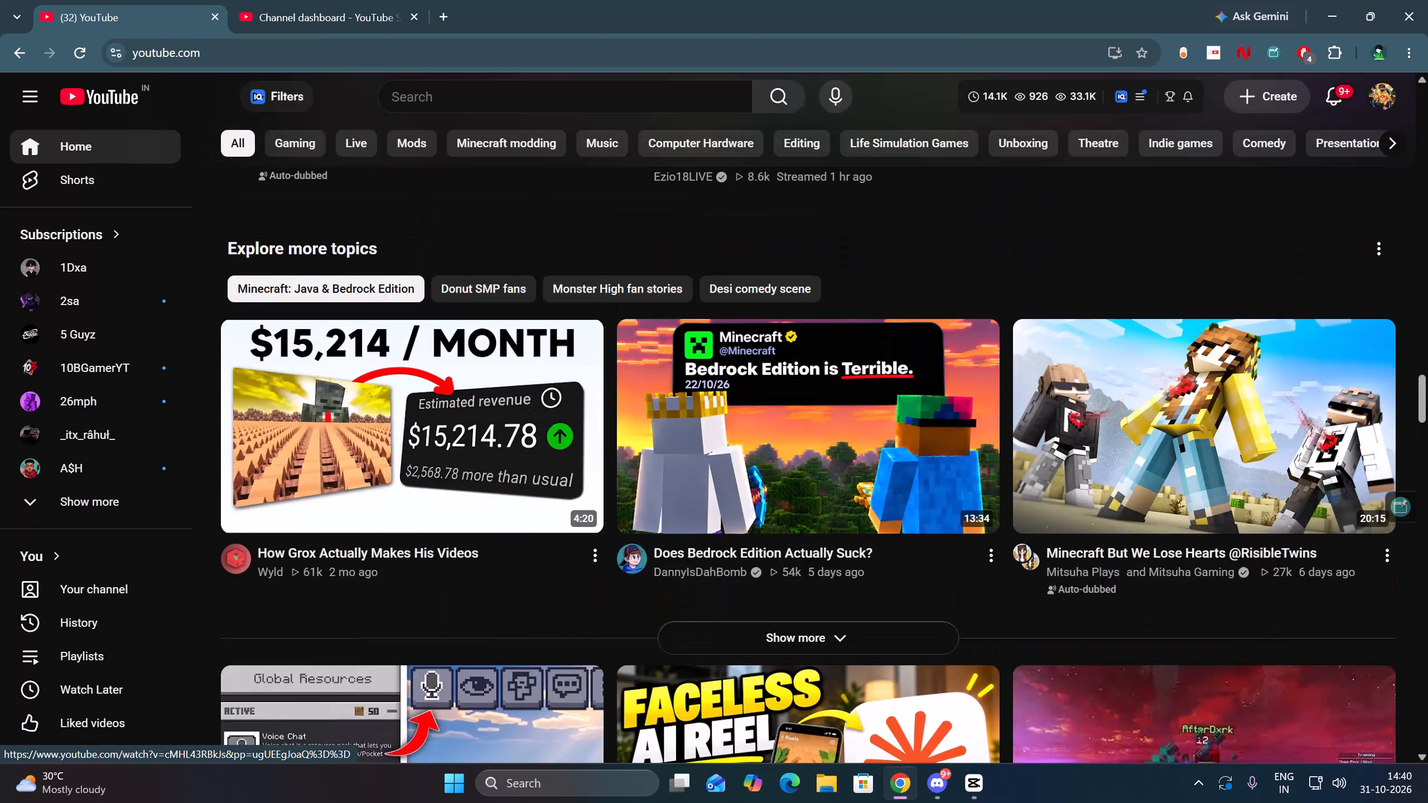
pyautogui.scroll(4, 698, 541)
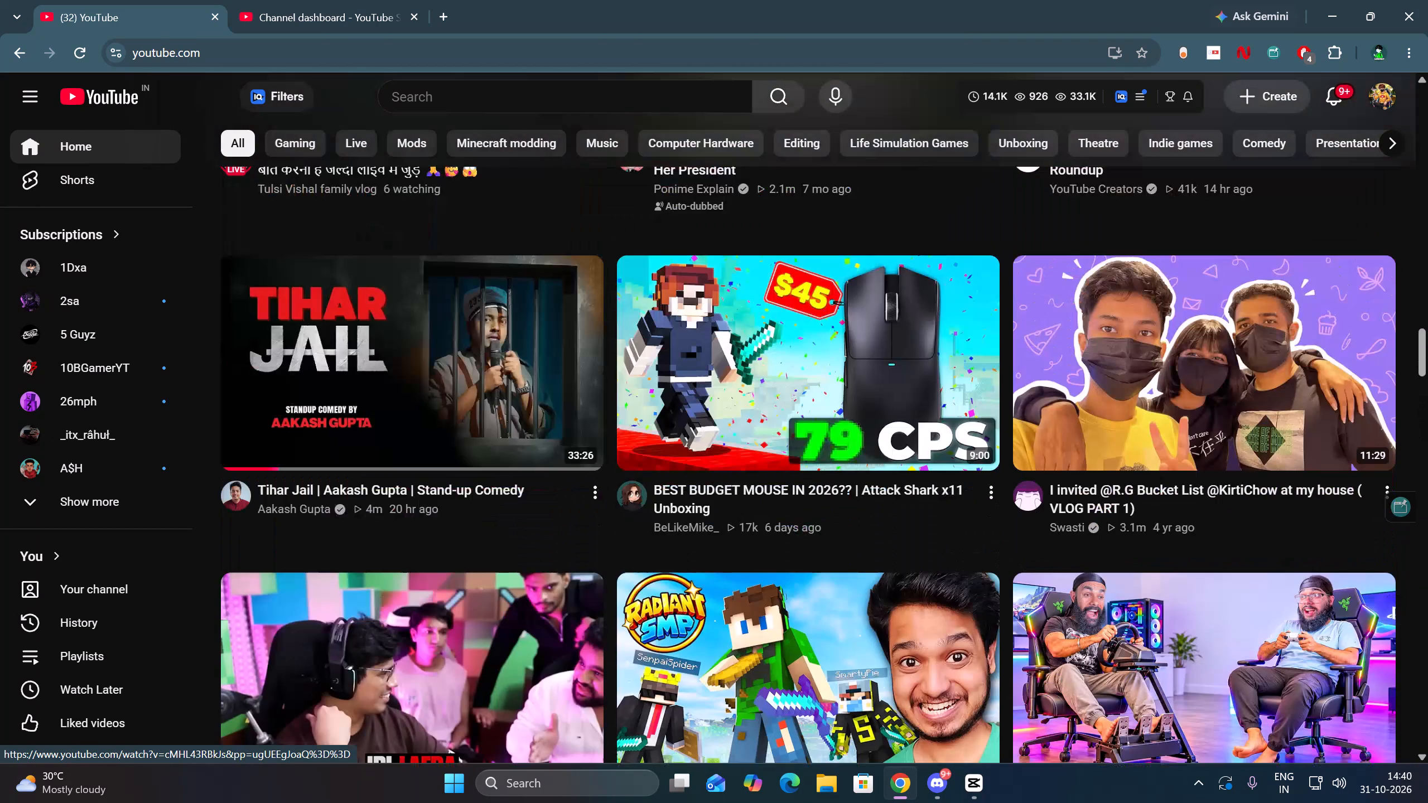